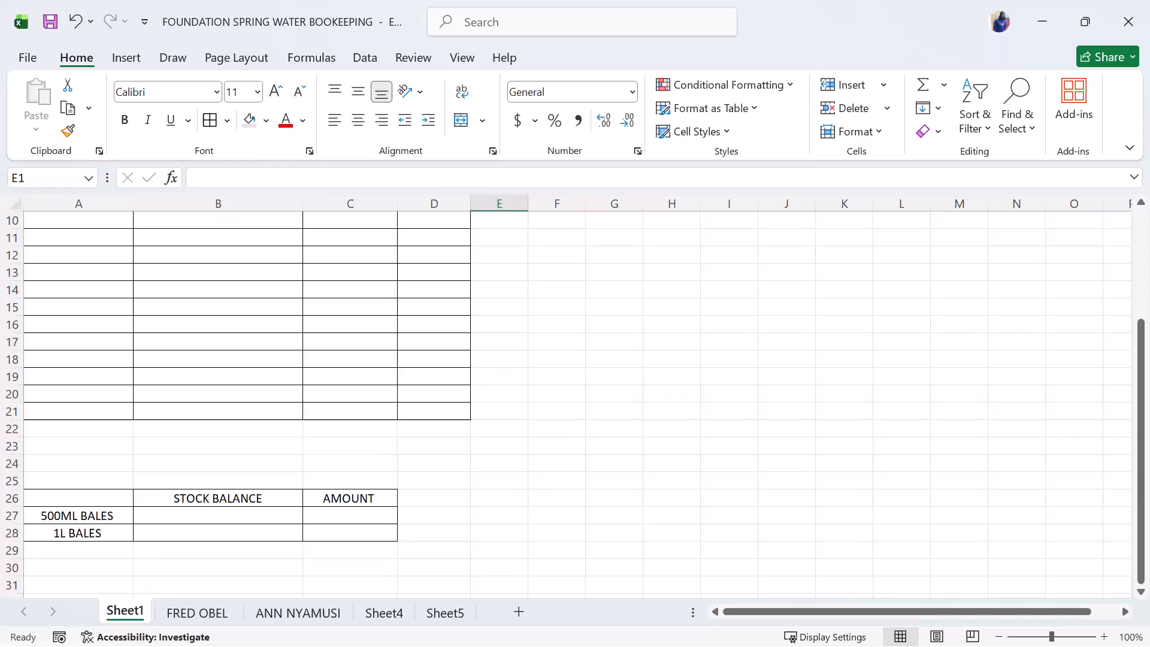
On the first customer's ledger sheet, enter the date 11/2/2026 in cell A4 and centre it.
{"action": "scroll", "coordinate": [444, 373], "scroll_direction": "up", "scroll_amount": 2}
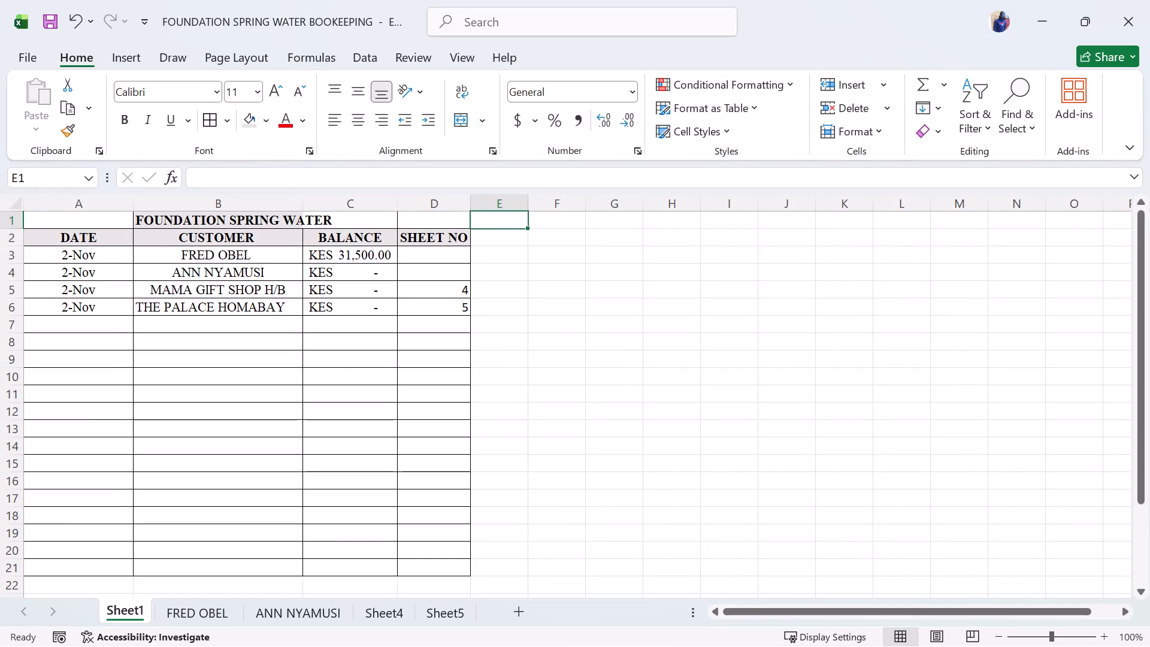
{"action": "left_click", "coordinate": [205, 615]}
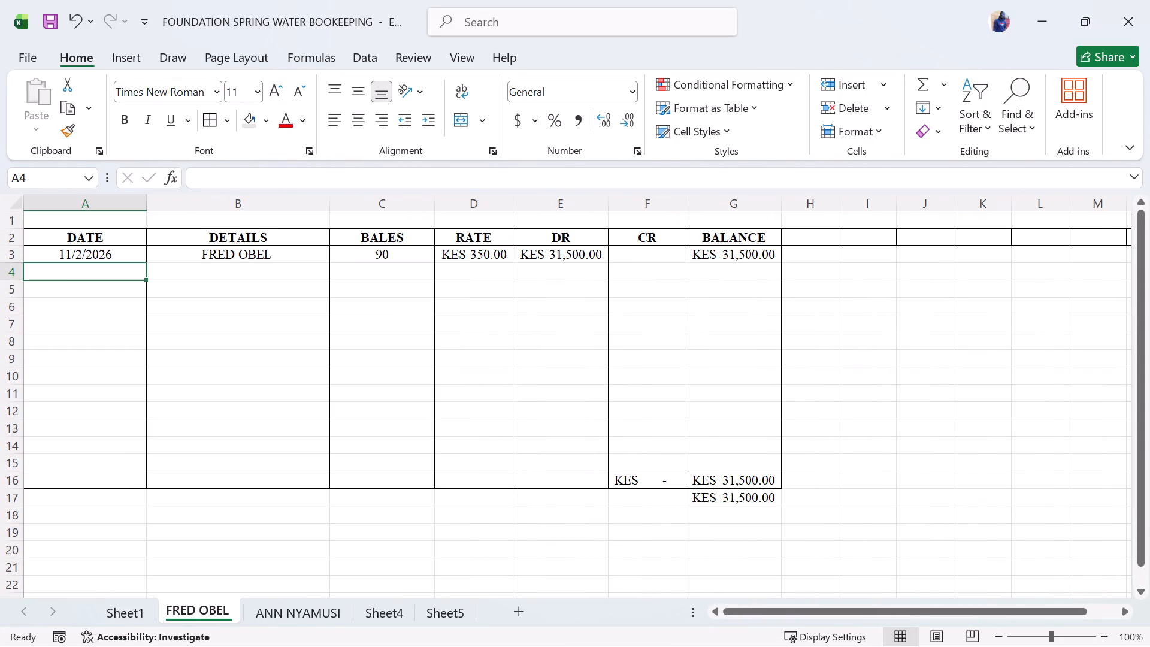
{"action": "left_click", "coordinate": [66, 271]}
{"action": "type", "text": "11"}
{"action": "type", "text": "/2"}
{"action": "type", "text": "/2026"}
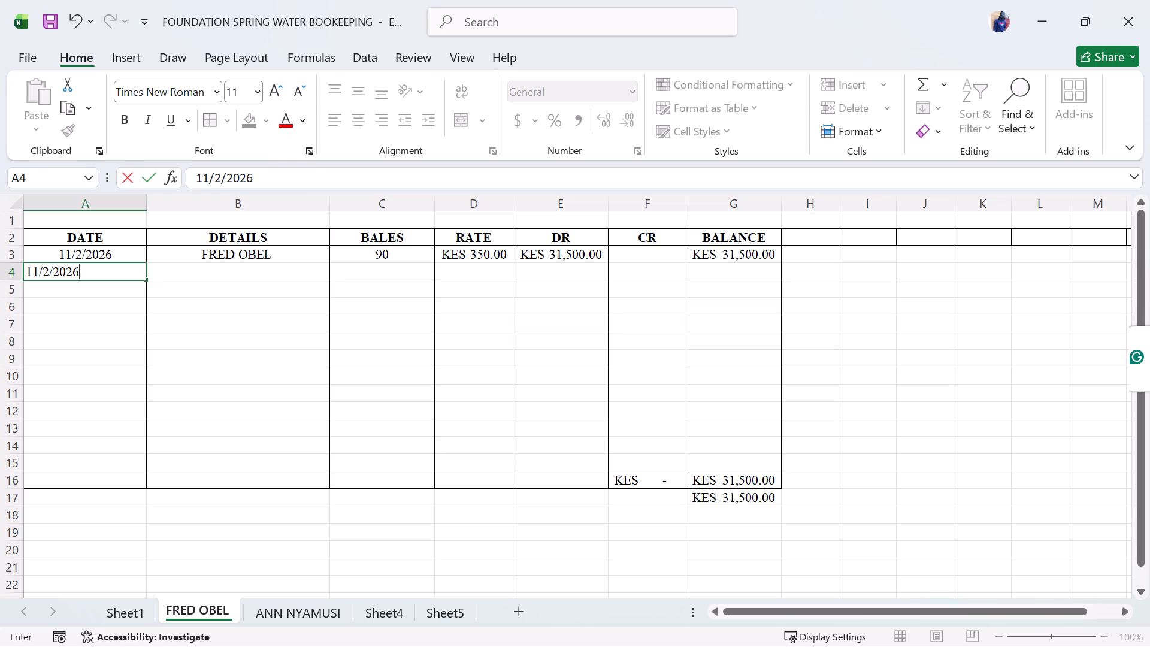
{"action": "key", "text": "Return"}
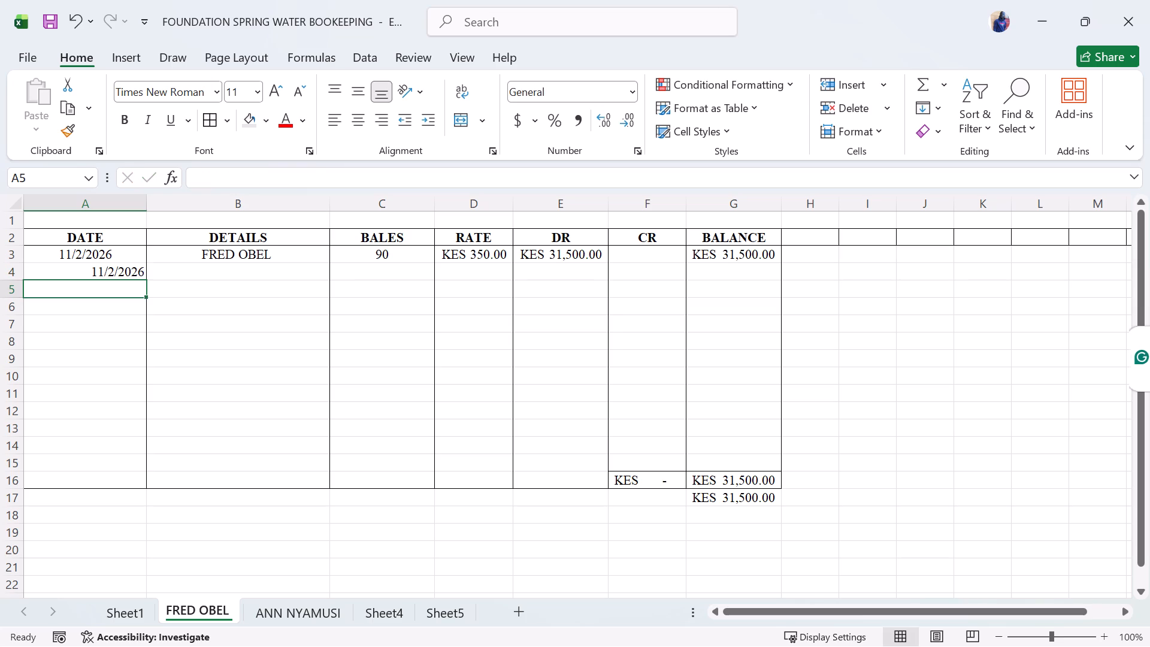
{"action": "left_click", "coordinate": [131, 268]}
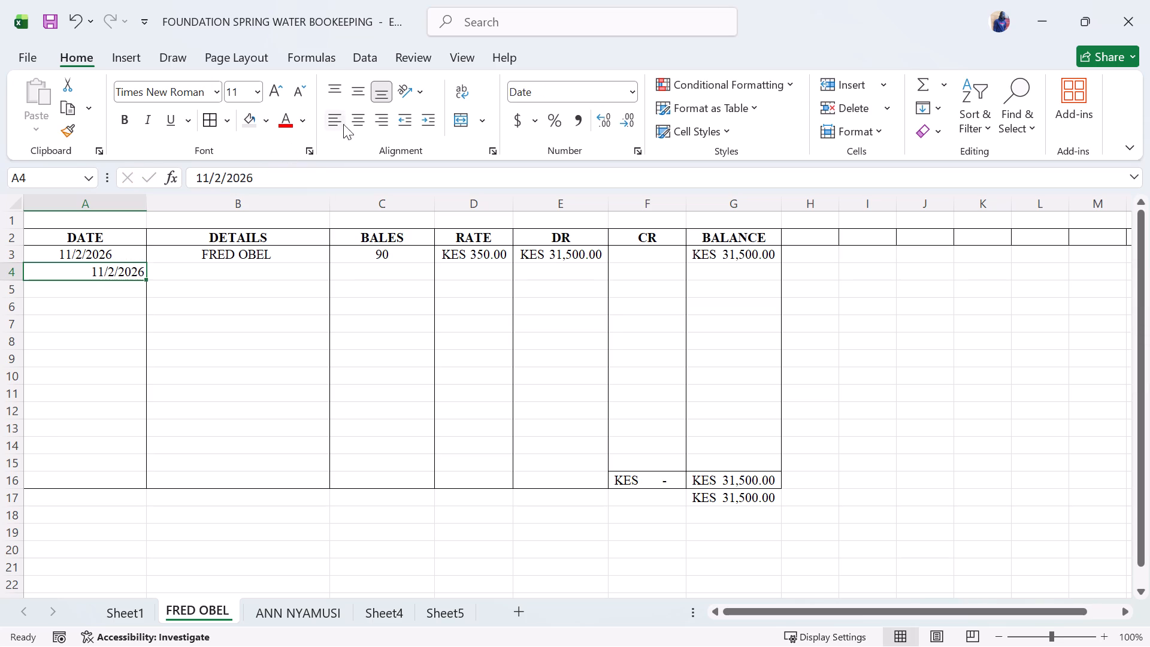
{"action": "left_click", "coordinate": [361, 120]}
Enter the same customer name as the row above in DETAILS cell B4 and centre it.
{"action": "left_click", "coordinate": [241, 277]}
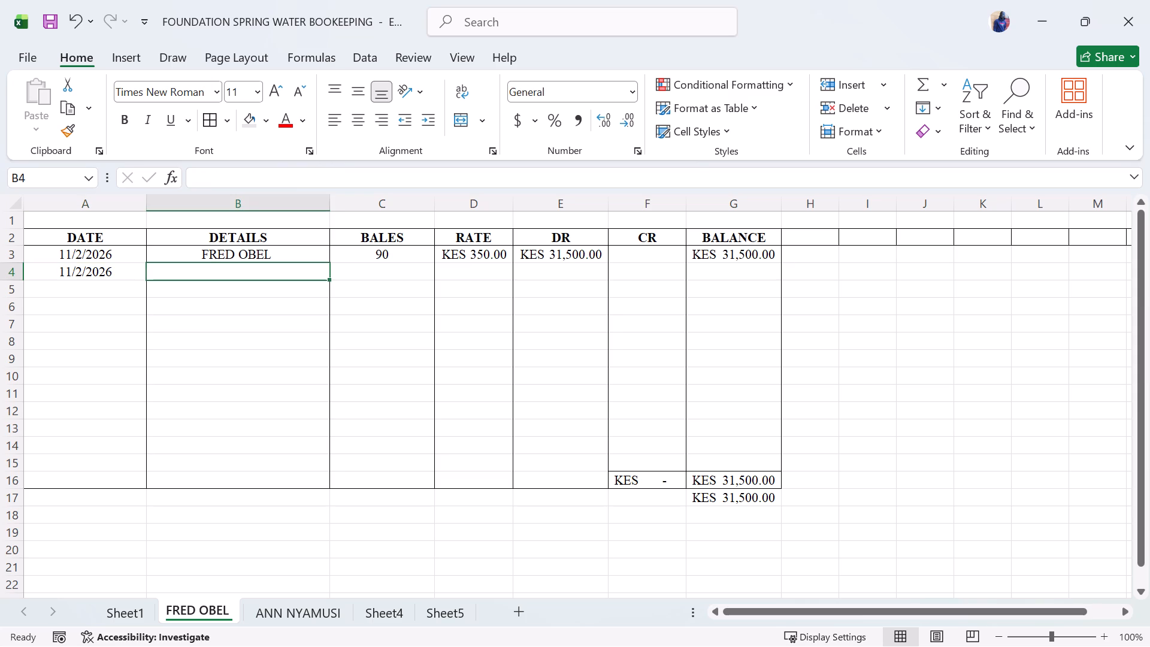
{"action": "key", "text": "f"}
{"action": "key", "text": "BackSpace"}
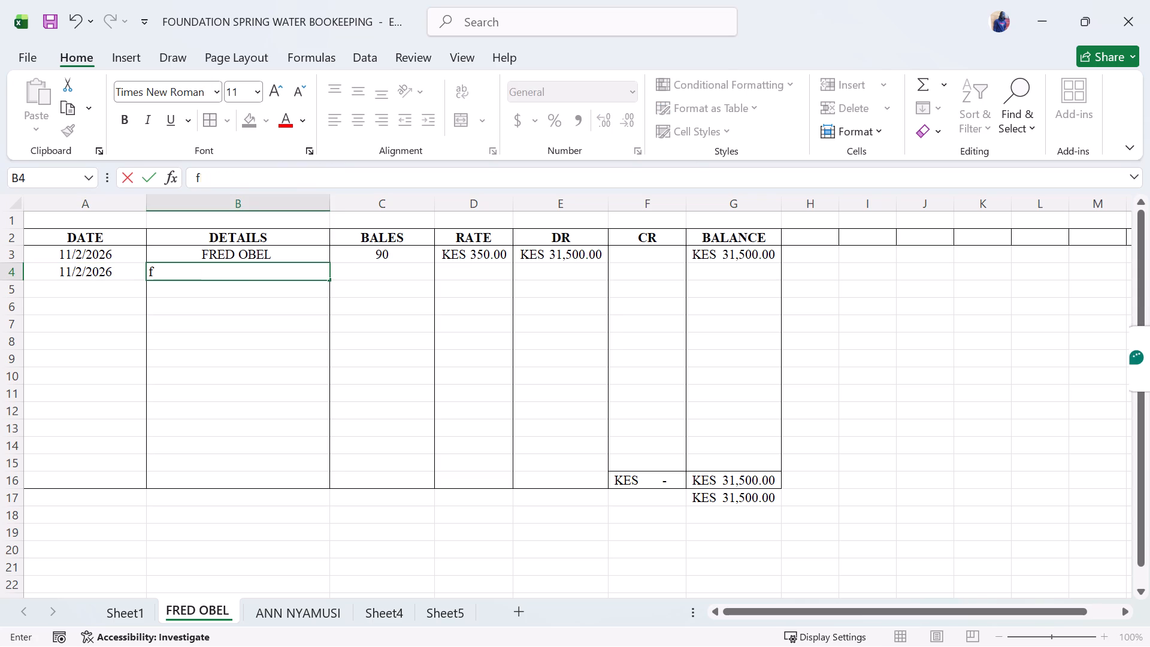
{"action": "key", "text": "BackSpace"}
{"action": "type", "text": "FRED"}
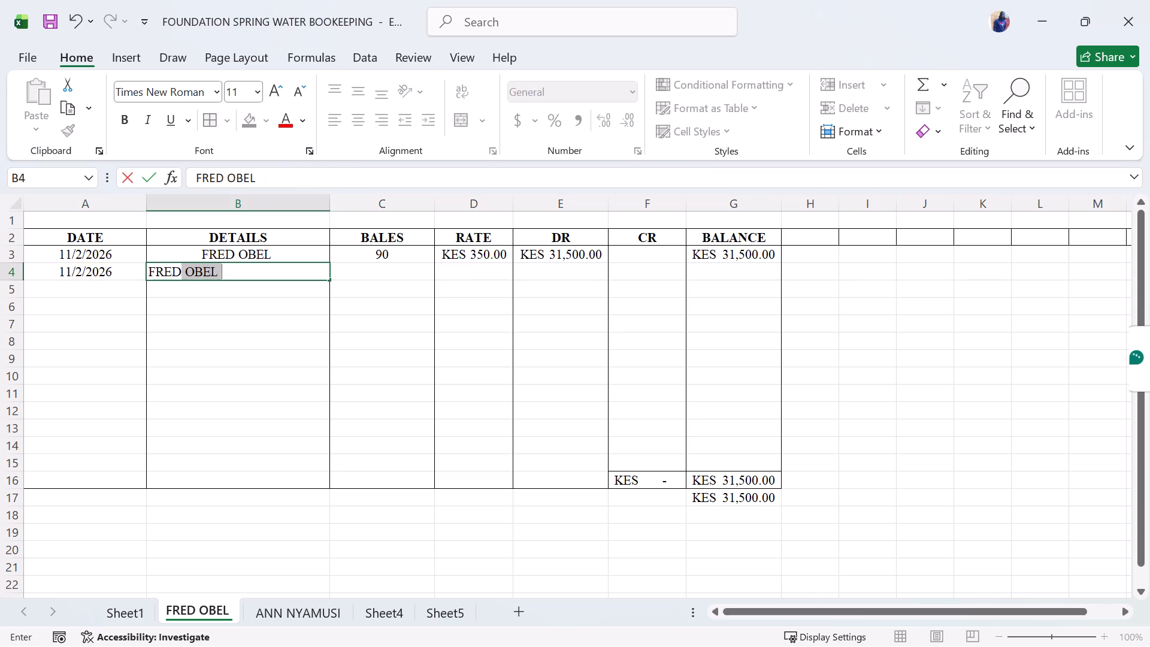
{"action": "left_click", "coordinate": [395, 273]}
{"action": "left_click", "coordinate": [264, 274]}
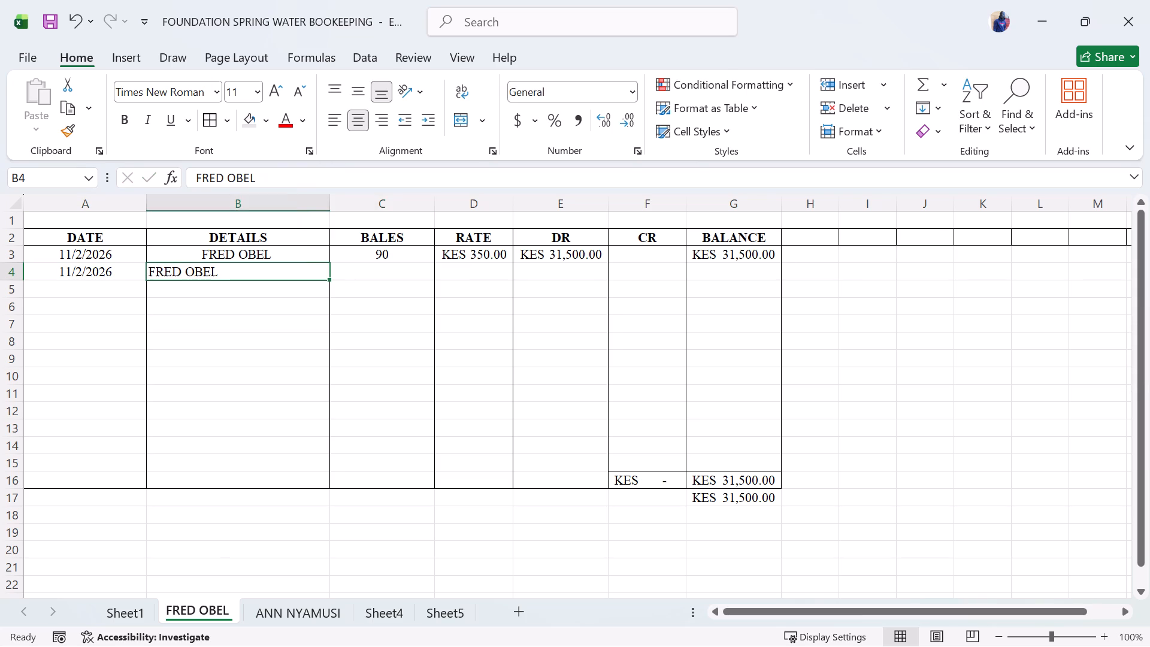
{"action": "left_click_drag", "start_coordinate": [353, 123], "coordinate": [371, 261]}
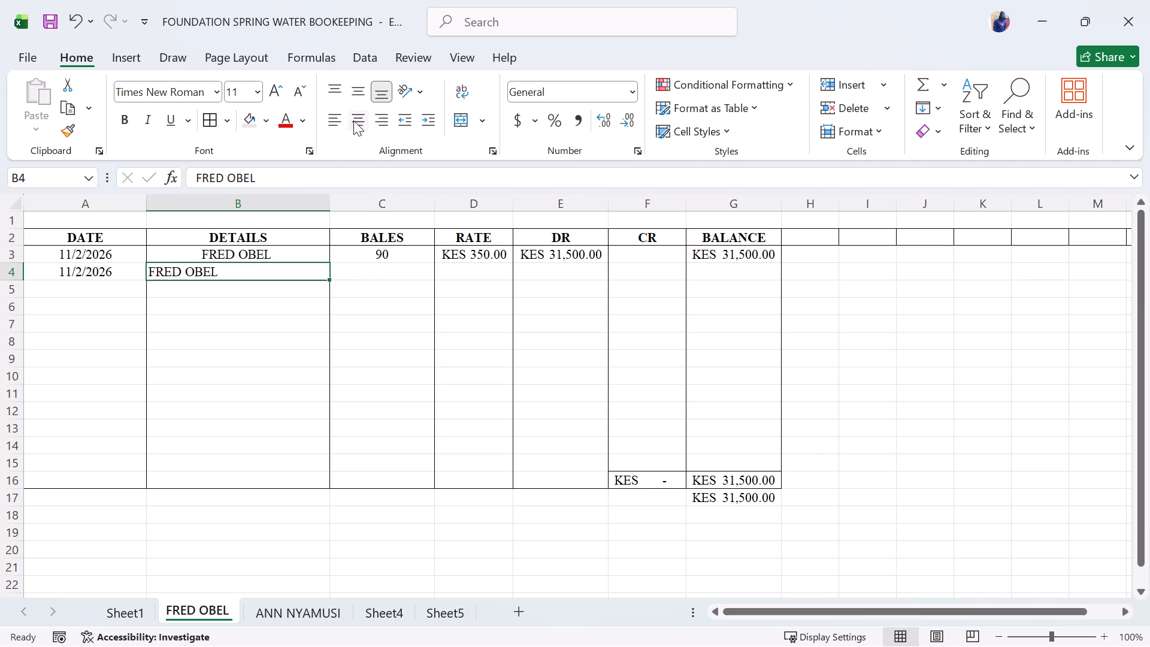
{"action": "left_click", "coordinate": [360, 117]}
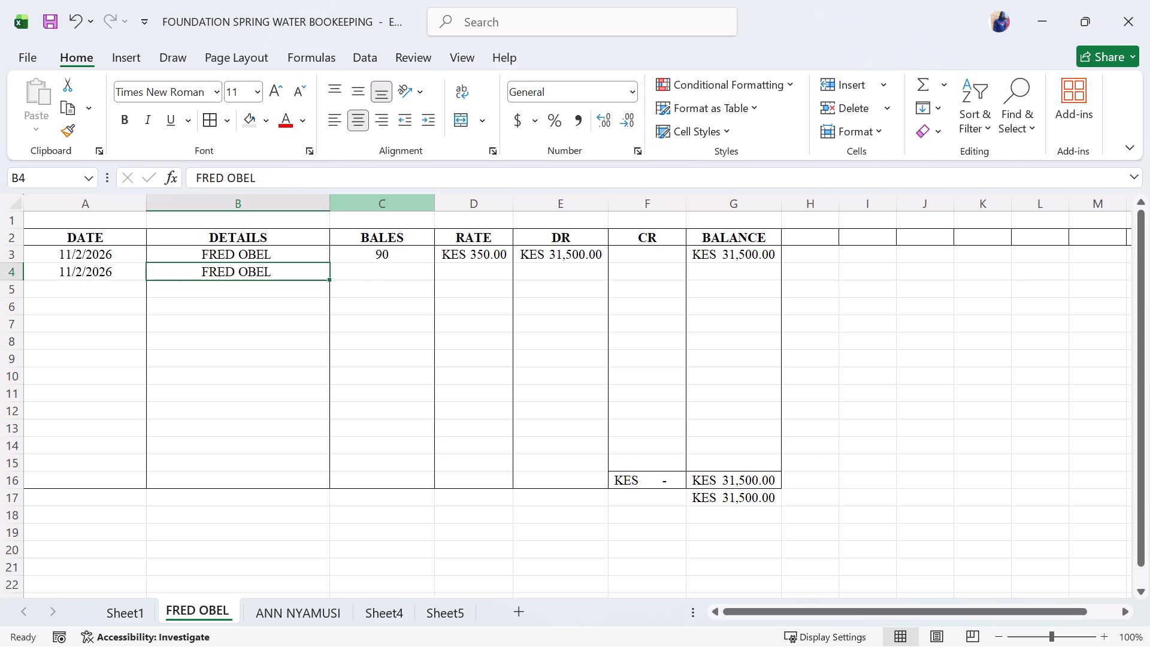
Fill row 4 with 90 bales in C4 and a rate of 350 in D4.
{"action": "left_click", "coordinate": [379, 270]}
{"action": "type", "text": "90"}
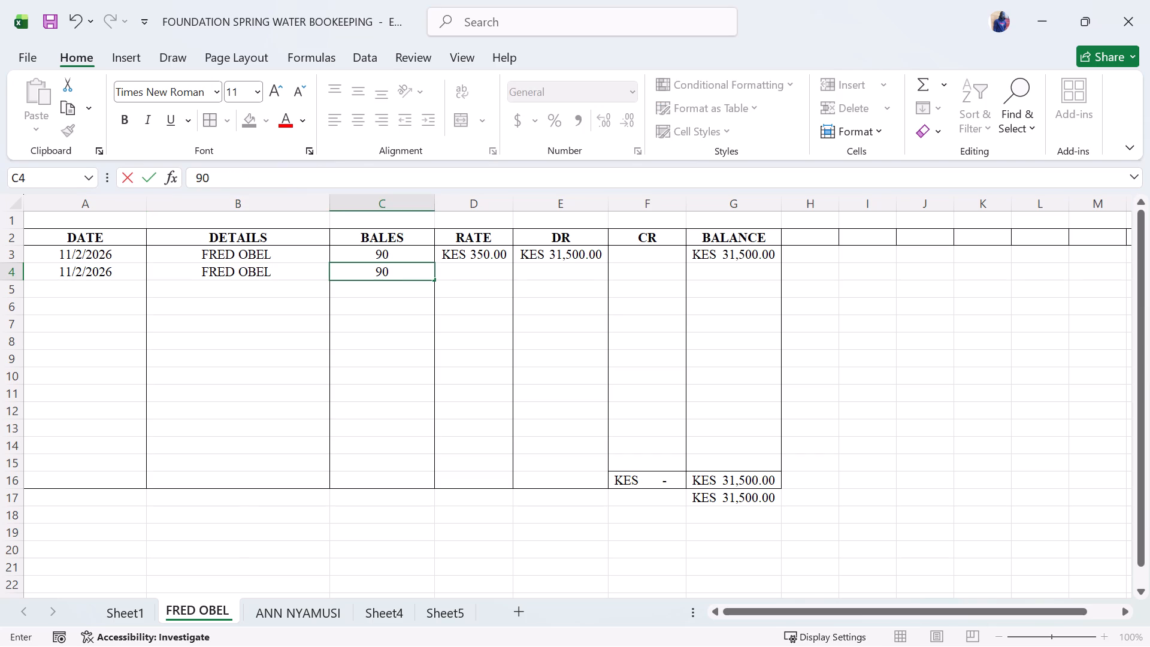
{"action": "left_click", "coordinate": [469, 270]}
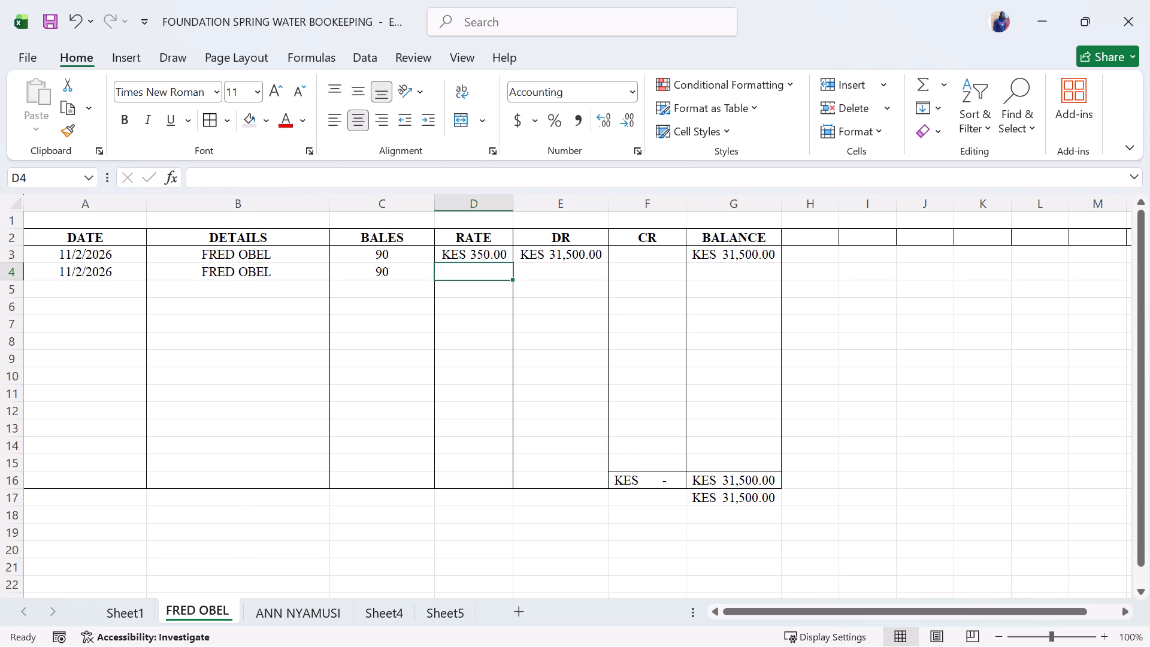
{"action": "type", "text": "KES"}
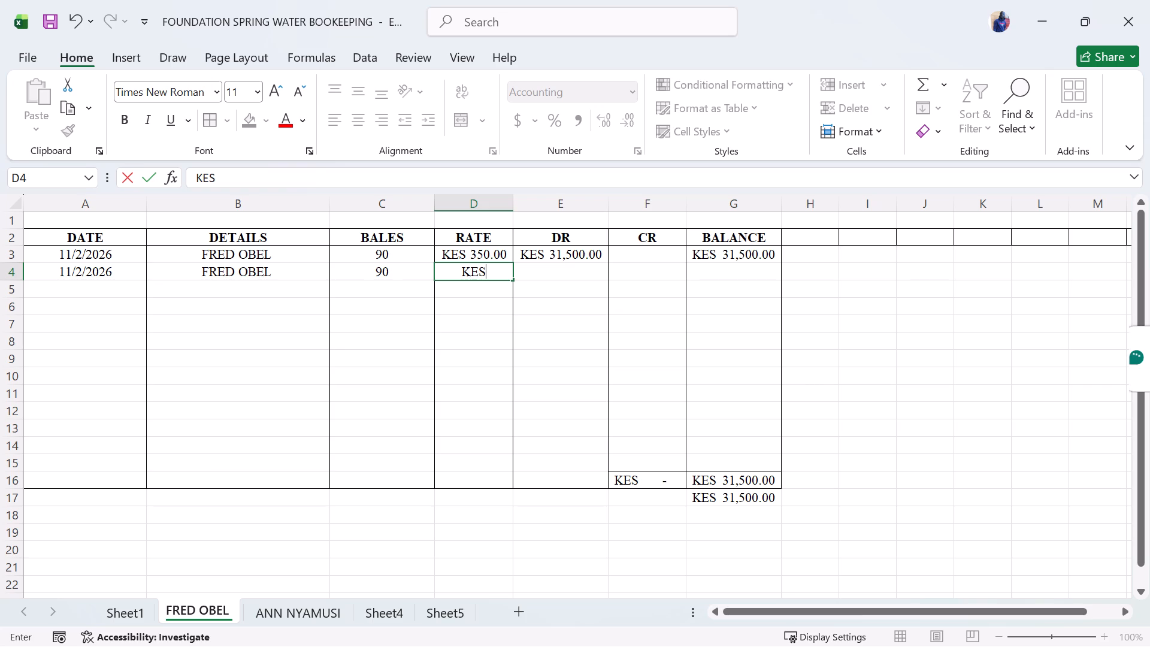
{"action": "key", "text": "BackSpace"}
{"action": "key", "text": "BackSpace"}
{"action": "key", "text": "BackSpace"}
{"action": "type", "text": "350"}
Calculate the DR amount in E4 by multiplying bales by rate with the formula =C4*D4.
{"action": "left_click", "coordinate": [583, 272]}
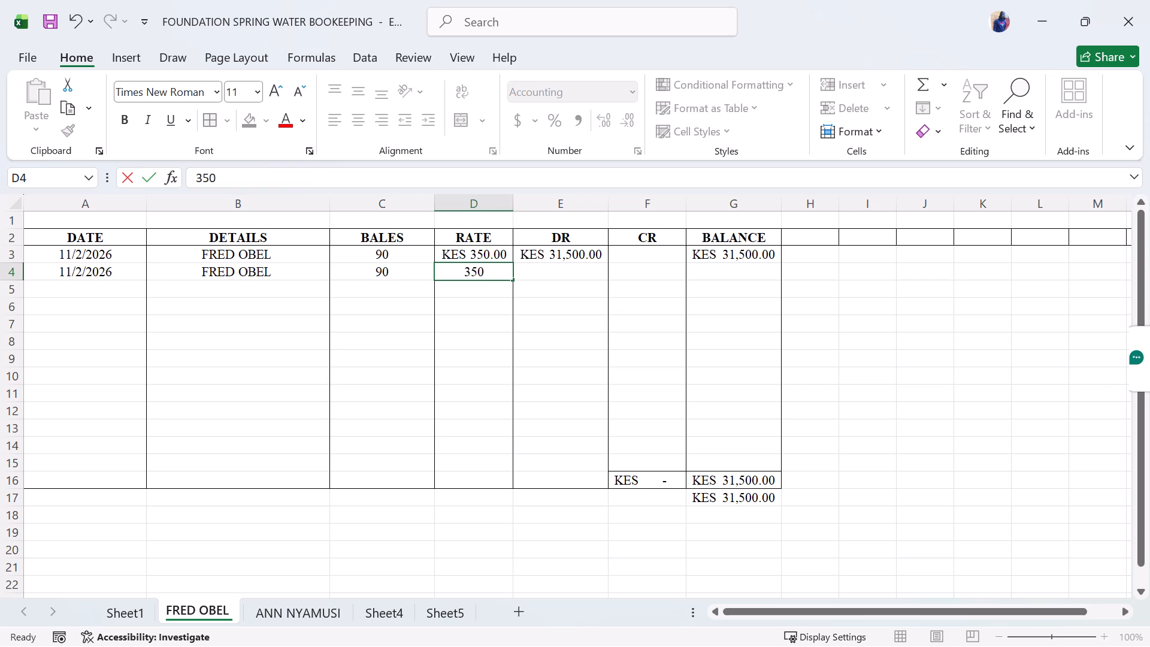
{"action": "left_click", "coordinate": [583, 272]}
{"action": "key", "text": "equal"}
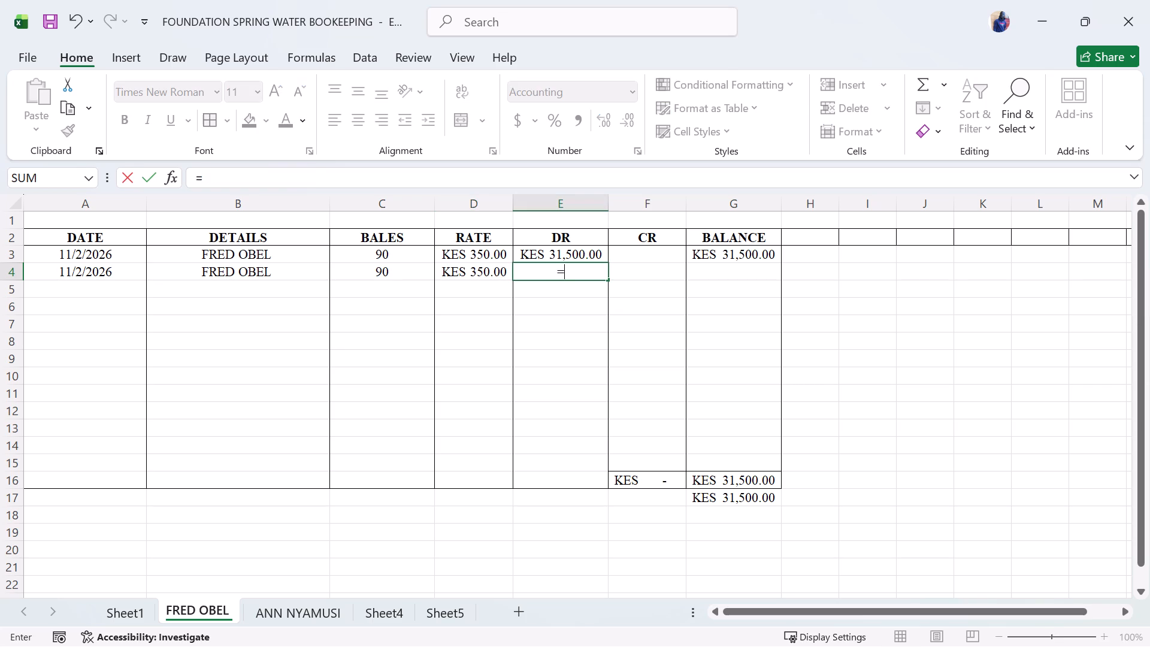
{"action": "left_click", "coordinate": [403, 273]}
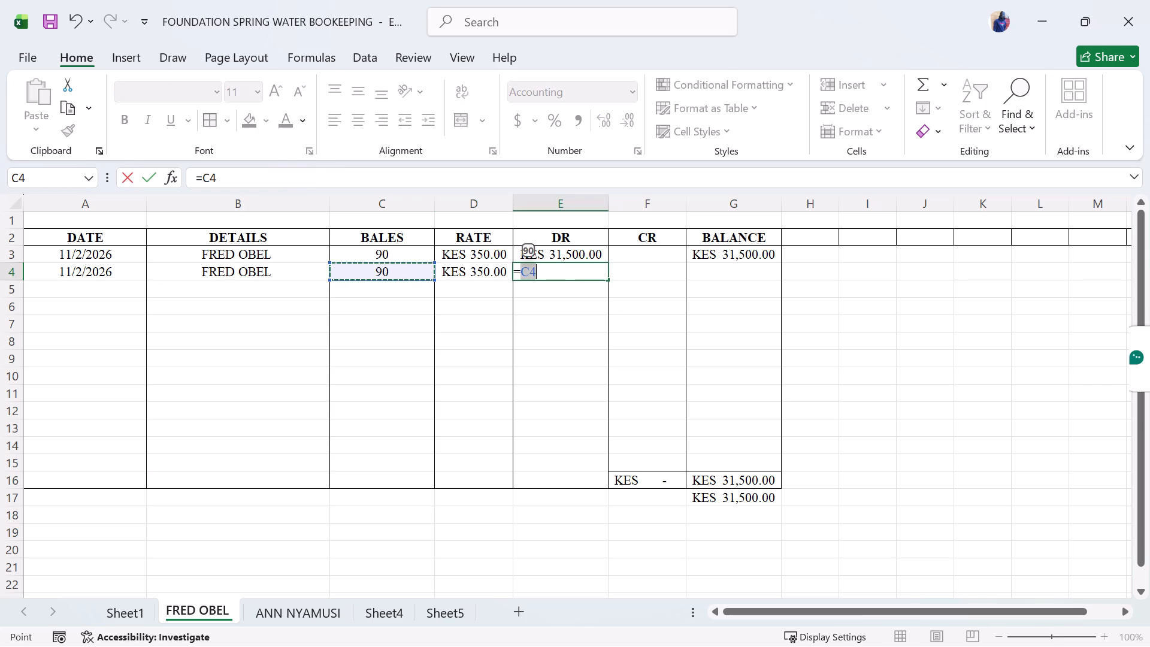
{"action": "key", "text": "shift+asterisk"}
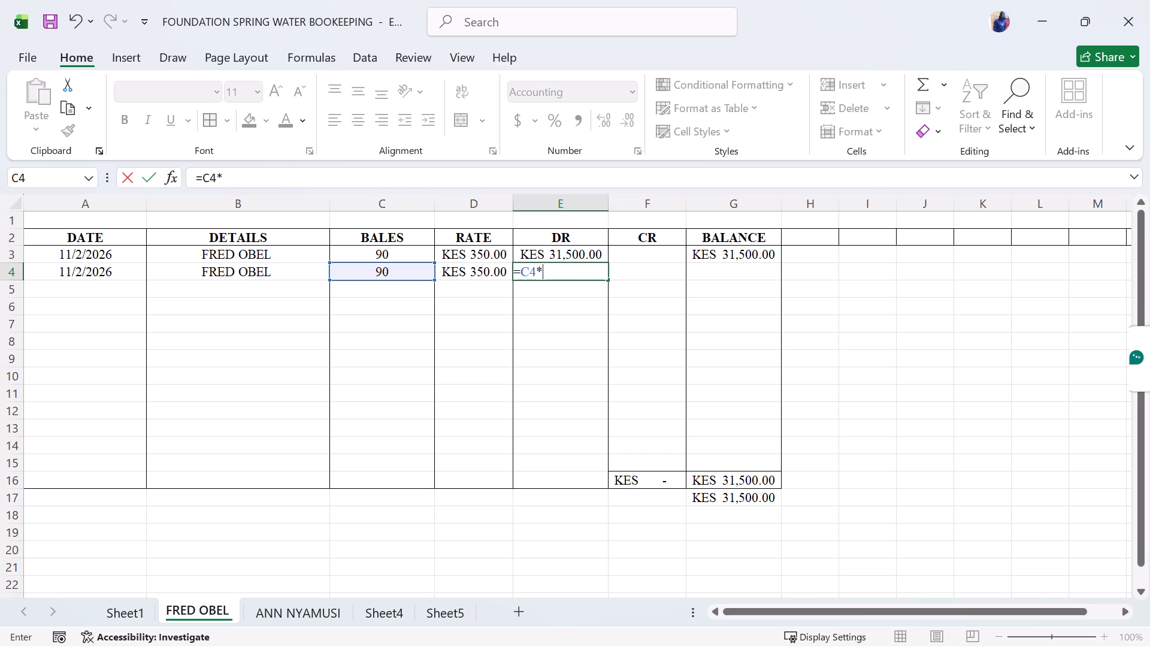
{"action": "left_click", "coordinate": [447, 277]}
{"action": "key", "text": "Return"}
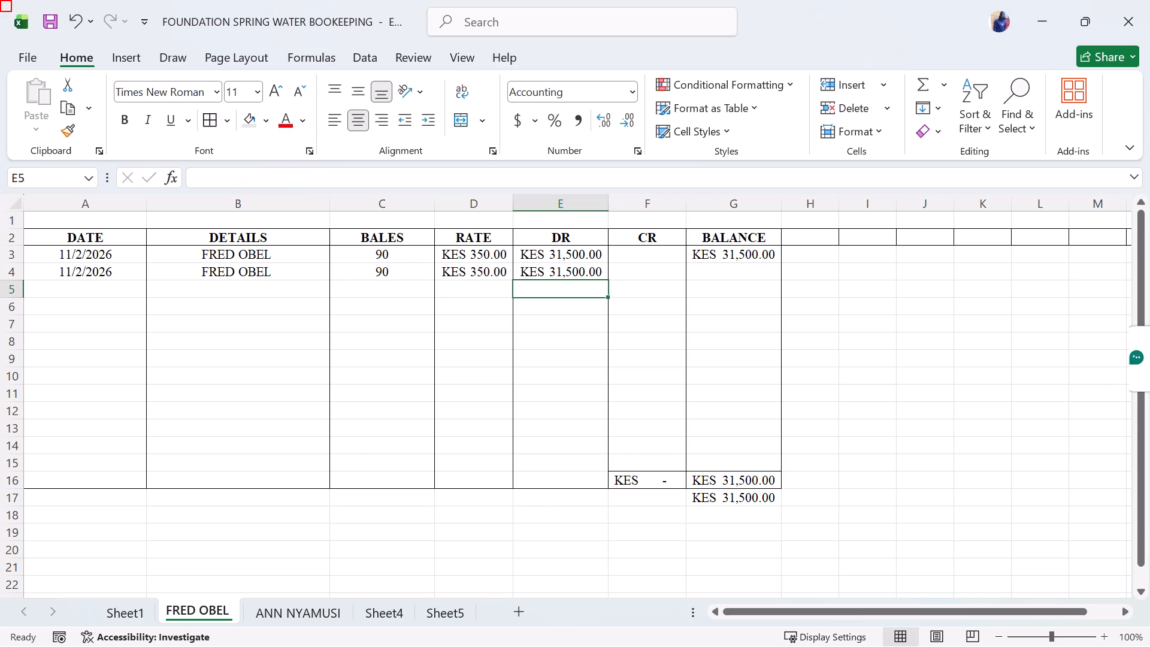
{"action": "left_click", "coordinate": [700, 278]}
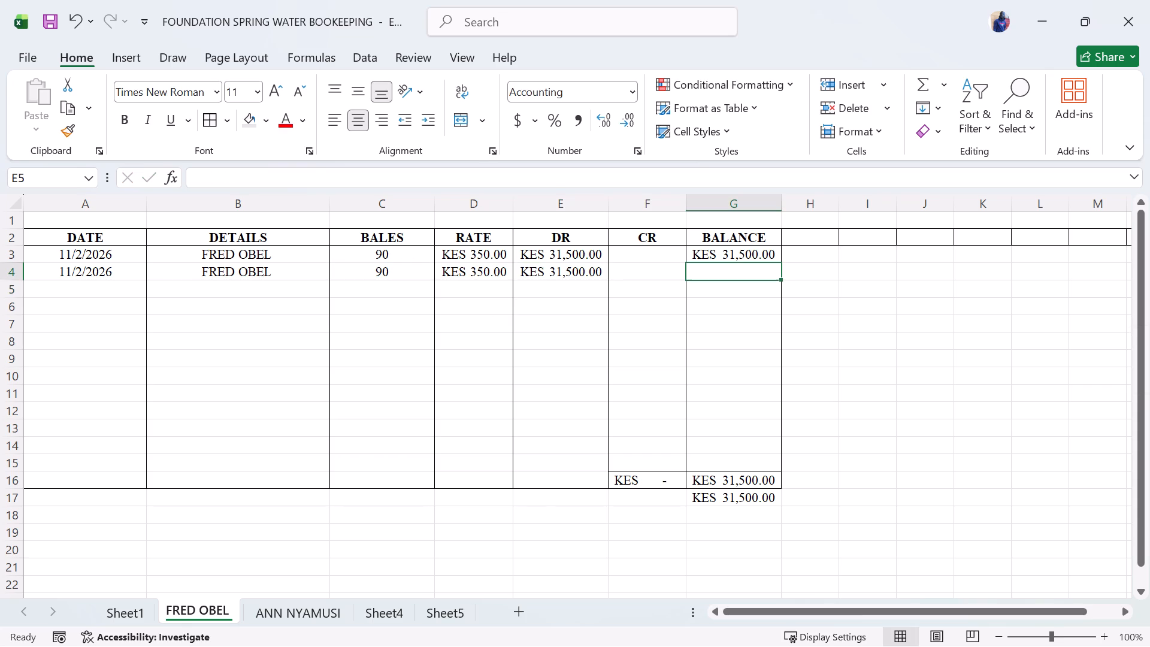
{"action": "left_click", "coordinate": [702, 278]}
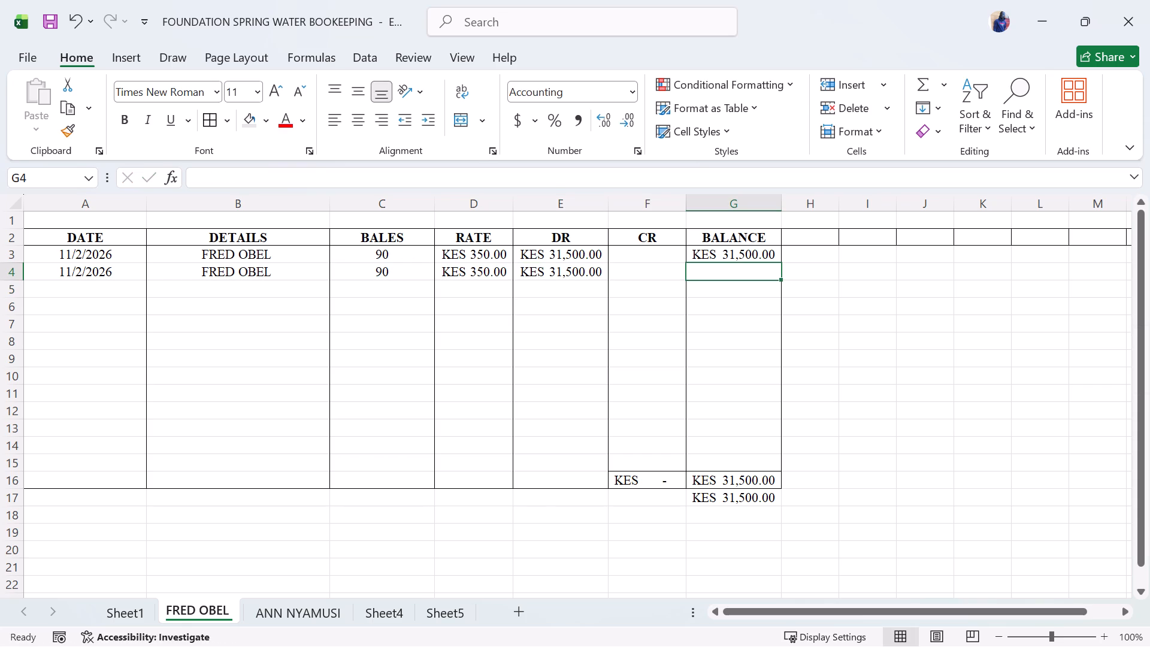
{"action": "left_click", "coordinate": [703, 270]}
Total the DR column in E16 with a SUM formula covering E3 and E4:E15.
{"action": "left_click", "coordinate": [548, 488]}
{"action": "left_click", "coordinate": [552, 481]}
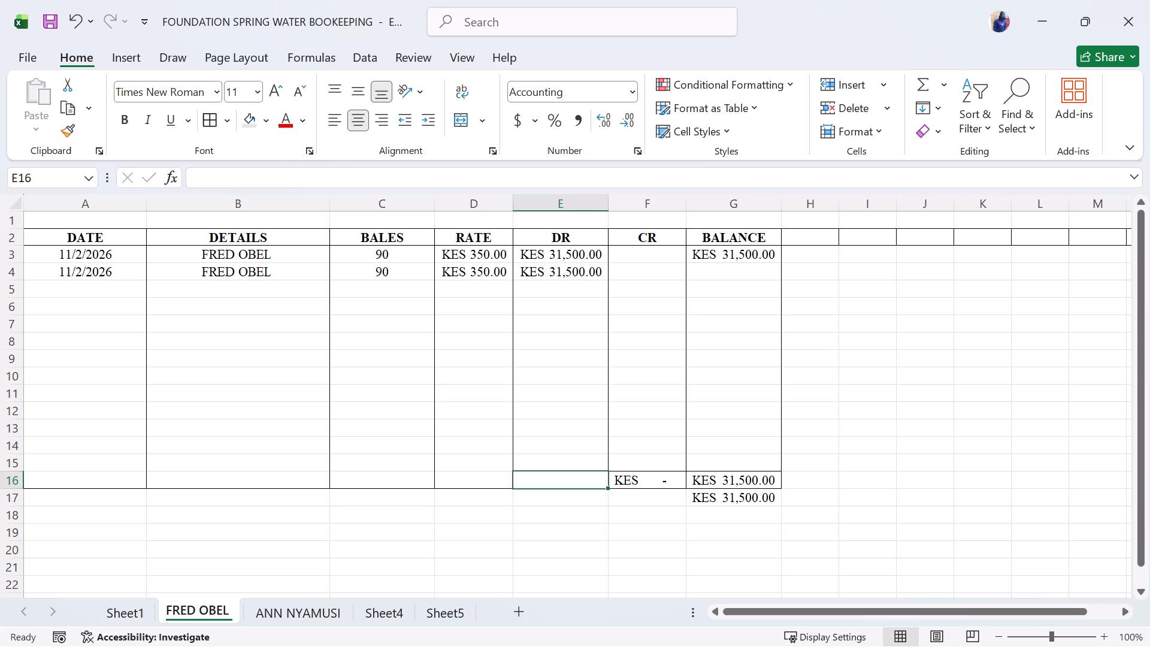
{"action": "type", "text": "SUM"}
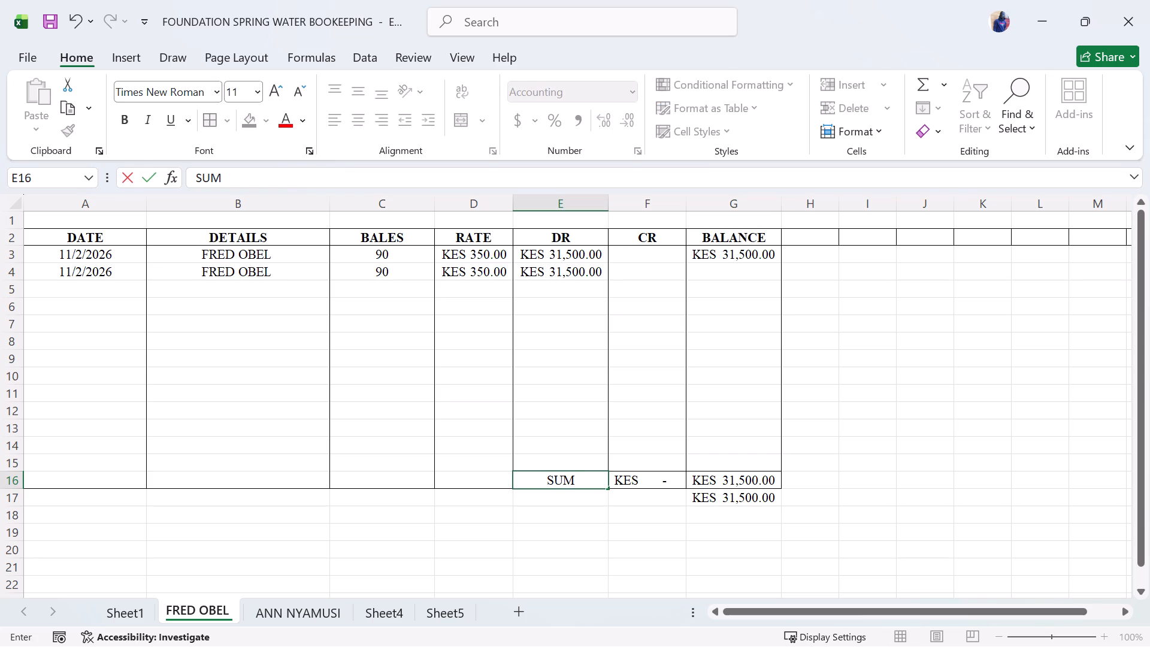
{"action": "key", "text": "BackSpace"}
{"action": "key", "text": "BackSpace"}
{"action": "key", "text": "BackSpace"}
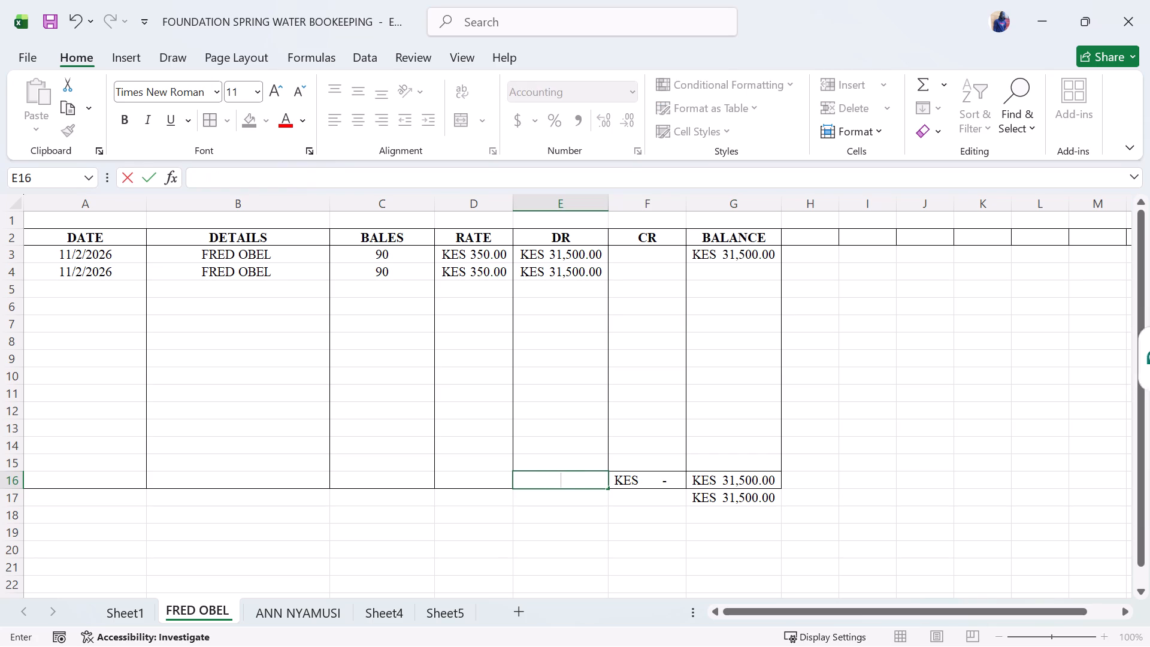
{"action": "key", "text": "equal"}
{"action": "type", "text": "SUM"}
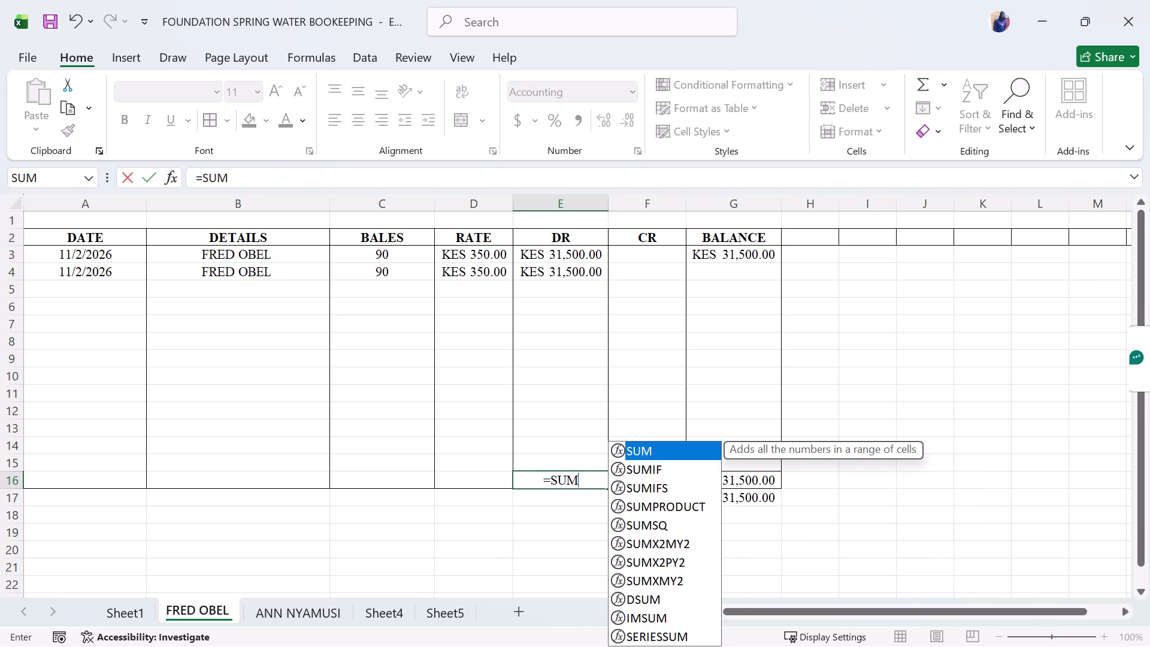
{"action": "double_click", "coordinate": [659, 445]}
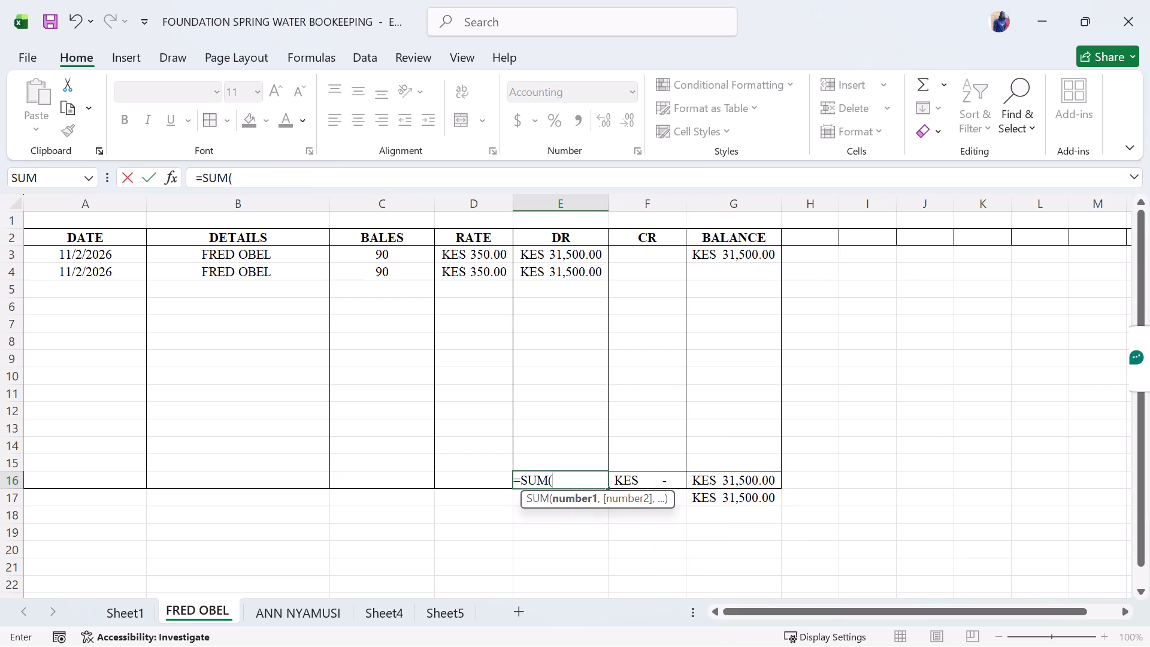
{"action": "left_click", "coordinate": [557, 258]}
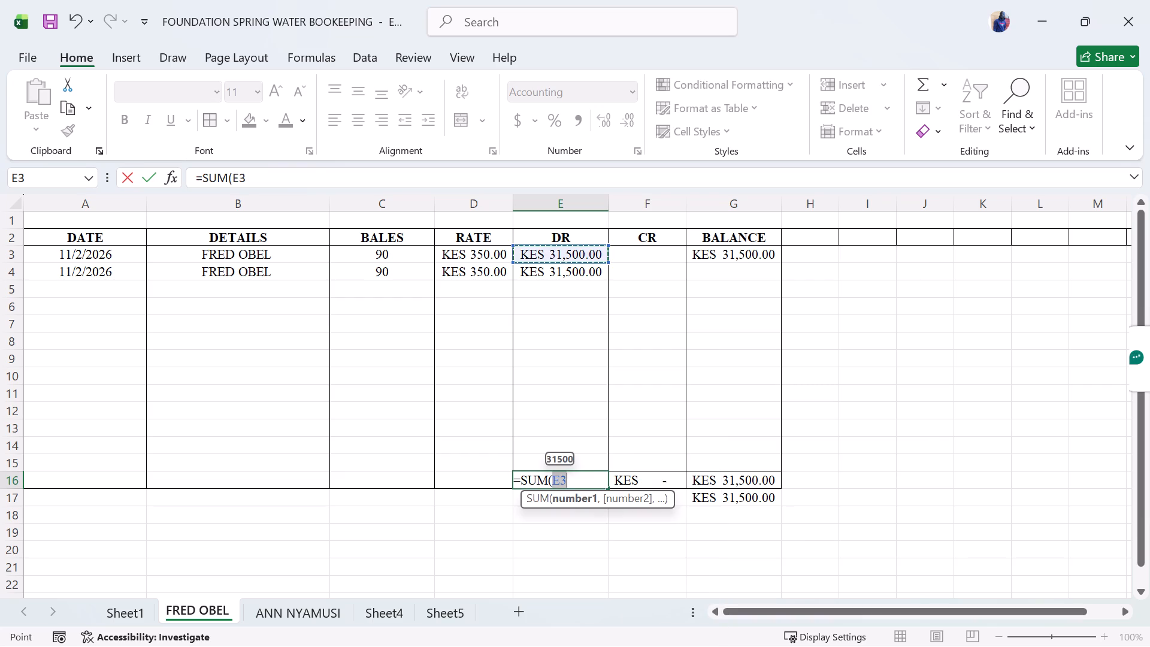
{"action": "key", "text": "comma"}
{"action": "left_click_drag", "start_coordinate": [559, 280], "coordinate": [576, 465]}
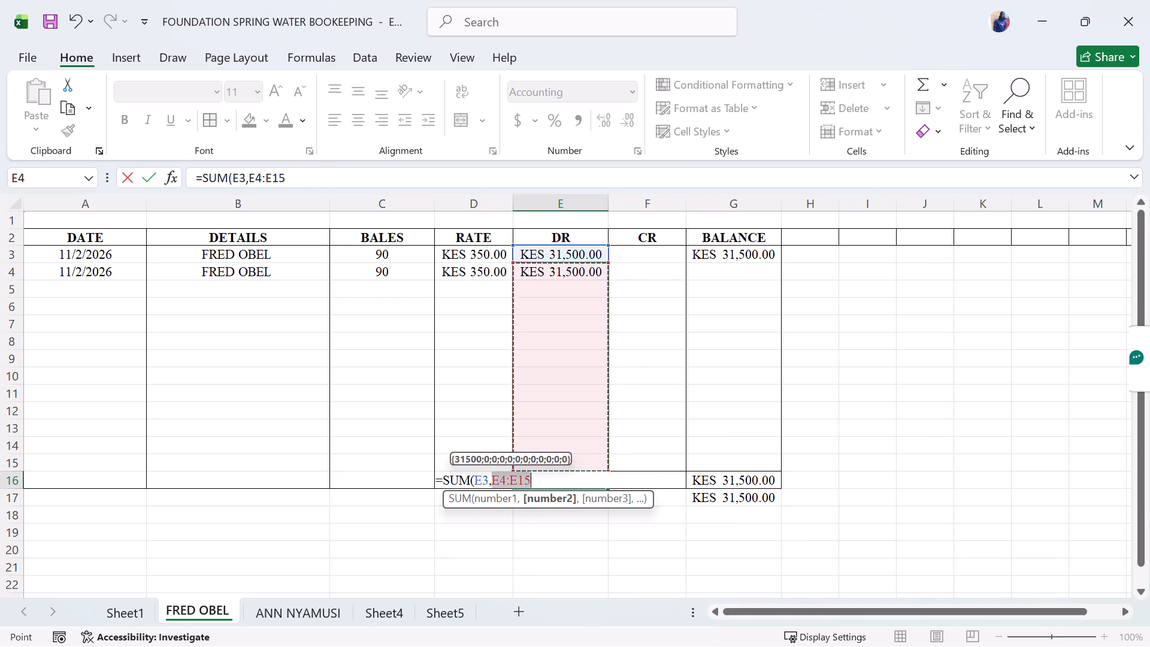
{"action": "key", "text": "Return"}
Replace the closing balance formula in G17 with DR total minus CR total, =E16-F16.
{"action": "left_click", "coordinate": [644, 483]}
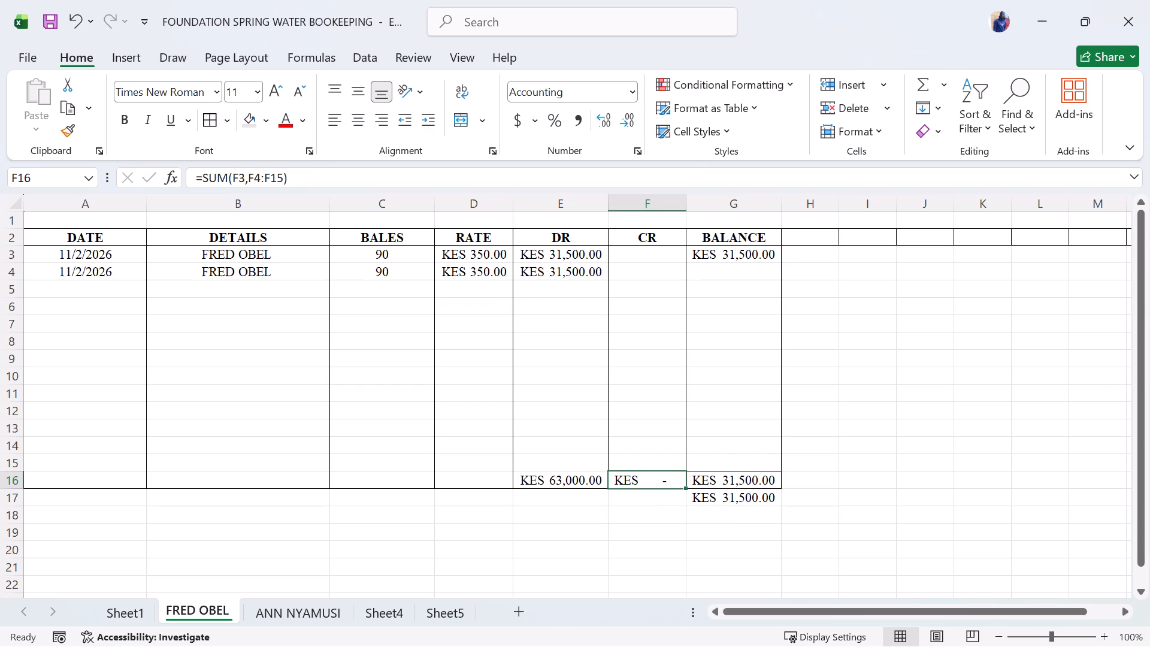
{"action": "left_click", "coordinate": [654, 480]}
{"action": "left_click", "coordinate": [718, 505]}
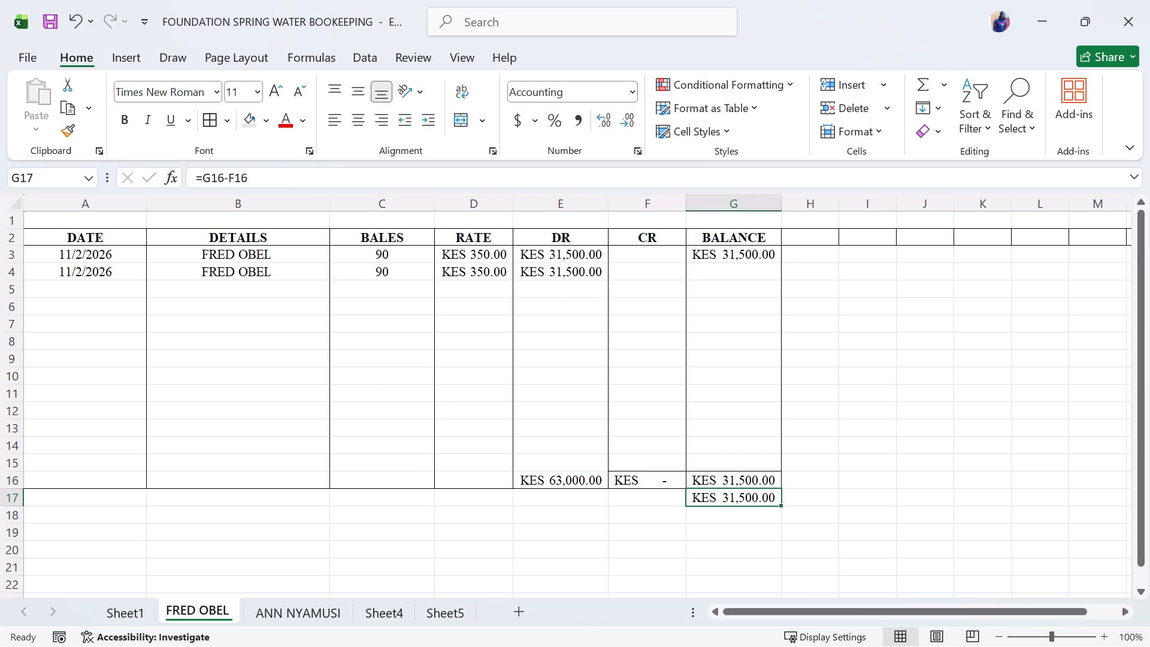
{"action": "left_click", "coordinate": [719, 502]}
{"action": "key", "text": "equal"}
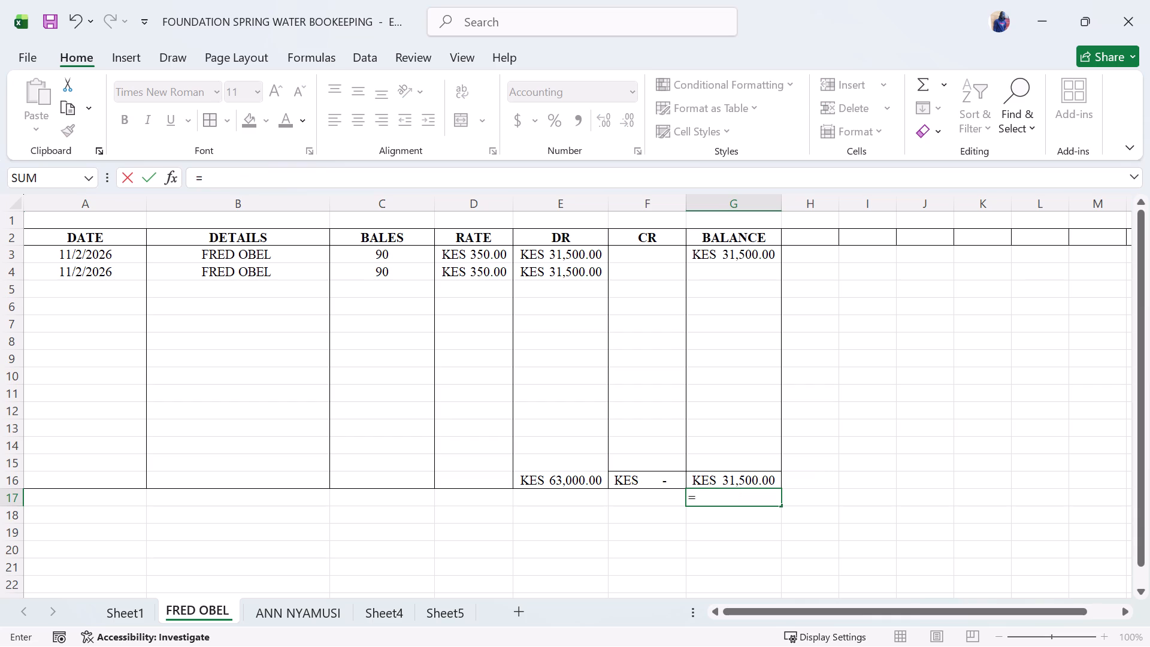
{"action": "left_click", "coordinate": [566, 478]}
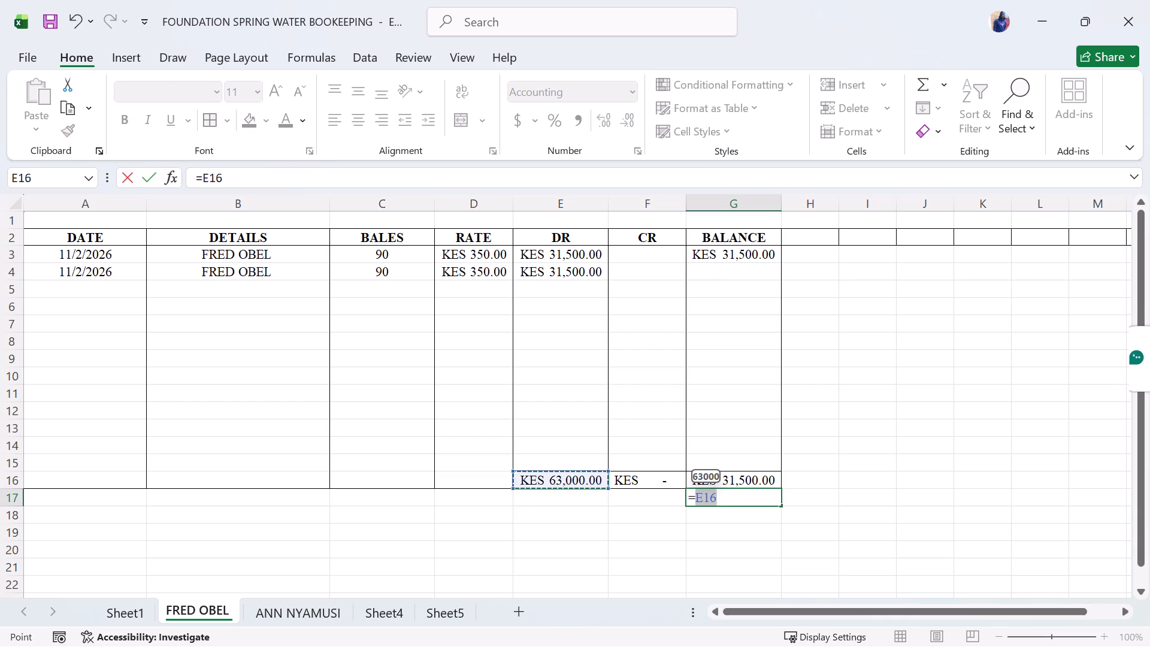
{"action": "key", "text": "minus"}
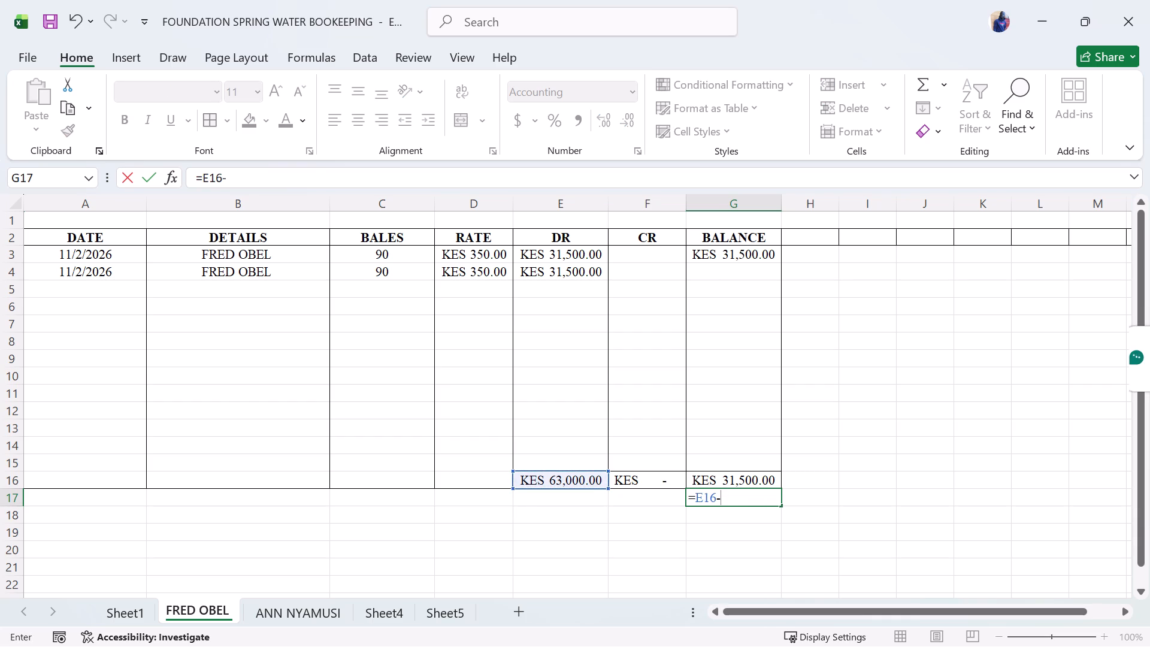
{"action": "left_click", "coordinate": [650, 484]}
{"action": "key", "text": "Return"}
{"action": "left_click", "coordinate": [940, 437]}
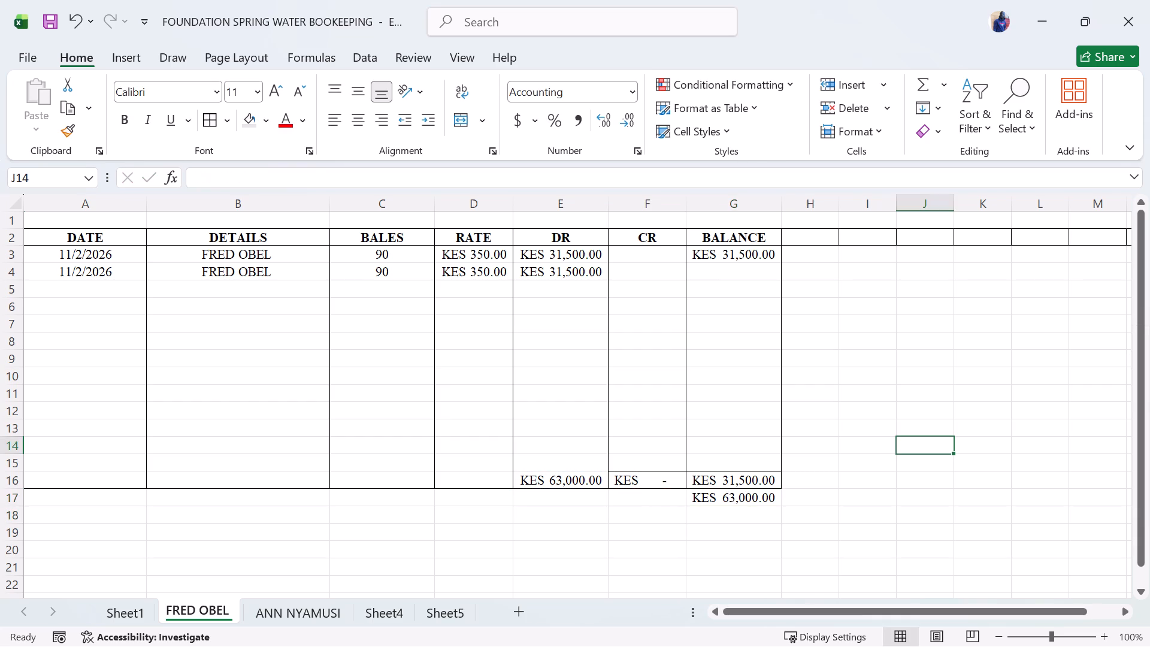
Delete the BALANCE column cells G2:G16 from the customer's ledger, keeping the closing balance in G17.
{"action": "left_click", "coordinate": [733, 480]}
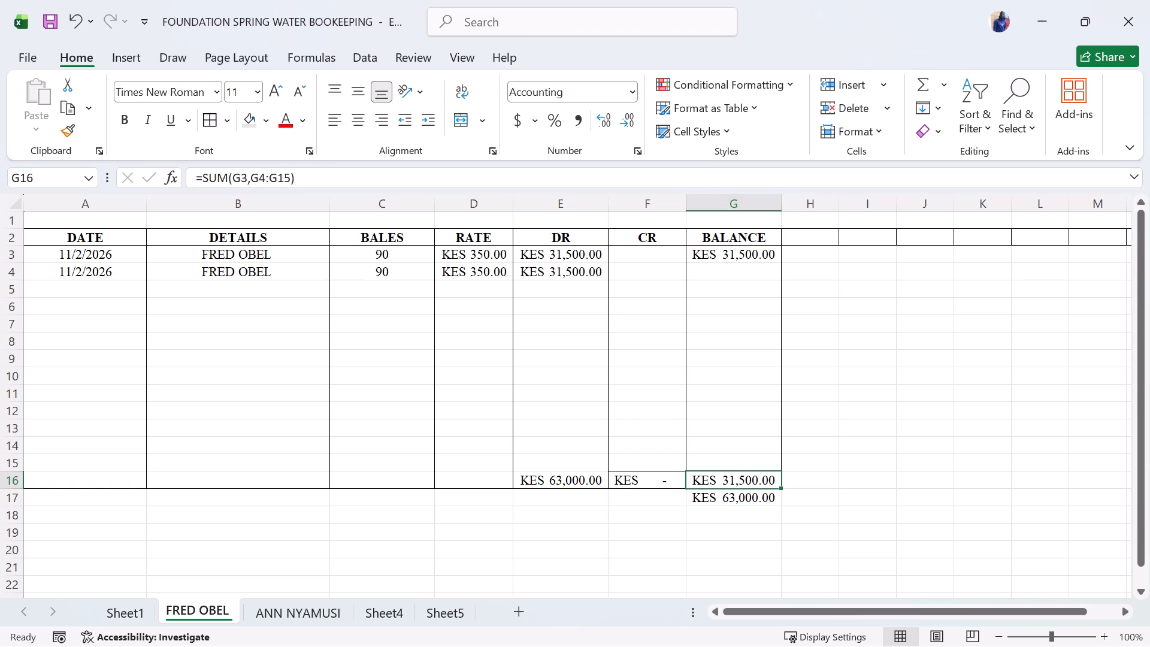
{"action": "left_click_drag", "start_coordinate": [721, 236], "coordinate": [727, 464]}
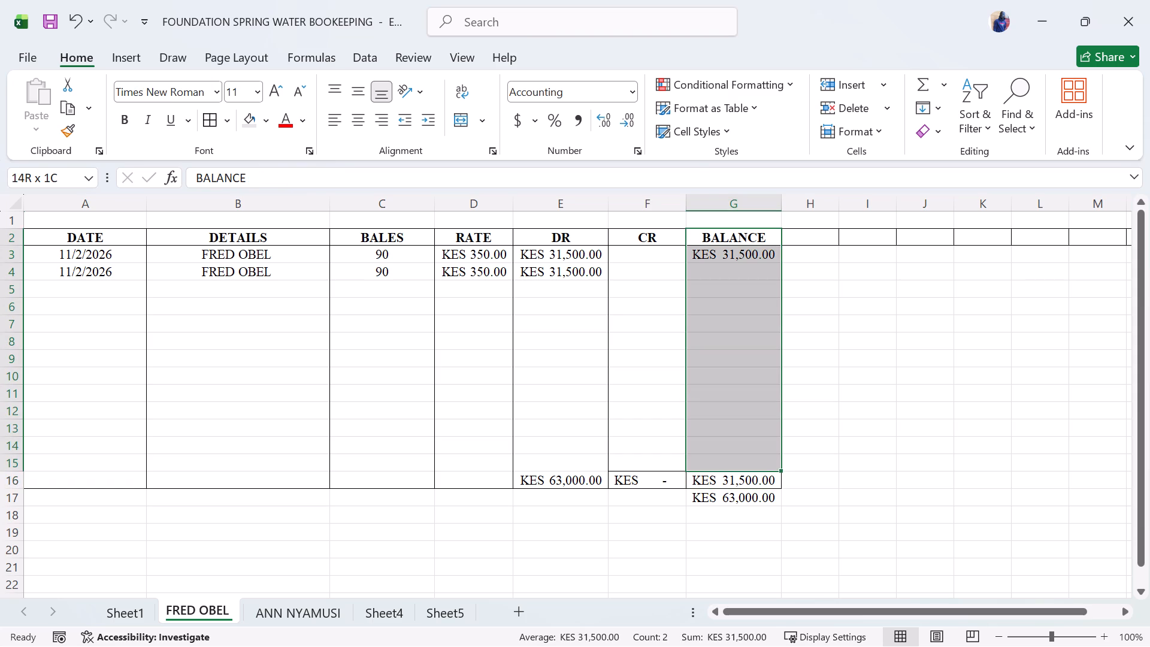
{"action": "left_click_drag", "start_coordinate": [727, 464], "coordinate": [728, 478]}
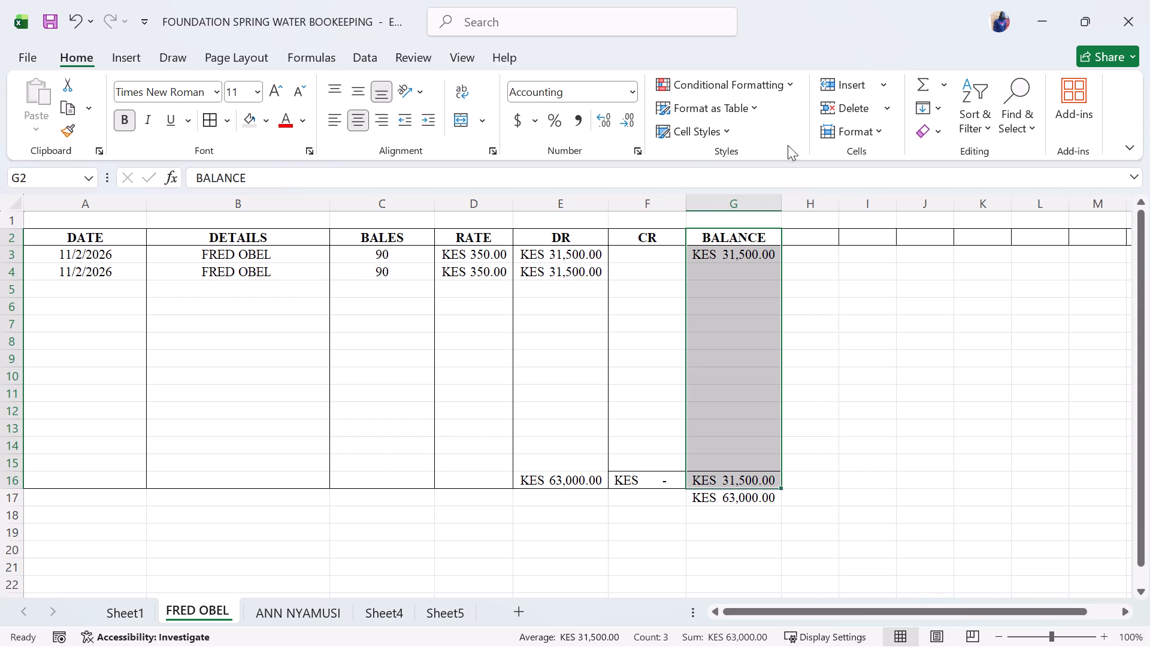
{"action": "left_click", "coordinate": [844, 109]}
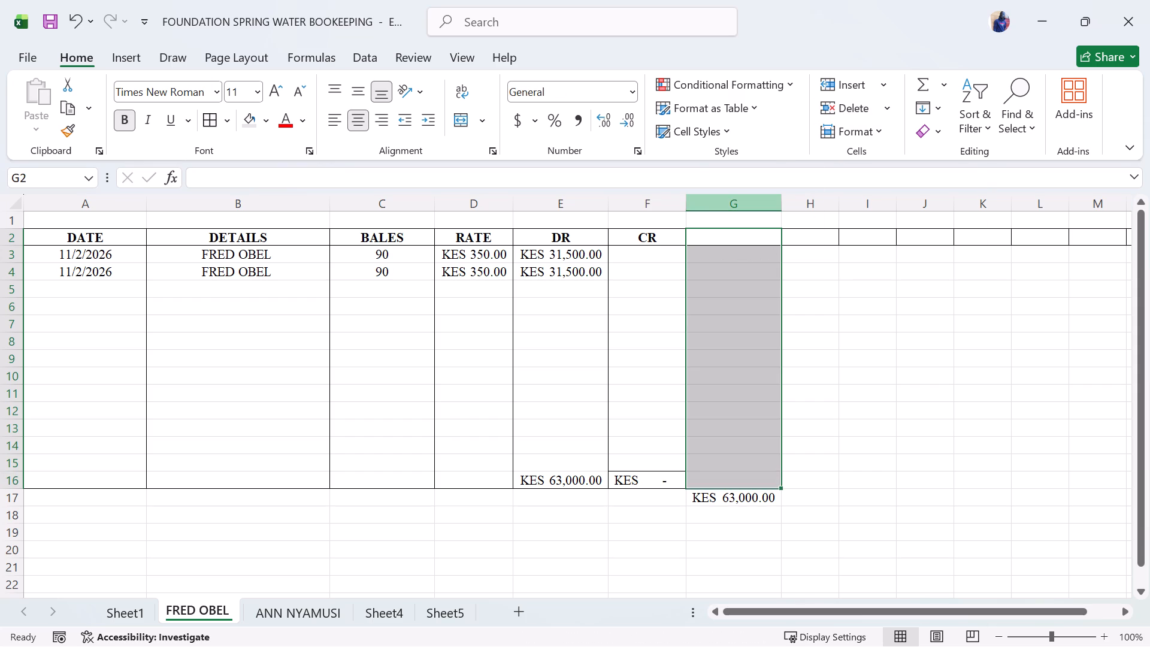
{"action": "left_click", "coordinate": [633, 286]}
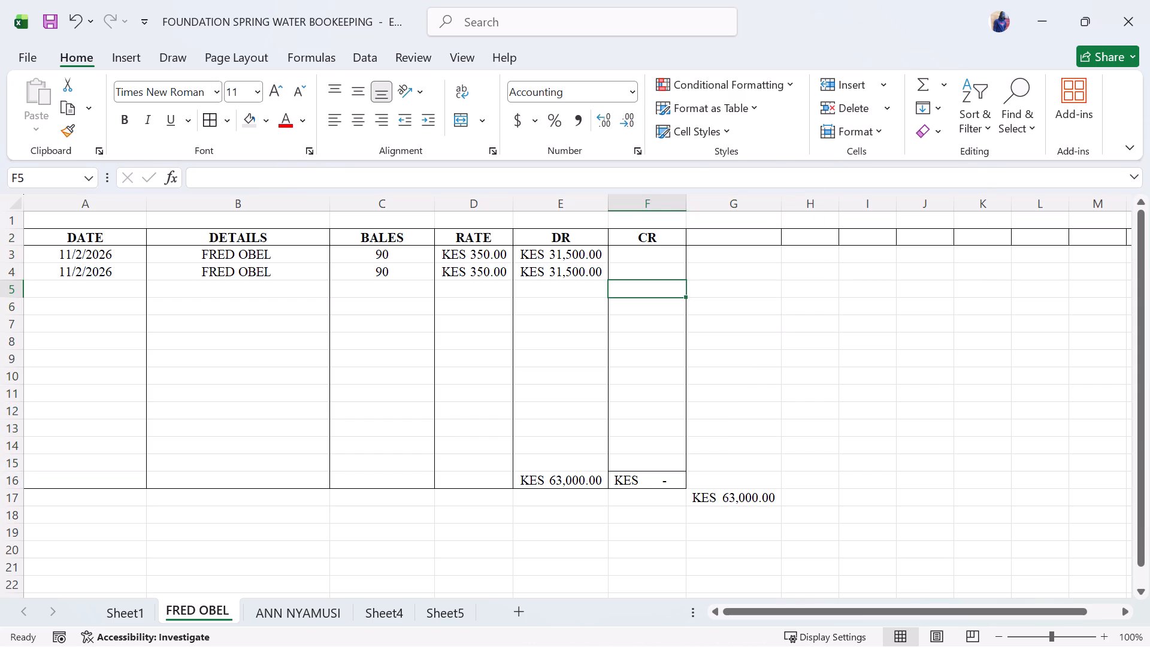
{"action": "left_click", "coordinate": [819, 397]}
{"action": "left_click", "coordinate": [728, 513]}
{"action": "left_click", "coordinate": [731, 503]}
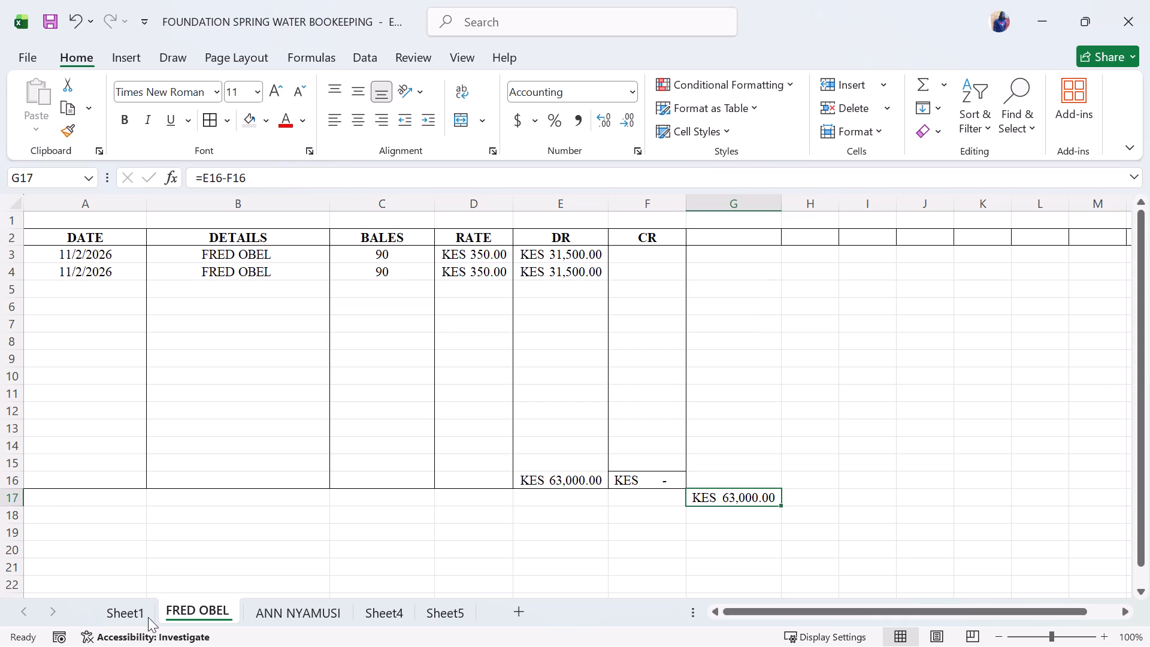
Link the first customer's balance in C3 of Sheet1 to cell G17 of that customer's ledger sheet.
{"action": "left_click", "coordinate": [132, 613]}
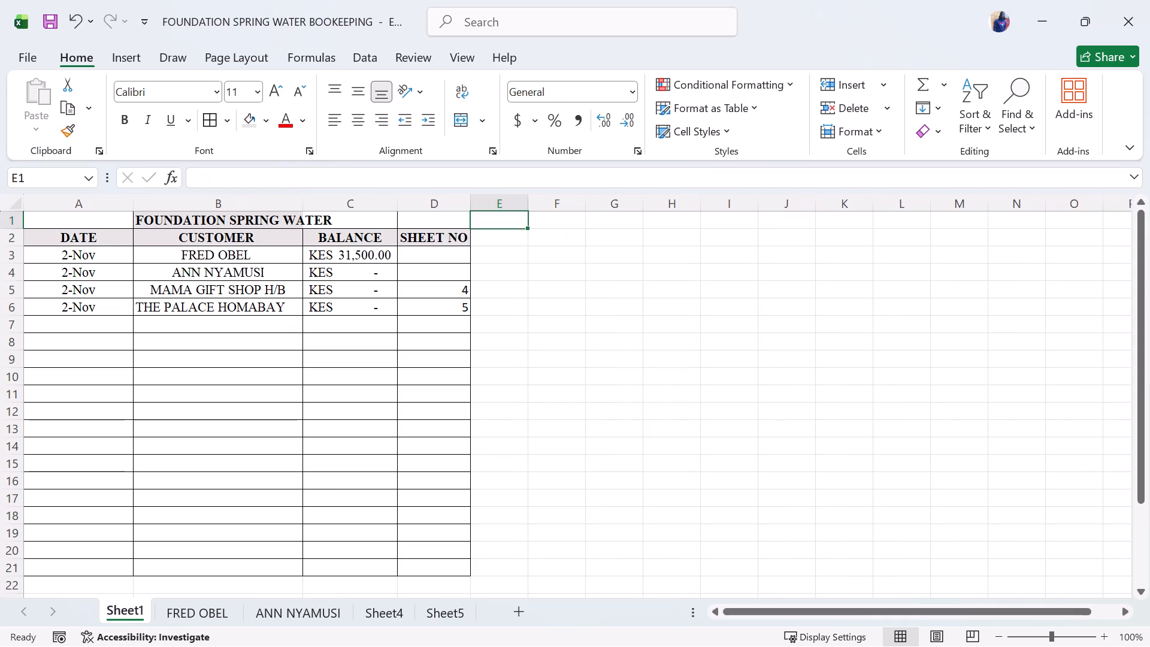
{"action": "left_click", "coordinate": [359, 256]}
{"action": "key", "text": "equal"}
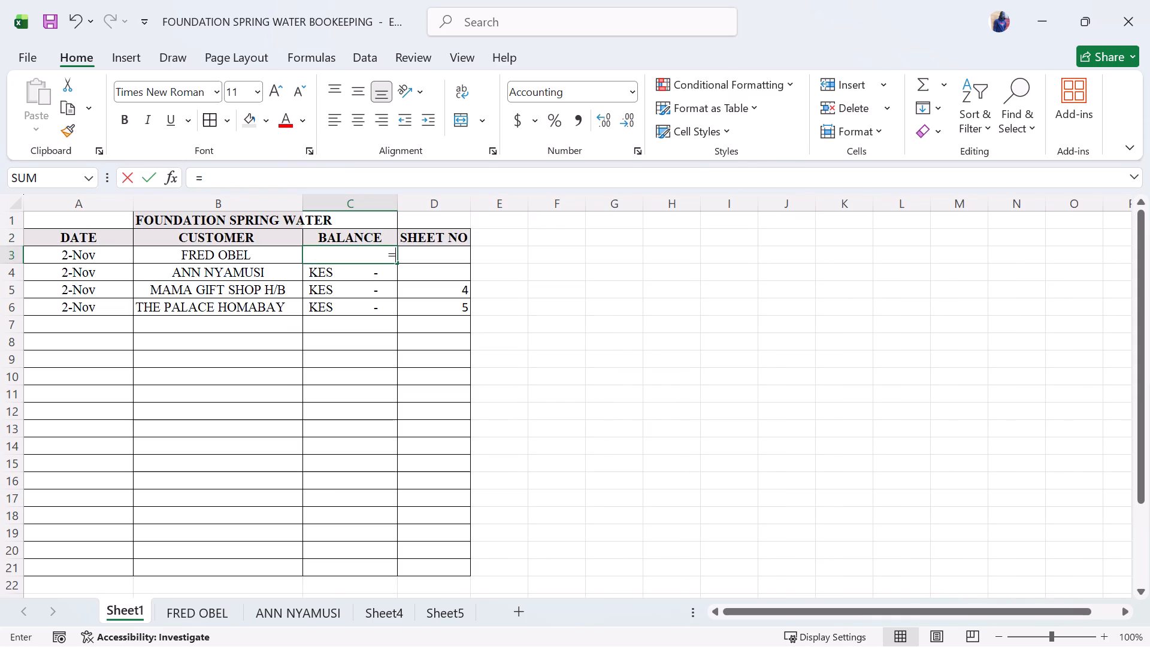
{"action": "left_click", "coordinate": [203, 620]}
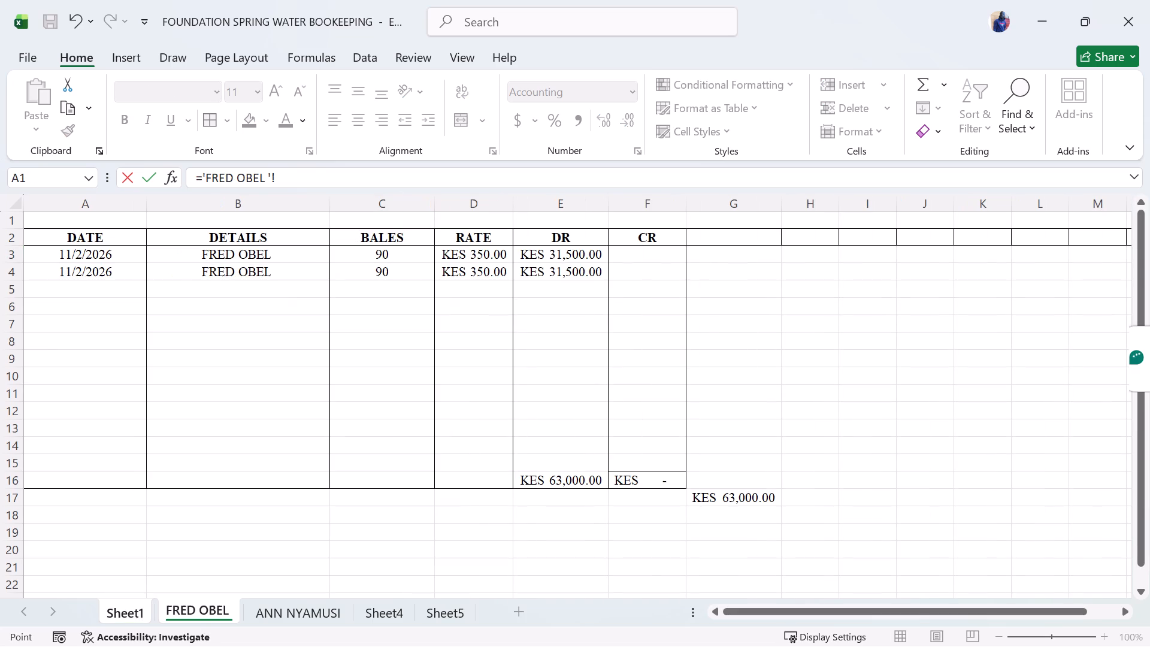
{"action": "left_click", "coordinate": [733, 499]}
{"action": "key", "text": "Return"}
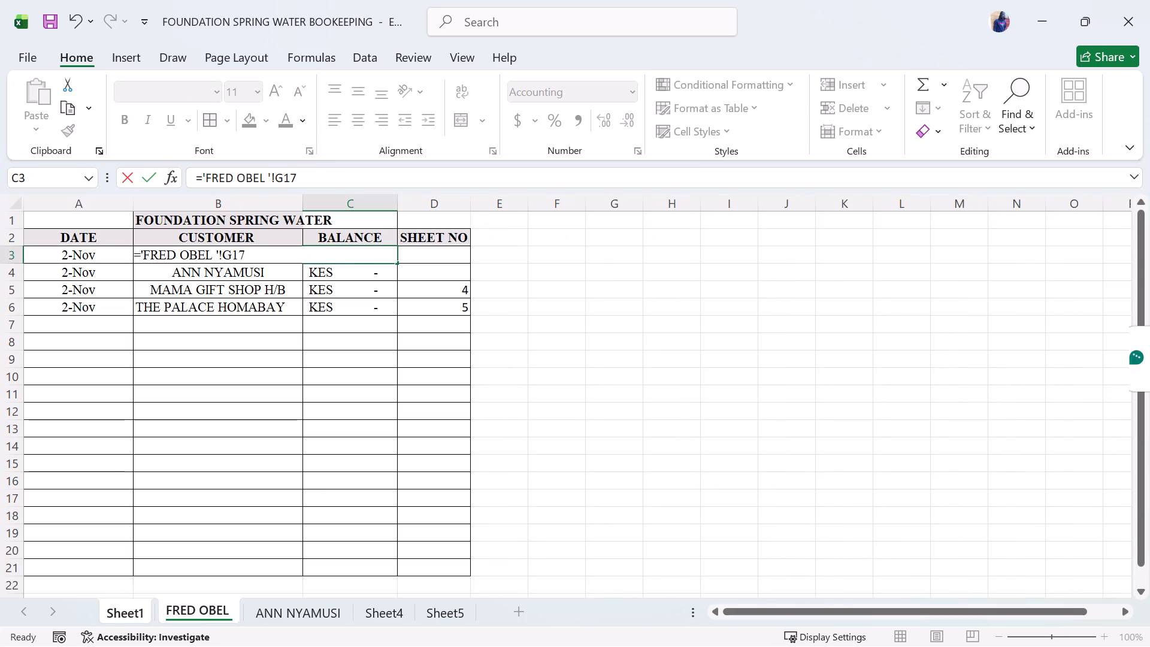
{"action": "left_click", "coordinate": [832, 487]}
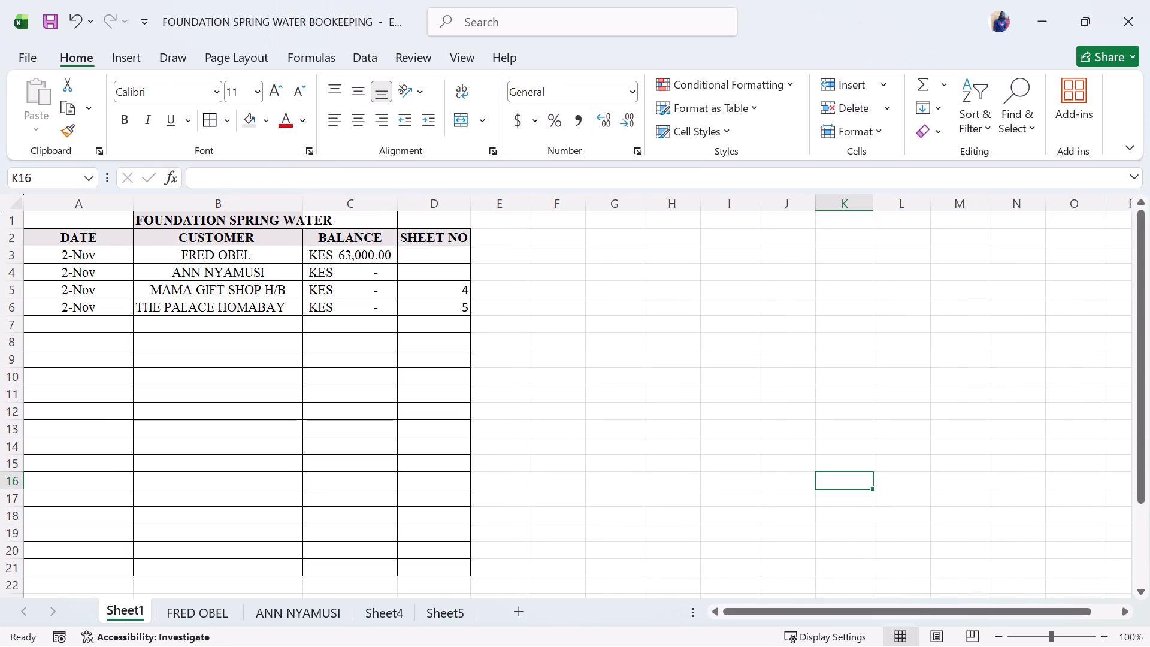
{"action": "left_click", "coordinate": [782, 455]}
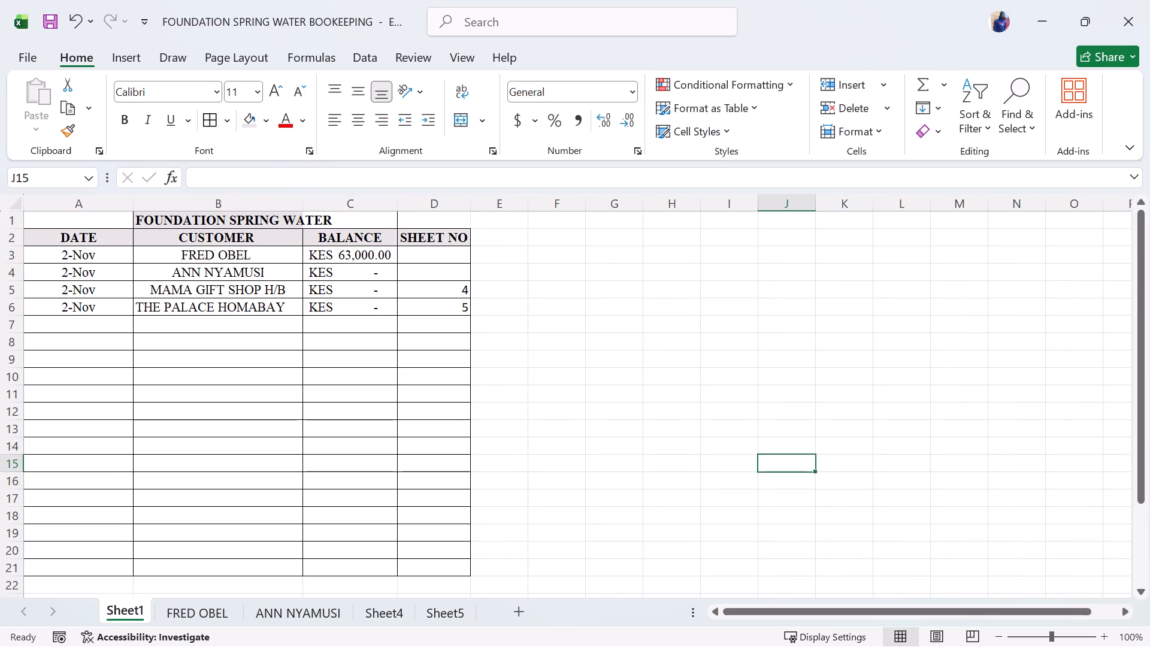
Review the customer ledger sheets, examining the column headings, entries and balance layout on Sheet4 and Sheet5.
{"action": "left_click", "coordinate": [389, 268]}
{"action": "left_click", "coordinate": [430, 274]}
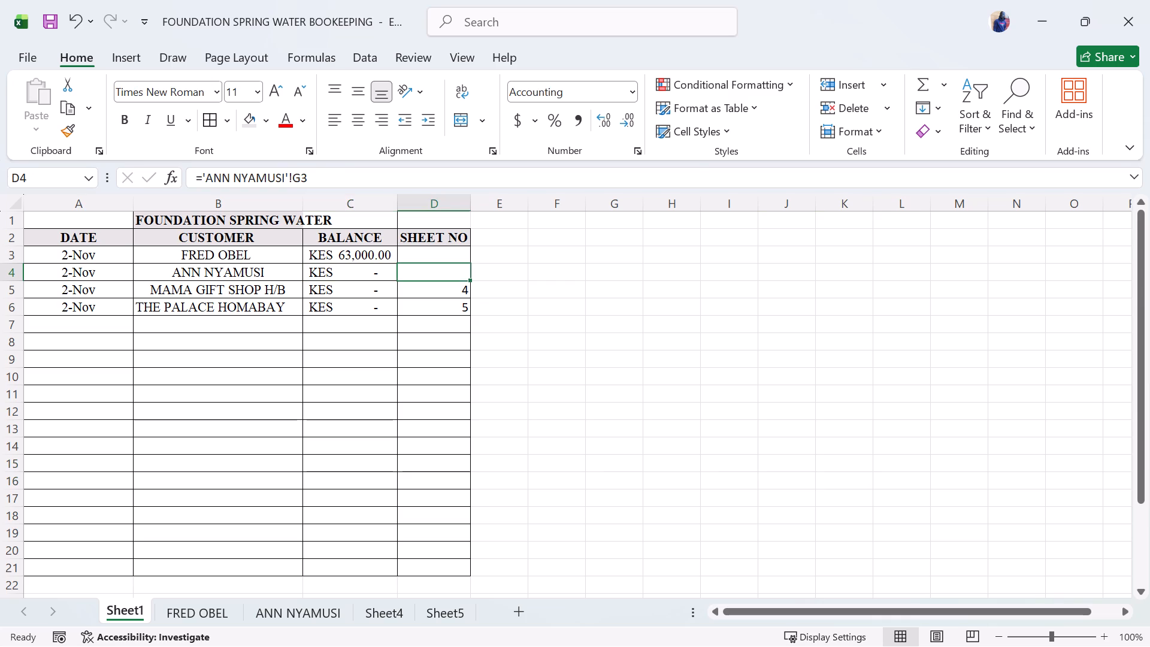
{"action": "left_click", "coordinate": [277, 612]}
{"action": "left_click", "coordinate": [386, 606]}
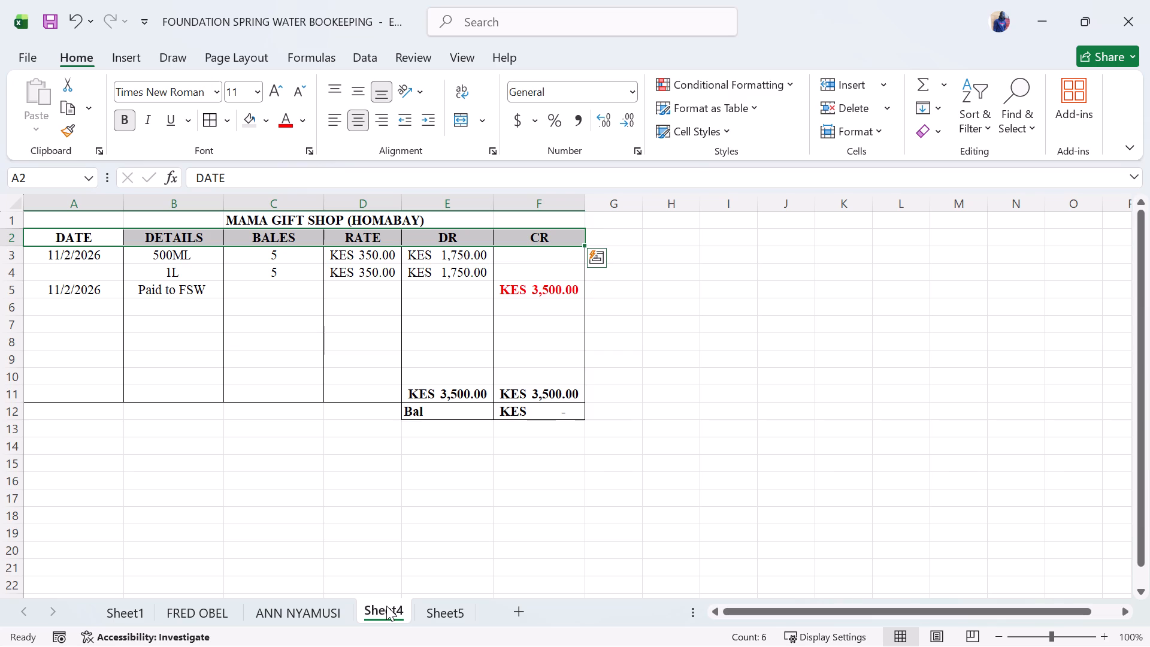
{"action": "left_click", "coordinate": [441, 569]}
{"action": "left_click", "coordinate": [444, 613]}
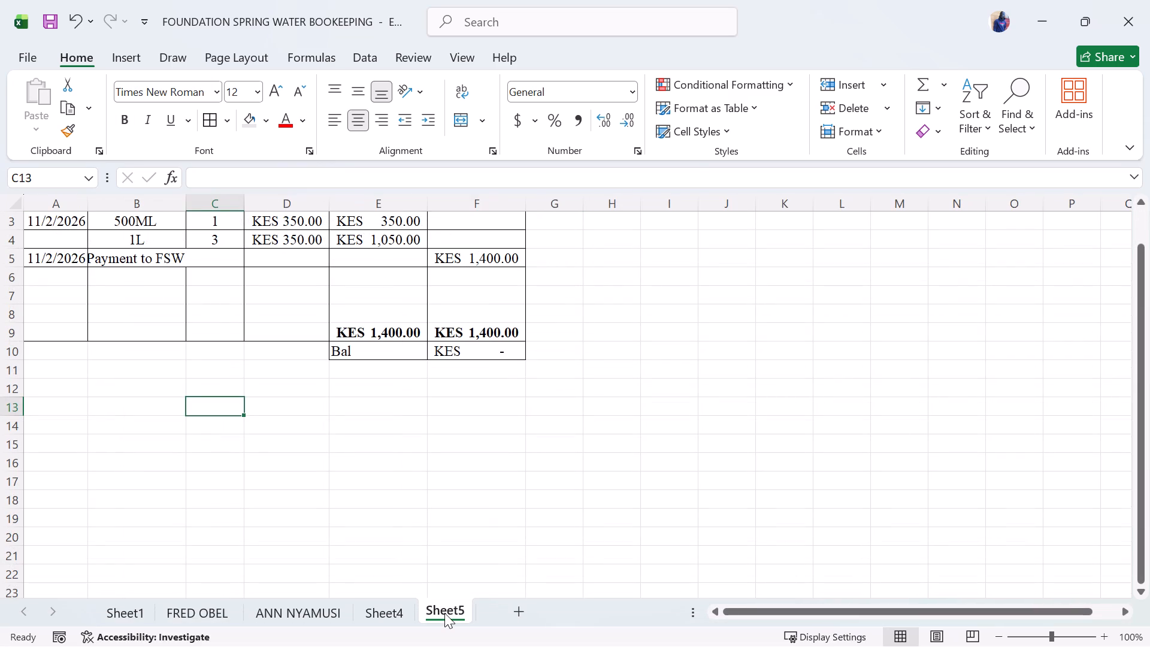
{"action": "scroll", "coordinate": [460, 437], "scroll_direction": "up", "scroll_amount": 1}
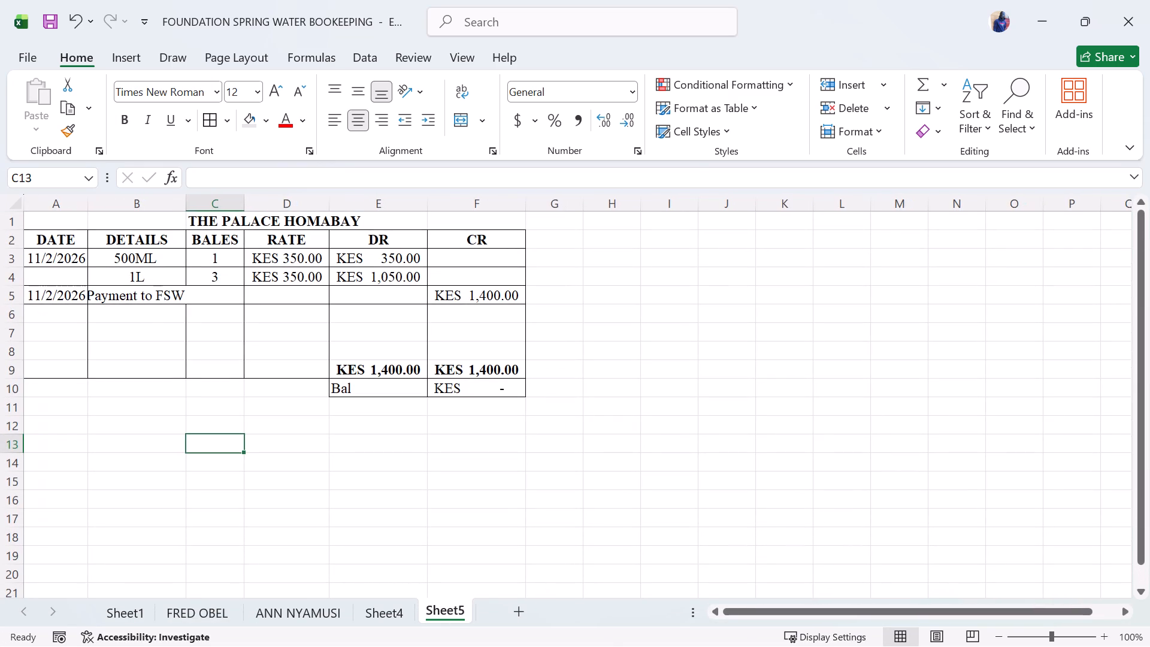
{"action": "left_click", "coordinate": [259, 614]}
{"action": "left_click", "coordinate": [199, 612]}
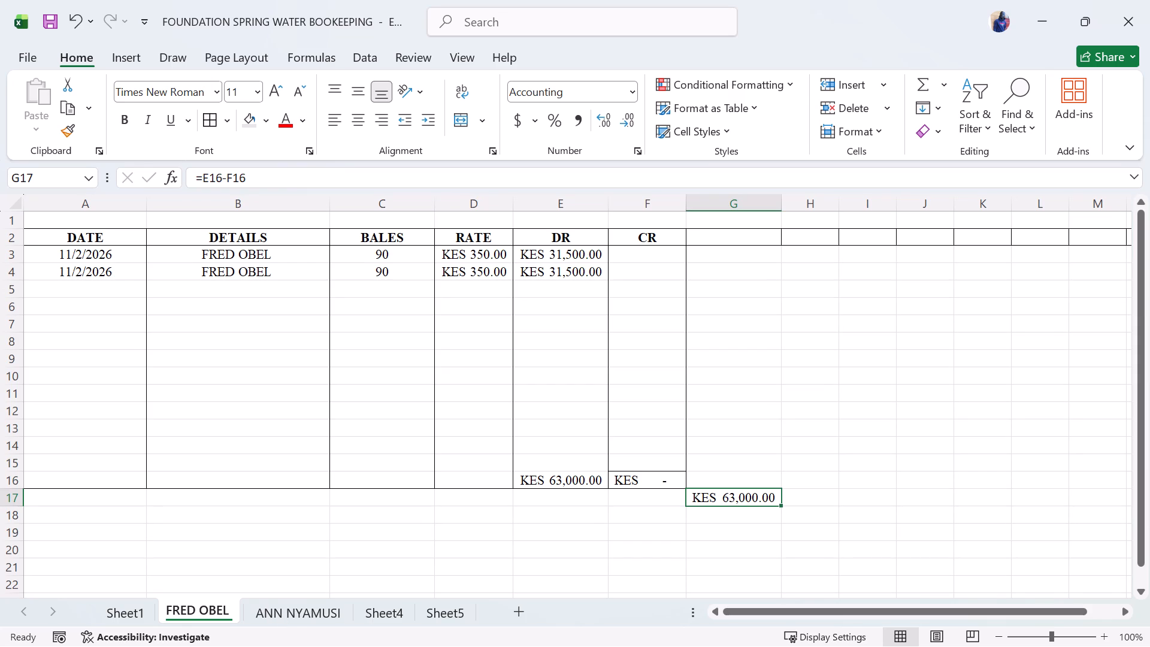
{"action": "scroll", "coordinate": [497, 489], "scroll_direction": "down", "scroll_amount": 1}
{"action": "left_click", "coordinate": [383, 613]}
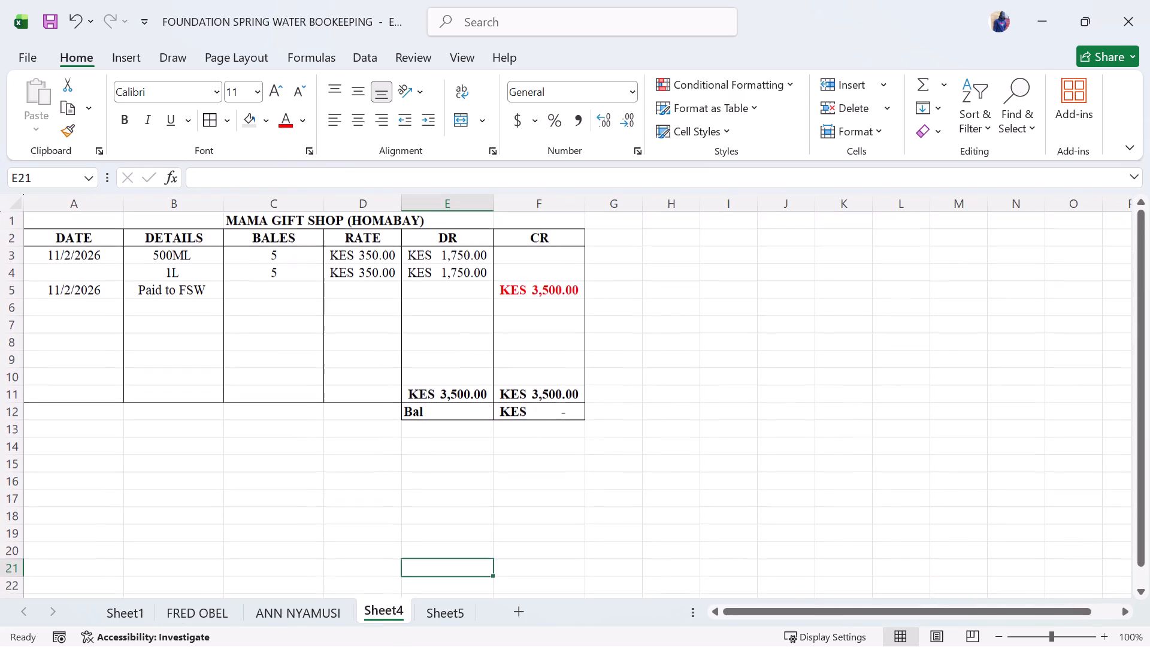
{"action": "left_click", "coordinate": [424, 616]}
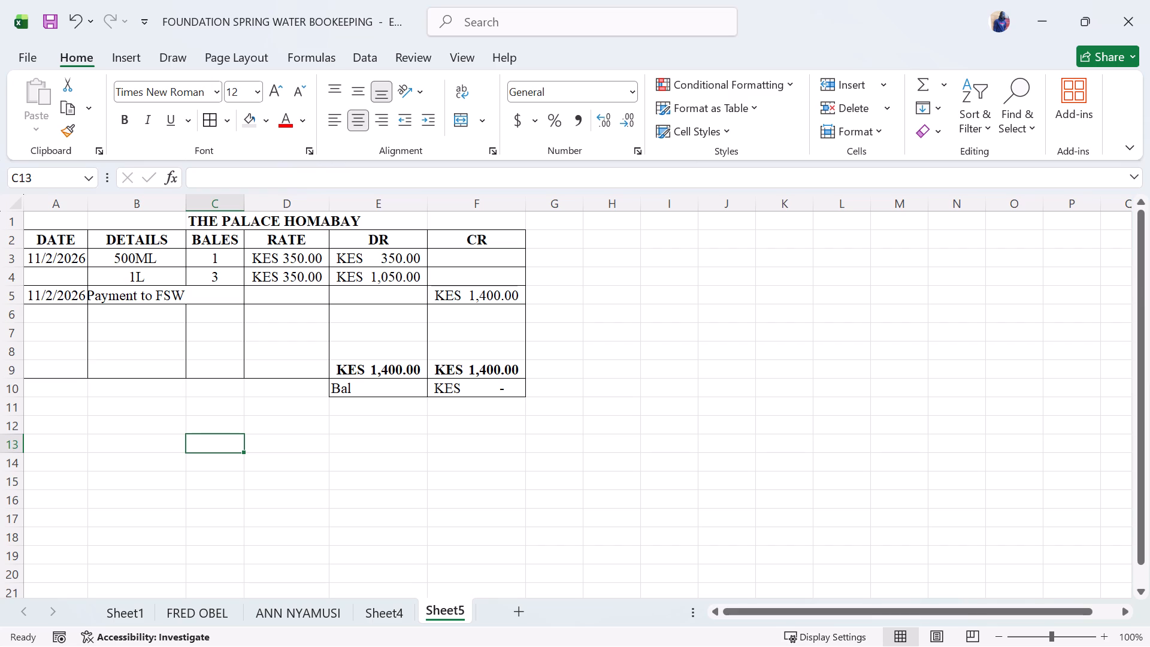
{"action": "left_click", "coordinate": [403, 247]}
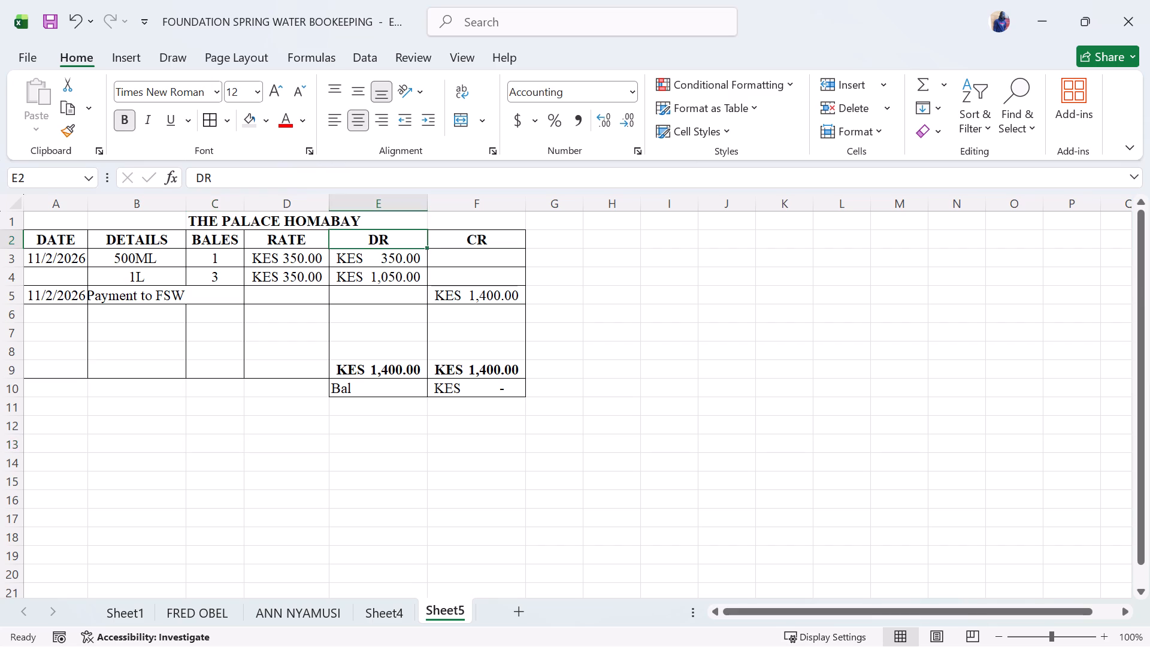
{"action": "left_click", "coordinate": [304, 246]}
{"action": "left_click", "coordinate": [213, 234]}
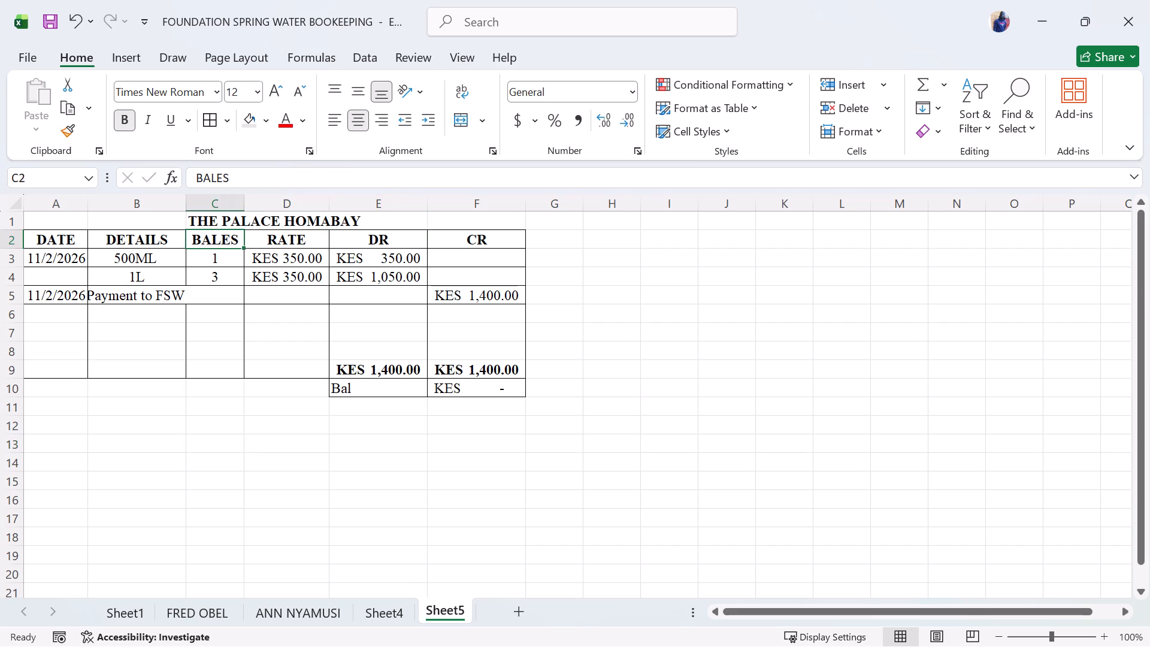
{"action": "left_click", "coordinate": [128, 238]}
{"action": "left_click", "coordinate": [48, 247]}
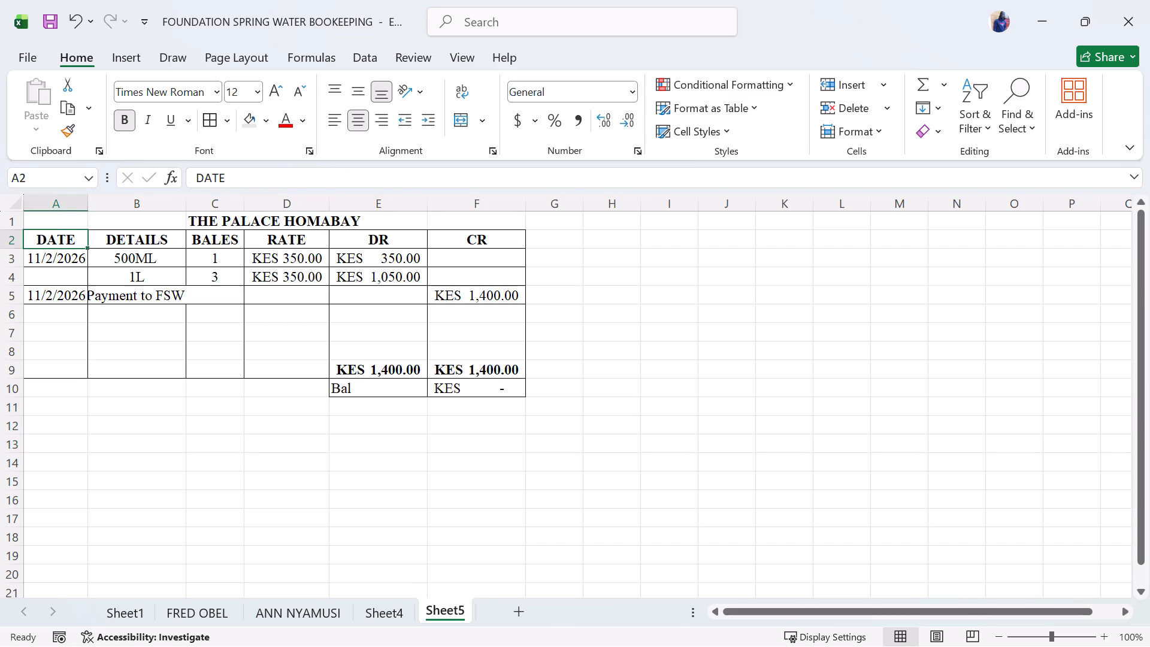
{"action": "left_click", "coordinate": [389, 618]}
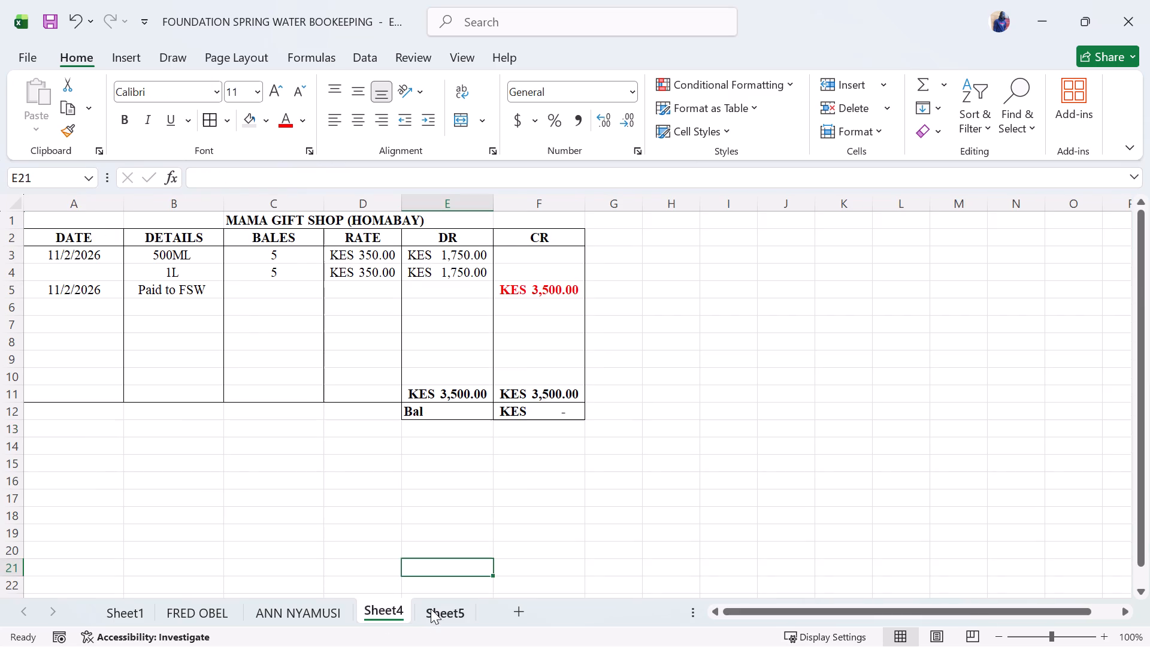
{"action": "left_click", "coordinate": [444, 610]}
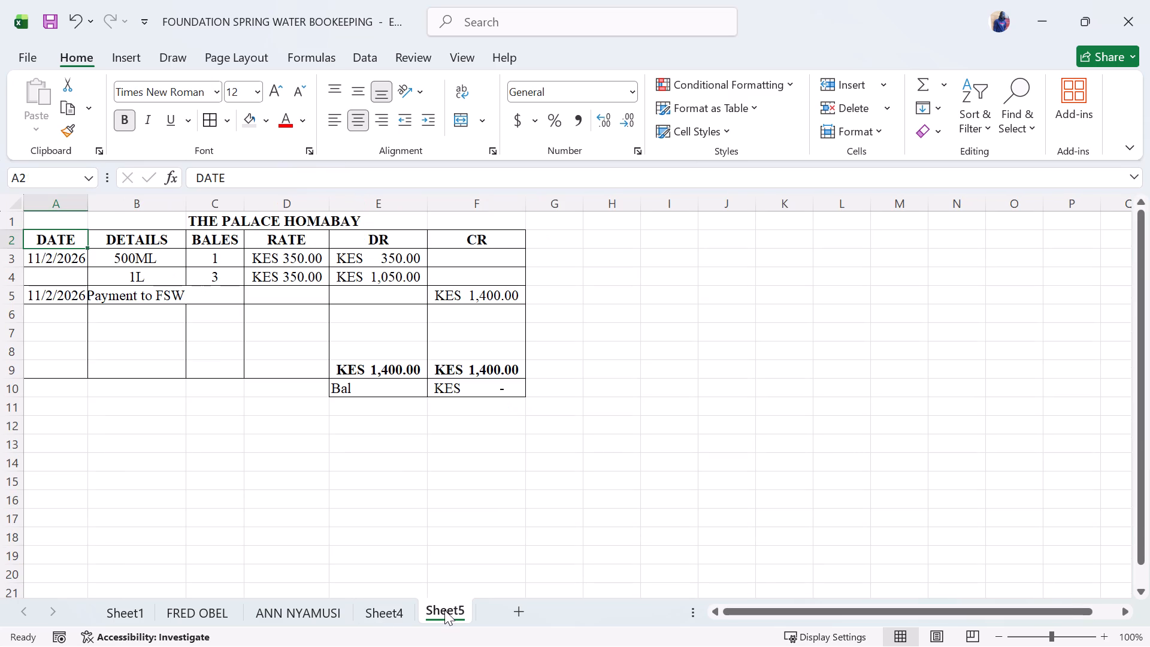
Add a new worksheet after Sheet5 and enter the title 489 SHOP HOMABAY in D1.
{"action": "left_click", "coordinate": [511, 607]}
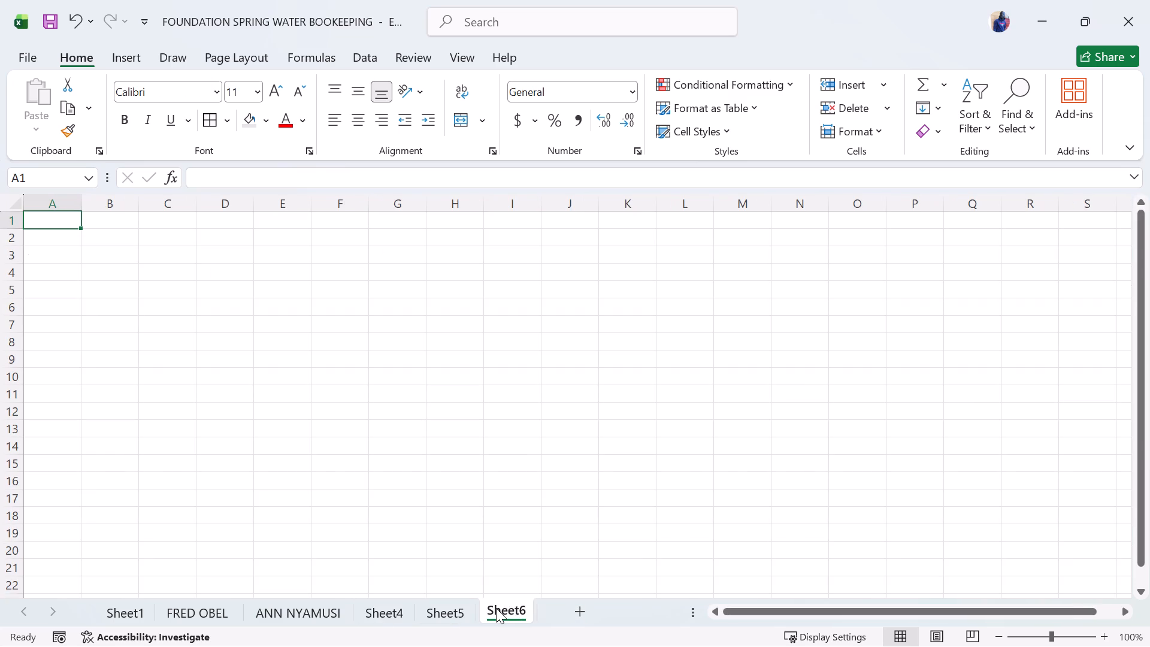
{"action": "left_click", "coordinate": [233, 221]}
{"action": "type", "text": "489"}
{"action": "key", "text": "space"}
{"action": "type", "text": "SHOP HOMABAY"}
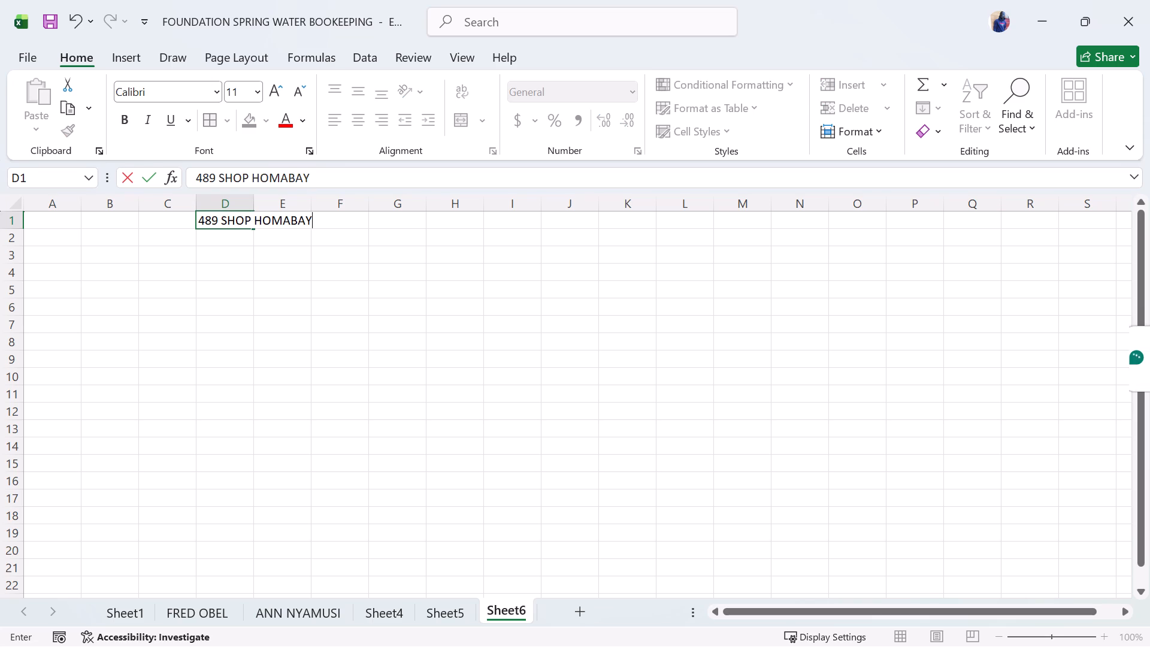
{"action": "left_click", "coordinate": [86, 246]}
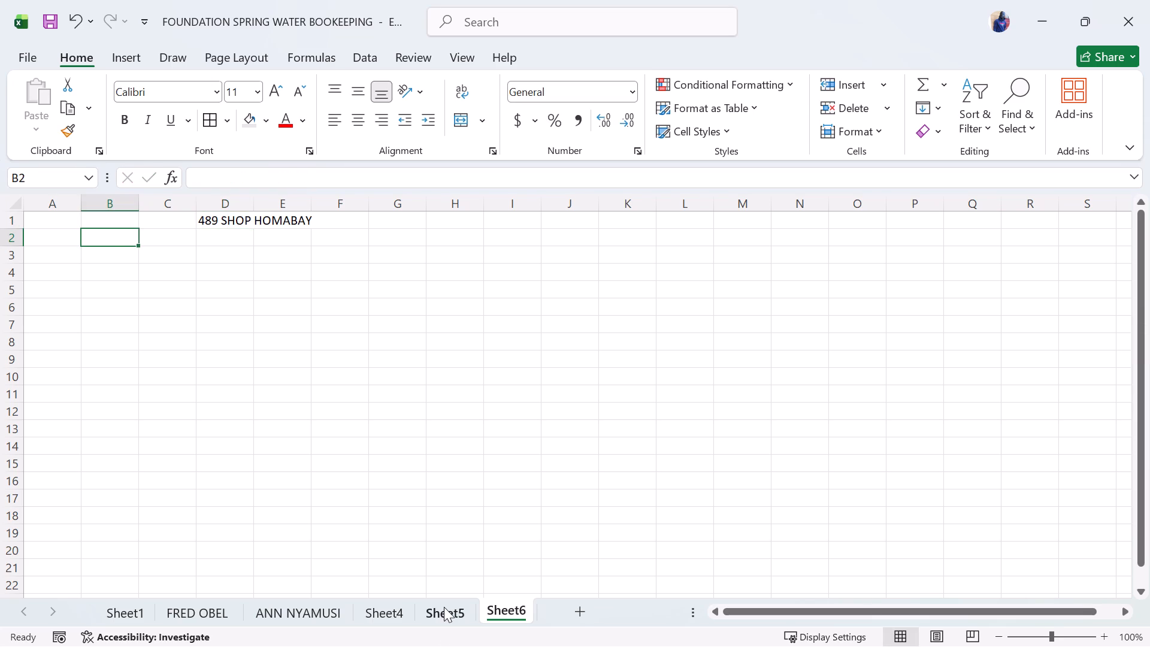
Copy the heading row A2:F2 (DATE to CR) from Sheet5 into row 2 of Sheet6.
{"action": "left_click", "coordinate": [444, 607]}
{"action": "left_click_drag", "start_coordinate": [49, 238], "coordinate": [289, 254]}
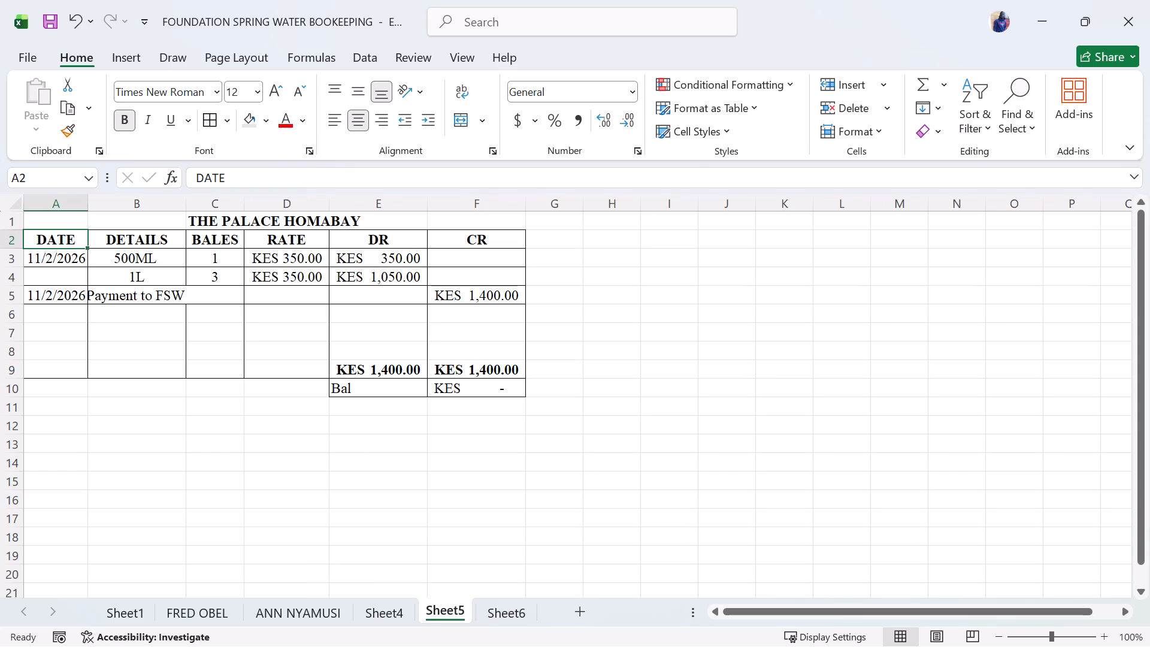
{"action": "left_click_drag", "start_coordinate": [289, 254], "coordinate": [503, 238]}
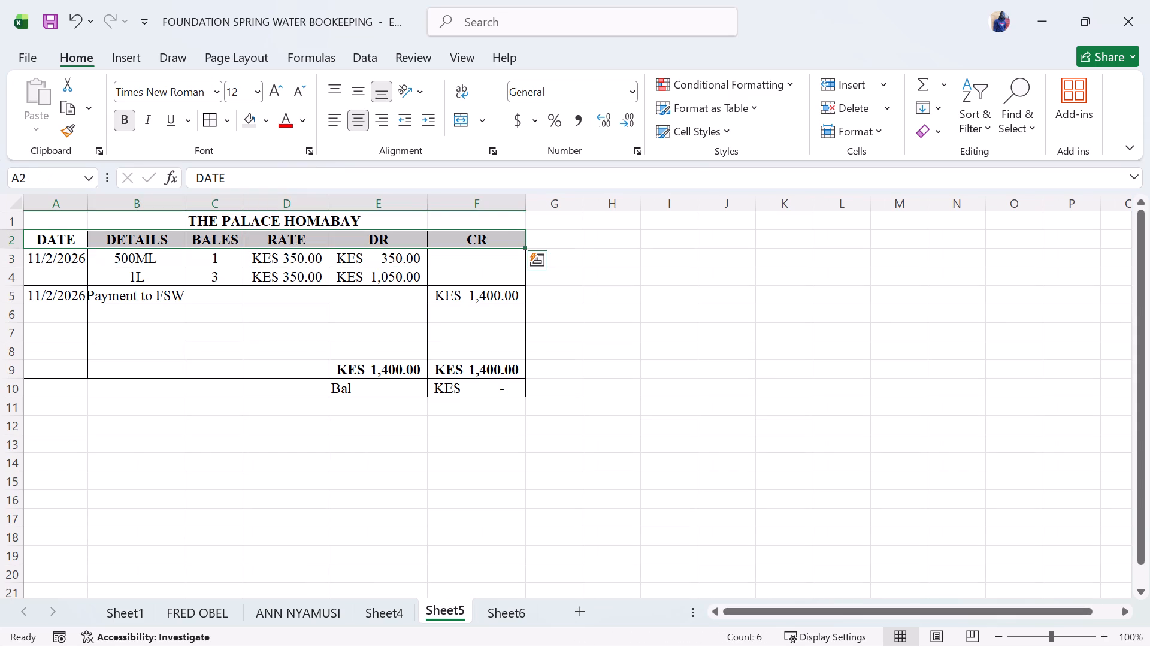
{"action": "key", "text": "ctrl+c"}
{"action": "left_click", "coordinate": [509, 619]}
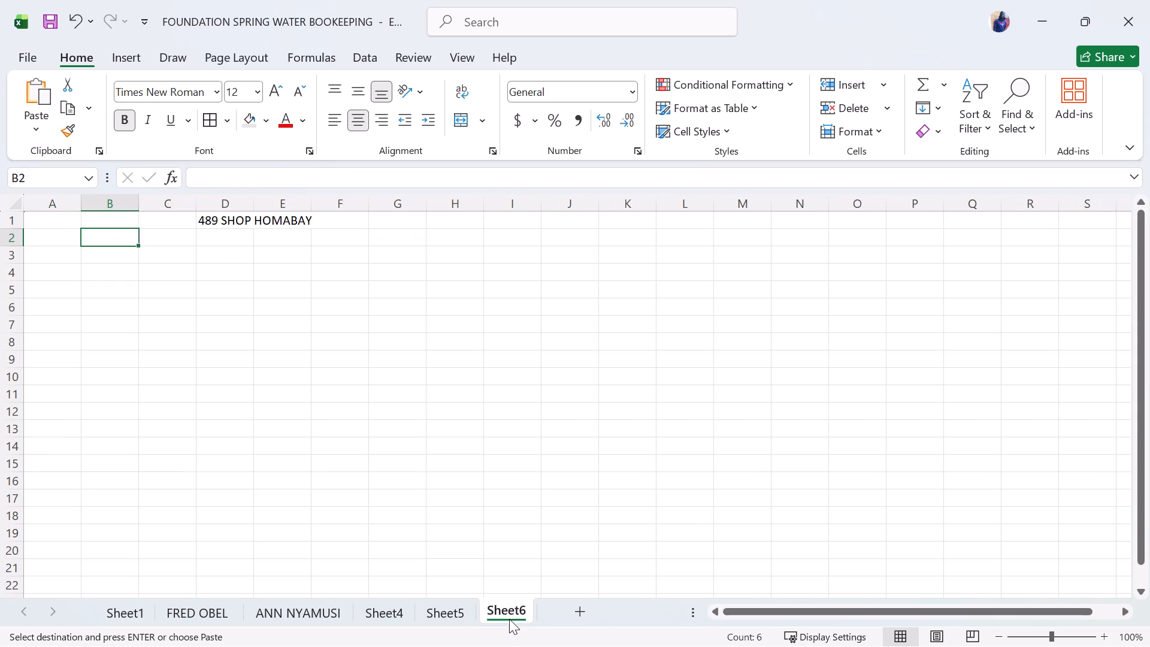
{"action": "left_click_drag", "start_coordinate": [59, 237], "coordinate": [396, 247]}
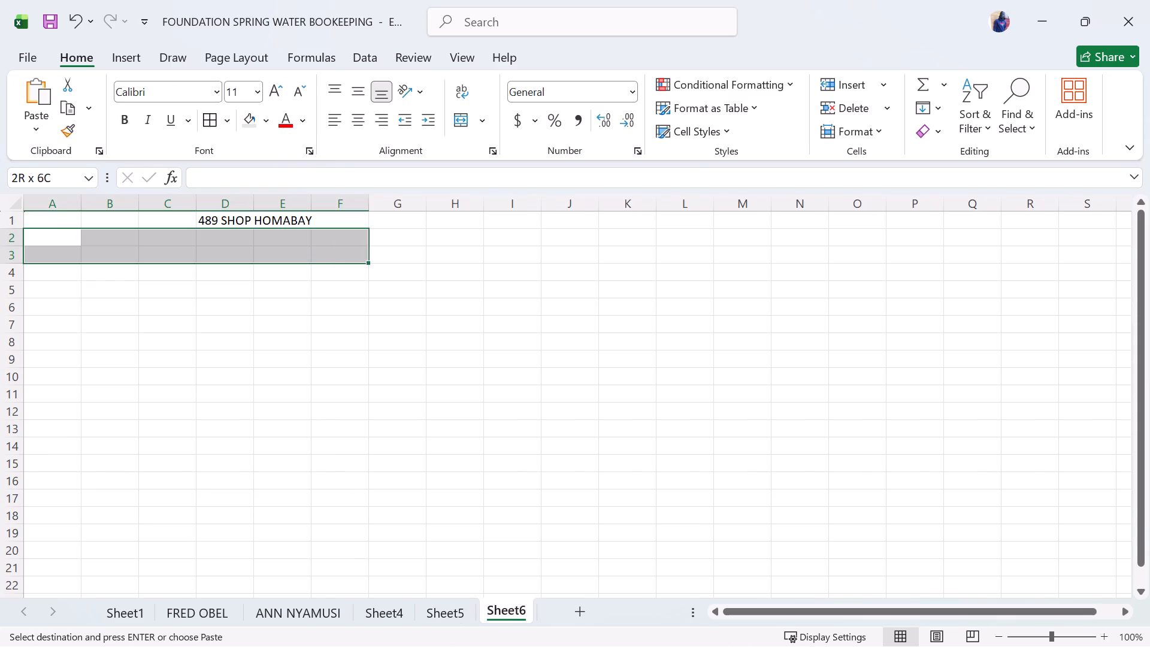
{"action": "left_click_drag", "start_coordinate": [396, 247], "coordinate": [540, 230]}
{"action": "key", "text": "ctrl+v"}
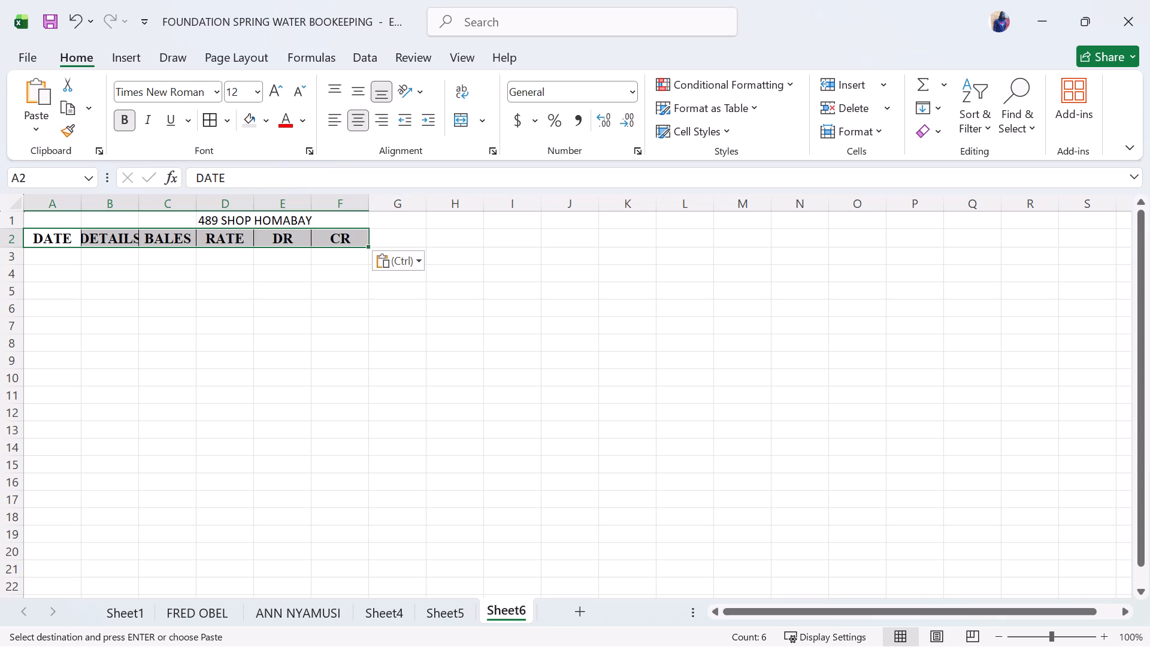
Enter the date 11/2/2026 in A3 under the DATE heading.
{"action": "left_click", "coordinate": [48, 256]}
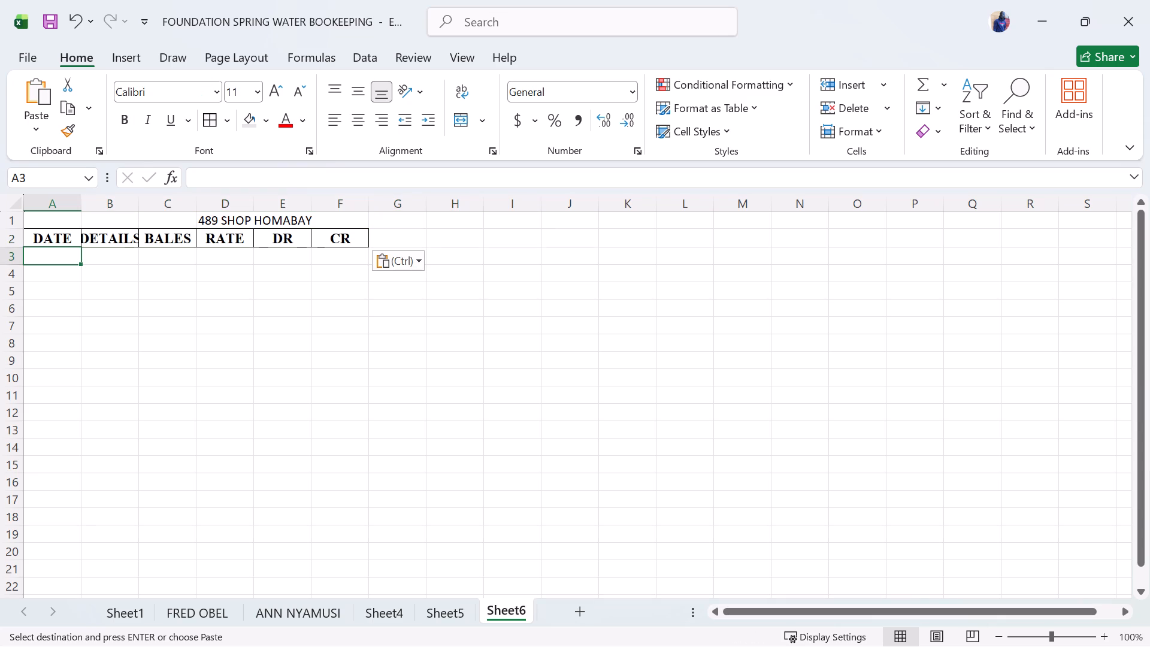
{"action": "type", "text": "11/2/"}
{"action": "type", "text": "2026"}
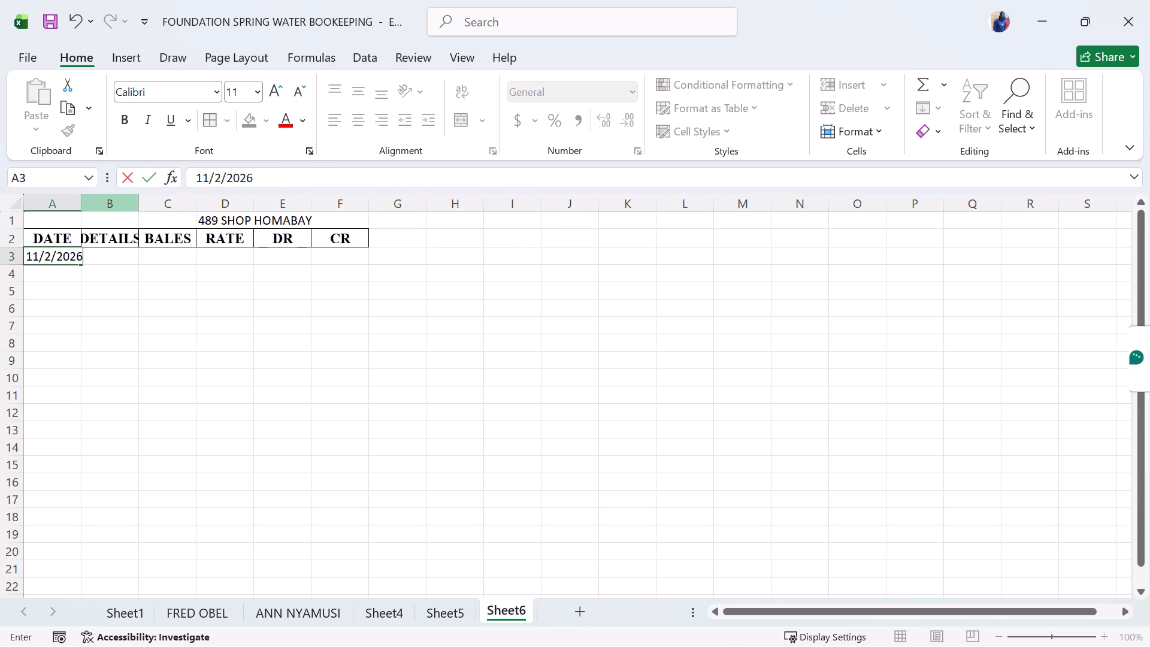
Auto-fit the widths of the DETAILS and BALES columns to their contents.
{"action": "left_click", "coordinate": [135, 209]}
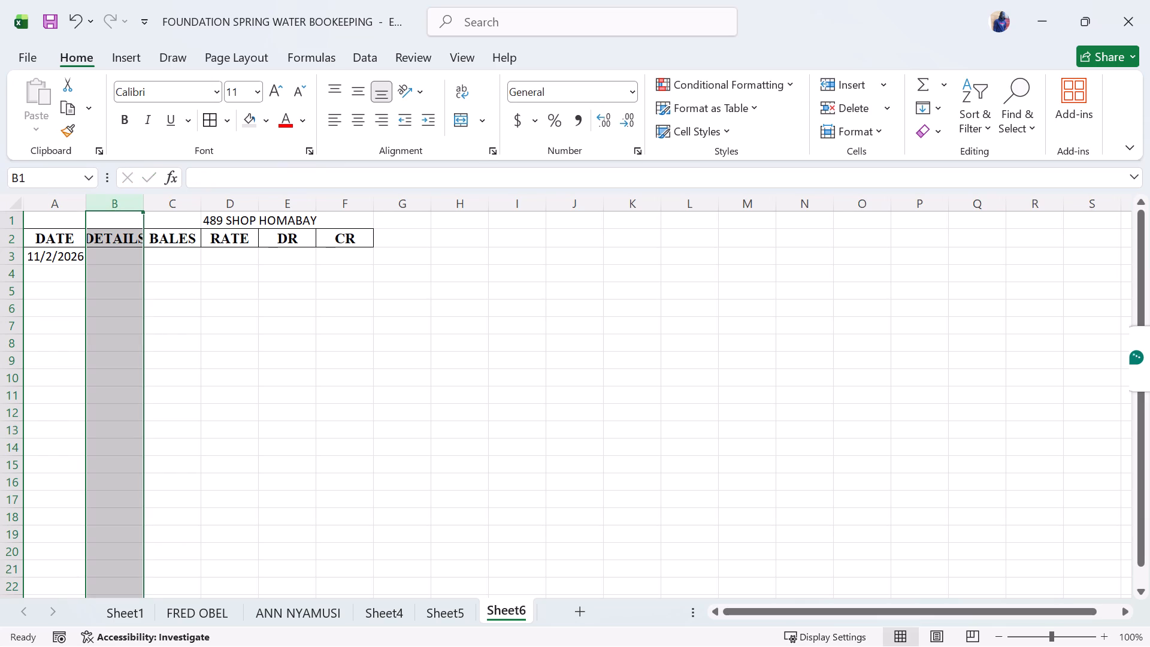
{"action": "double_click", "coordinate": [144, 206]}
{"action": "double_click", "coordinate": [211, 205]}
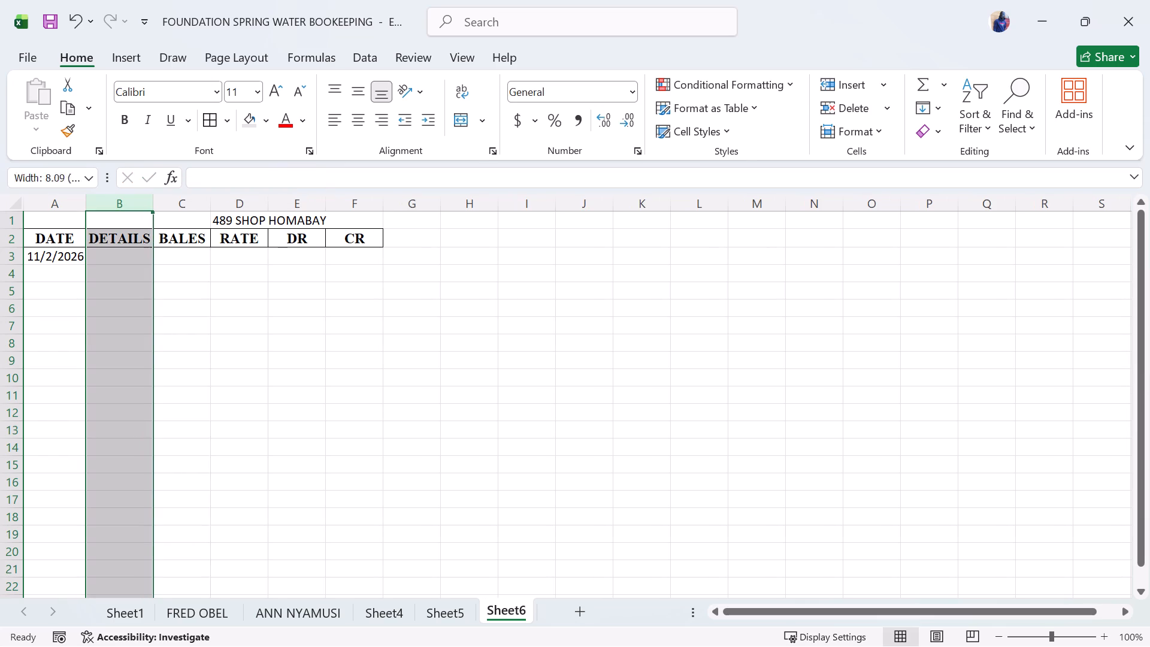
{"action": "double_click", "coordinate": [205, 204]}
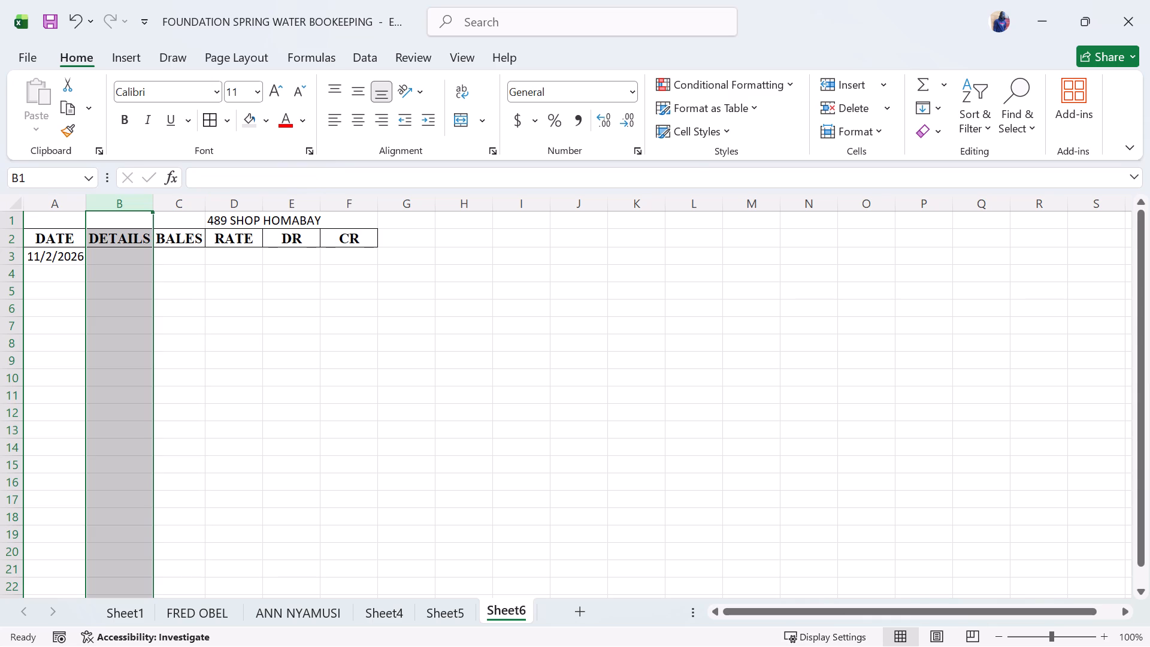
Fill in the first entry in row 3 with details 500ML, 2 bales and a rate of 350.
{"action": "left_click", "coordinate": [131, 259]}
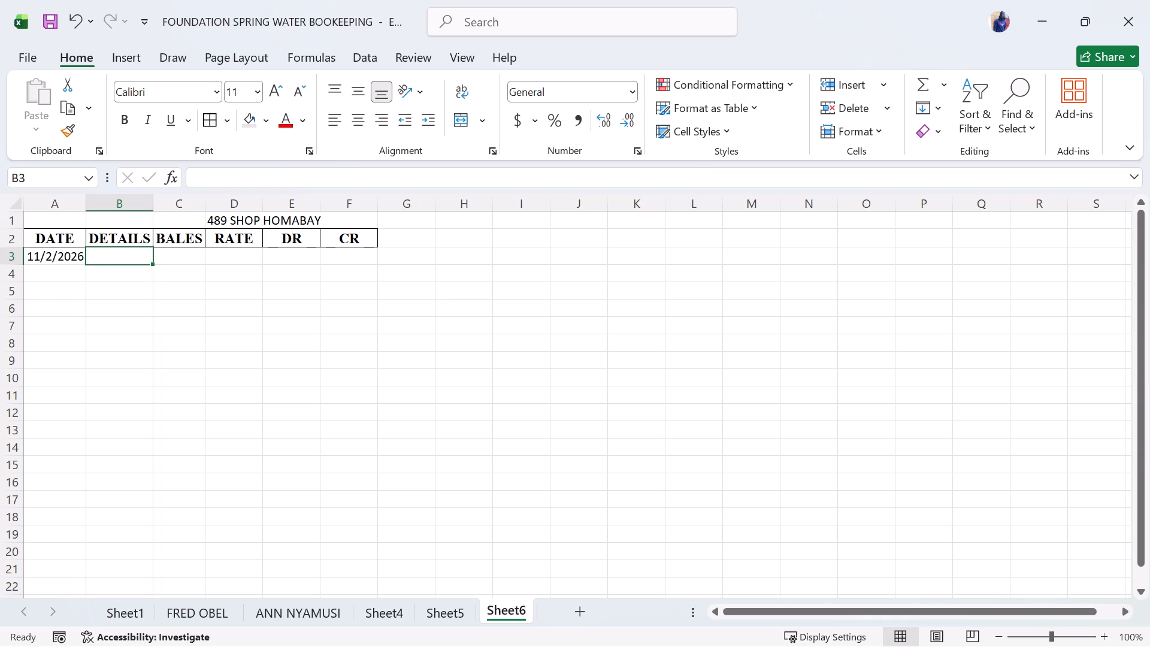
{"action": "key", "text": "5"}
{"action": "type", "text": "00"}
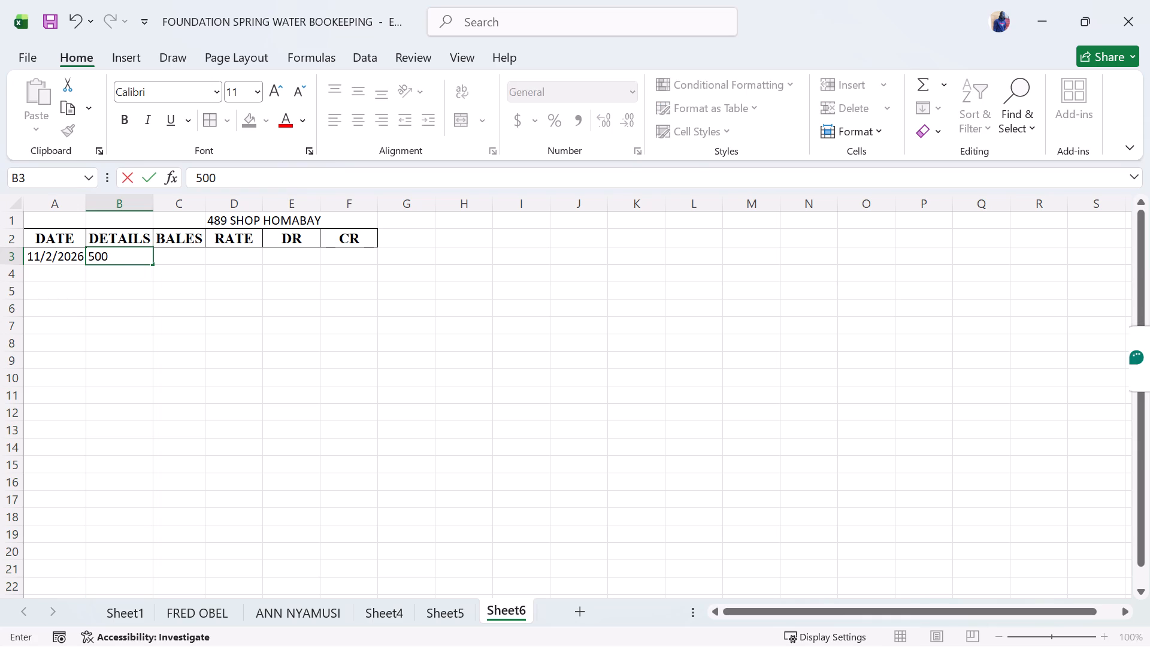
{"action": "type", "text": "ML"}
{"action": "left_click", "coordinate": [181, 256]}
{"action": "key", "text": "2"}
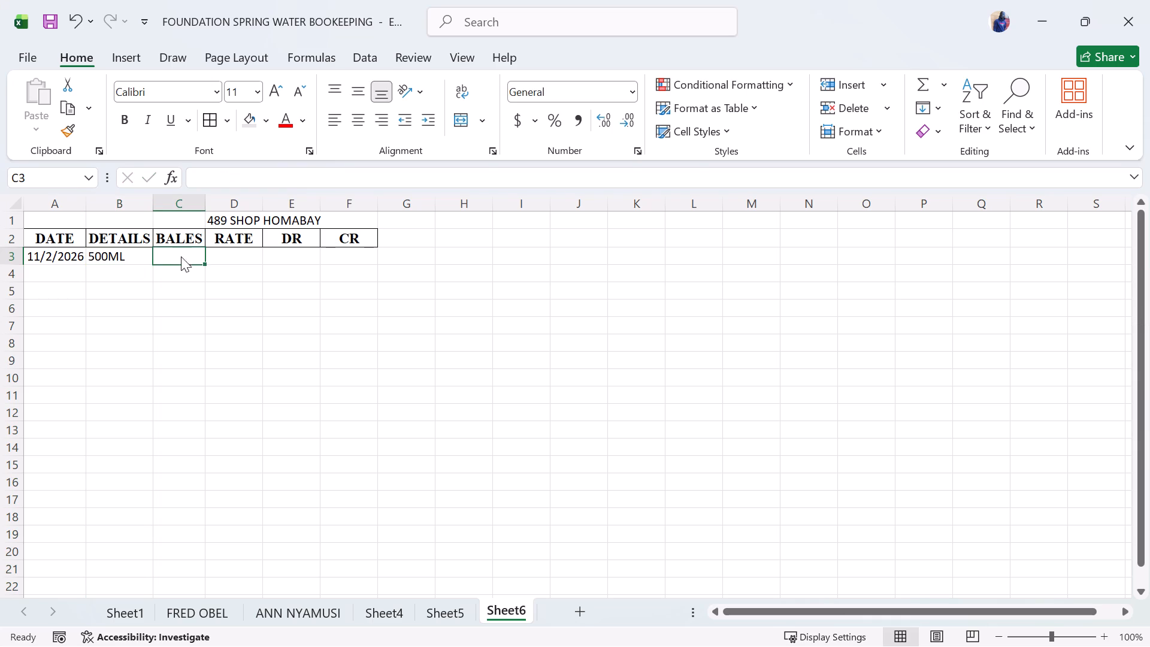
{"action": "left_click", "coordinate": [236, 251]}
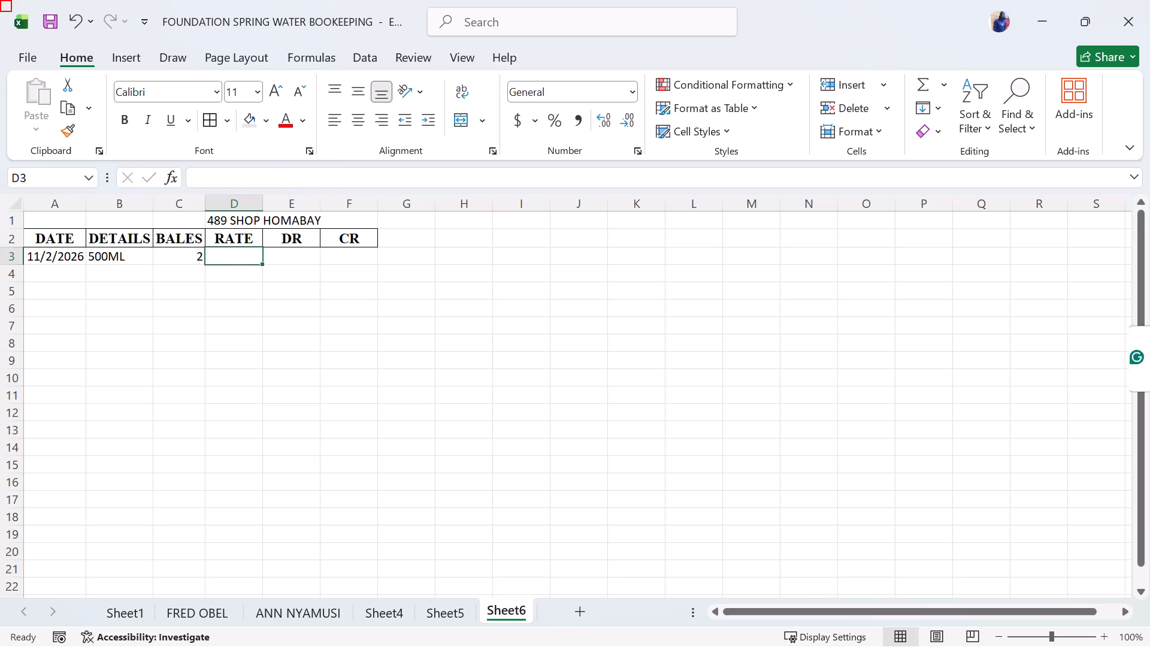
{"action": "type", "text": "350"}
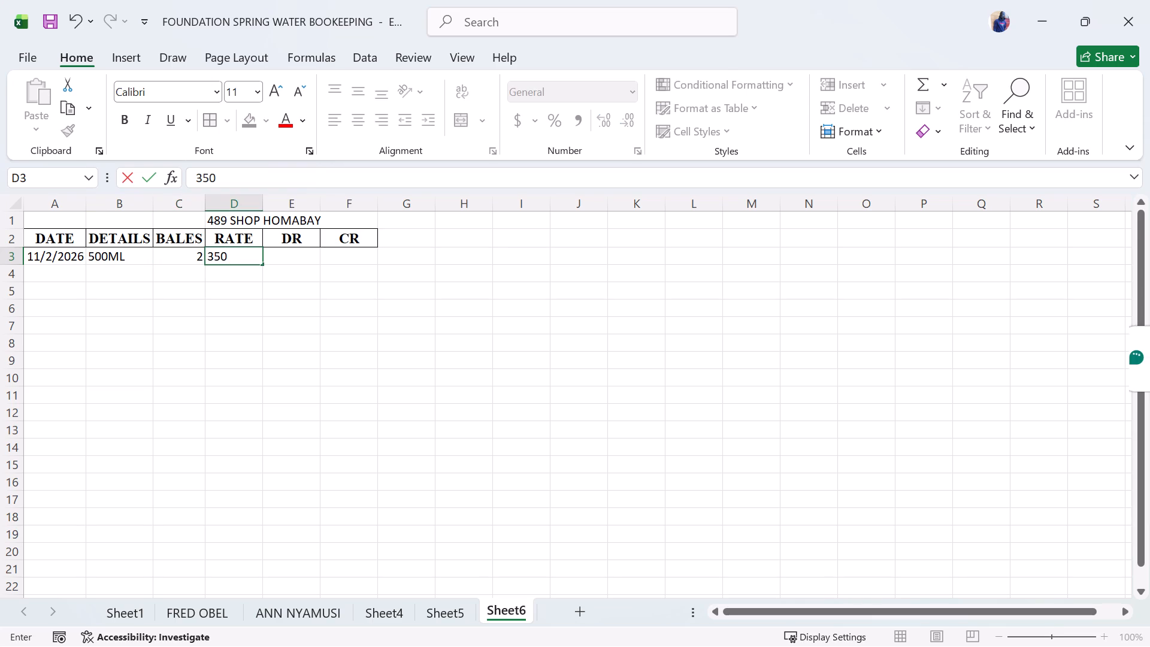
{"action": "left_click", "coordinate": [293, 249]}
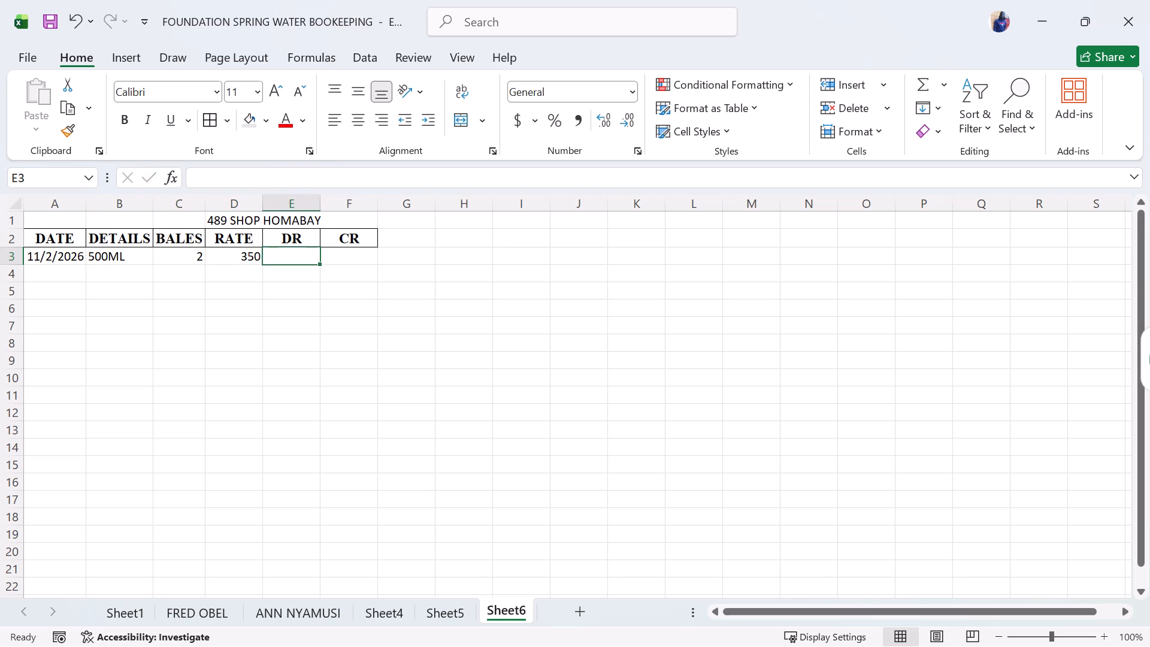
{"action": "left_click", "coordinate": [288, 254]}
{"action": "left_click", "coordinate": [199, 255]}
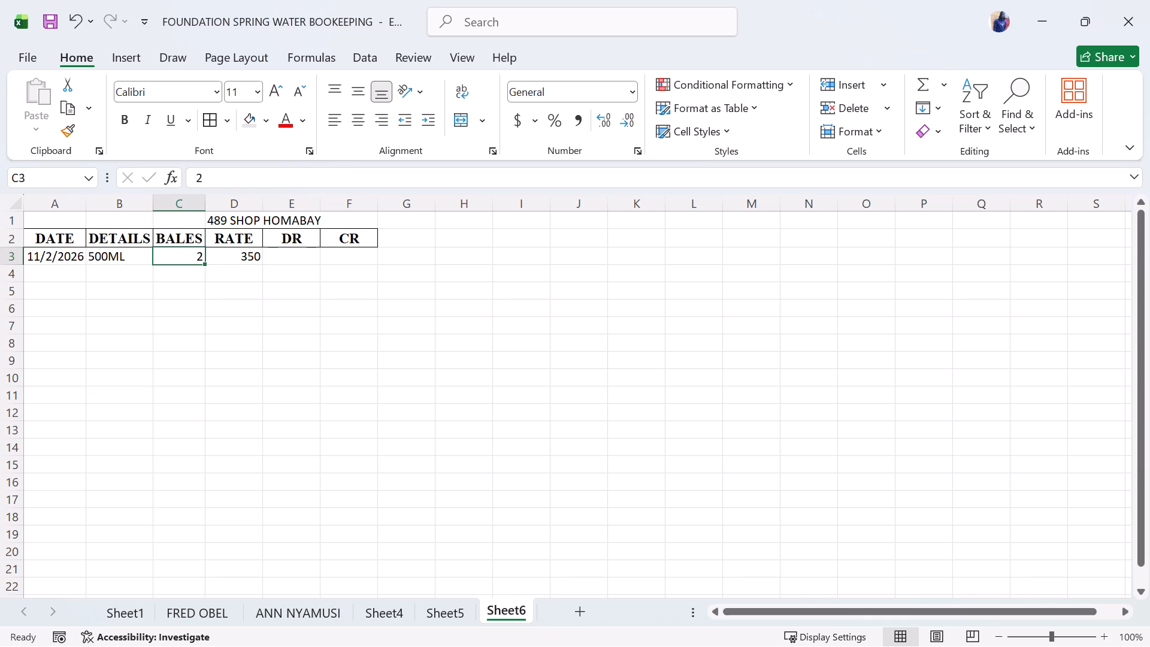
{"action": "left_click", "coordinate": [286, 253]}
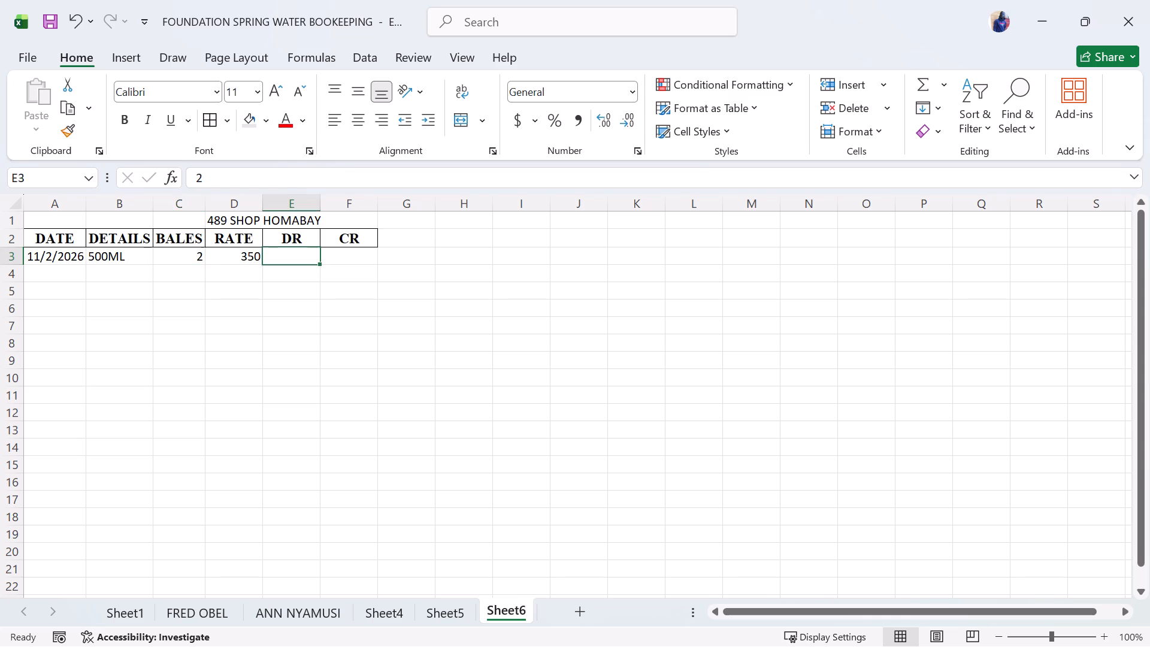
Fill in the second entry in row 4 with details 1L, 2 bales and a rate of 350.
{"action": "left_click", "coordinate": [108, 270]}
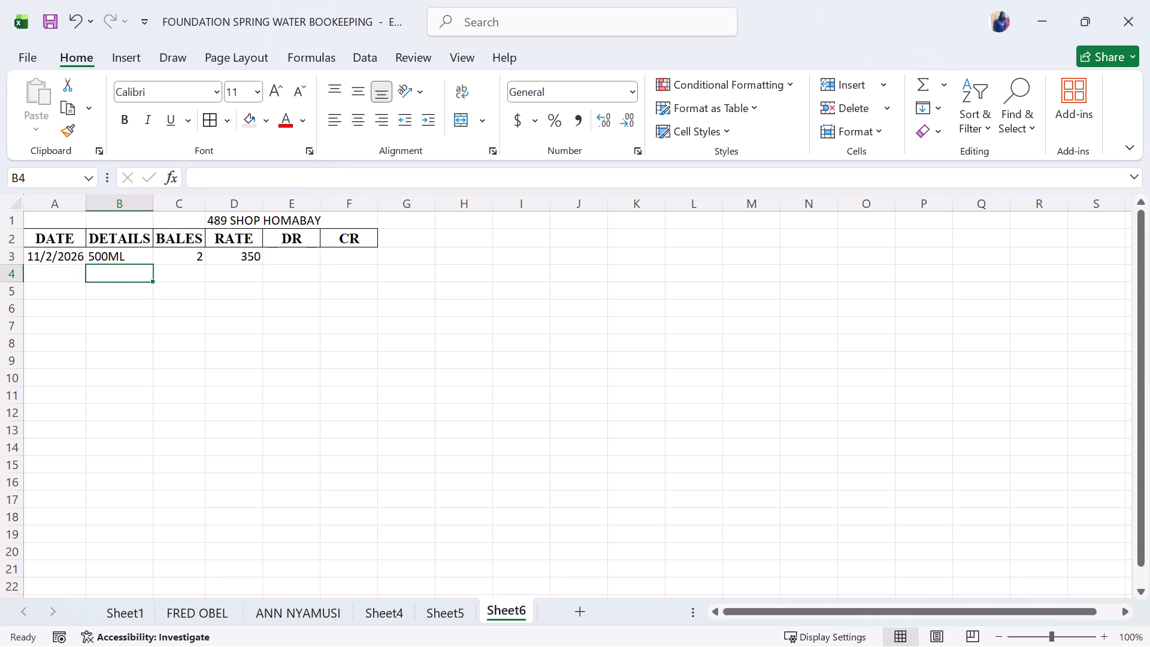
{"action": "type", "text": "IL"}
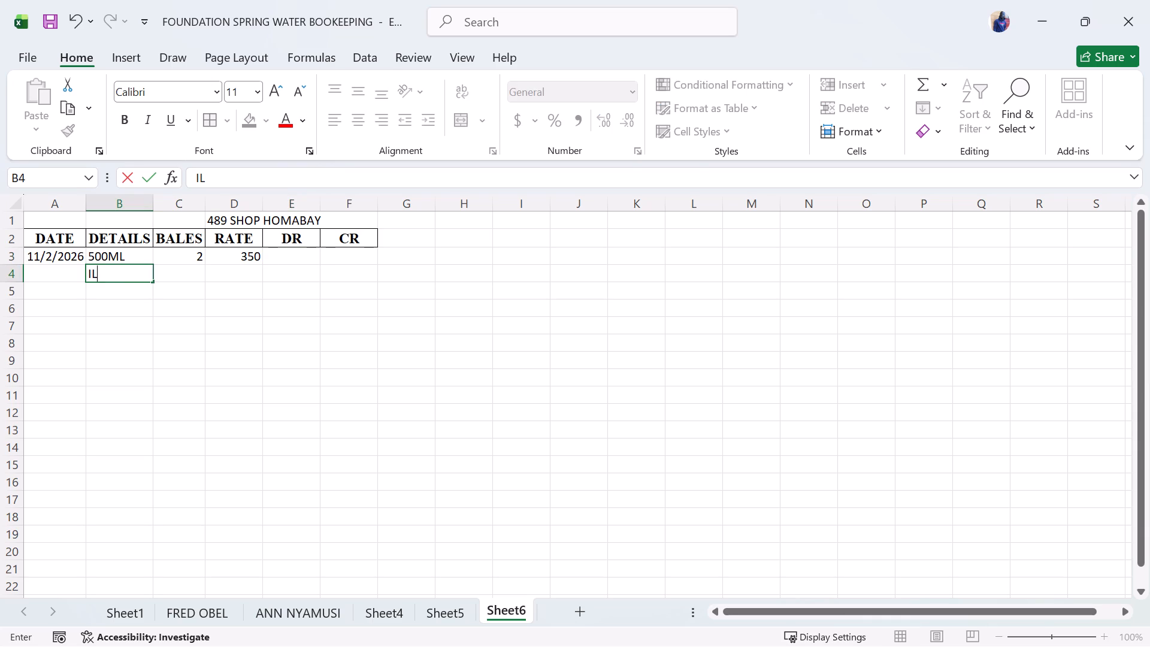
{"action": "key", "text": "BackSpace"}
{"action": "key", "text": "BackSpace"}
{"action": "type", "text": "1L"}
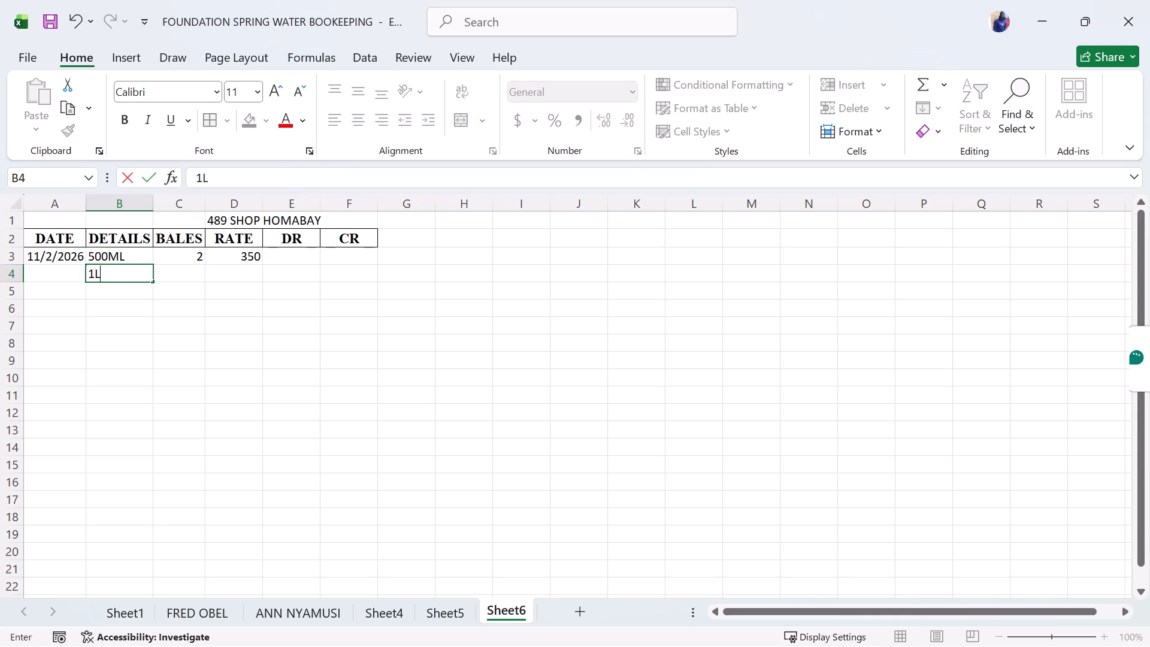
{"action": "left_click", "coordinate": [200, 272]}
{"action": "key", "text": "2"}
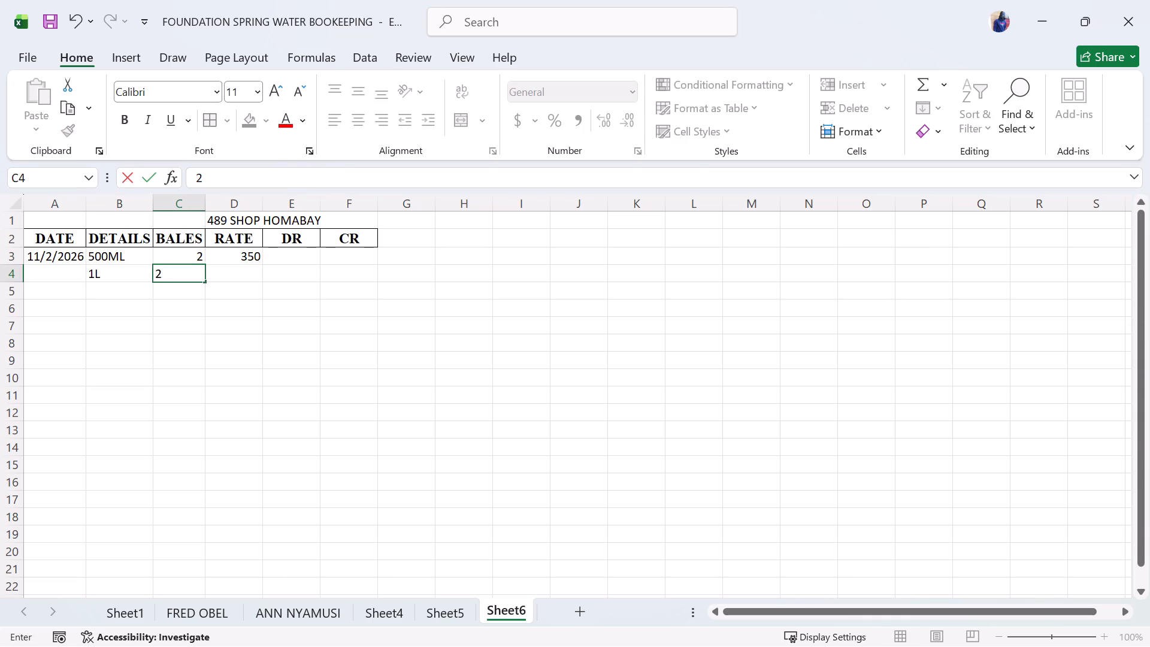
{"action": "left_click", "coordinate": [229, 267]}
{"action": "type", "text": "350"}
{"action": "left_click", "coordinate": [283, 272]}
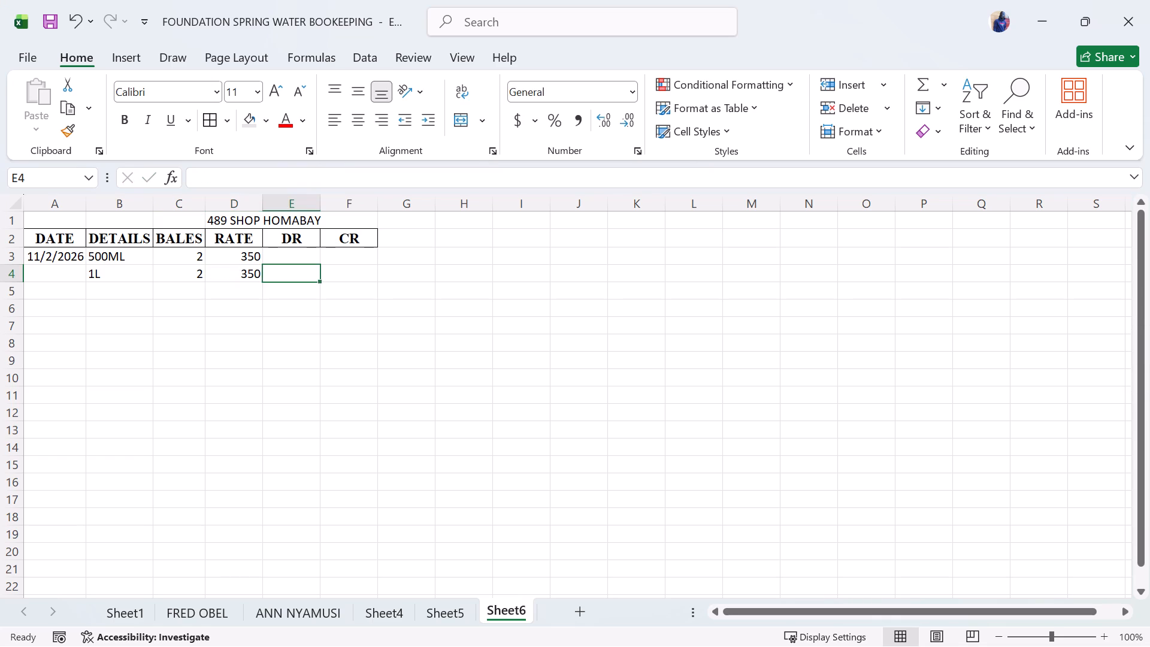
Calculate the 500ML row's DR amount in E3 as bales times rate with the formula =C3*D3.
{"action": "left_click", "coordinate": [290, 256]}
{"action": "key", "text": "equal"}
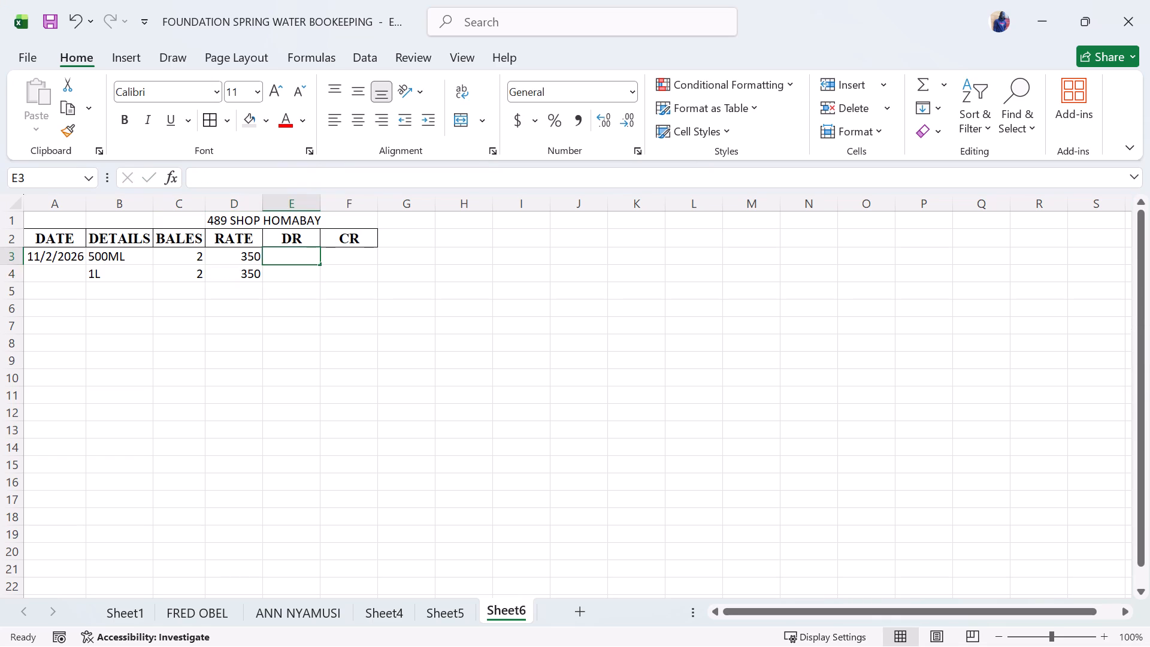
{"action": "left_click", "coordinate": [175, 261]}
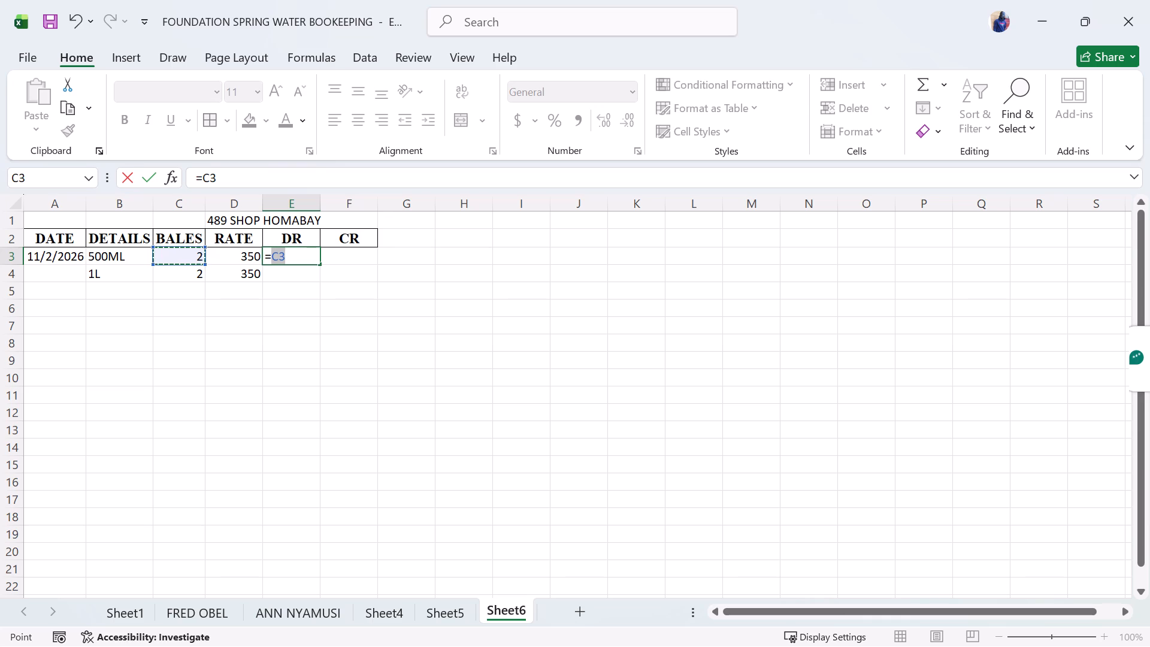
{"action": "key", "text": "shift+asterisk"}
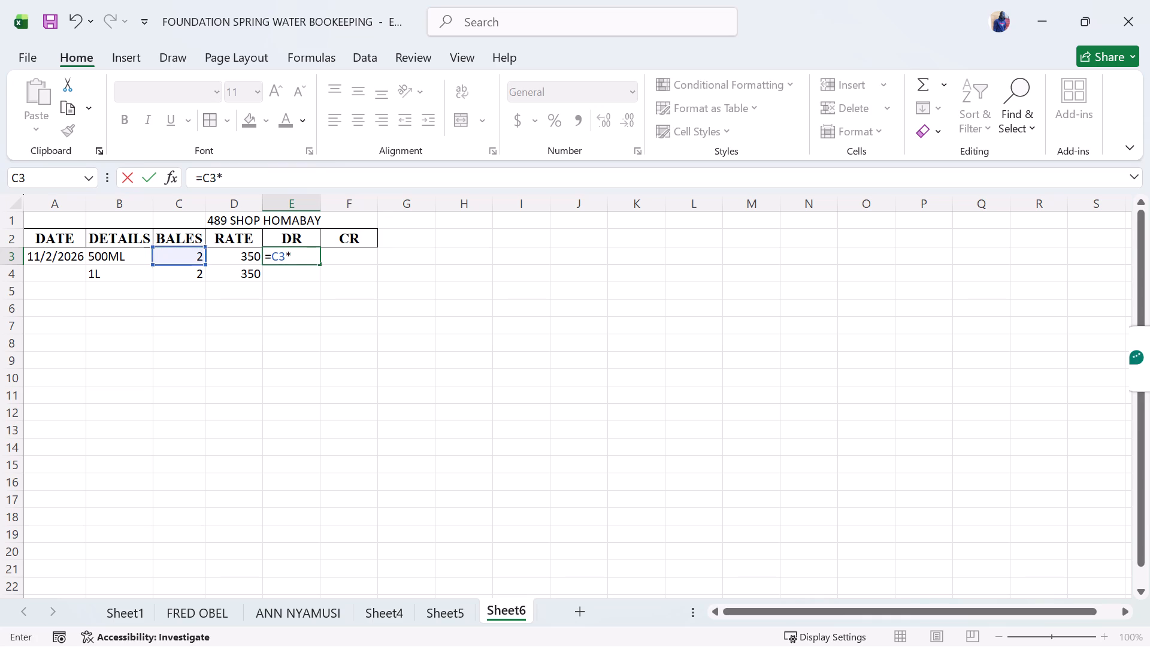
{"action": "left_click", "coordinate": [229, 258]}
{"action": "key", "text": "Return"}
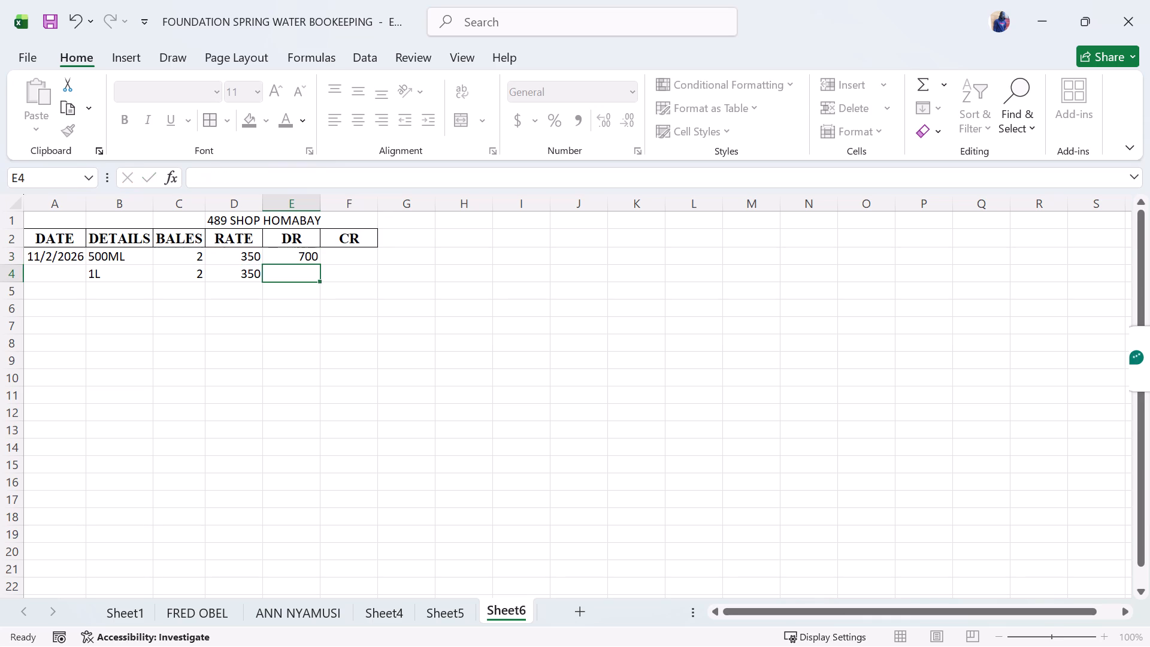
Try to calculate the 1L row's DR amount in E4 from its bales in C4 and rate in D4.
{"action": "left_click", "coordinate": [288, 272]}
{"action": "key", "text": "equal"}
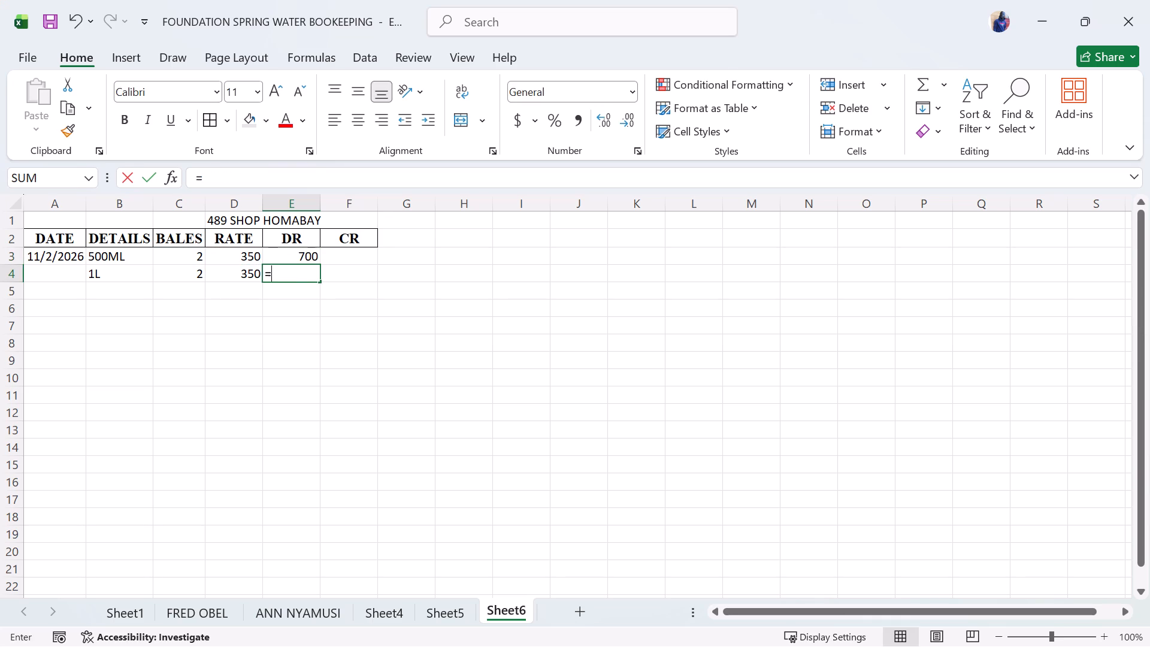
{"action": "double_click", "coordinate": [196, 275], "text": "shift"}
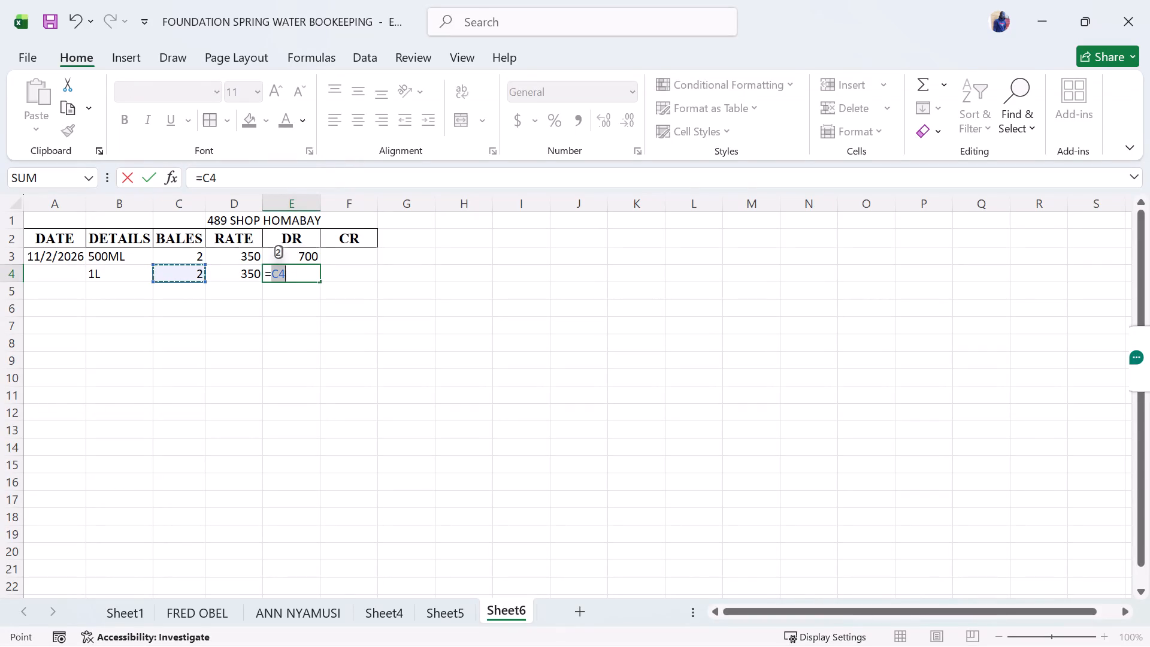
{"action": "left_click", "coordinate": [245, 274], "text": "shift"}
{"action": "key", "text": "Return"}
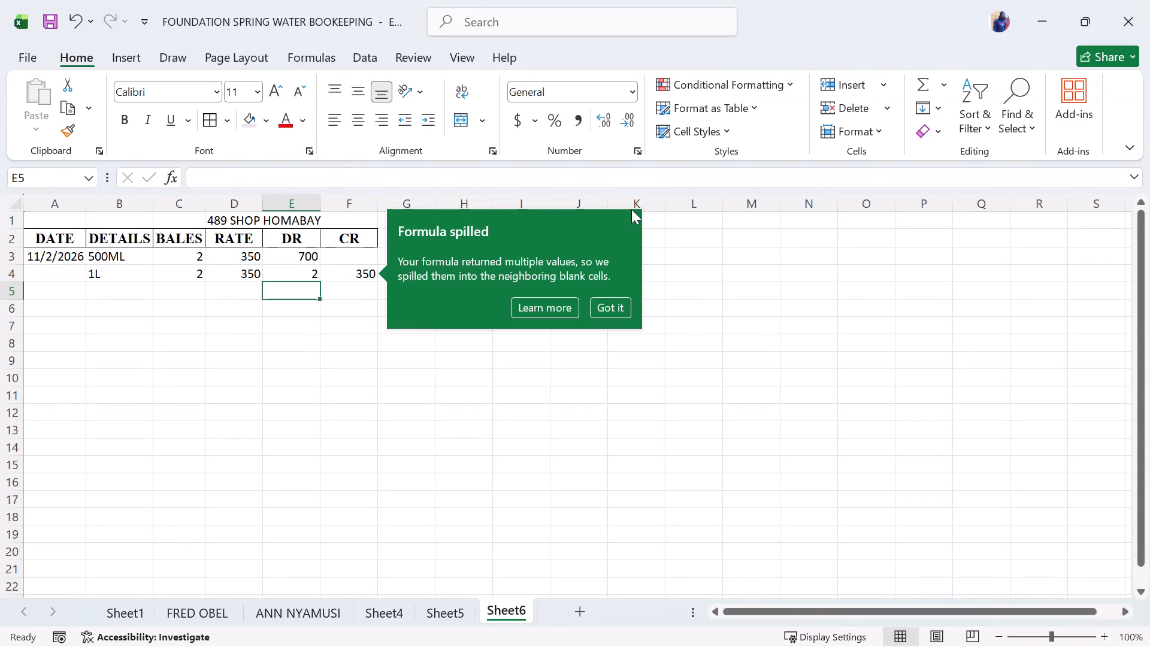
Clear the incorrect C4:D4 formula from the 1L row's DR cell E4.
{"action": "left_click", "coordinate": [673, 261]}
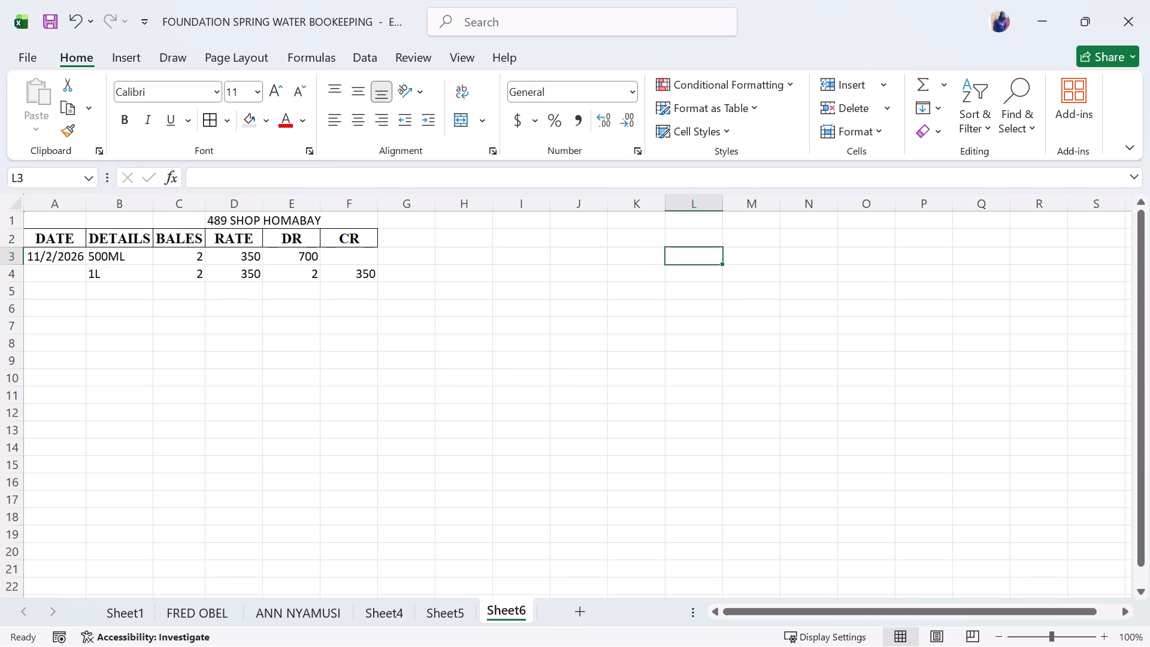
{"action": "left_click", "coordinate": [366, 277]}
{"action": "key", "text": "BackSpace"}
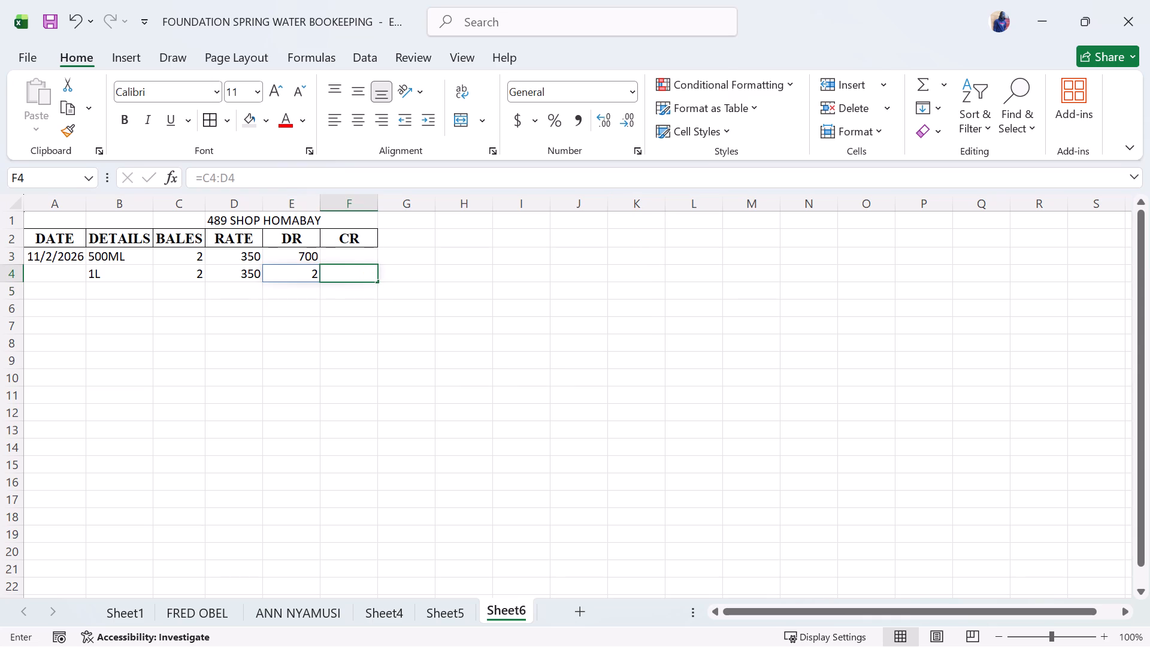
{"action": "left_click", "coordinate": [292, 273]}
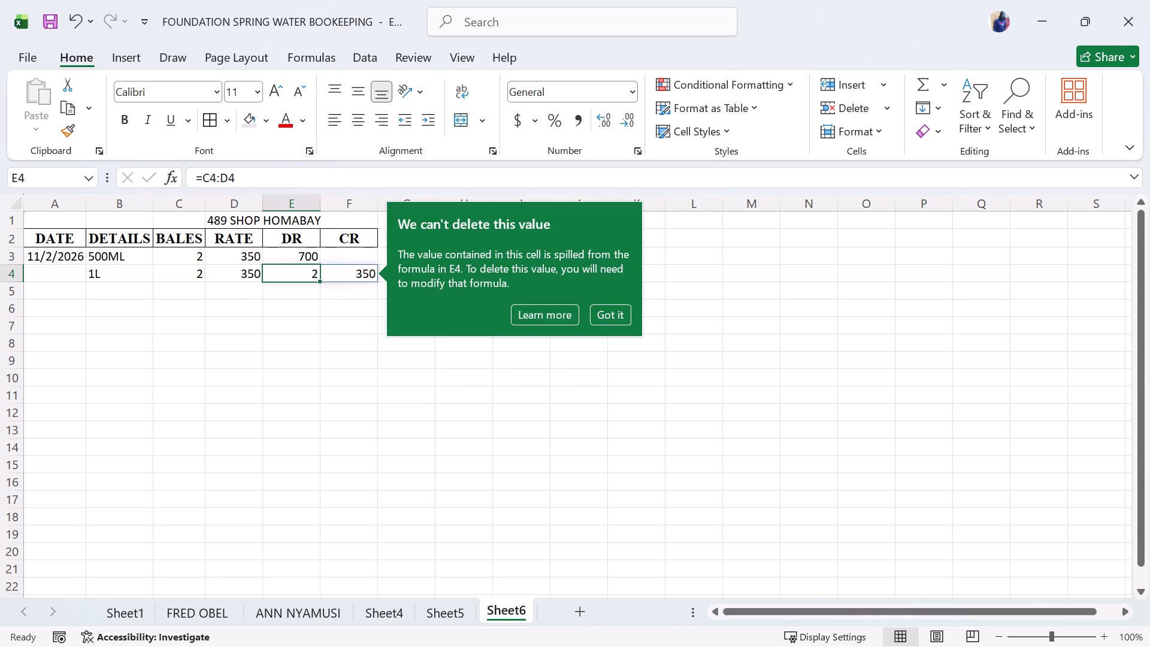
{"action": "key", "text": "BackSpace"}
{"action": "key", "text": "BackSpace"}
{"action": "left_click", "coordinate": [374, 268]}
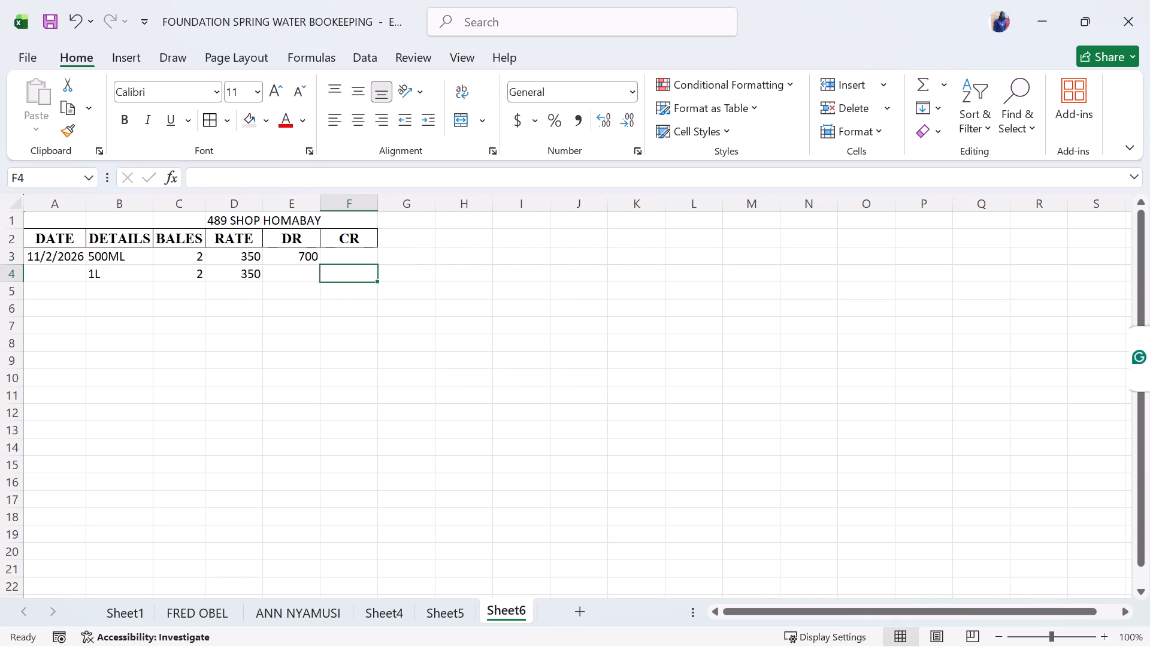
Calculate the 1L row's DR amount in E4 as bales times rate with the formula =C4*D4.
{"action": "left_click", "coordinate": [287, 275]}
{"action": "key", "text": "equal"}
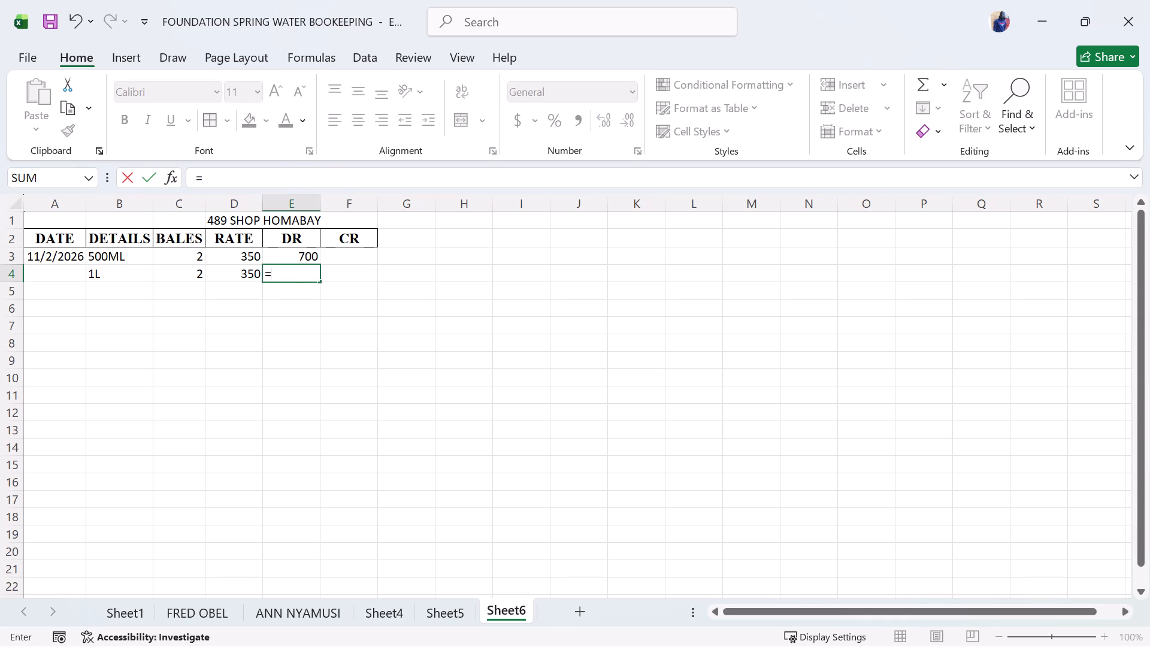
{"action": "left_click", "coordinate": [191, 272]}
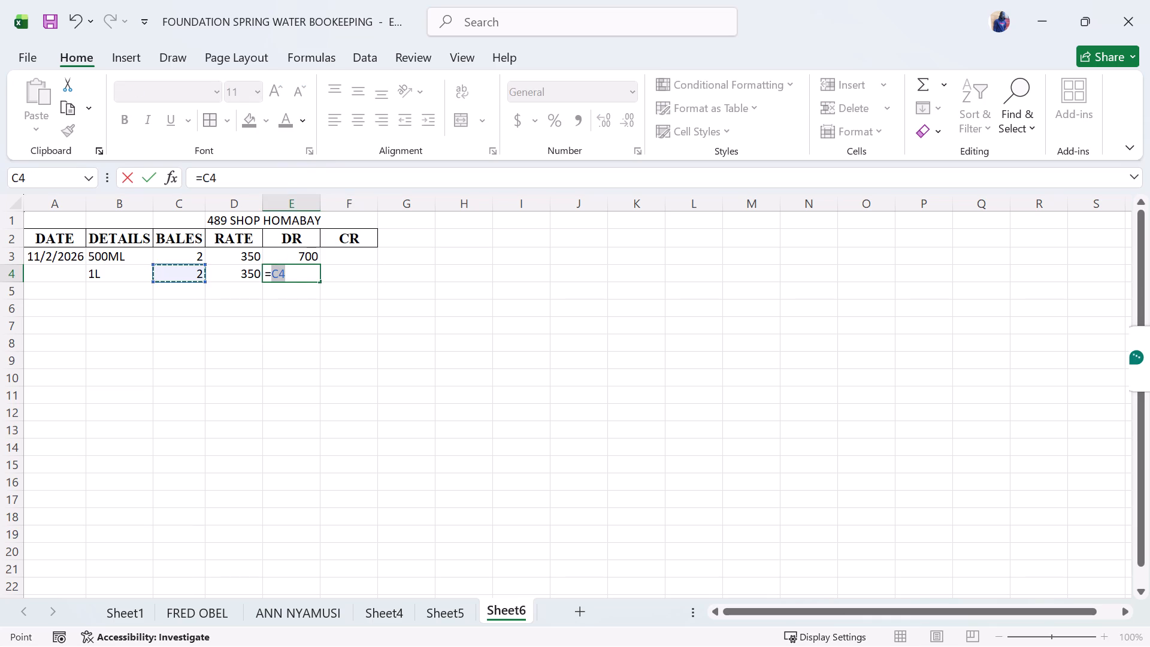
{"action": "key", "text": "shift+asterisk"}
{"action": "left_click", "coordinate": [227, 271]}
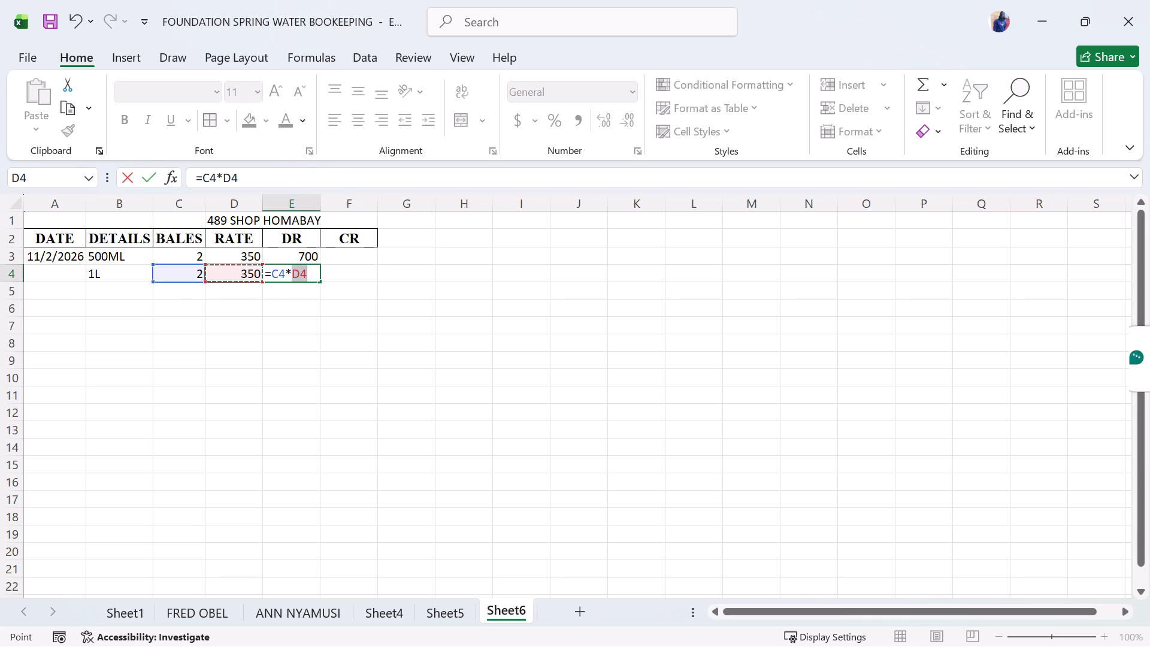
{"action": "key", "text": "Return"}
{"action": "left_click", "coordinate": [347, 282]}
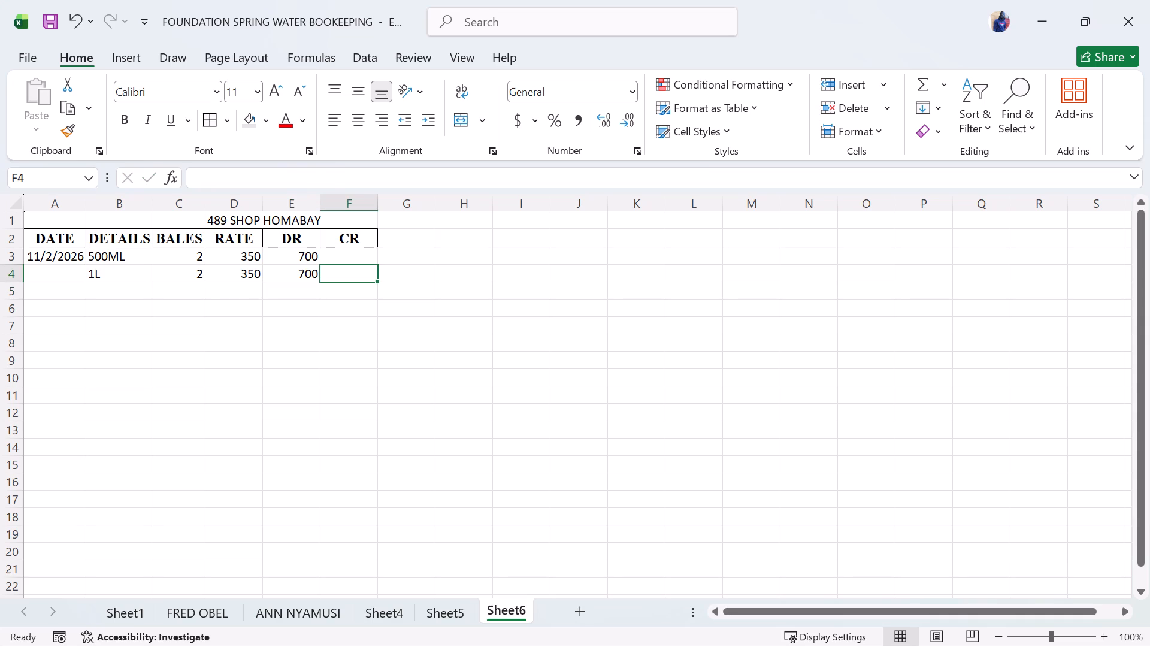
{"action": "left_click", "coordinate": [171, 292]}
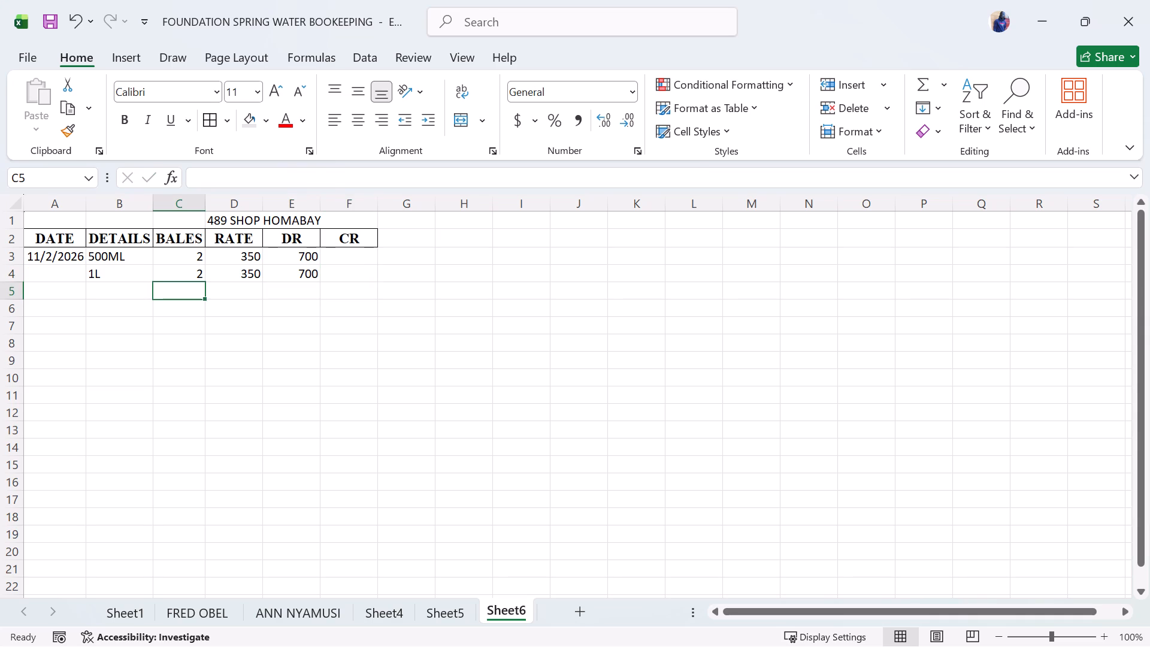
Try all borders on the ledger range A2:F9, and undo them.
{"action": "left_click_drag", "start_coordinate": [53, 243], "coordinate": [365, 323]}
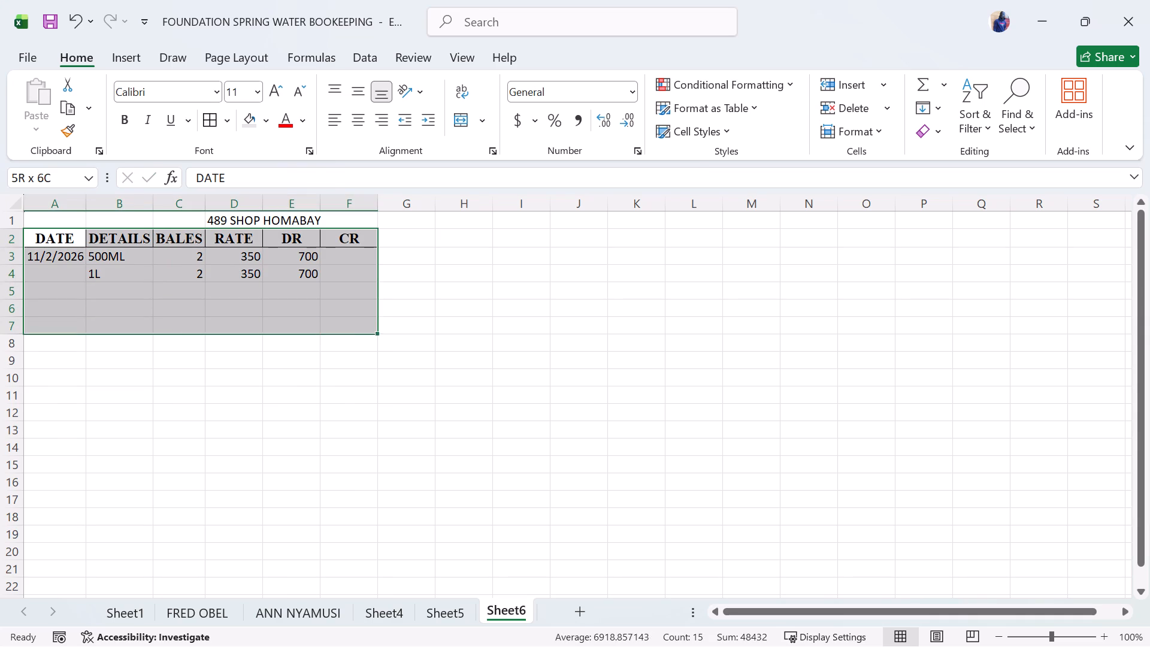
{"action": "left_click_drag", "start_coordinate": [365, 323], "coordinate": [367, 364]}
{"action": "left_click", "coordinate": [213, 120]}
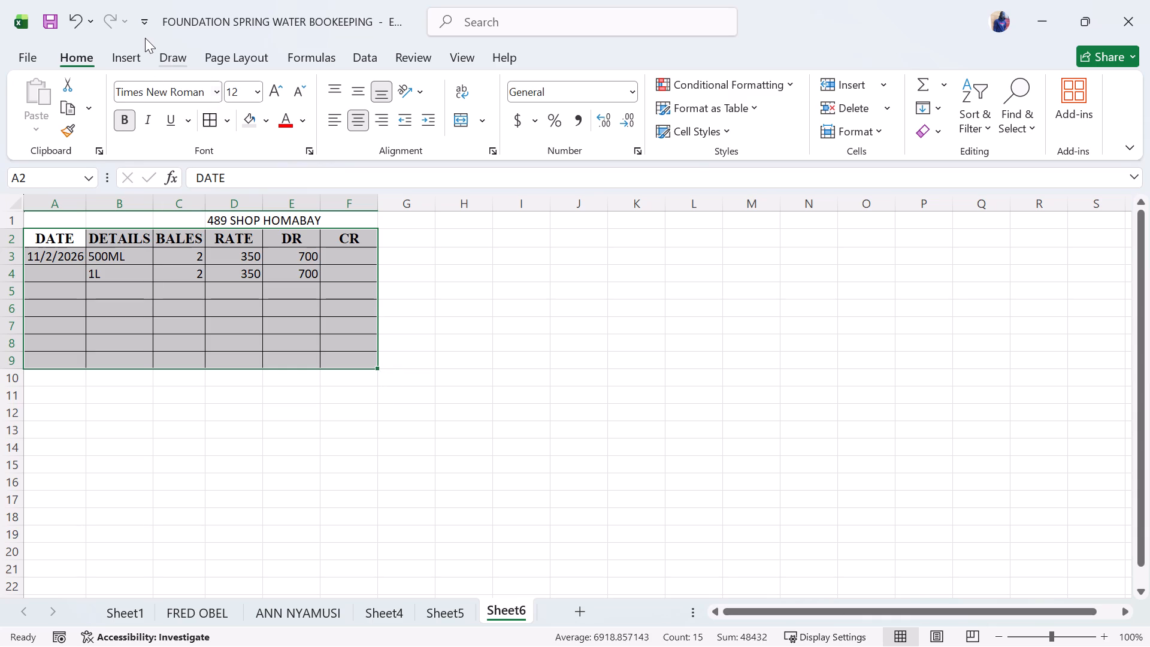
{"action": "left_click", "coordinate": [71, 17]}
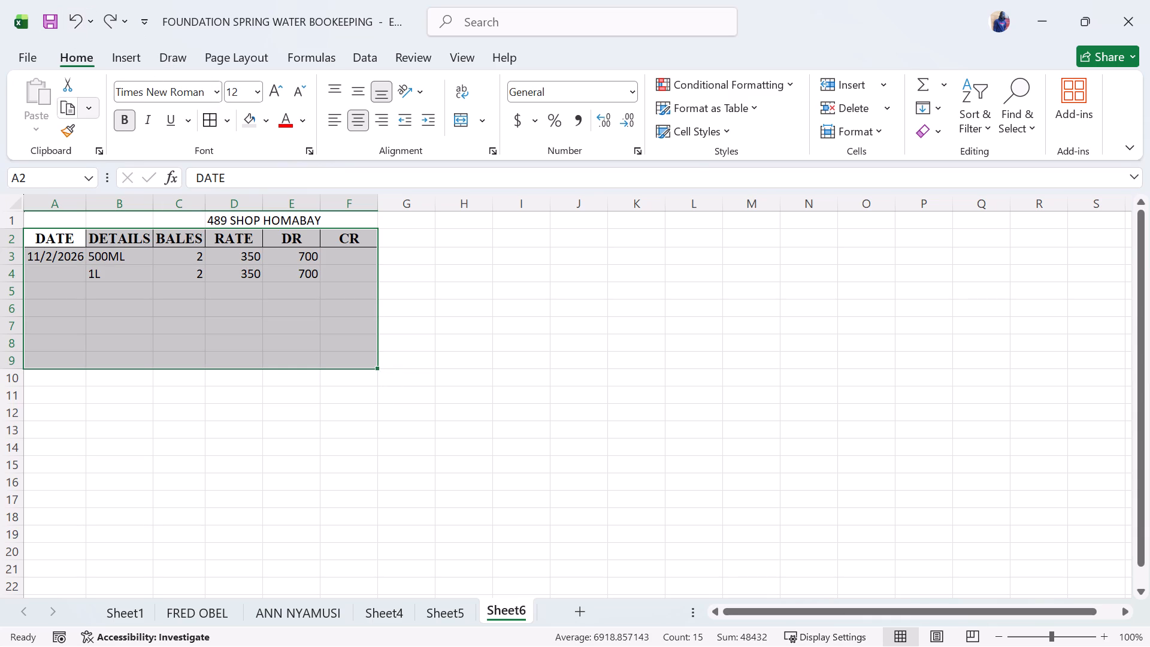
Add a right border to each of the DATE, DETAILS and BALES columns, from row 2 down to row 10.
{"action": "left_click", "coordinate": [84, 250]}
{"action": "left_click_drag", "start_coordinate": [66, 240], "coordinate": [66, 246]}
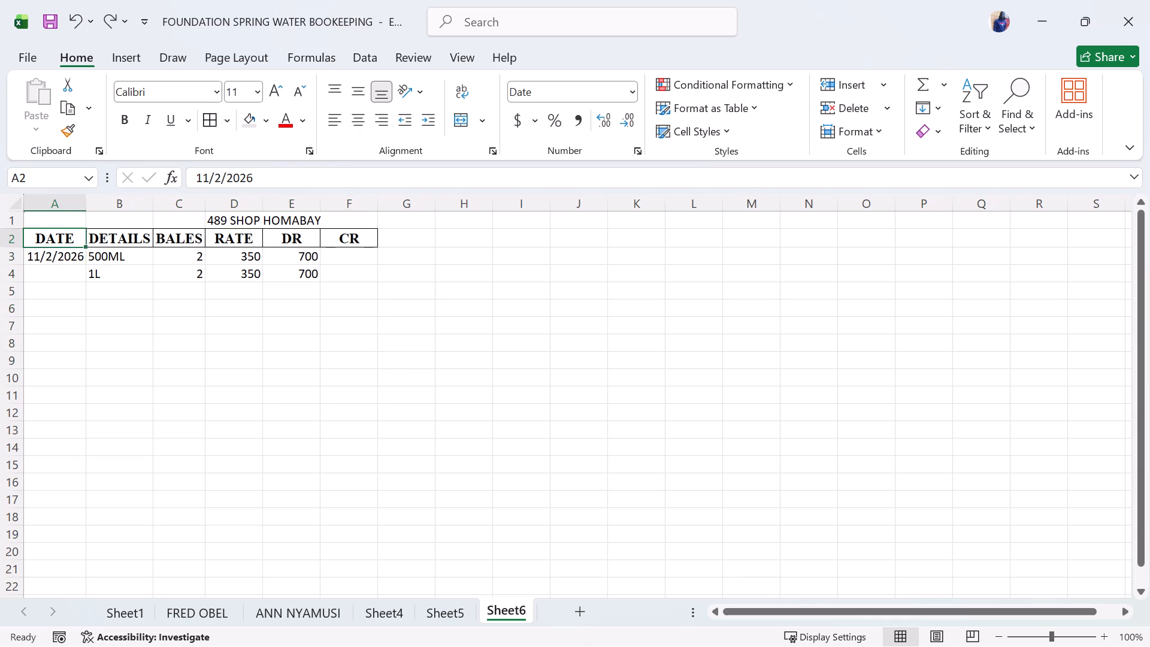
{"action": "left_click_drag", "start_coordinate": [66, 246], "coordinate": [80, 369]}
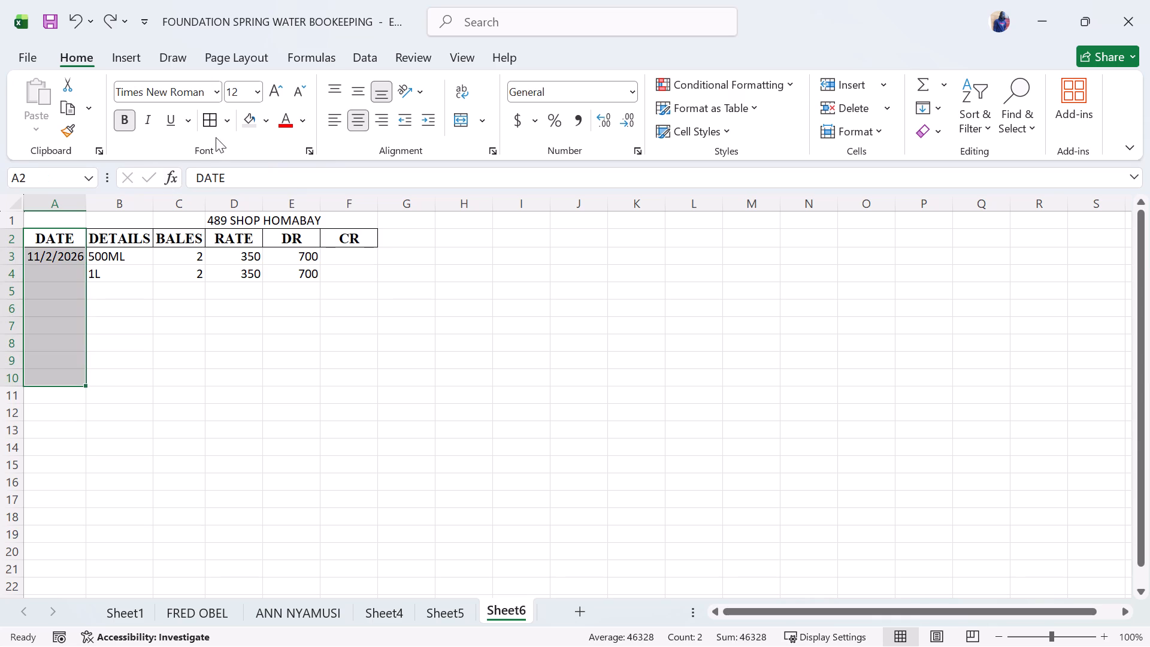
{"action": "left_click", "coordinate": [226, 120]}
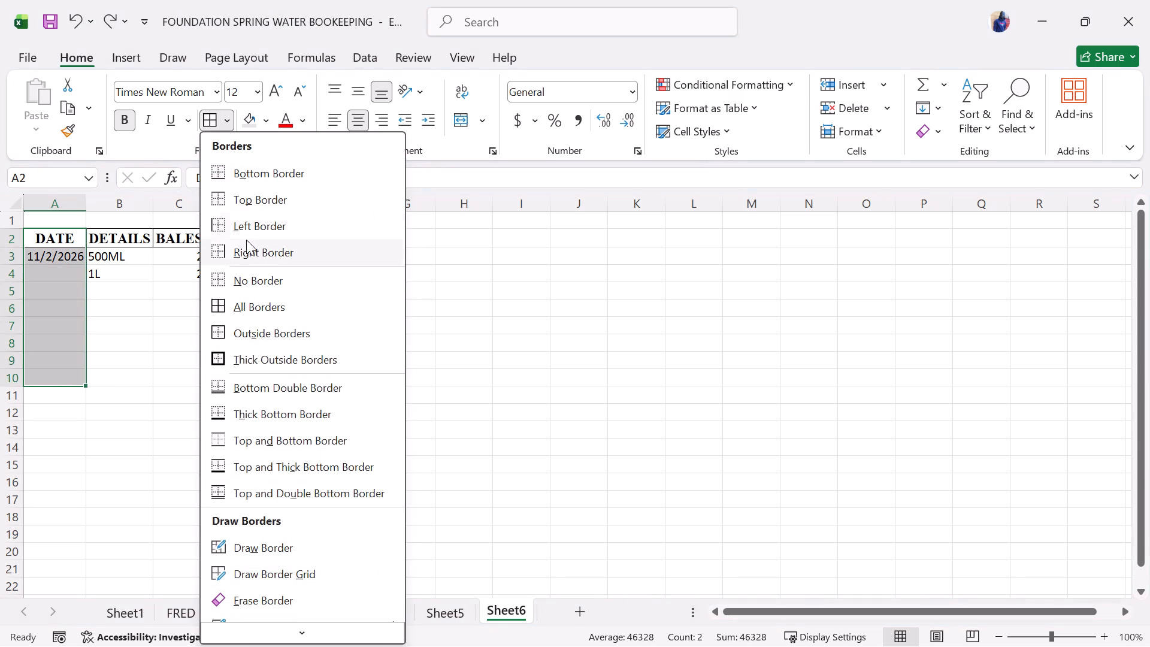
{"action": "left_click", "coordinate": [252, 250]}
{"action": "left_click_drag", "start_coordinate": [128, 237], "coordinate": [125, 376]}
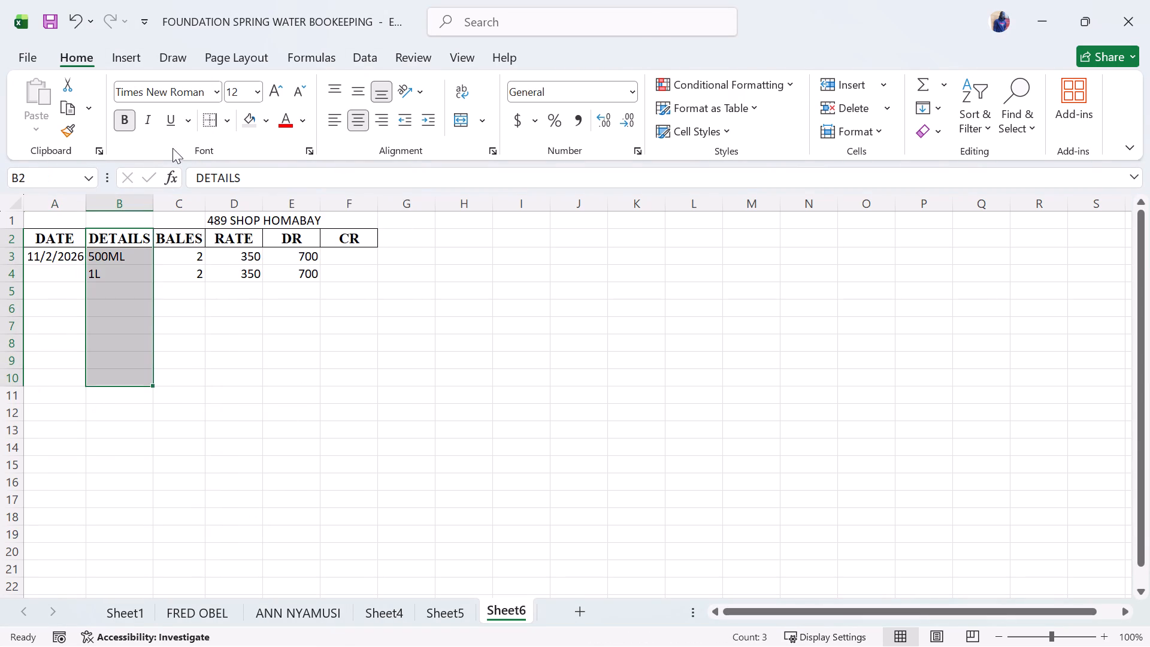
{"action": "left_click", "coordinate": [212, 119]}
{"action": "left_click_drag", "start_coordinate": [185, 238], "coordinate": [184, 380]}
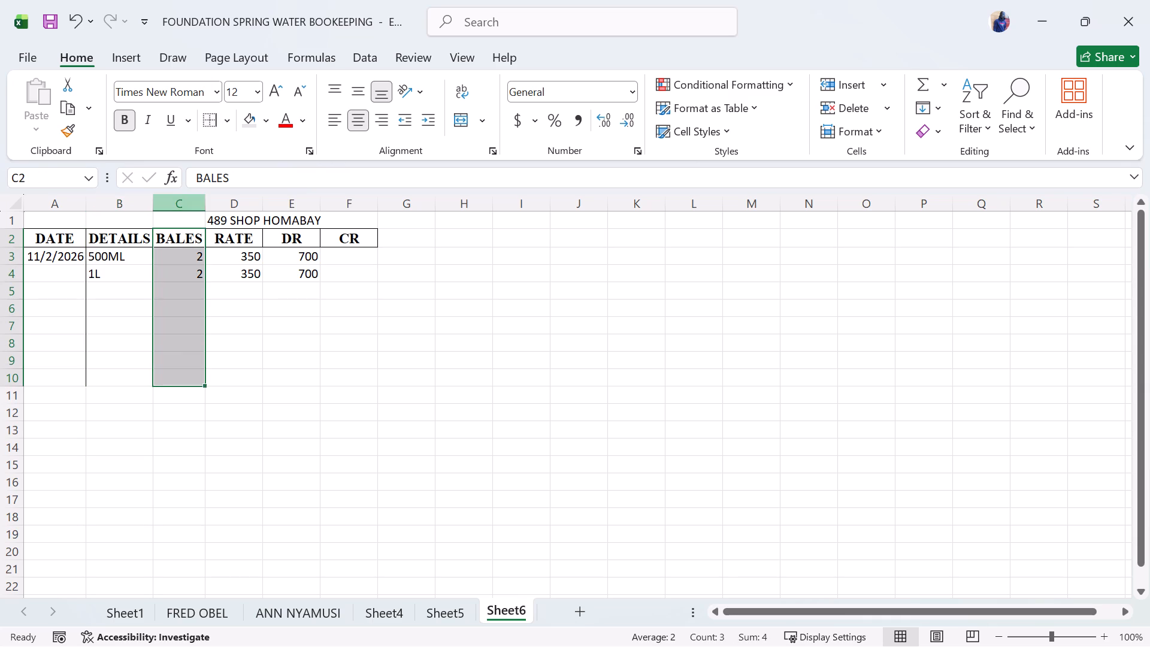
{"action": "left_click", "coordinate": [206, 116]}
Add a right border to each of the RATE, DR and CR columns, from row 2 down to row 10.
{"action": "left_click_drag", "start_coordinate": [236, 241], "coordinate": [233, 378]}
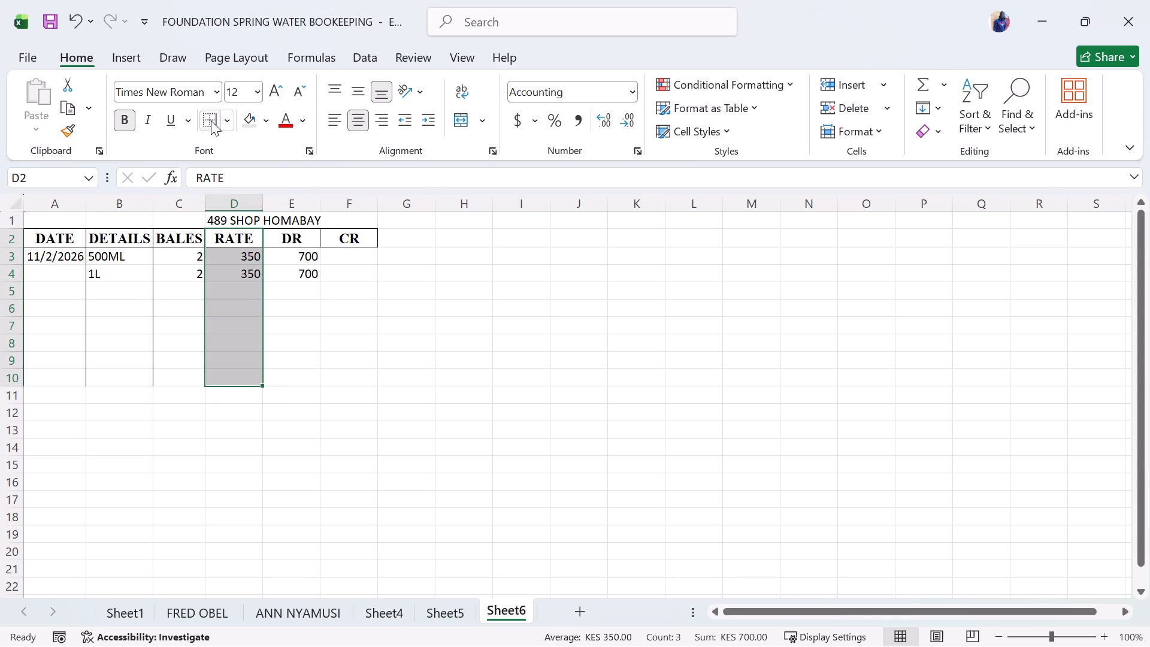
{"action": "left_click", "coordinate": [211, 120]}
{"action": "left_click_drag", "start_coordinate": [290, 239], "coordinate": [296, 391]}
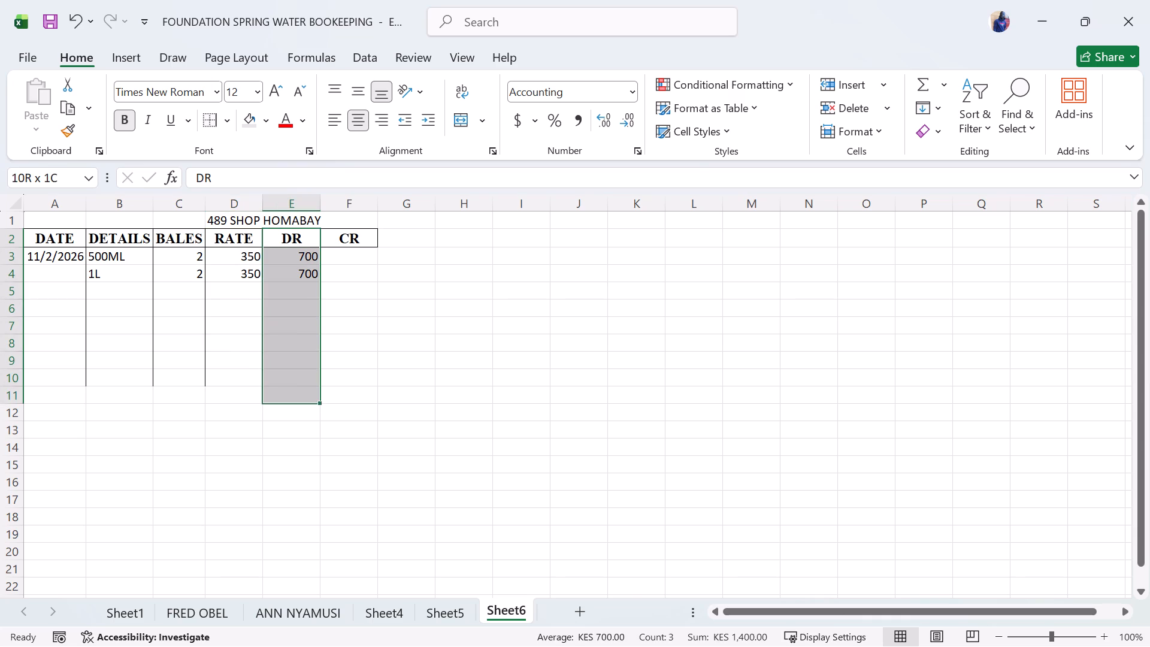
{"action": "left_click_drag", "start_coordinate": [296, 391], "coordinate": [292, 378]}
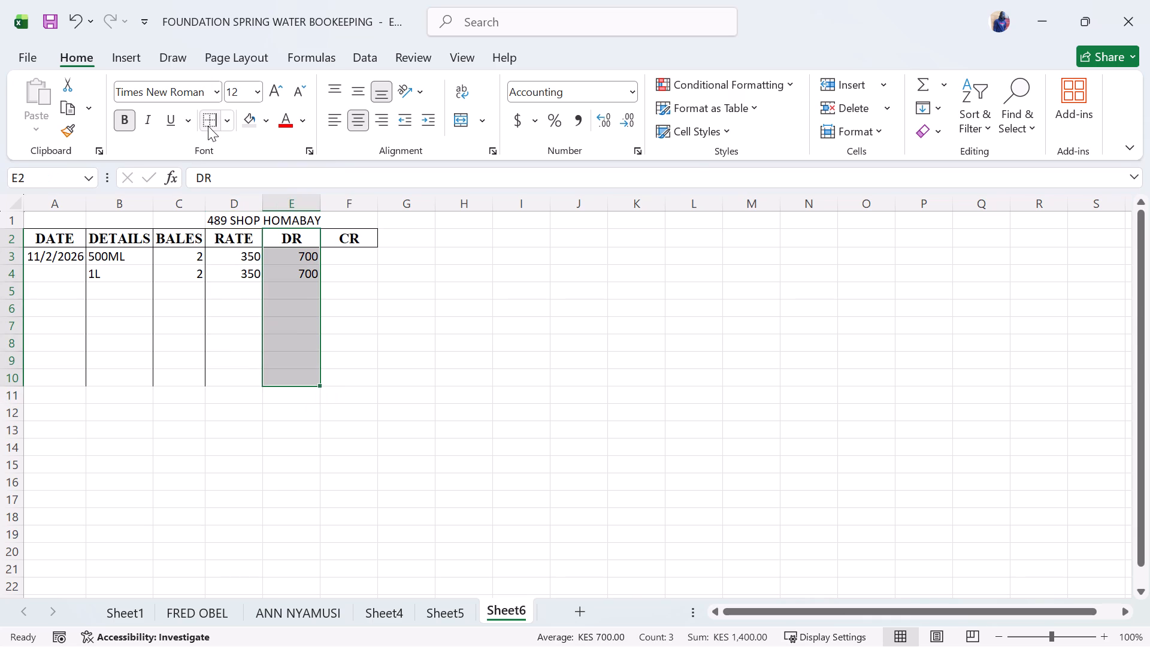
{"action": "left_click", "coordinate": [208, 126]}
{"action": "left_click_drag", "start_coordinate": [352, 241], "coordinate": [359, 374]}
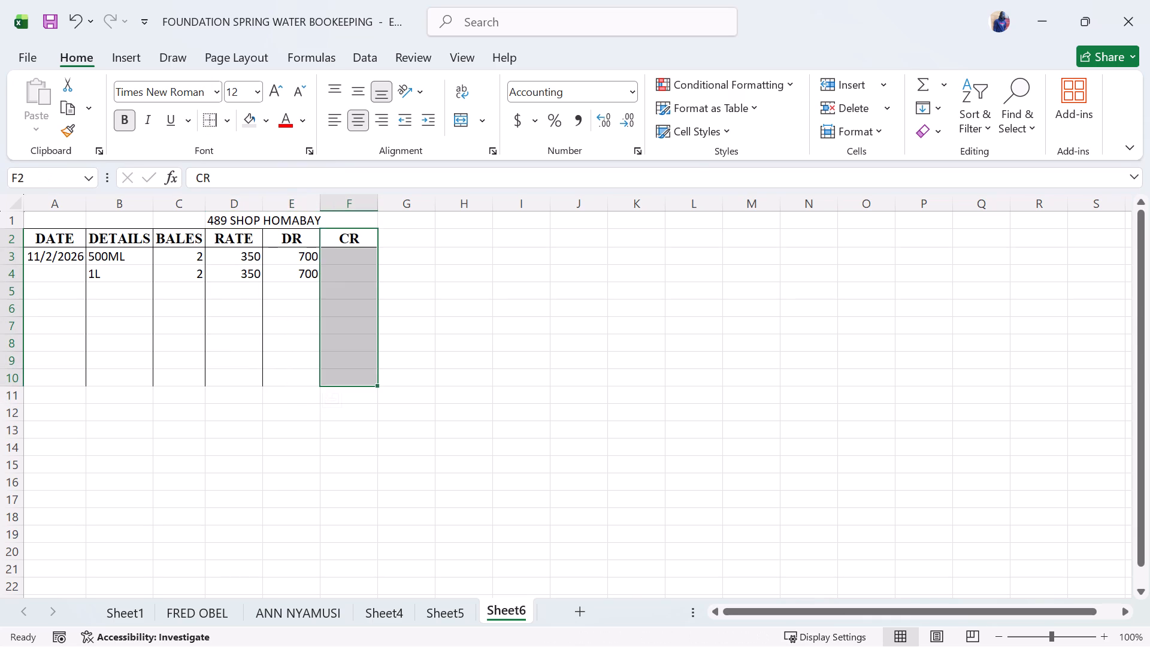
{"action": "left_click", "coordinate": [208, 123]}
Close off the ledger table with a bottom border along row 10, from A10 to F10.
{"action": "left_click", "coordinate": [68, 391]}
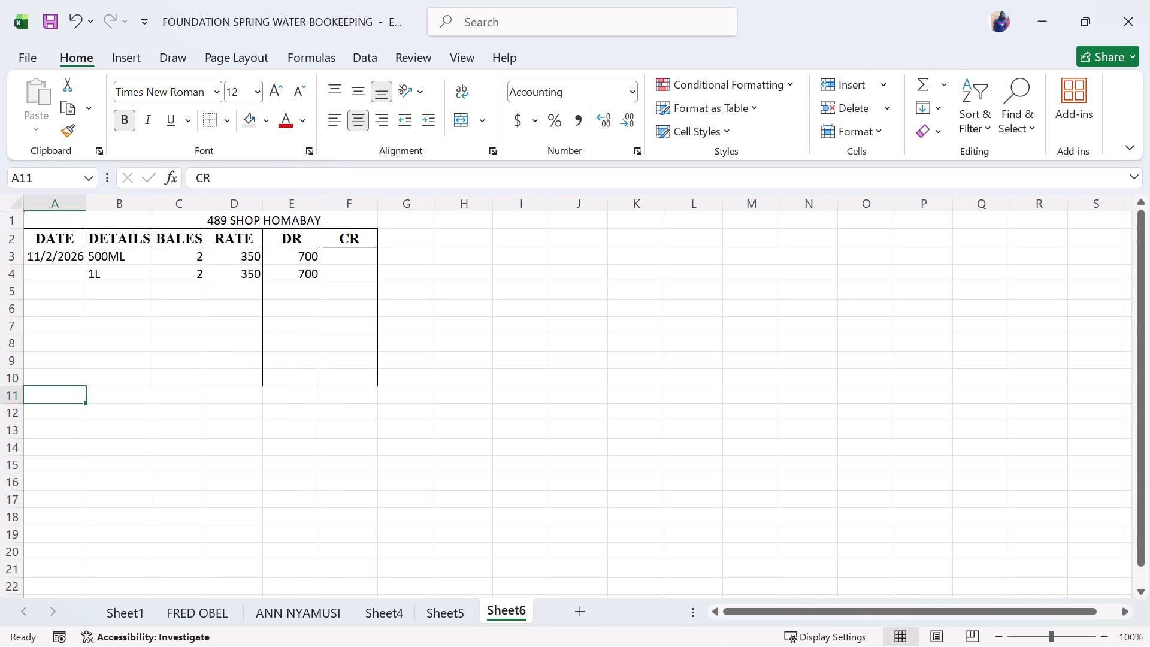
{"action": "left_click_drag", "start_coordinate": [63, 379], "coordinate": [340, 380]}
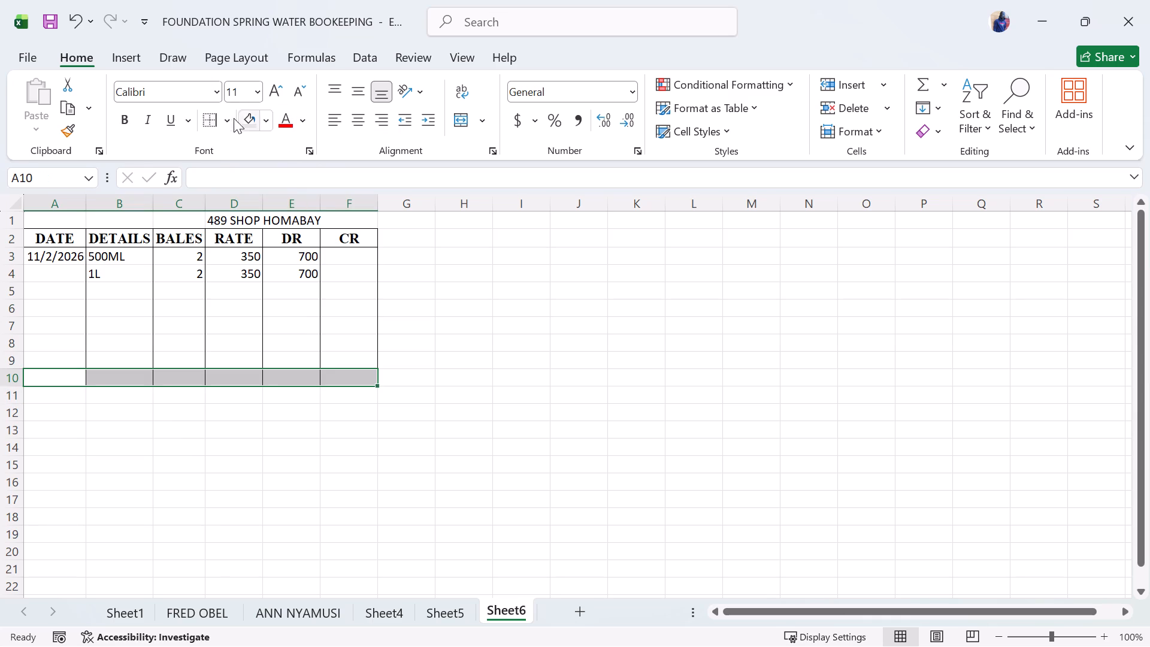
{"action": "left_click", "coordinate": [231, 118]}
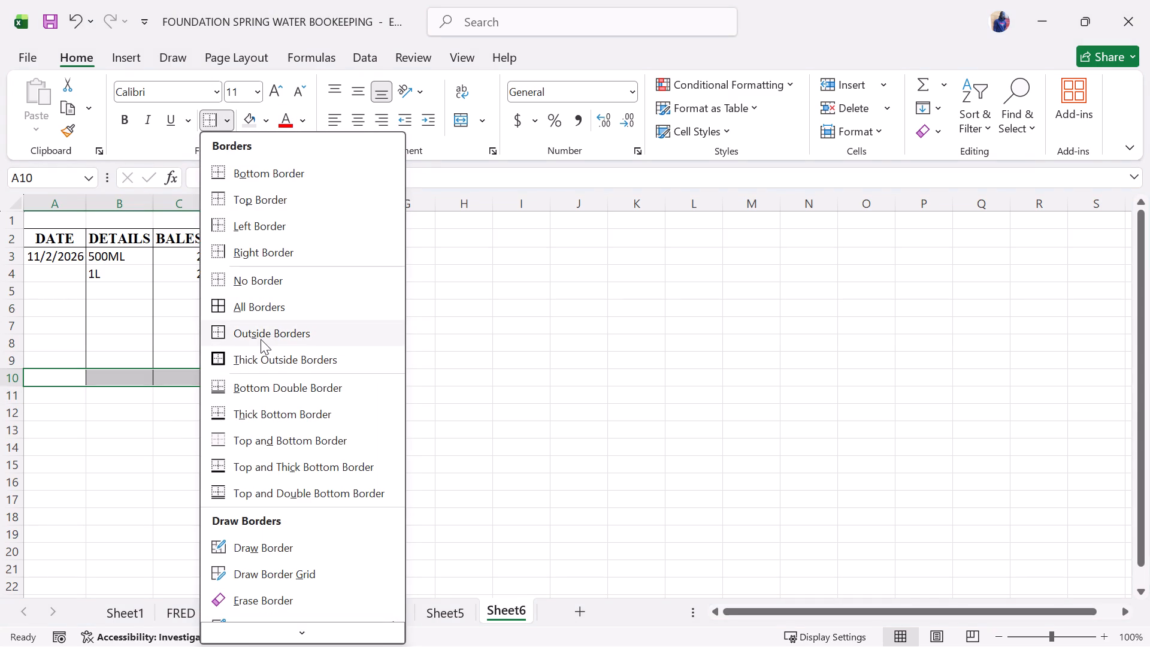
{"action": "left_click", "coordinate": [250, 178]}
{"action": "left_click", "coordinate": [314, 341]}
{"action": "left_click", "coordinate": [341, 316]}
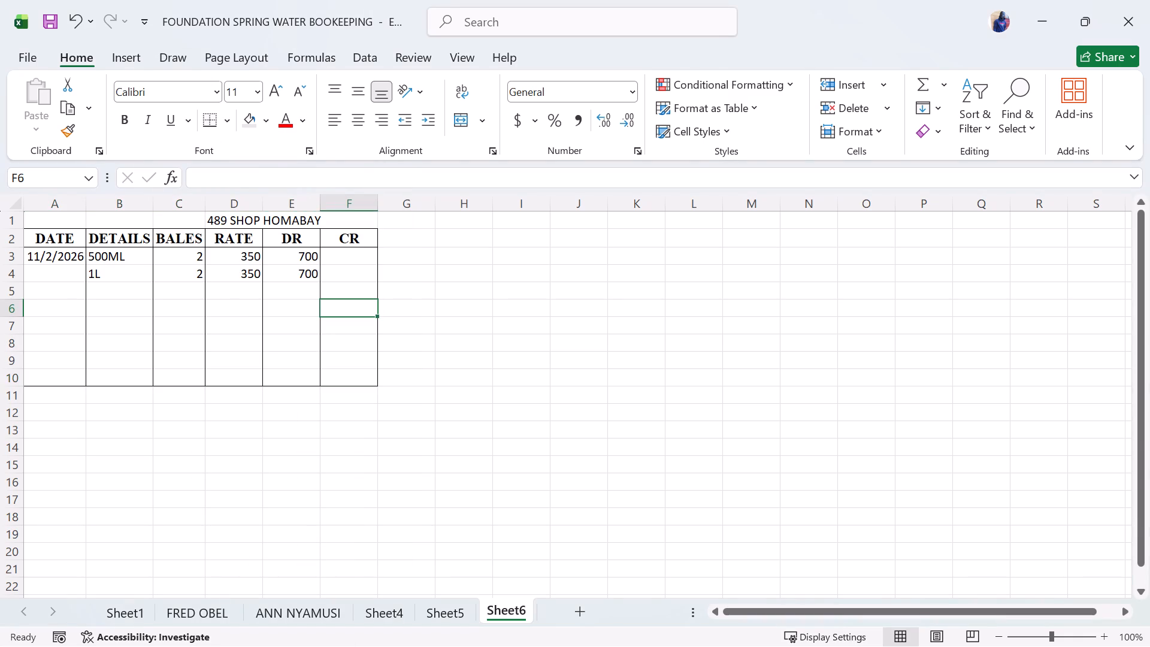
Start the payment entry in row 5 with the date 11/2/2026 and the details Payment to FSW.
{"action": "left_click", "coordinate": [49, 285]}
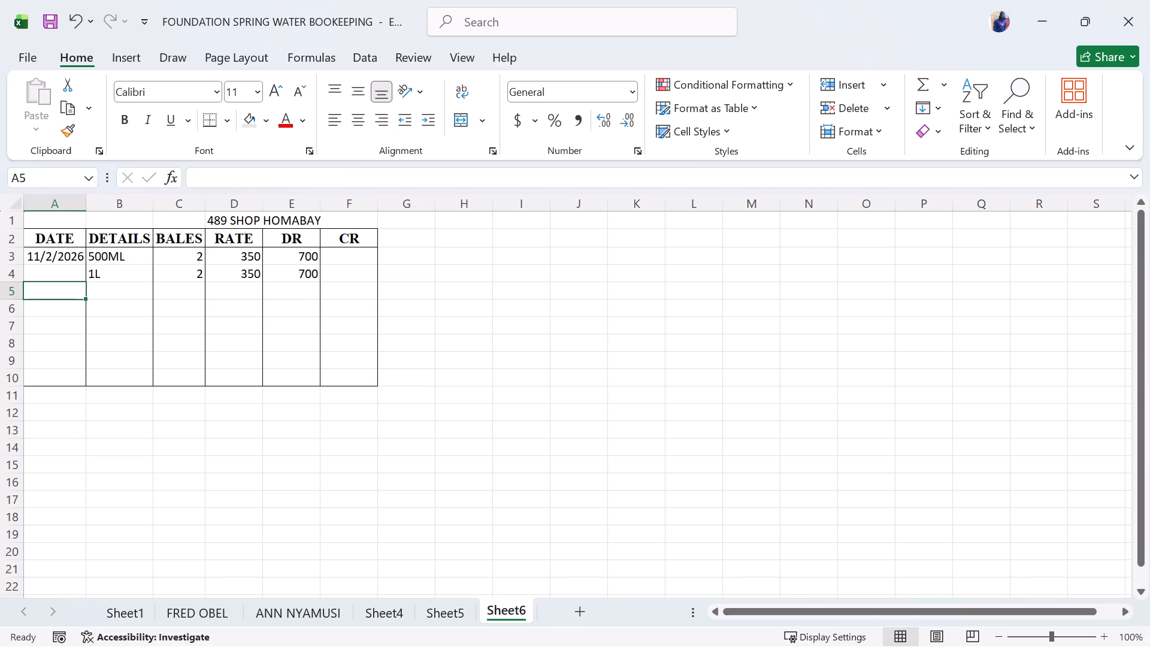
{"action": "type", "text": "11"}
{"action": "type", "text": "/2/"}
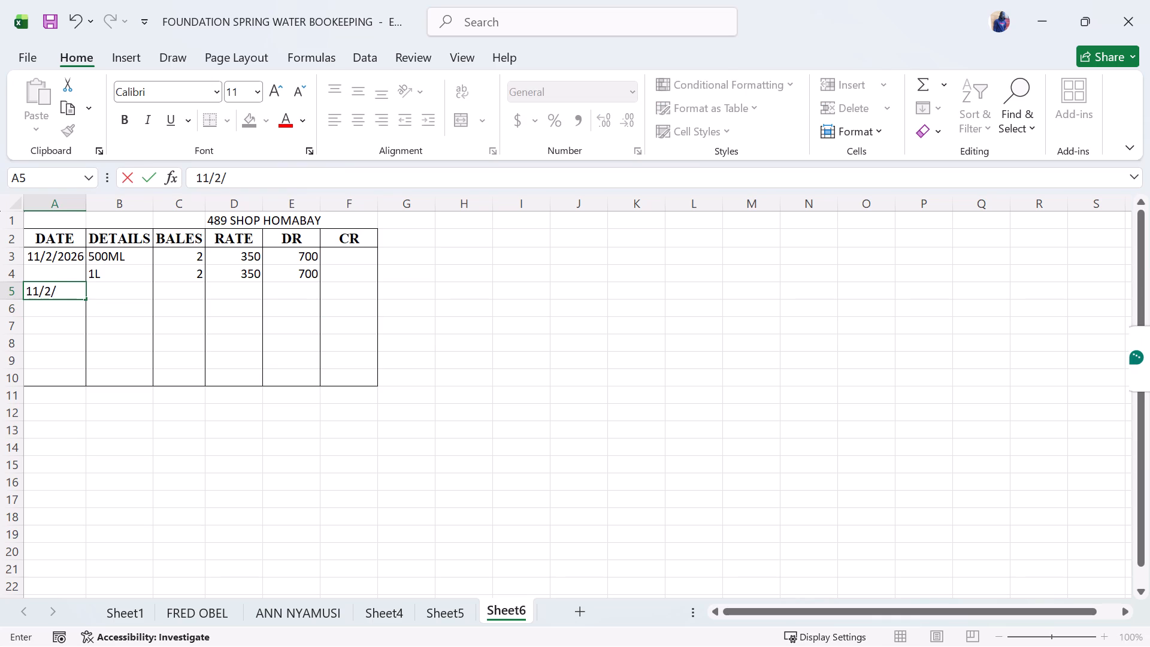
{"action": "type", "text": "2026"}
{"action": "left_click", "coordinate": [101, 292]}
{"action": "type", "text": "PAYMENT TO"}
{"action": "key", "text": "BackSpace"}
{"action": "key", "text": "BackSpace"}
{"action": "key", "text": "BackSpace"}
{"action": "key", "text": "BackSpace"}
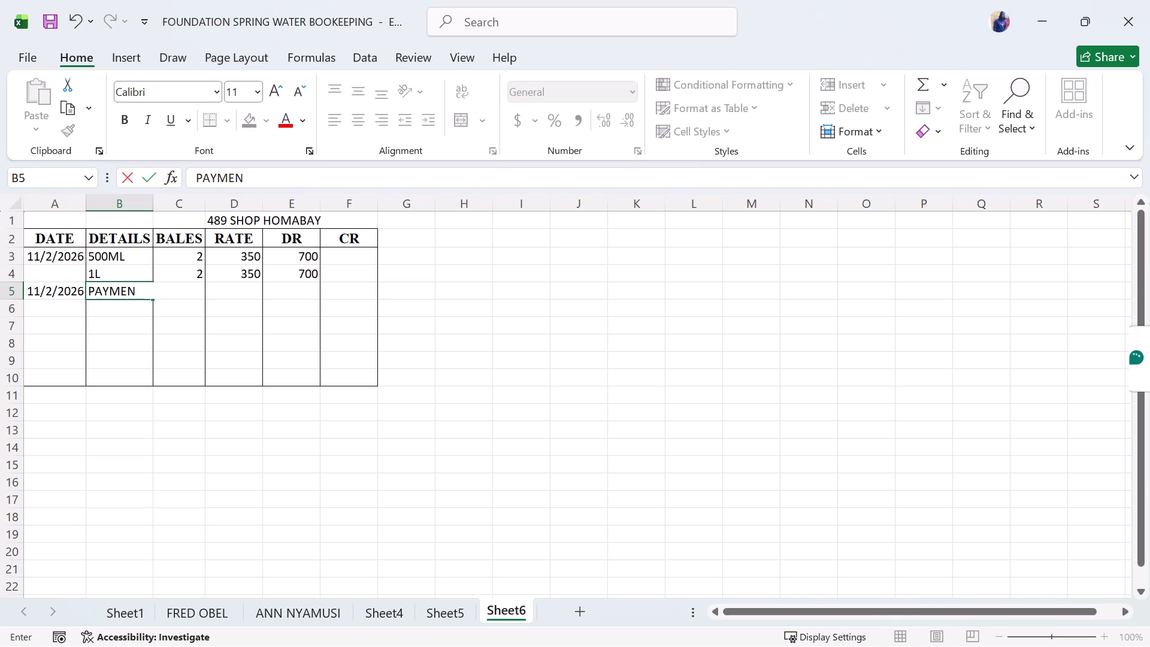
{"action": "key", "text": "BackSpace"}
{"action": "key", "text": "BackSpace"}
{"action": "key", "text": "BackSpace"}
{"action": "key", "text": "BackSpace"}
{"action": "key", "text": "BackSpace"}
{"action": "type", "text": "ayment to"}
{"action": "key", "text": "space"}
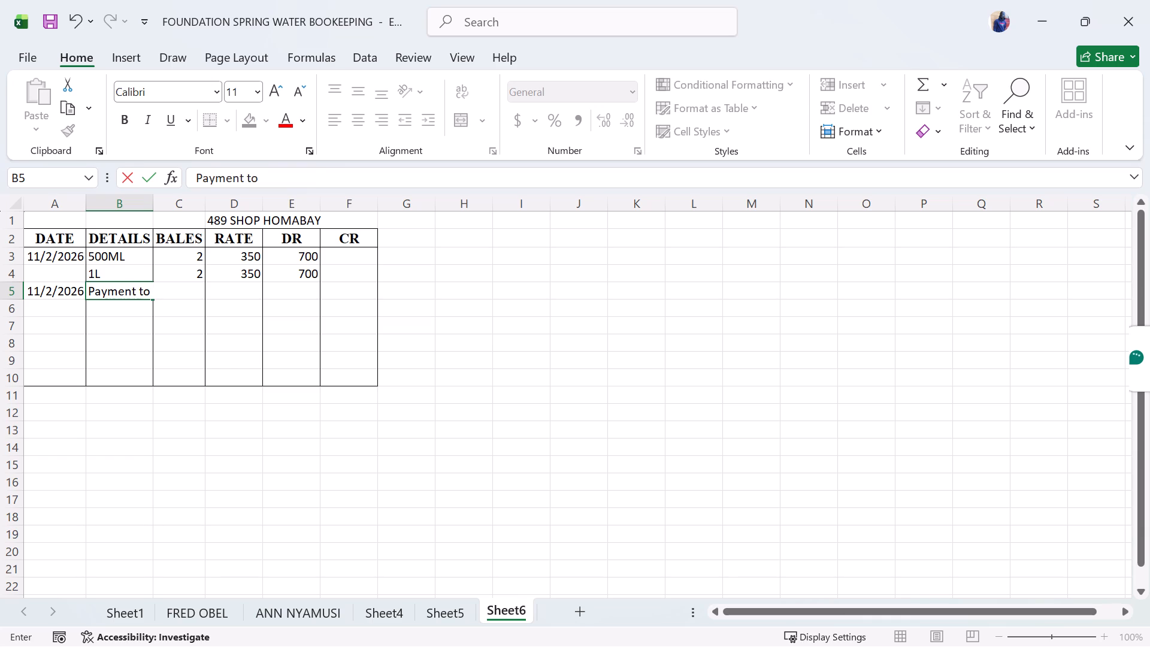
{"action": "type", "text": "FSW"}
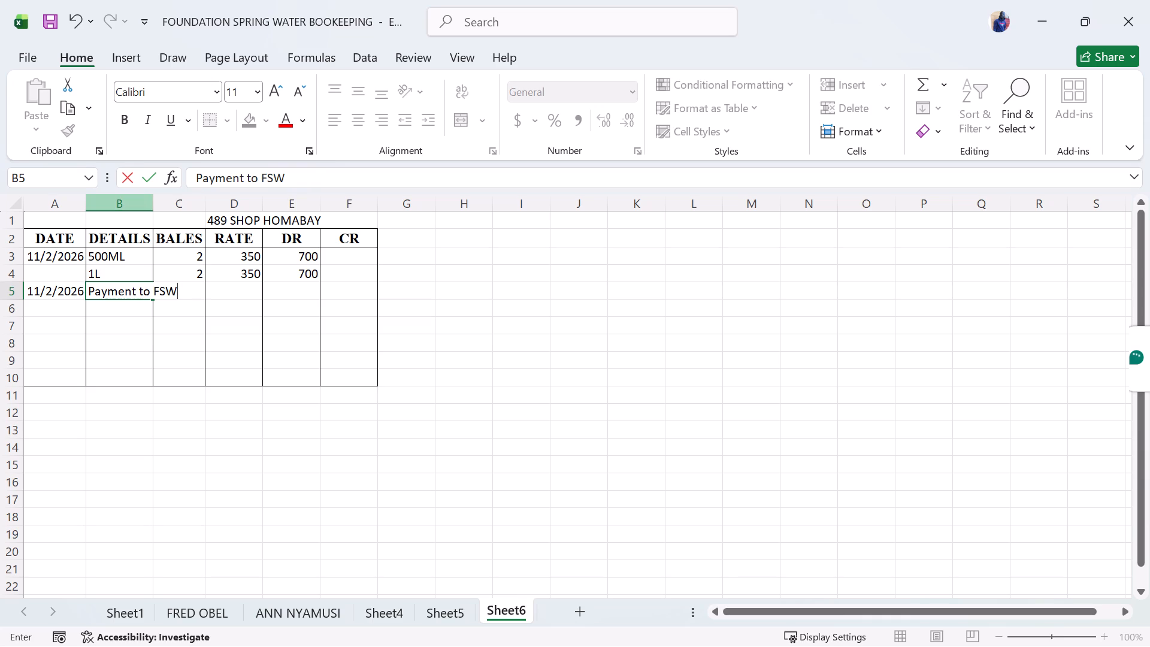
Auto-fit the DETAILS column's width to its contents.
{"action": "left_click", "coordinate": [152, 205]}
{"action": "double_click", "coordinate": [153, 202]}
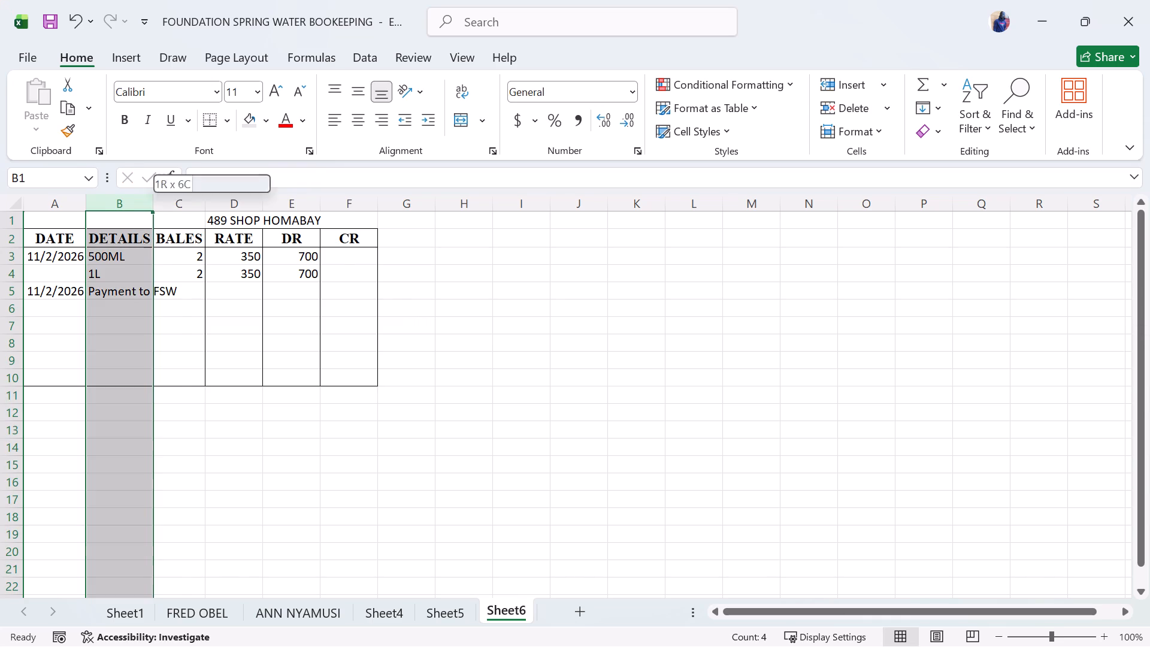
Enter 1400 in the CR column for the Payment to FSW row, in F5.
{"action": "left_click", "coordinate": [211, 297]}
{"action": "left_click", "coordinate": [260, 286]}
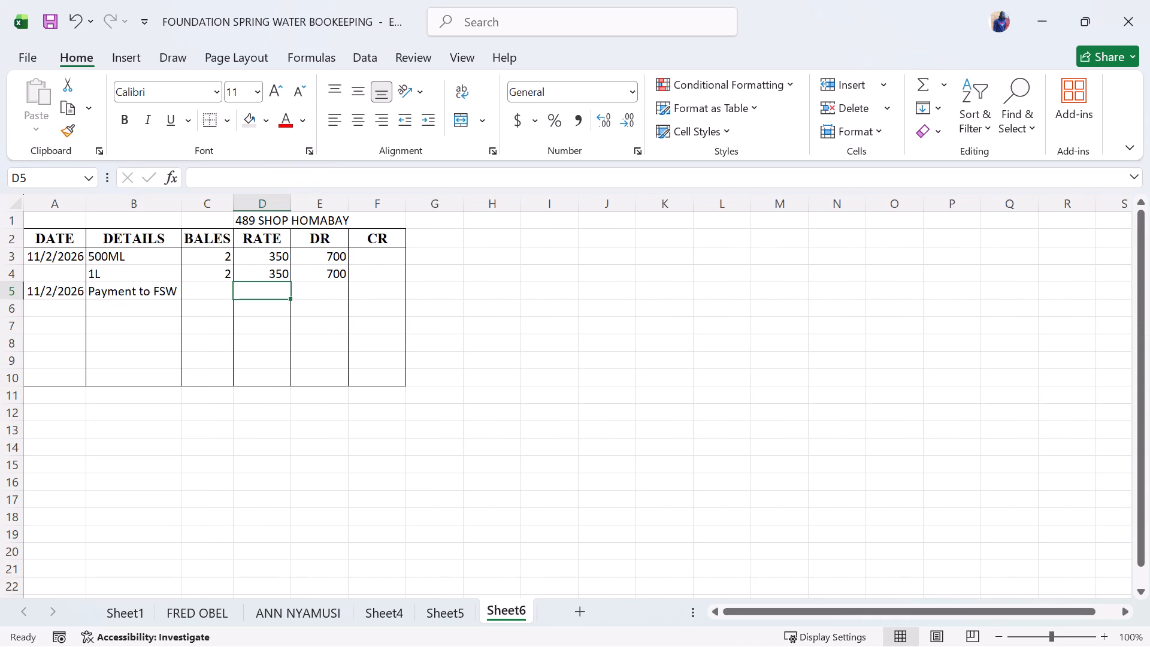
{"action": "left_click", "coordinate": [328, 293]}
{"action": "left_click", "coordinate": [369, 292]}
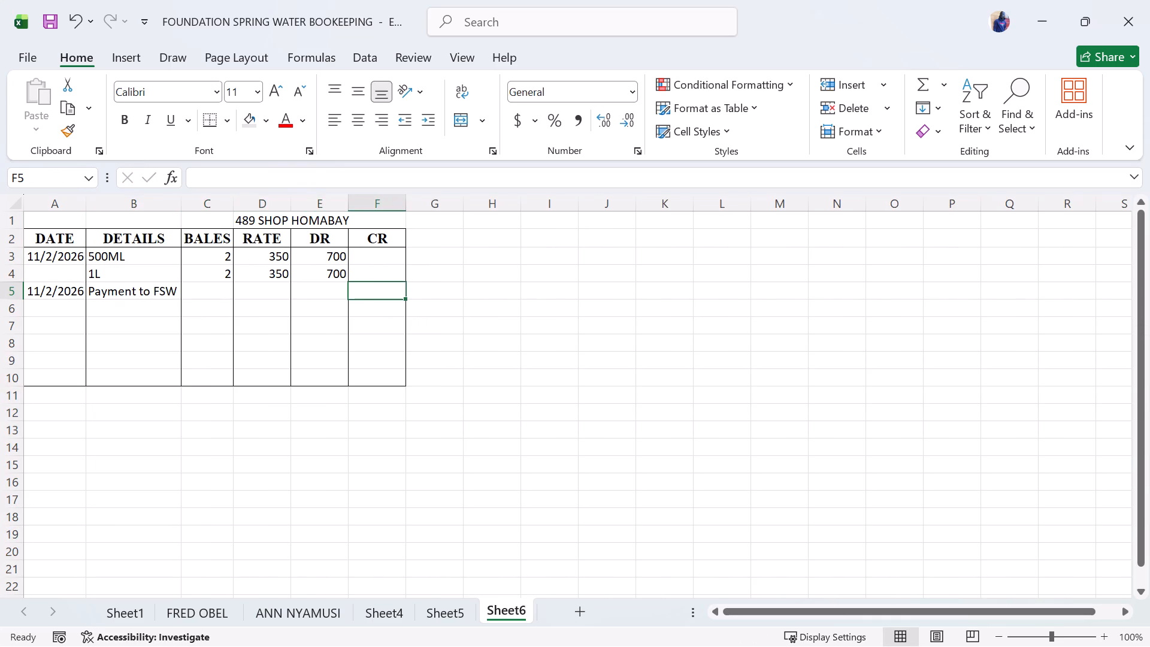
{"action": "type", "text": "1400"}
{"action": "left_click", "coordinate": [383, 278]}
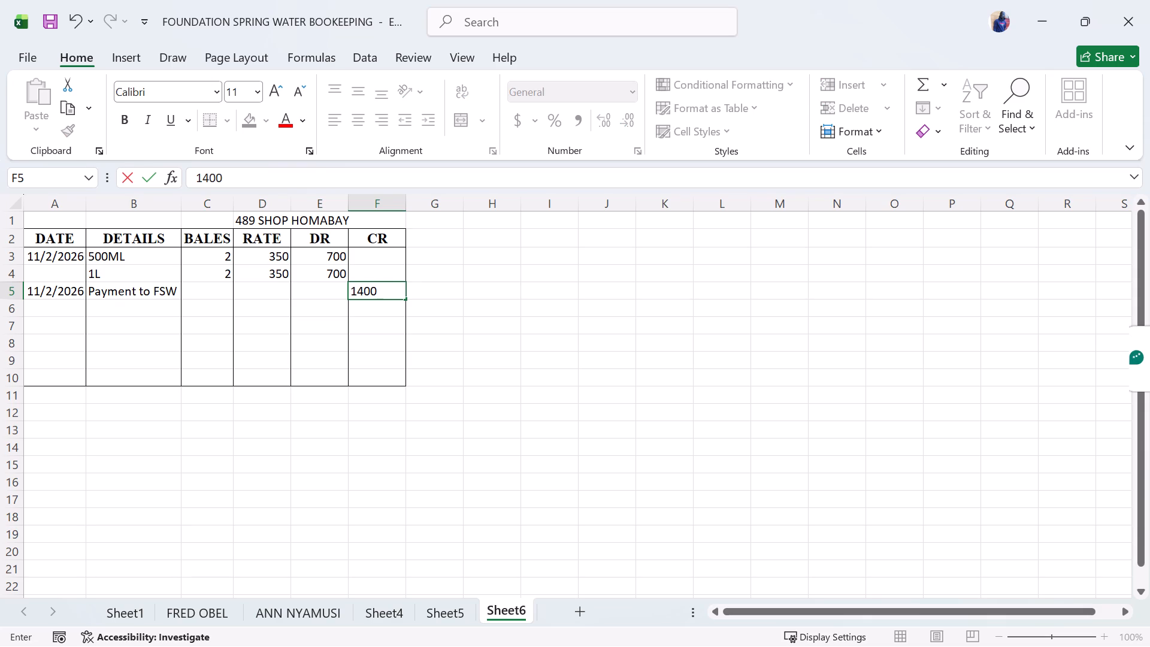
{"action": "left_click", "coordinate": [352, 297]}
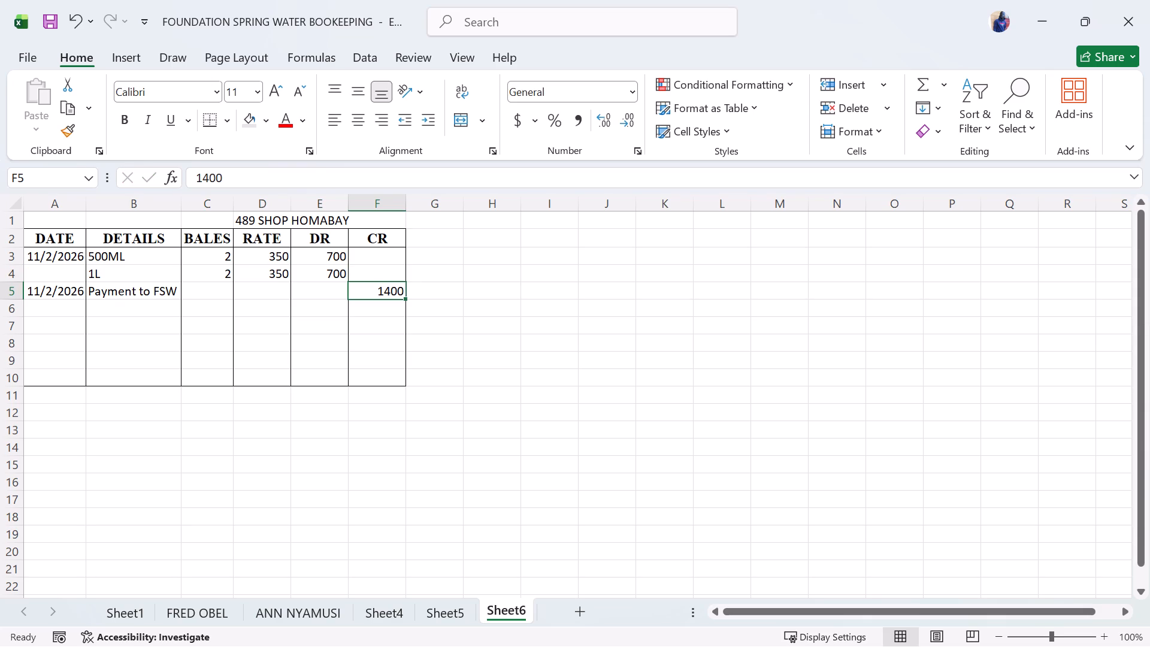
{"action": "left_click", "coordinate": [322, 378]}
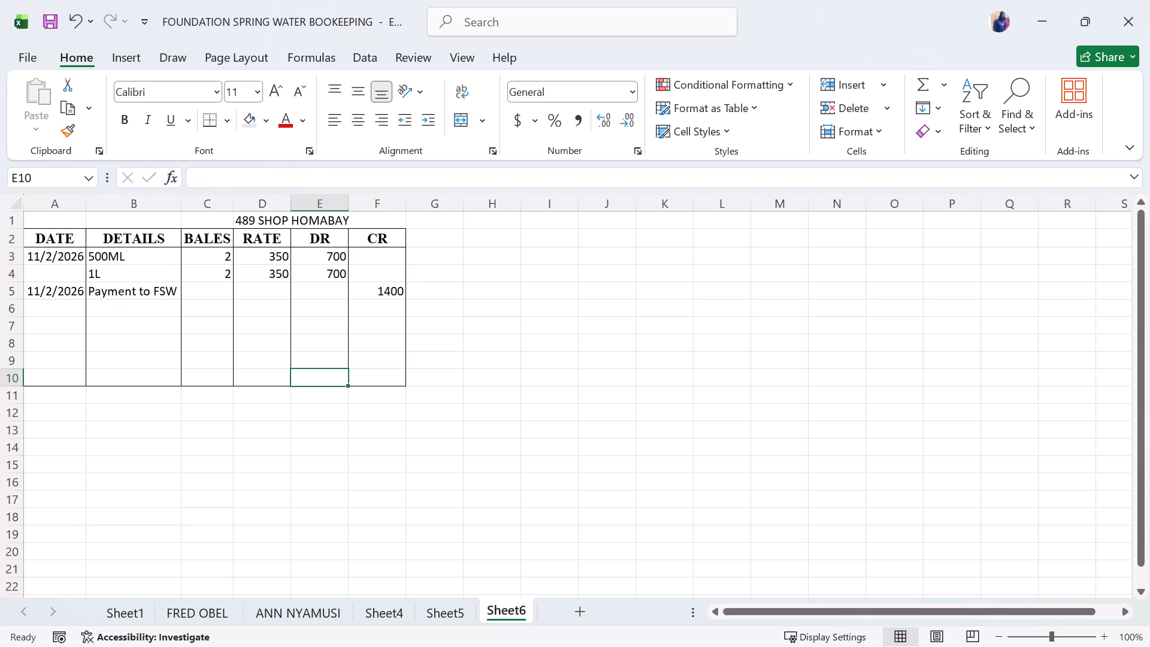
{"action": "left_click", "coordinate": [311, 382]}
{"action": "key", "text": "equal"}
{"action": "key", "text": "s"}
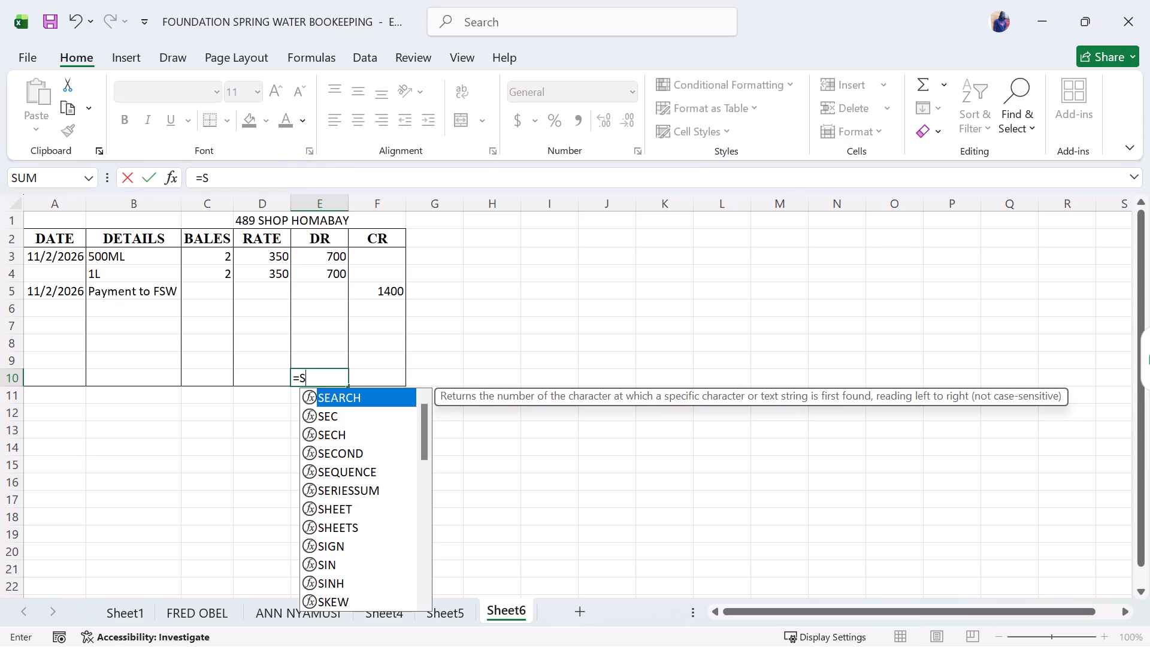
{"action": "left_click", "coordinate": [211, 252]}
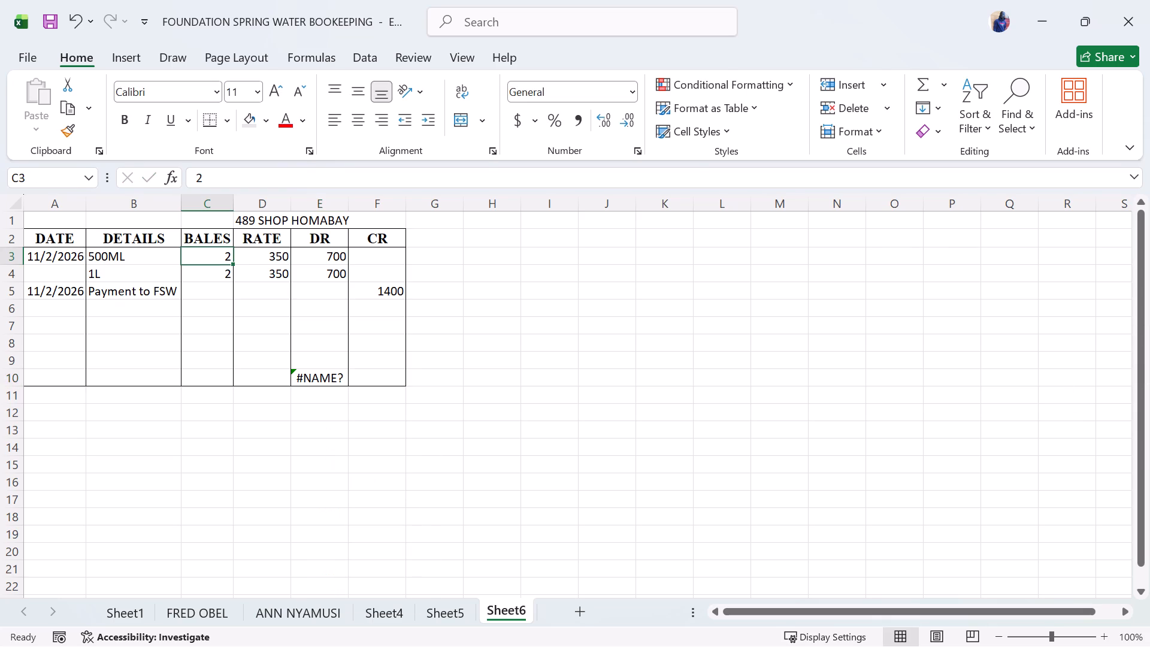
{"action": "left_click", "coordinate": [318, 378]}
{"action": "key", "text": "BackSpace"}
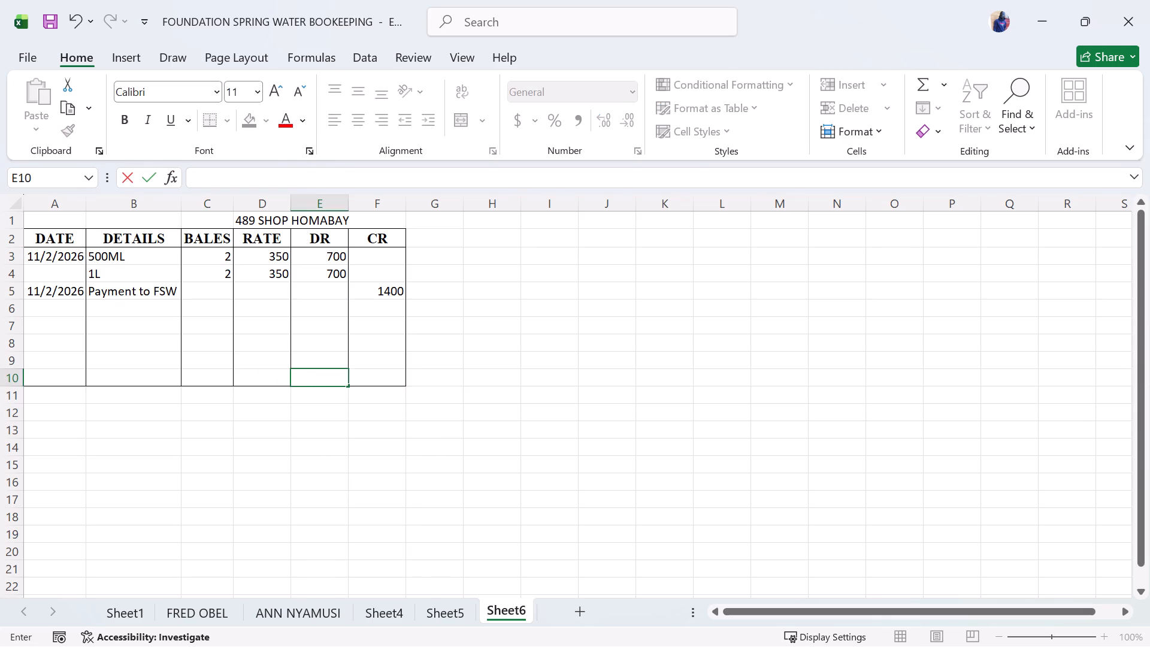
Apply the Accounting format with the KES symbol to the RATE, DR and CR columns, D2 to F10.
{"action": "left_click_drag", "start_coordinate": [254, 241], "coordinate": [395, 382]}
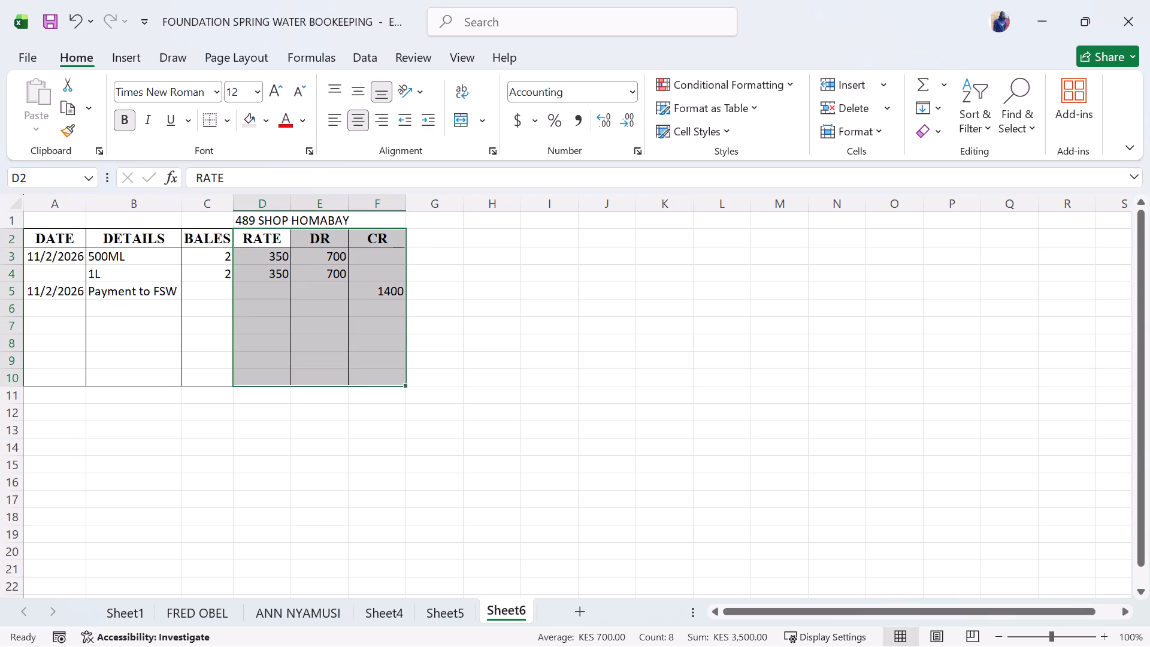
{"action": "left_click", "coordinate": [537, 125]}
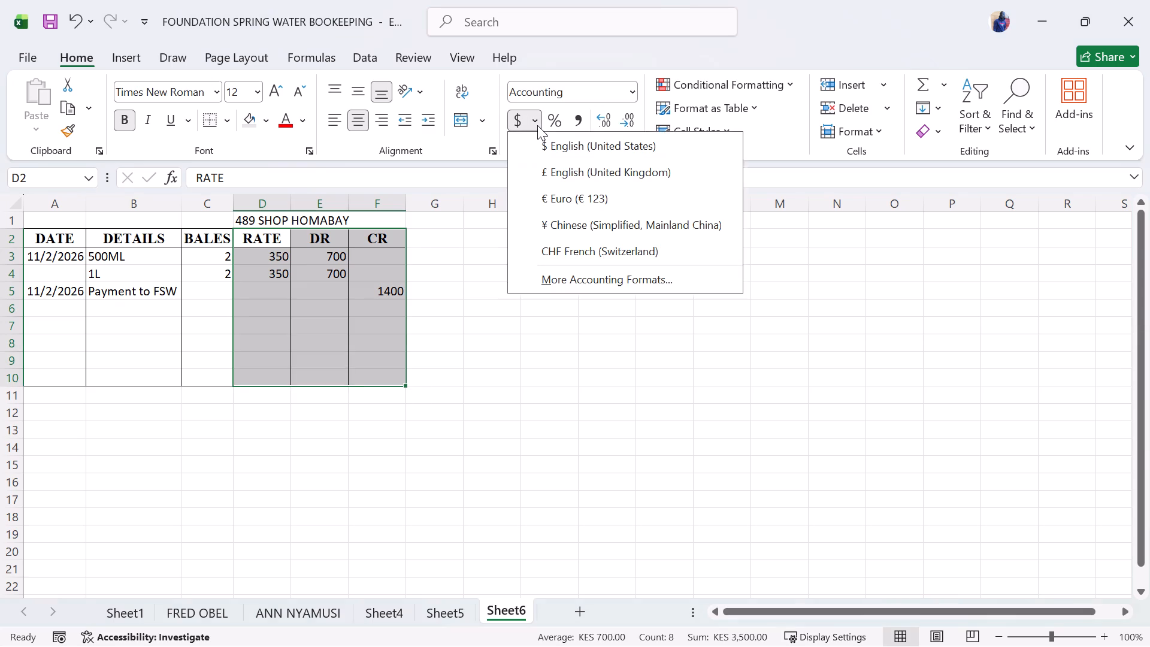
{"action": "left_click", "coordinate": [603, 274]}
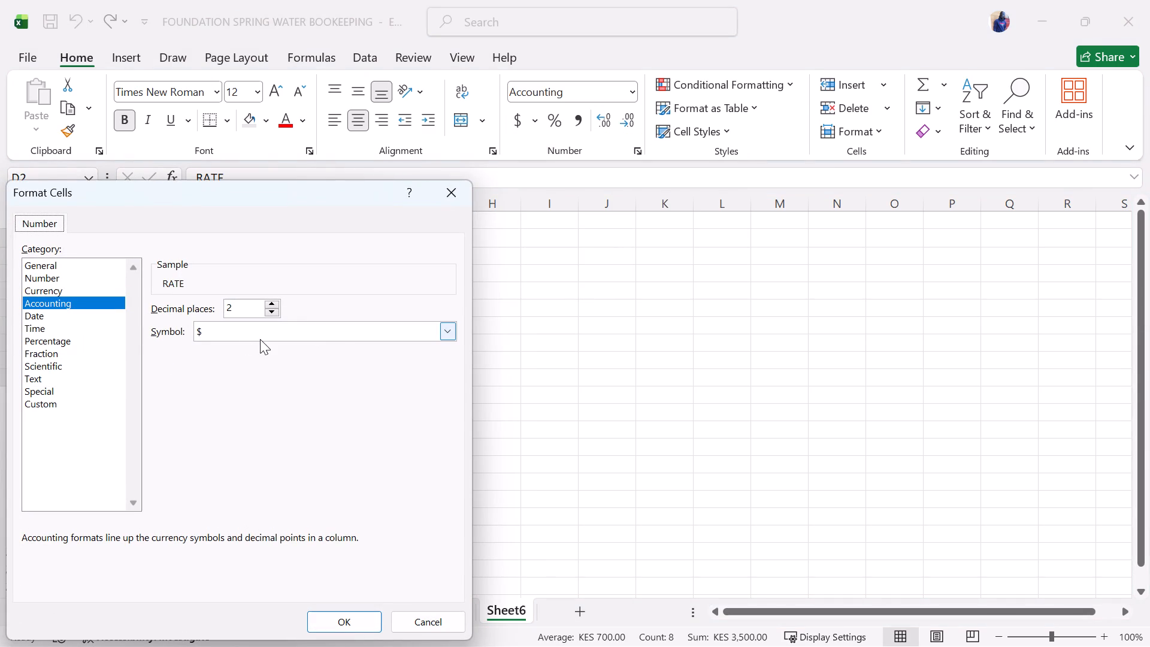
{"action": "left_click", "coordinate": [260, 339]}
{"action": "scroll", "coordinate": [266, 459], "scroll_direction": "down", "scroll_amount": 4}
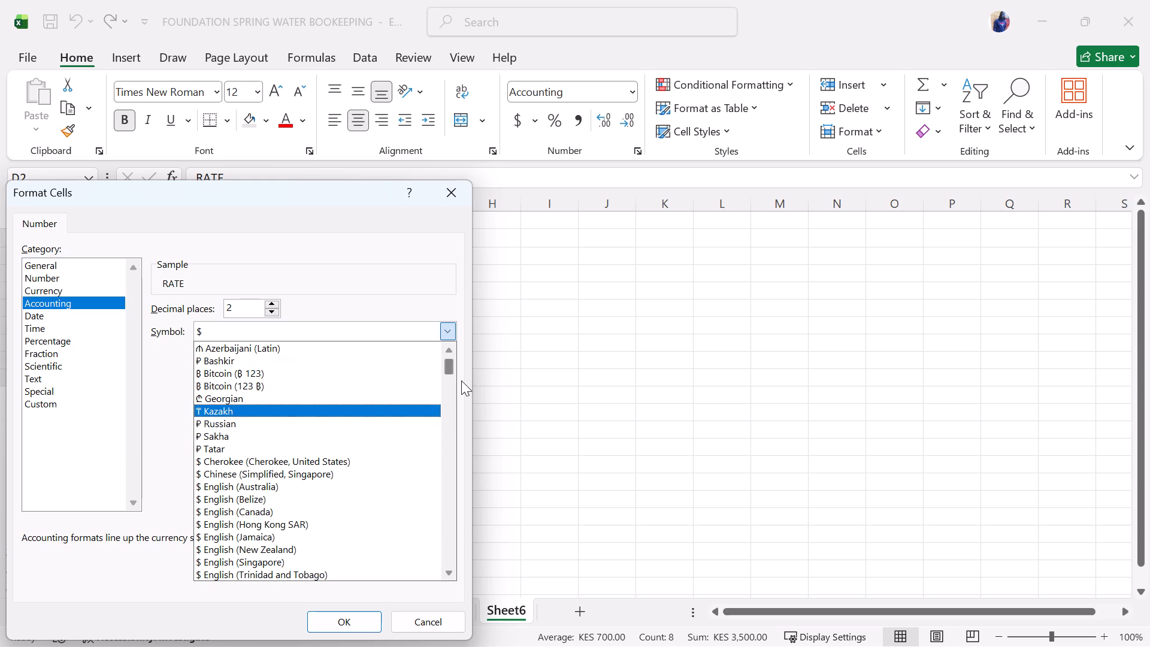
{"action": "triple_click", "coordinate": [449, 569]}
{"action": "triple_click", "coordinate": [449, 569]}
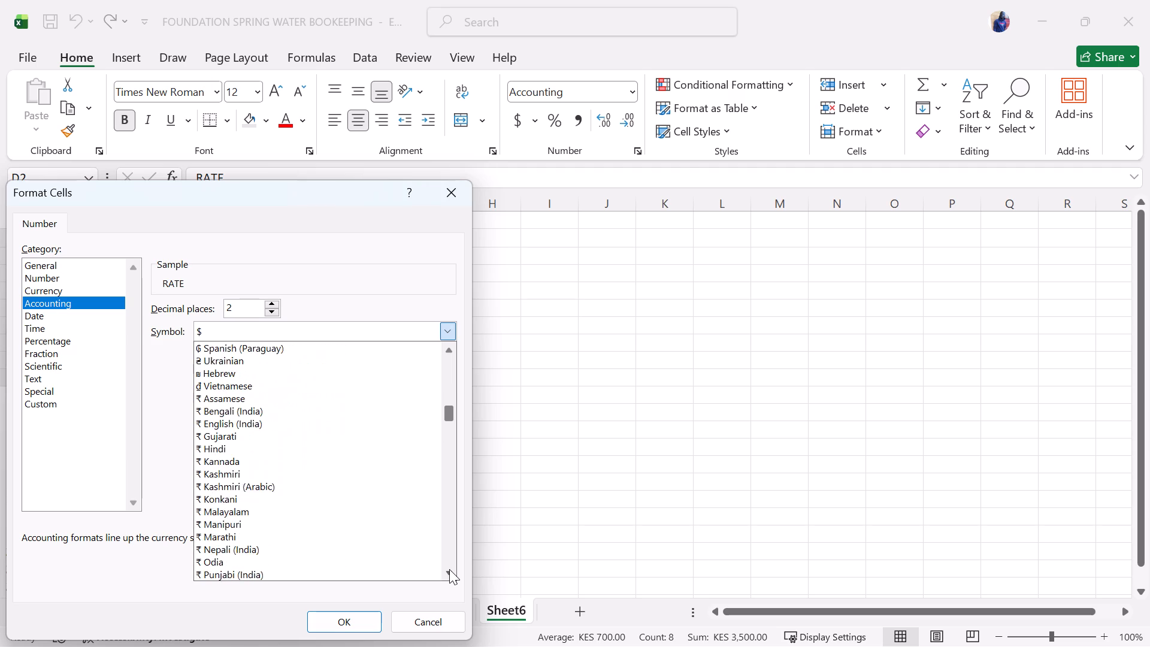
{"action": "left_click", "coordinate": [449, 569]}
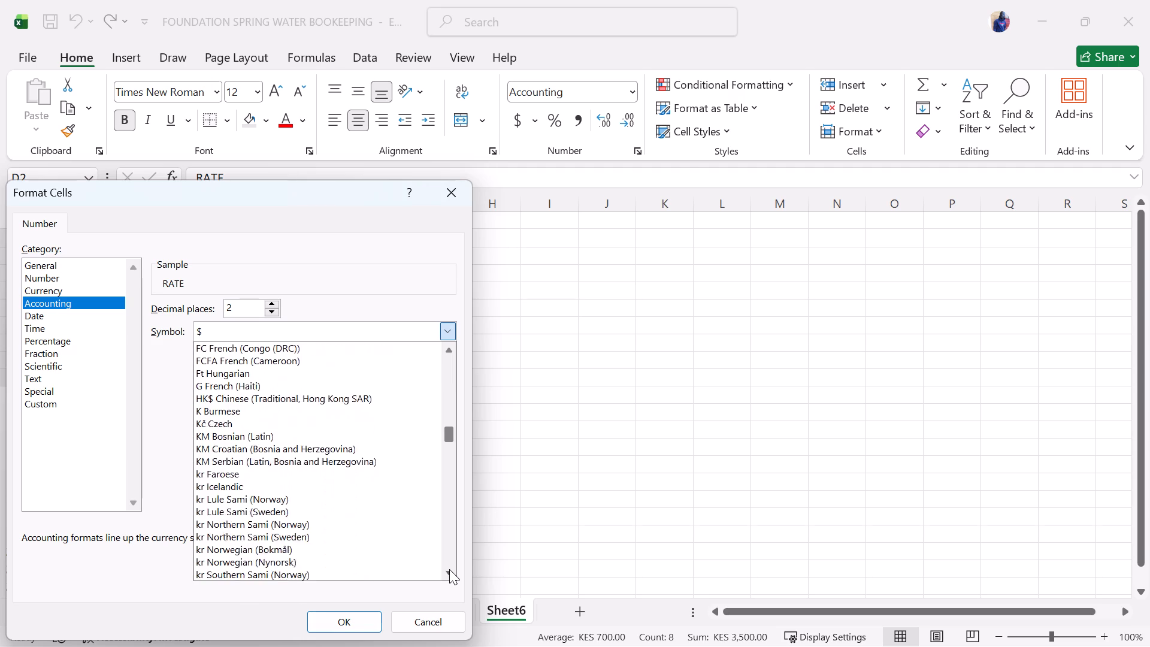
{"action": "left_click", "coordinate": [449, 569]}
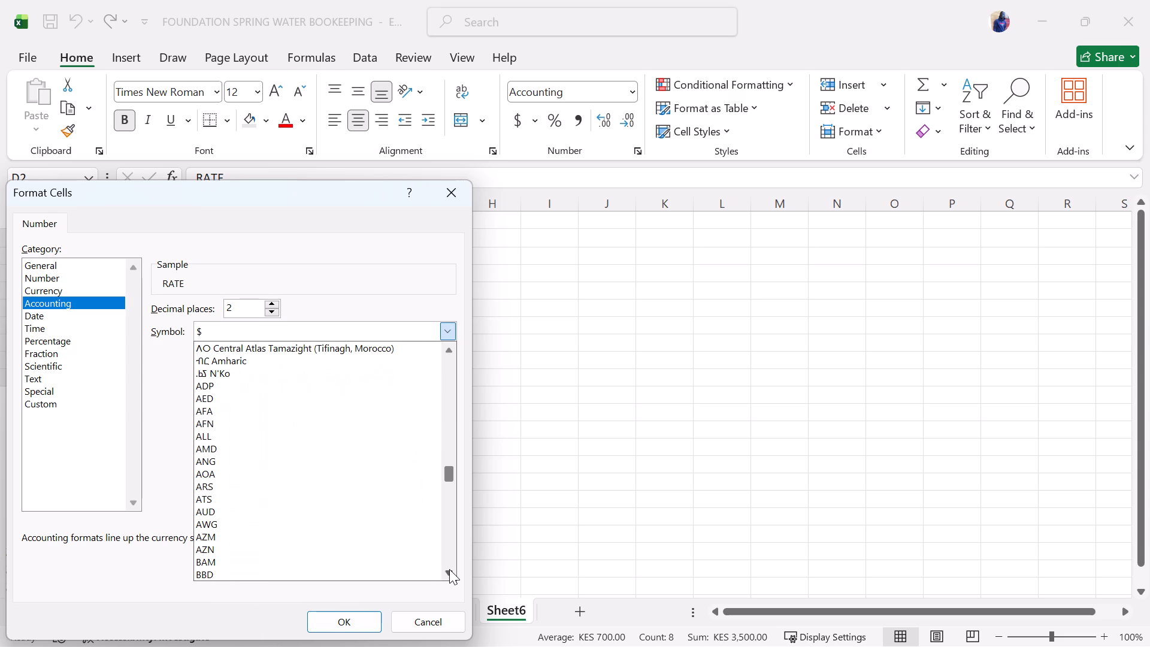
{"action": "left_click", "coordinate": [449, 569]}
{"action": "left_click", "coordinate": [449, 569]}
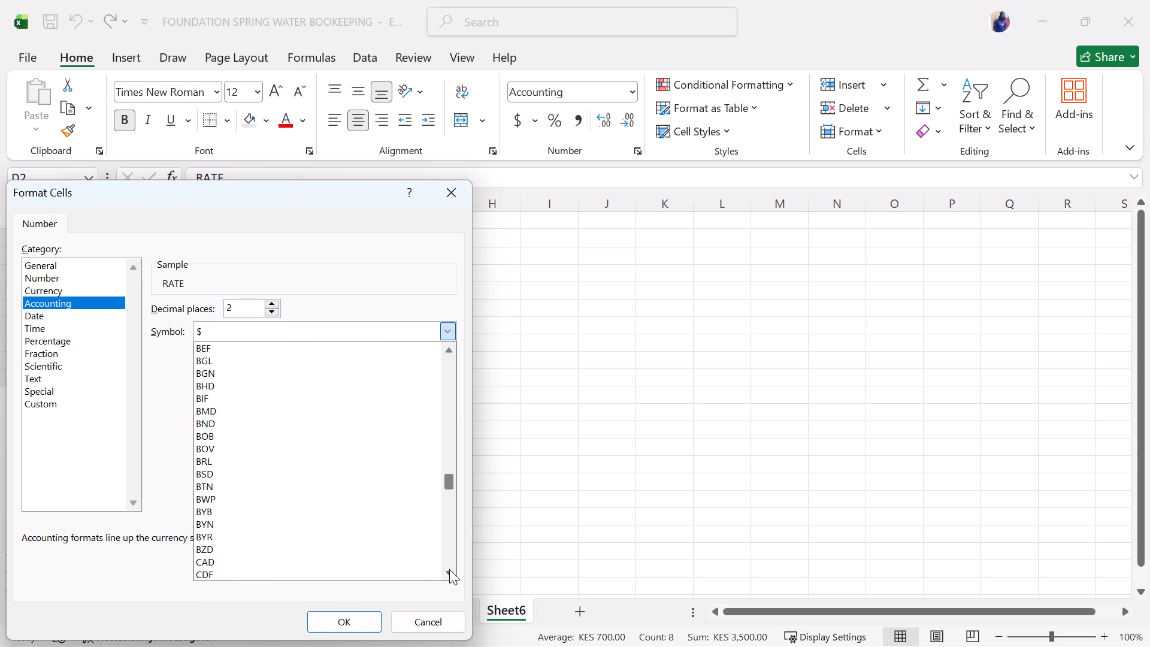
{"action": "left_click", "coordinate": [449, 569]}
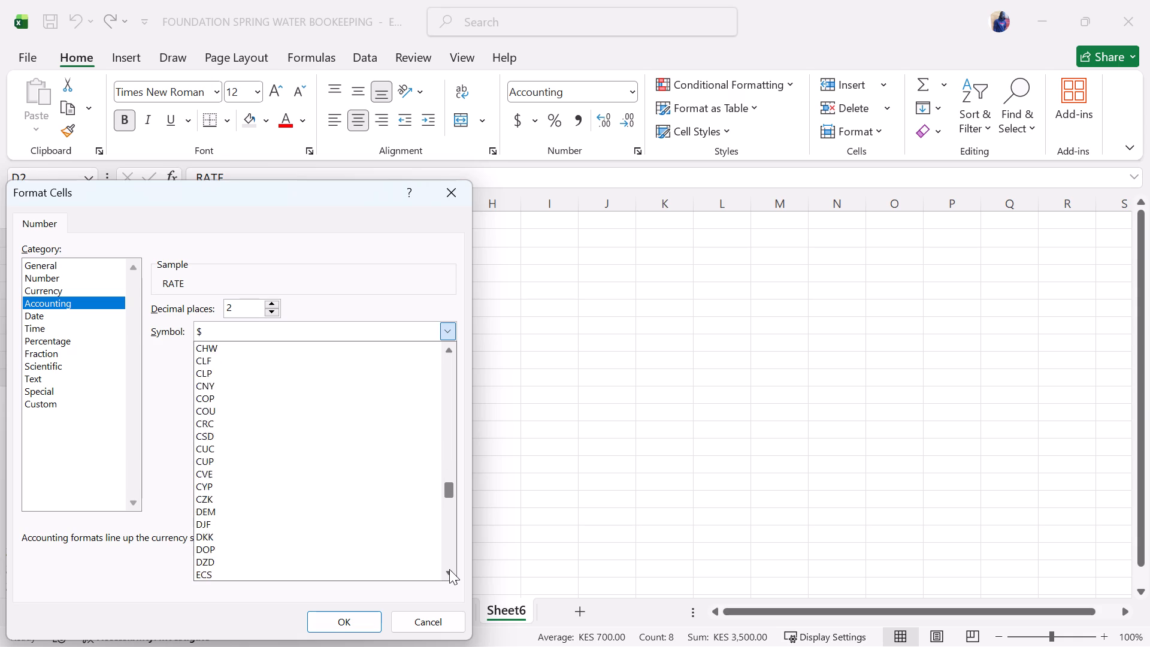
{"action": "left_click", "coordinate": [449, 569]}
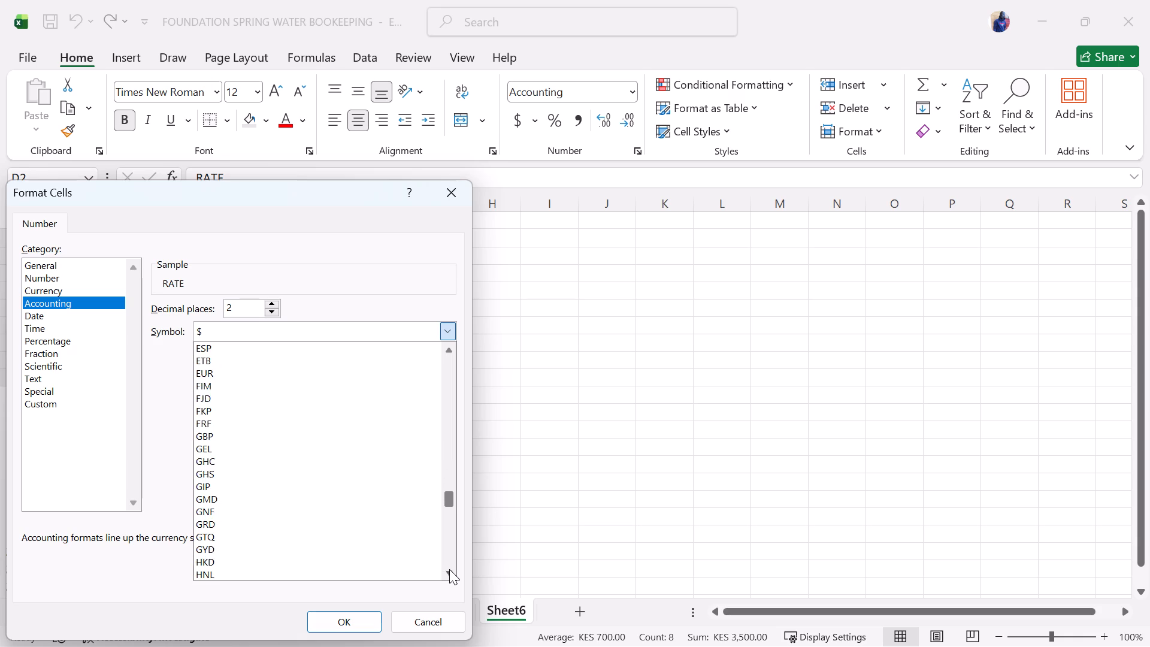
{"action": "left_click", "coordinate": [449, 569]}
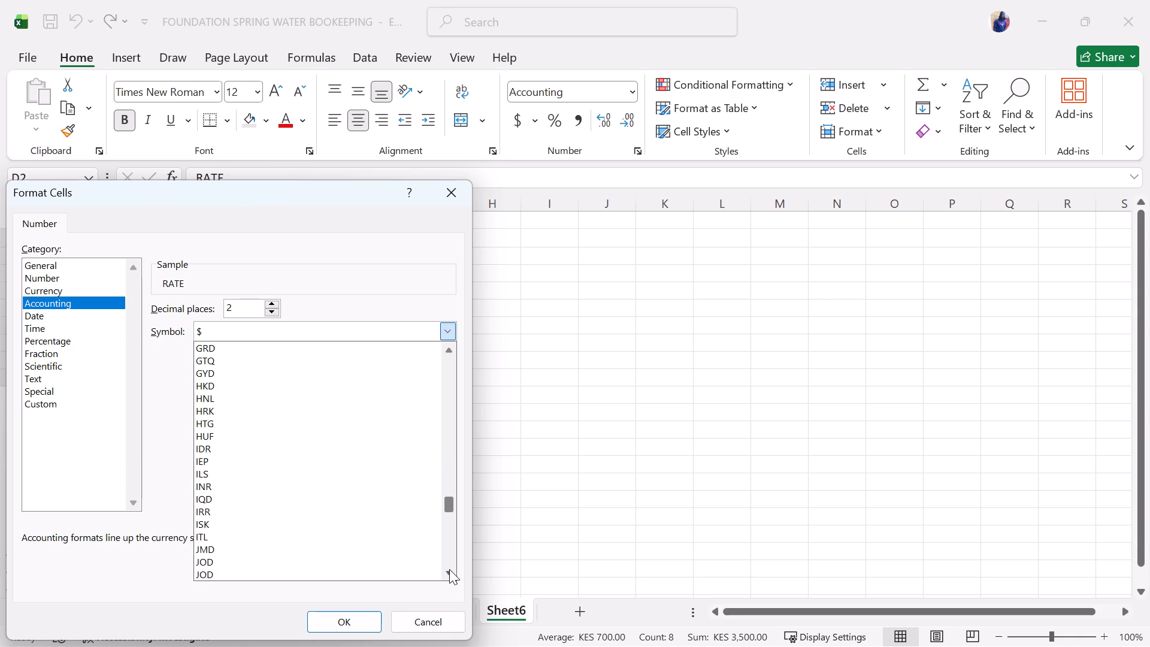
{"action": "left_click", "coordinate": [449, 569]}
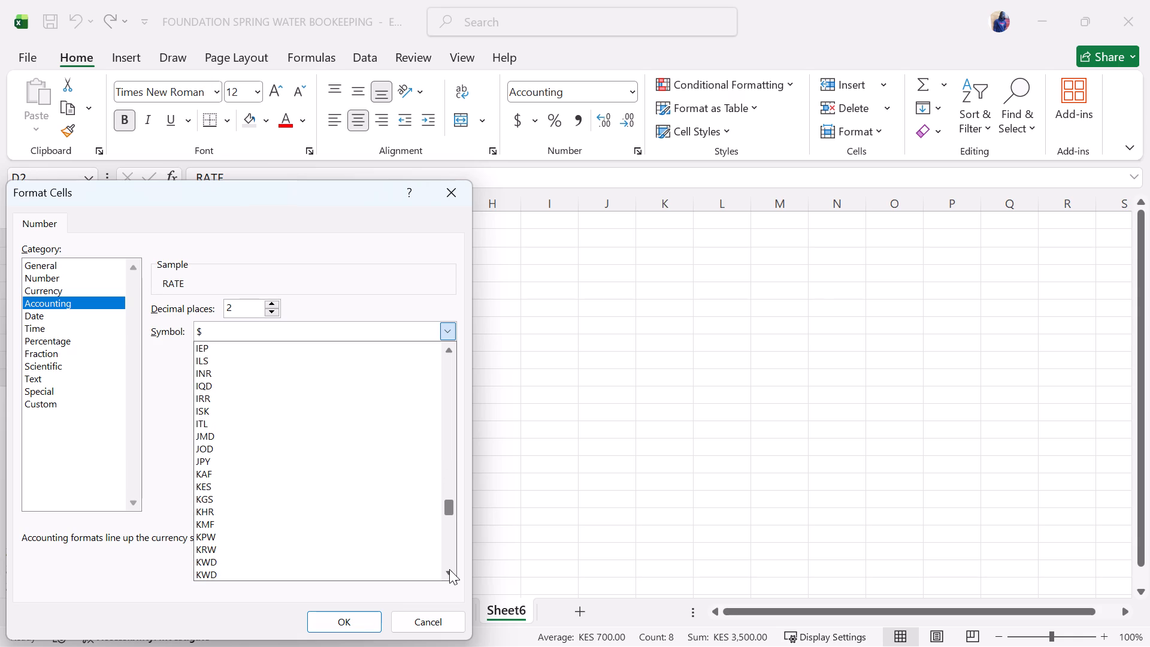
{"action": "left_click", "coordinate": [247, 486]}
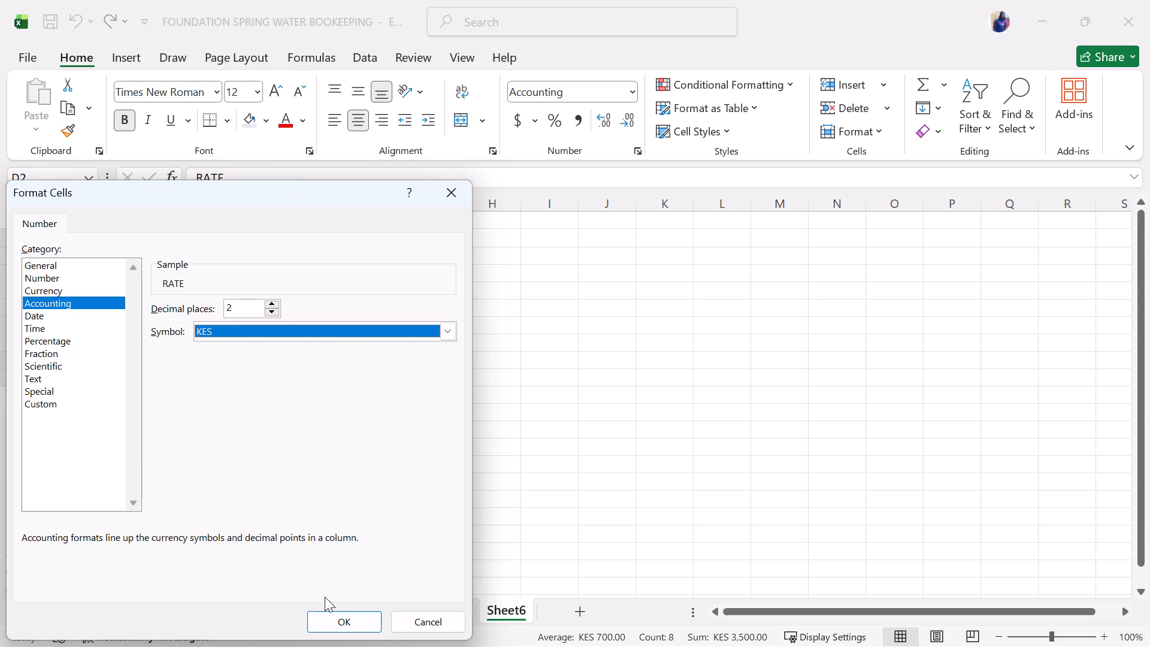
{"action": "left_click", "coordinate": [343, 619]}
{"action": "left_click", "coordinate": [330, 305]}
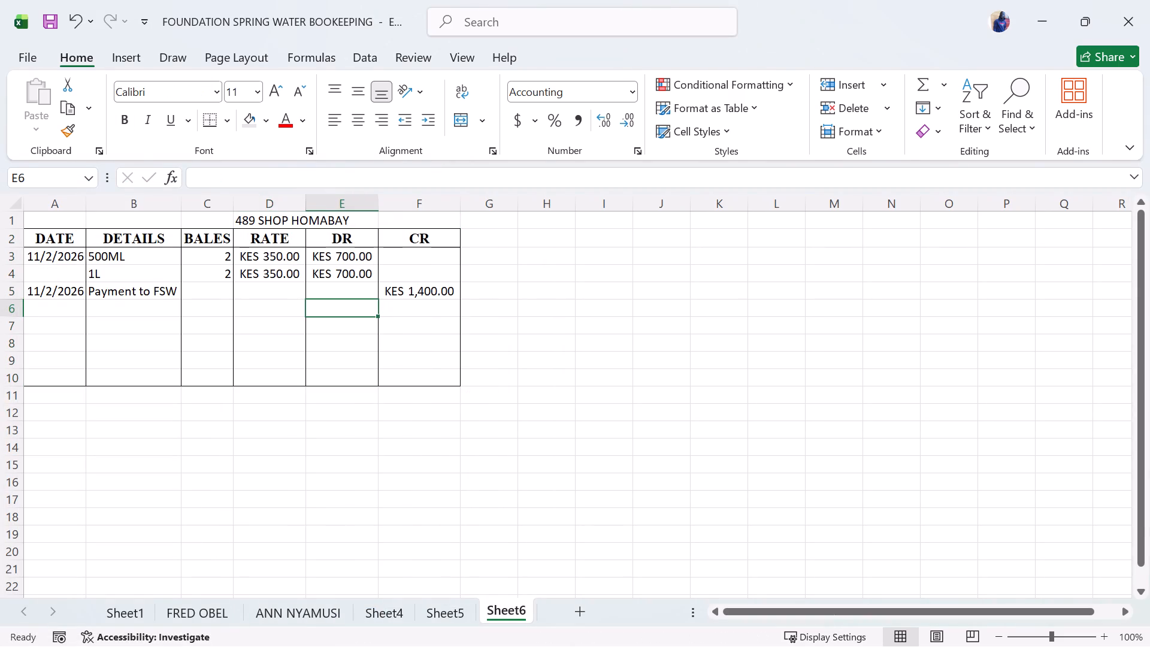
Enter the label Bal in E11, directly below the table's DR column.
{"action": "left_click", "coordinate": [330, 394]}
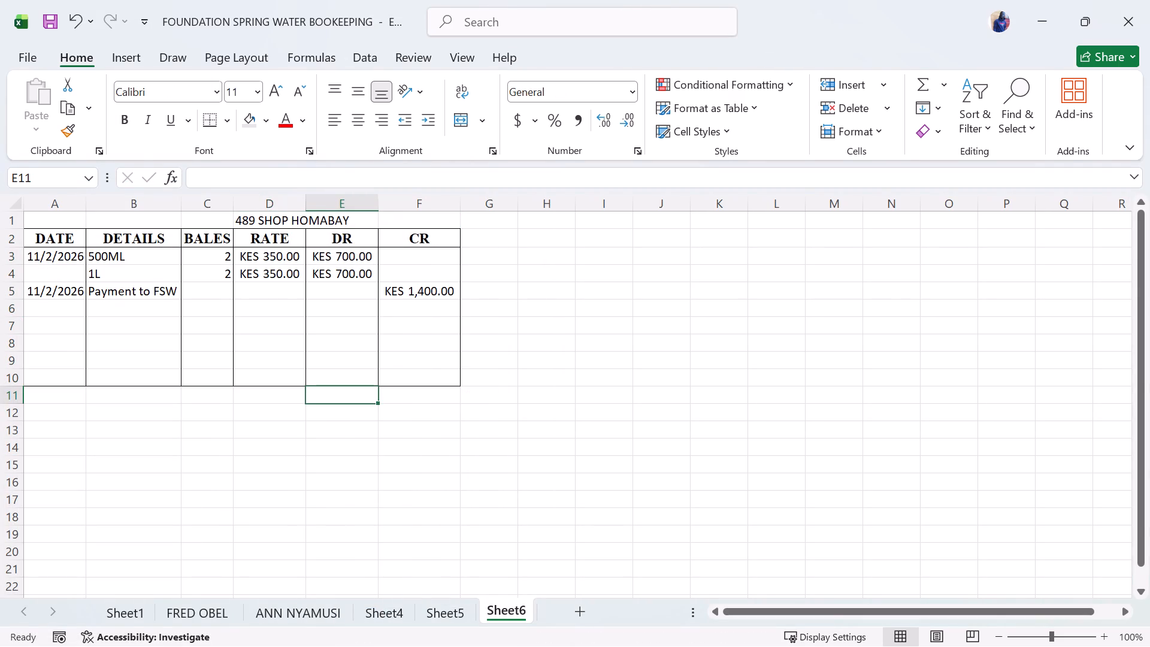
{"action": "type", "text": "BAL"}
{"action": "left_click", "coordinate": [410, 395]}
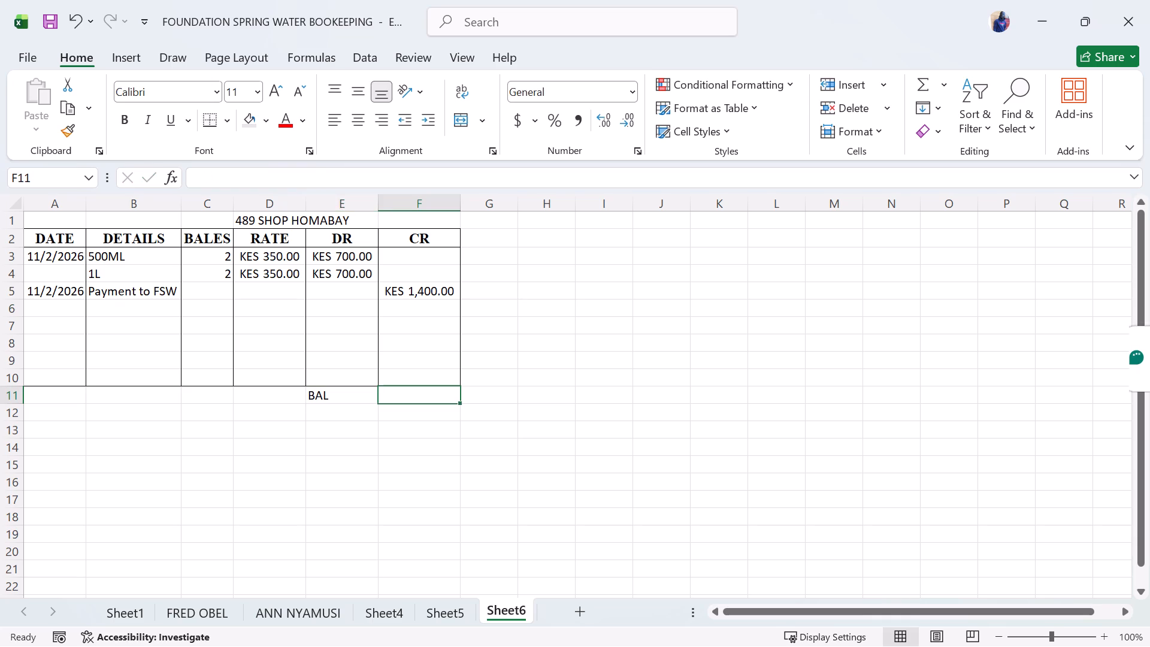
{"action": "left_click", "coordinate": [343, 392]}
{"action": "key", "text": "BackSpace"}
{"action": "key", "text": "b"}
{"action": "key", "text": "BackSpace"}
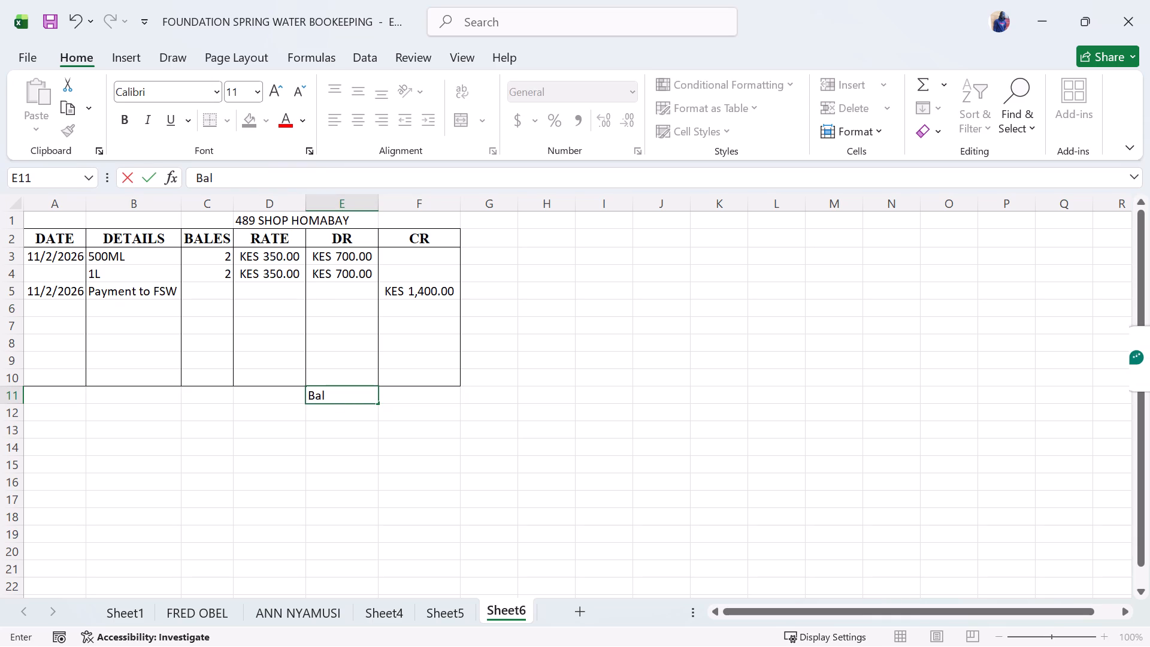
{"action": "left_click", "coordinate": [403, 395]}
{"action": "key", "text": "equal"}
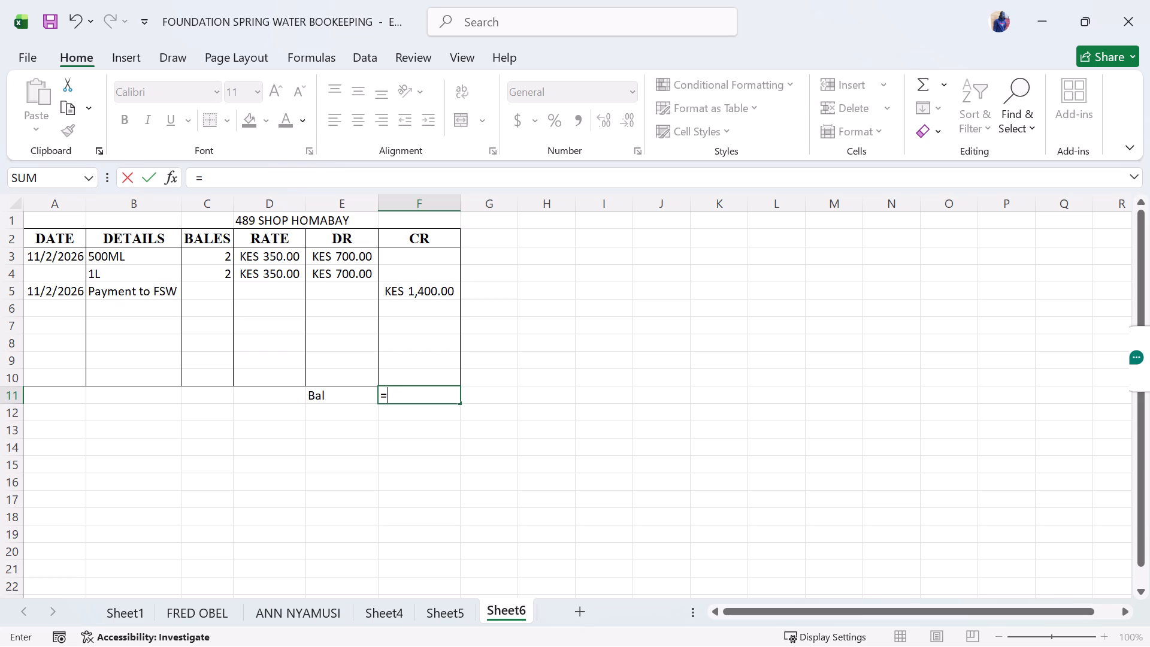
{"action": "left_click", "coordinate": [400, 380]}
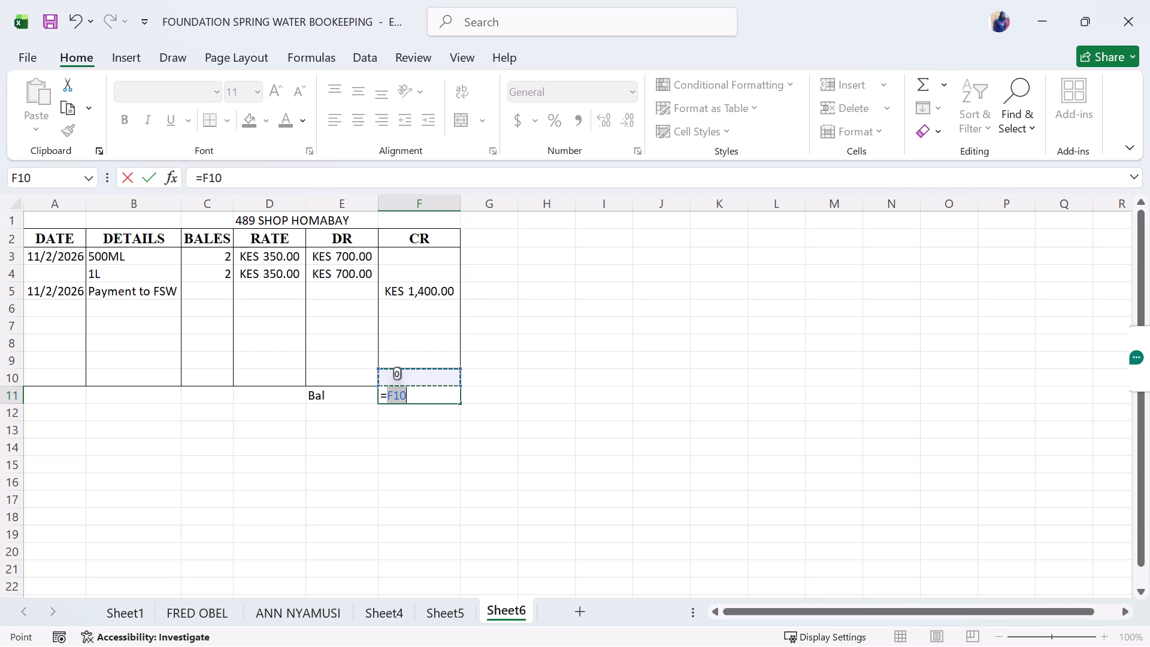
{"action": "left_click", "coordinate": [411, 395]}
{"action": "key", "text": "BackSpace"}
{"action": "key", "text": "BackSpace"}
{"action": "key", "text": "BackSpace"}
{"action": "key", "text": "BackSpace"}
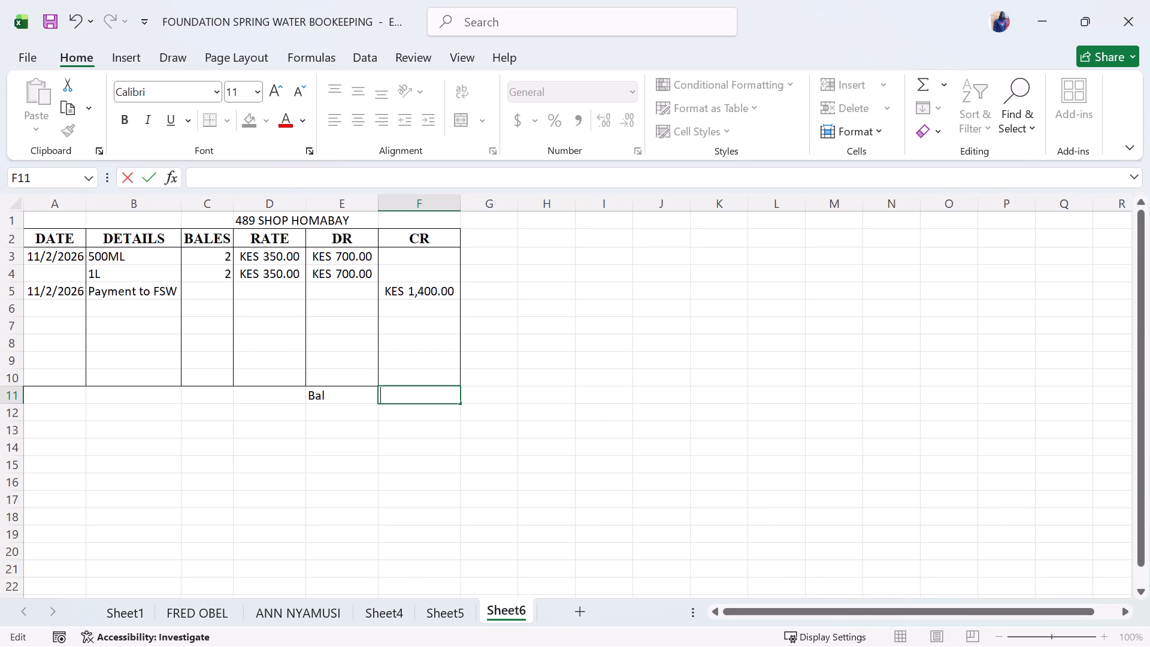
Total the CR column in F10 with a SUM formula covering F3 and F4 to F9.
{"action": "left_click", "coordinate": [411, 380]}
{"action": "type", "text": "=sum"}
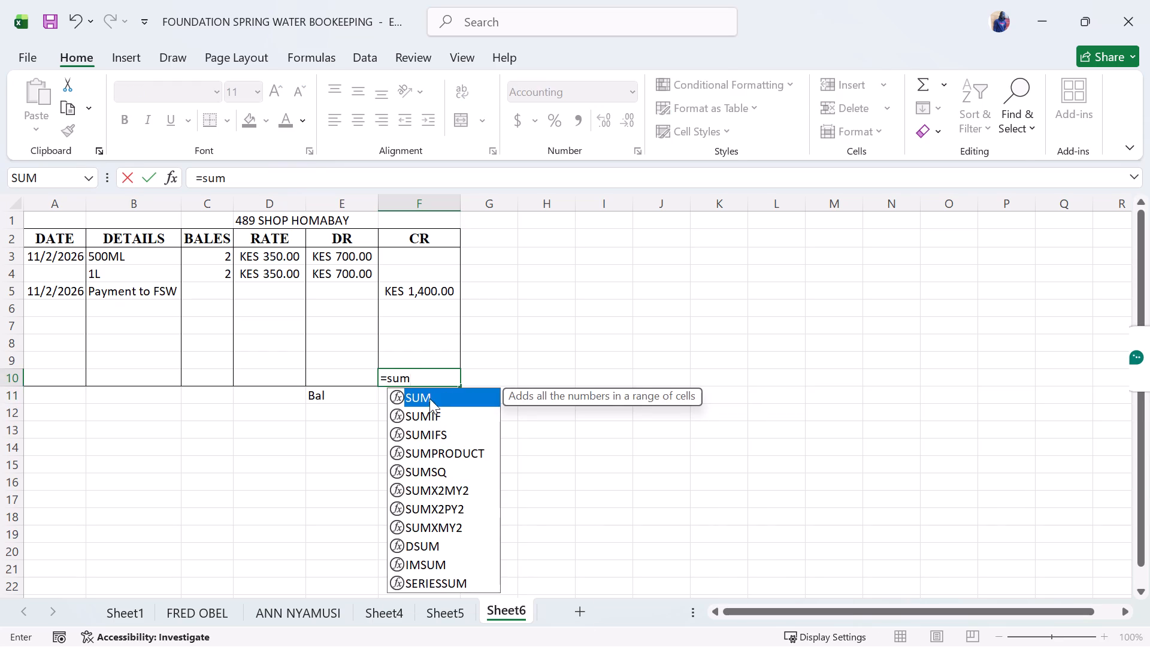
{"action": "double_click", "coordinate": [431, 397]}
{"action": "left_click", "coordinate": [418, 253]}
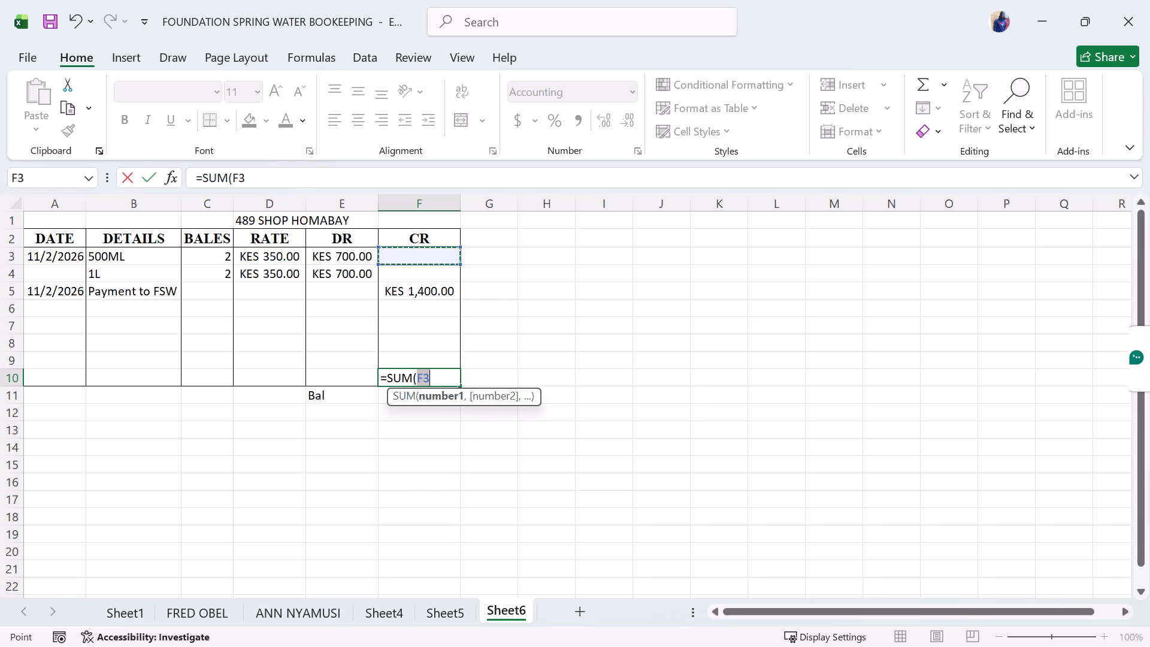
{"action": "key", "text": "comma"}
{"action": "left_click_drag", "start_coordinate": [408, 273], "coordinate": [426, 356]}
{"action": "key", "text": "Return"}
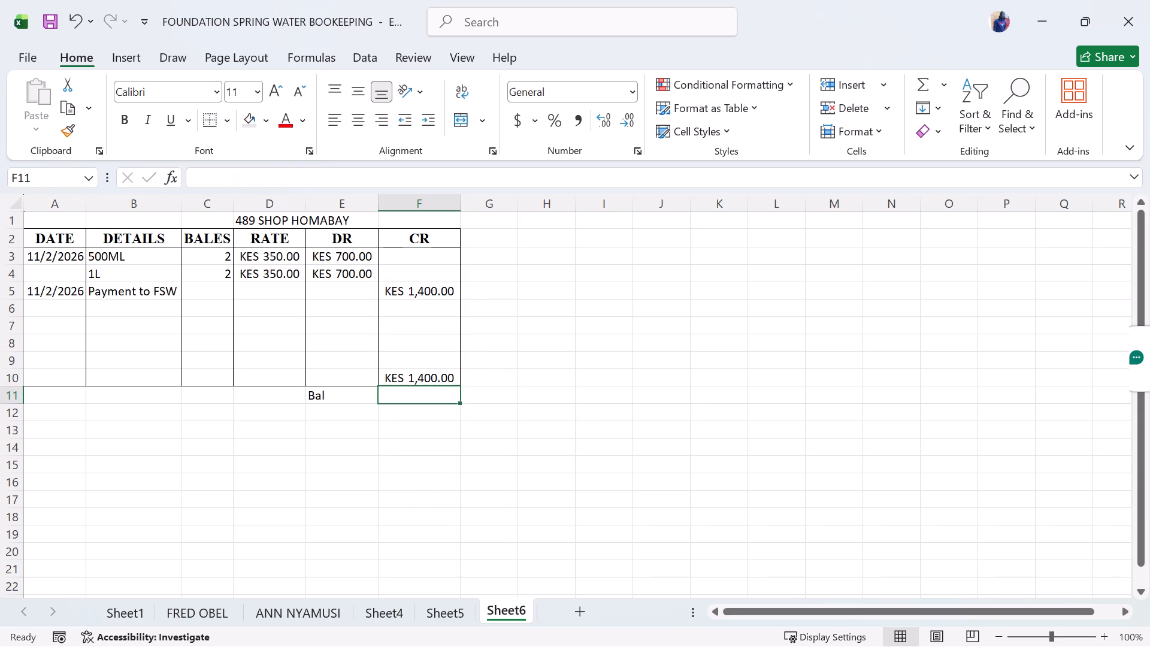
Total the DR column in E10 with a SUM formula covering E3 and E4 to E9.
{"action": "left_click", "coordinate": [323, 376]}
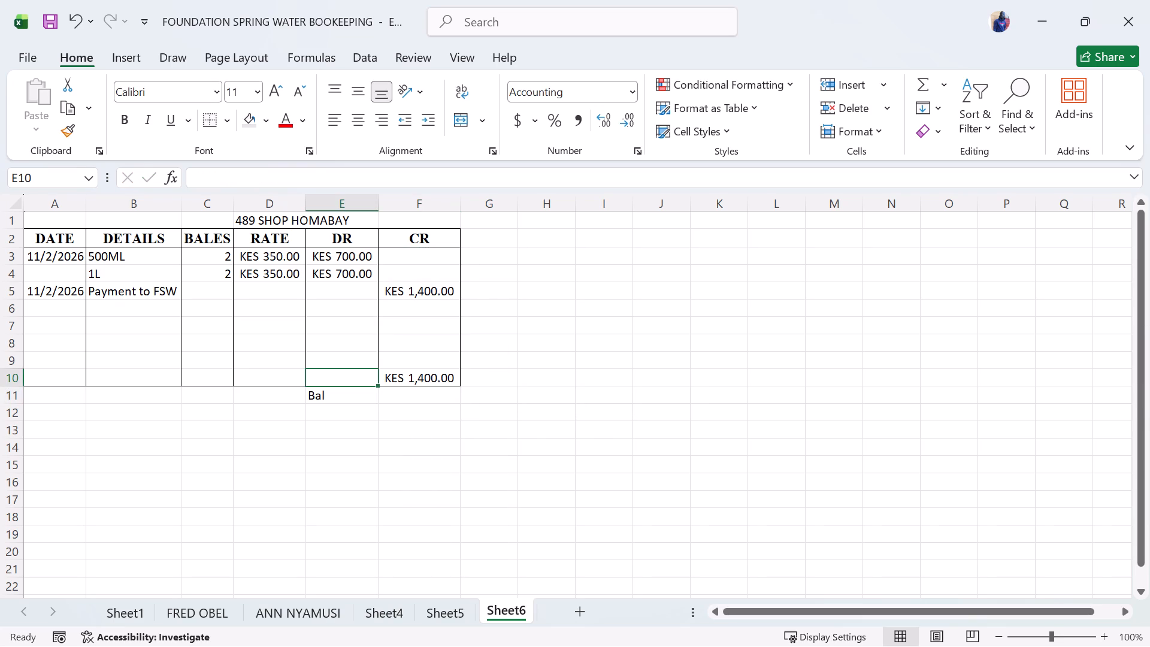
{"action": "type", "text": "sum"}
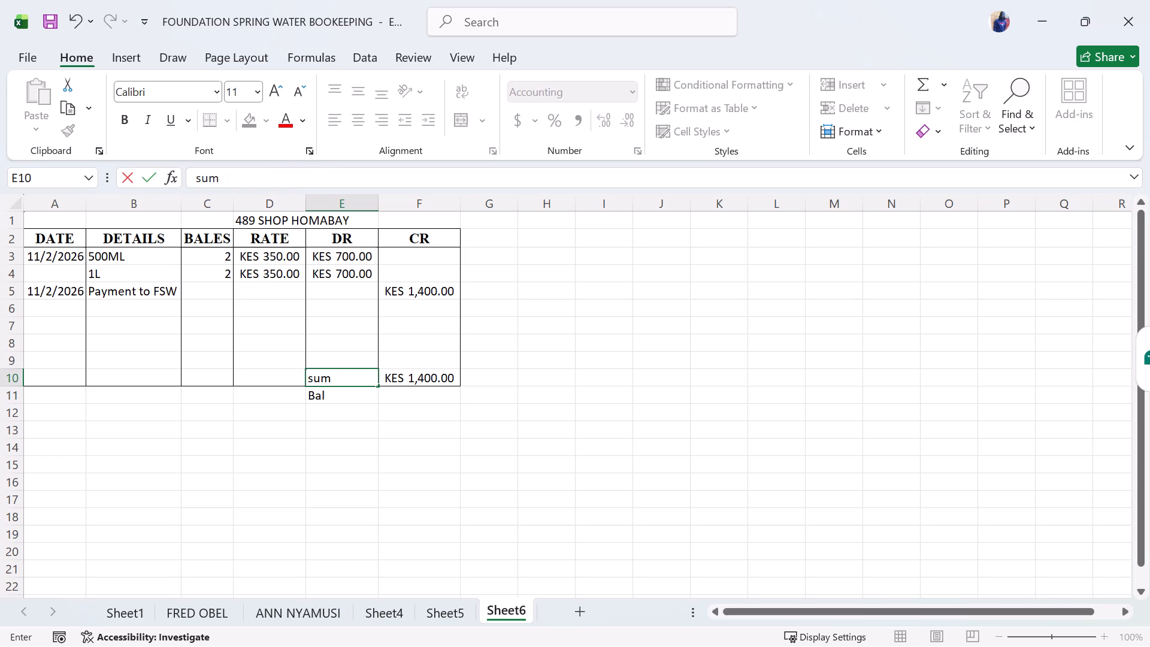
{"action": "key", "text": "BackSpace"}
{"action": "key", "text": "BackSpace"}
{"action": "key", "text": "BackSpace"}
{"action": "type", "text": "=sum"}
{"action": "double_click", "coordinate": [351, 389]}
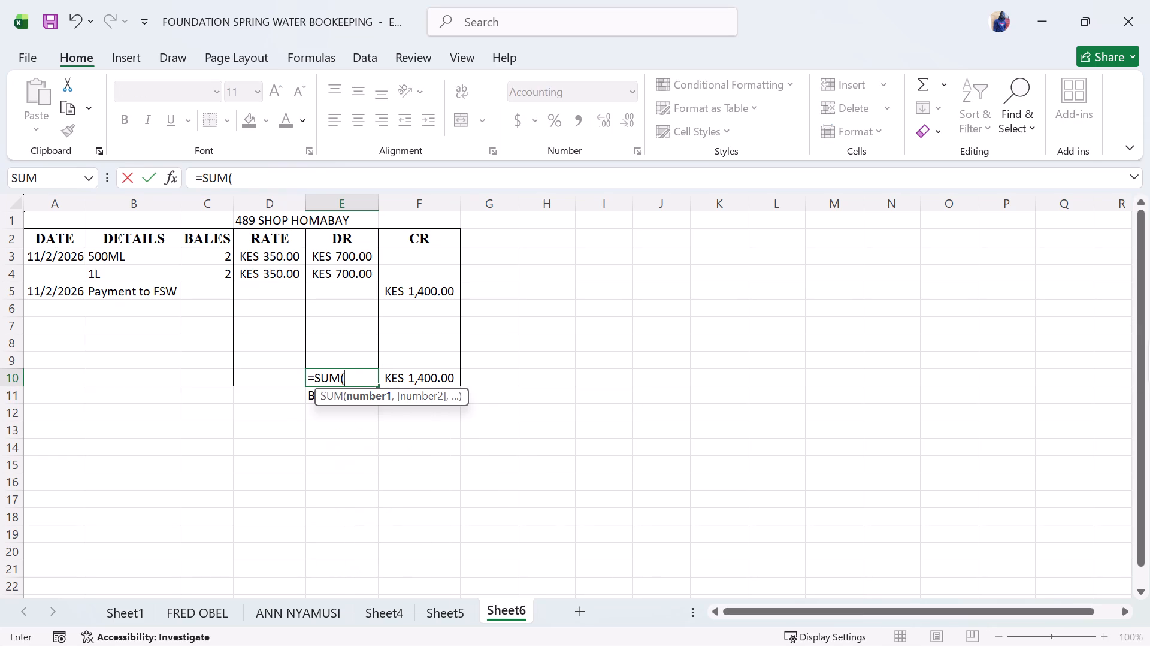
{"action": "left_click", "coordinate": [344, 259]}
{"action": "key", "text": "comma"}
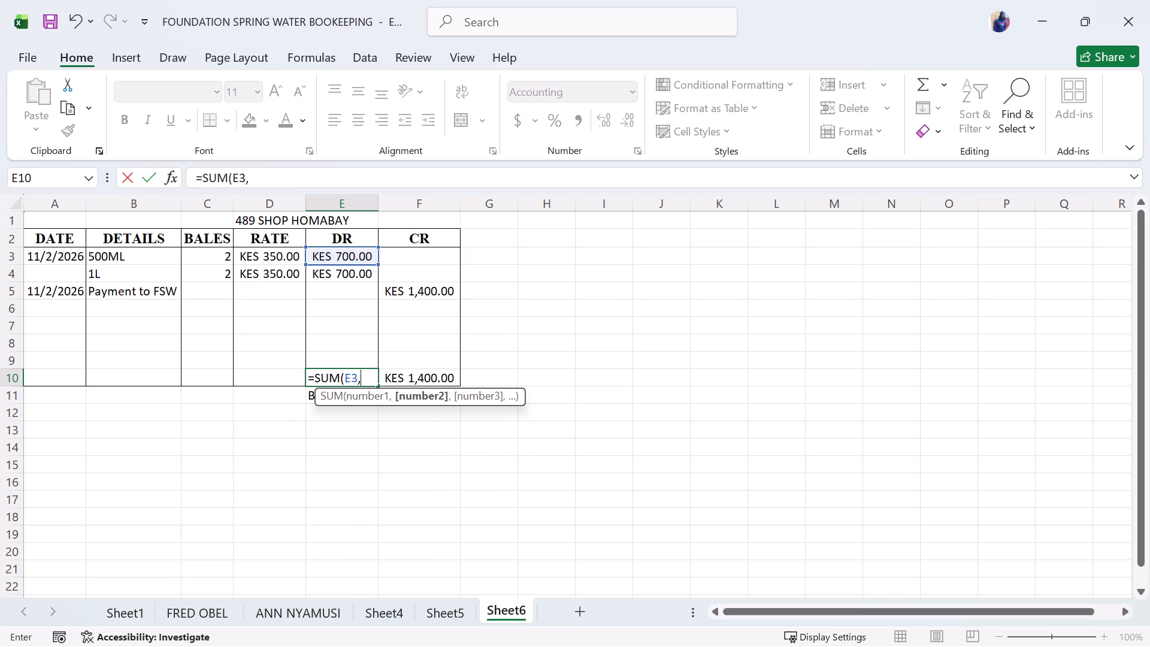
{"action": "left_click_drag", "start_coordinate": [345, 269], "coordinate": [355, 347]}
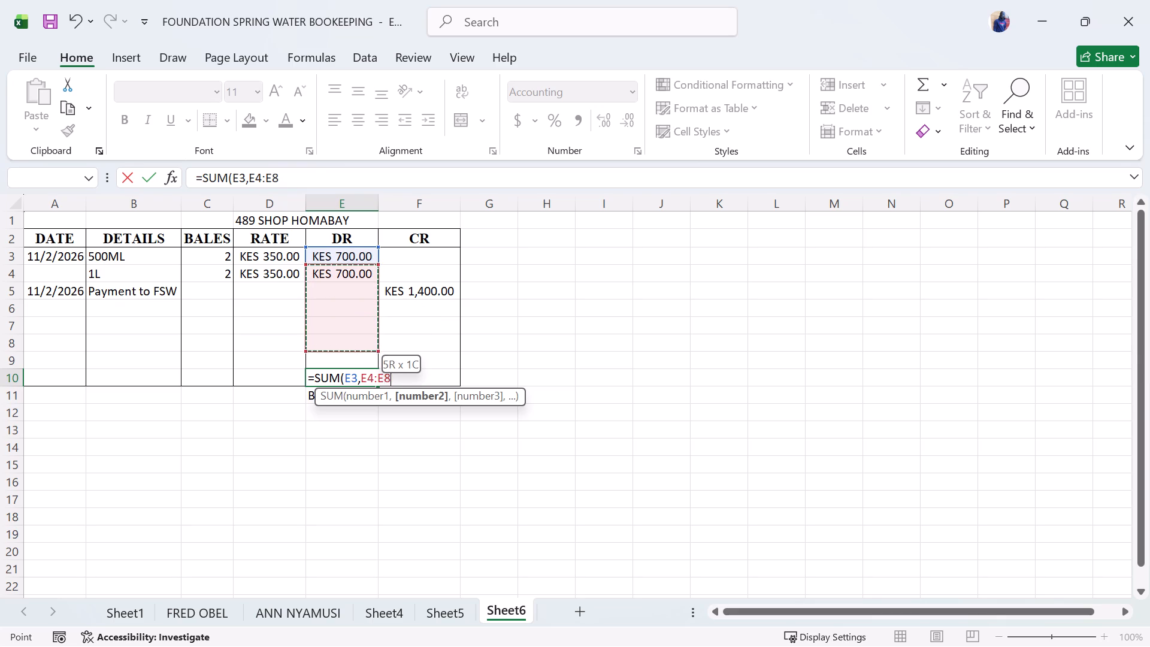
{"action": "left_click_drag", "start_coordinate": [355, 347], "coordinate": [355, 361]}
{"action": "key", "text": "Return"}
Calculate the balance in F11 beside the Bal label as the DR total minus the CR total, =E10-F10.
{"action": "left_click", "coordinate": [434, 388]}
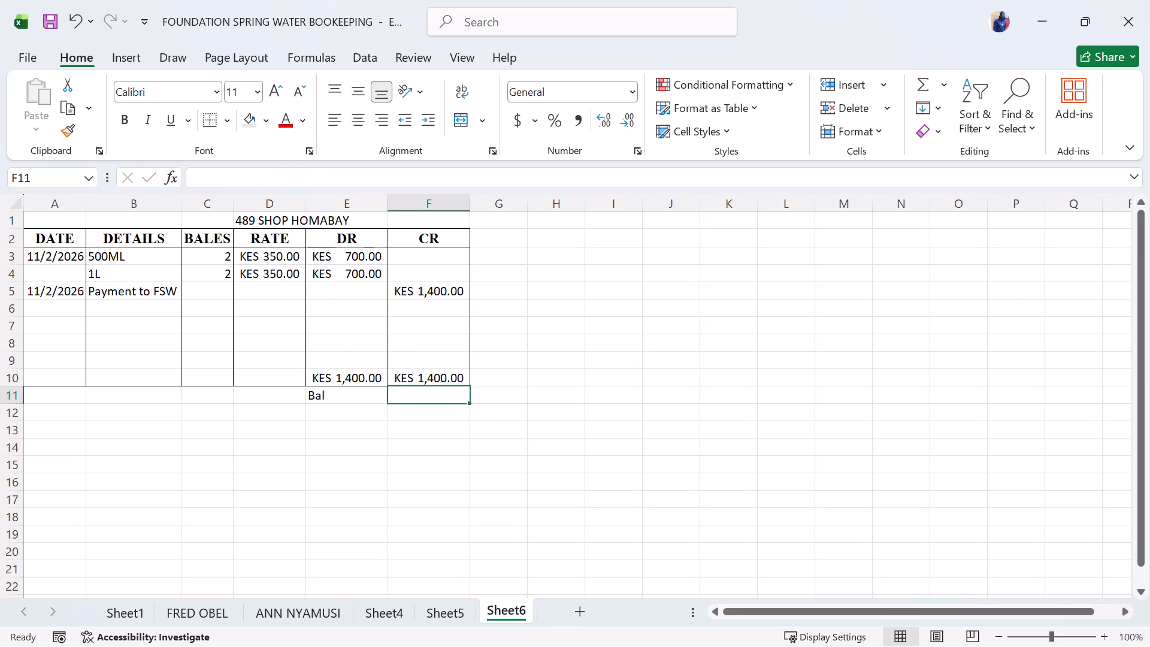
{"action": "left_click", "coordinate": [410, 400]}
{"action": "key", "text": "equal"}
{"action": "left_click", "coordinate": [368, 376]}
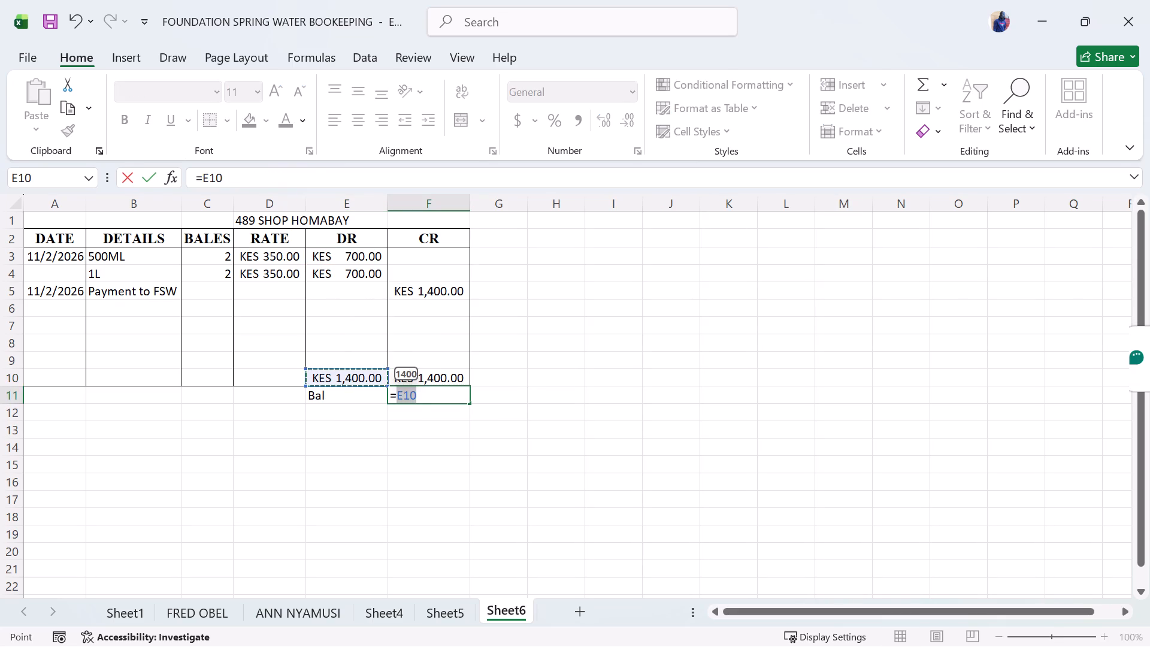
{"action": "key", "text": "minus"}
{"action": "left_click", "coordinate": [410, 380]}
{"action": "key", "text": "Return"}
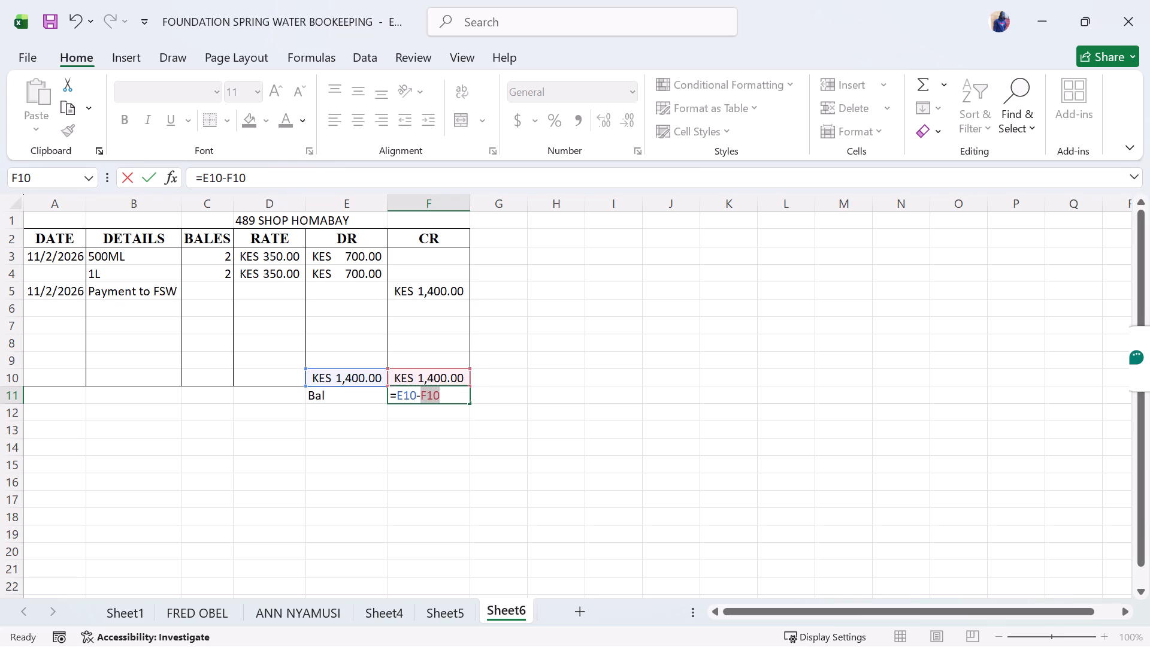
Apply All Borders to the balance row cells E11 and F11.
{"action": "left_click_drag", "start_coordinate": [316, 399], "coordinate": [423, 401]}
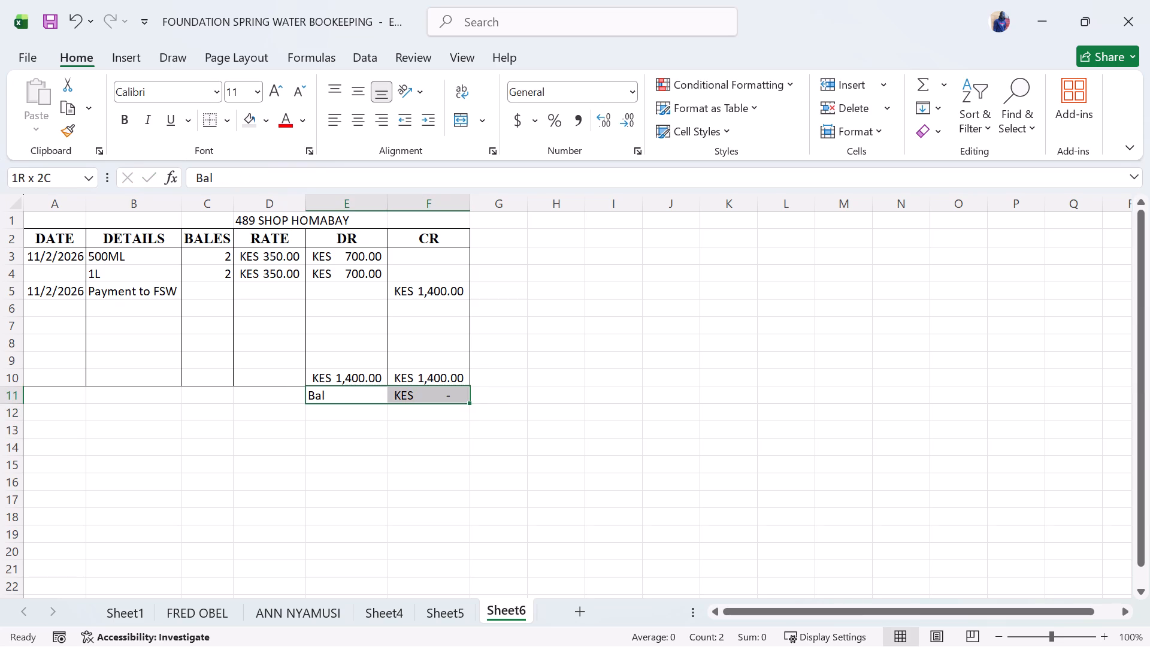
{"action": "left_click_drag", "start_coordinate": [423, 401], "coordinate": [447, 403]}
{"action": "left_click", "coordinate": [224, 115]}
{"action": "left_click", "coordinate": [241, 301]}
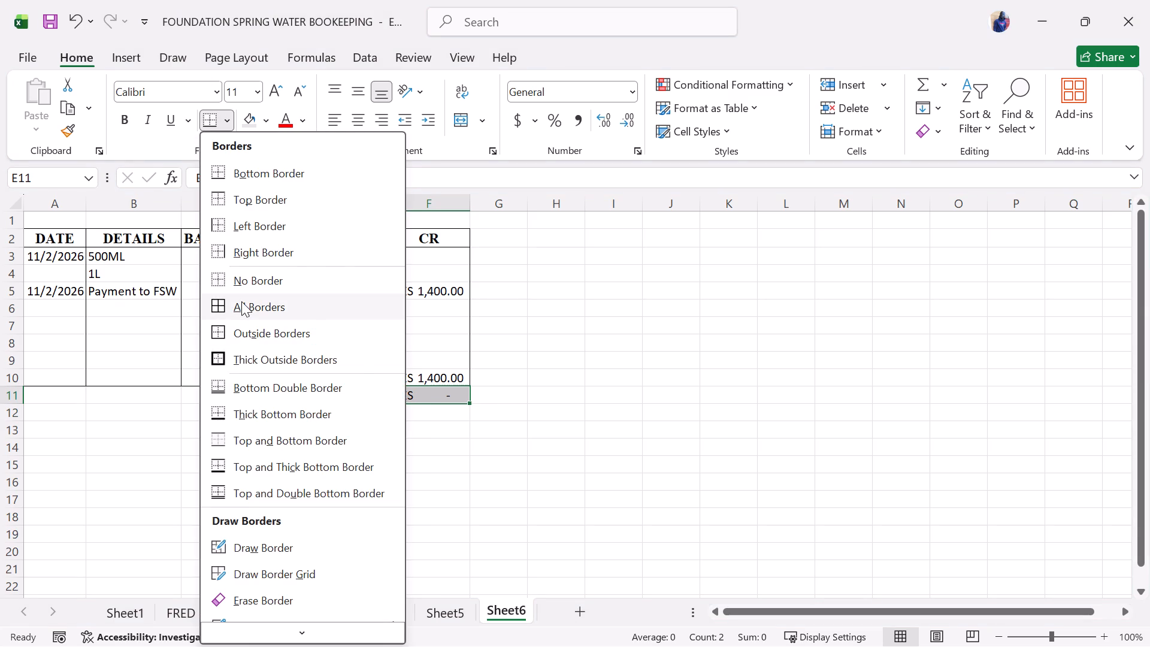
{"action": "left_click", "coordinate": [561, 380]}
{"action": "left_click", "coordinate": [392, 376]}
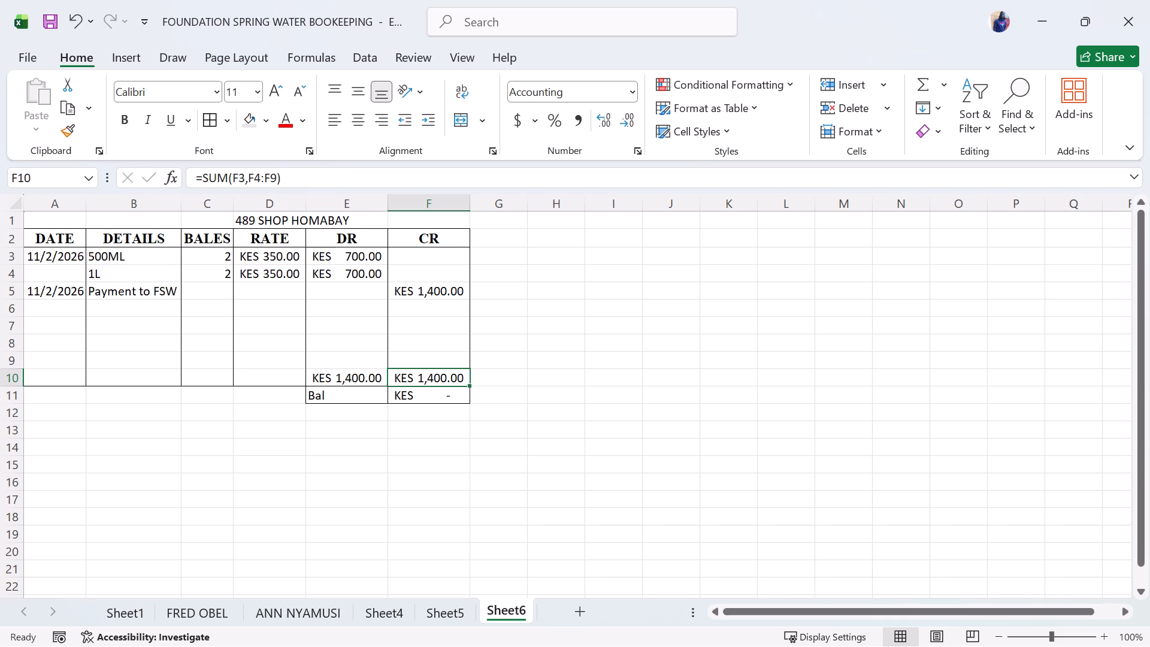
Set the font of the whole ledger, A1 to F11, to Times New Roman at size 12.
{"action": "left_click_drag", "start_coordinate": [69, 218], "coordinate": [449, 399]}
{"action": "left_click", "coordinate": [213, 92]}
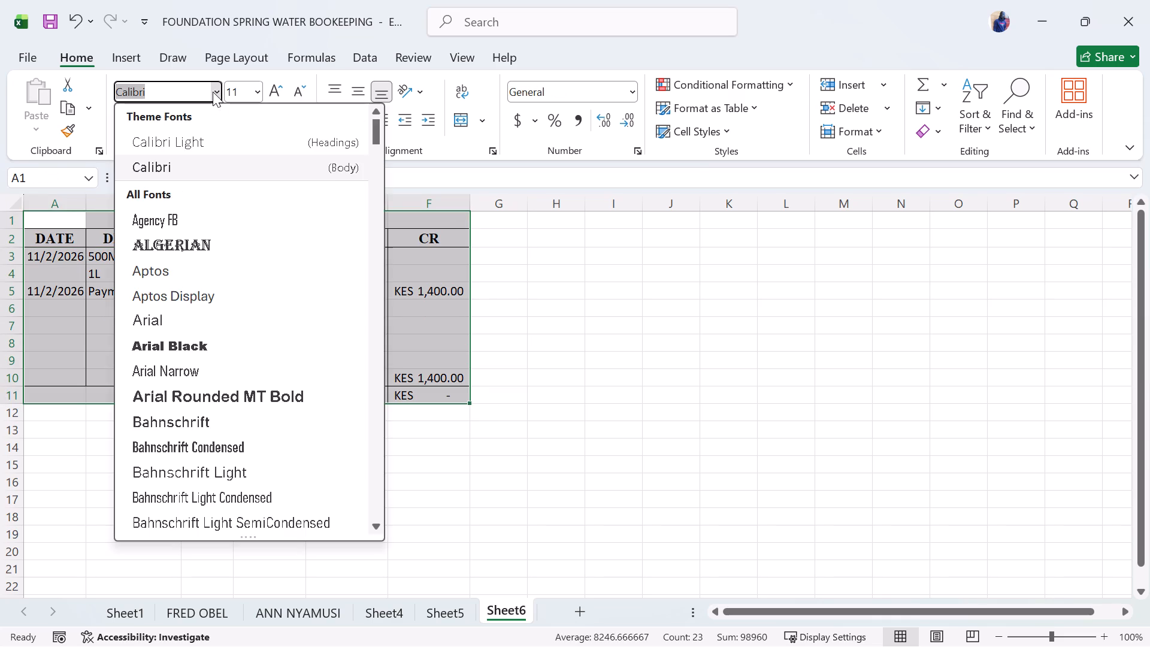
{"action": "type", "text": "times"}
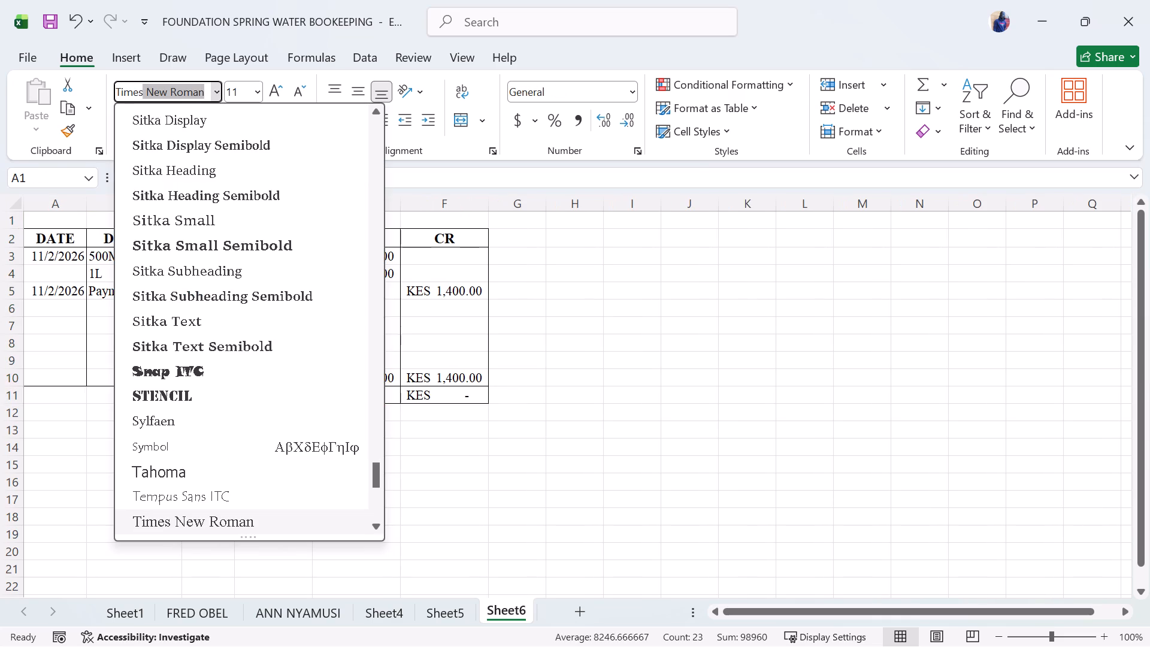
{"action": "left_click", "coordinate": [215, 515]}
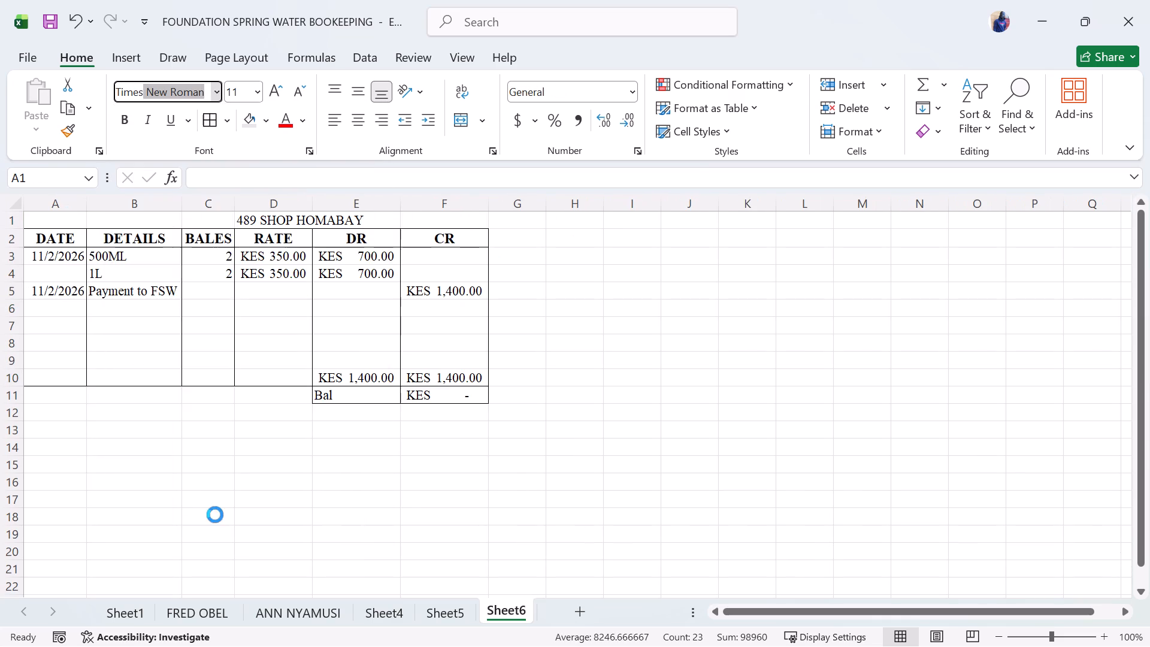
{"action": "left_click", "coordinate": [253, 91]}
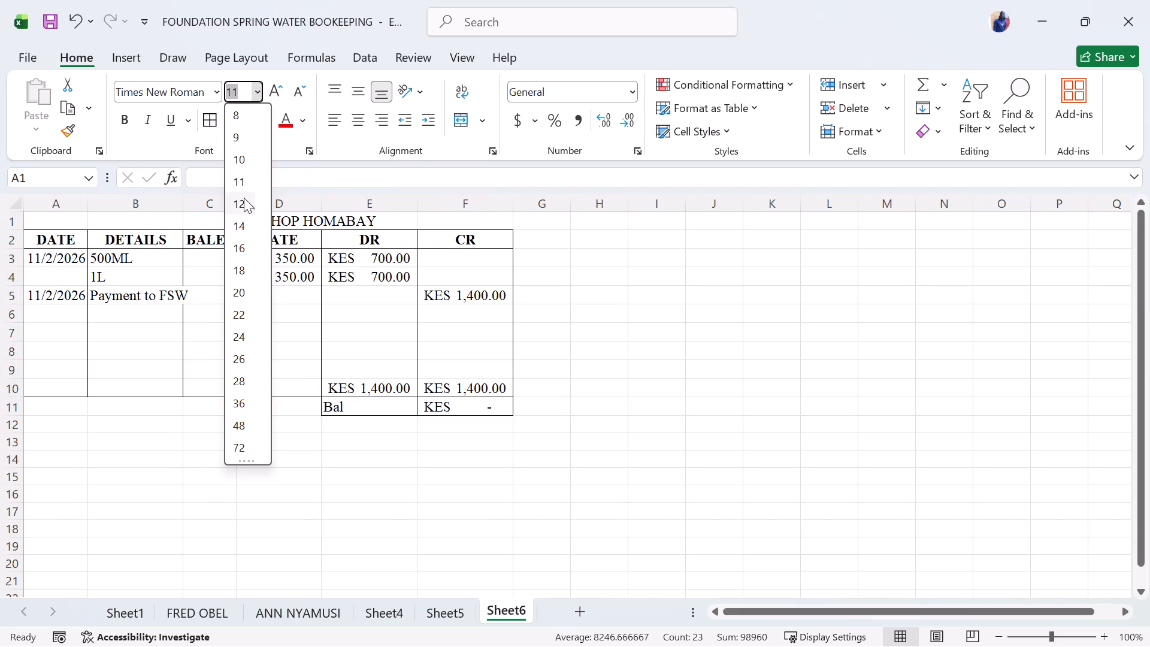
{"action": "left_click", "coordinate": [243, 198]}
{"action": "double_click", "coordinate": [592, 340]}
{"action": "left_click", "coordinate": [447, 371]}
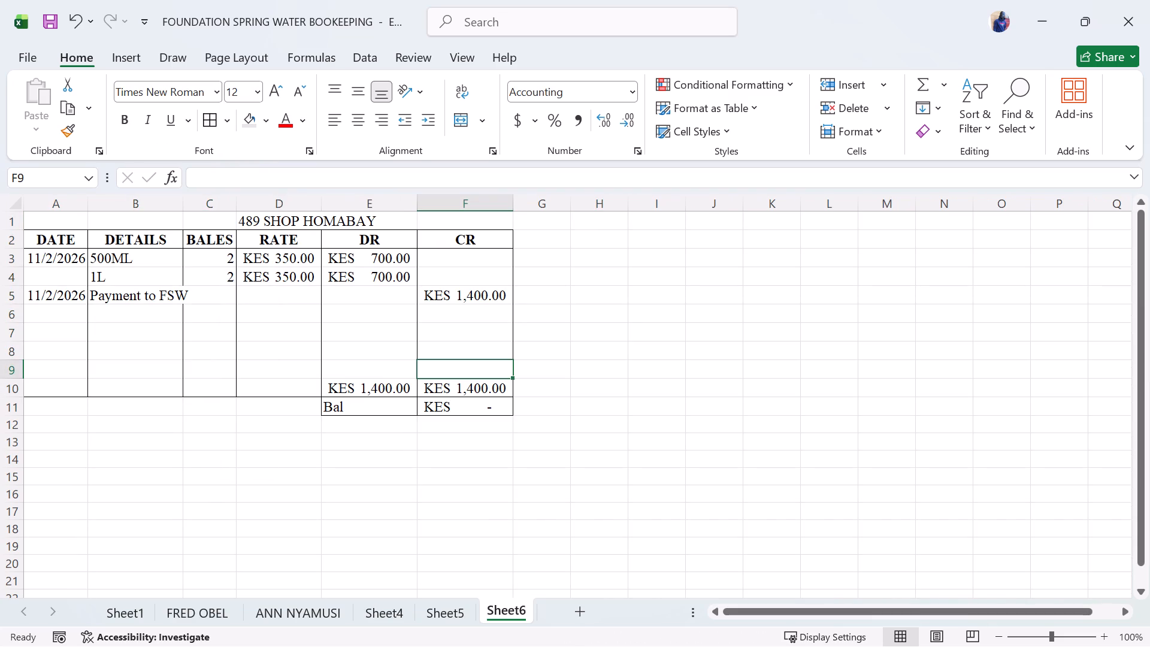
Make the totals and balance cells, E10 to F11, bold.
{"action": "left_click_drag", "start_coordinate": [338, 391], "coordinate": [470, 409]}
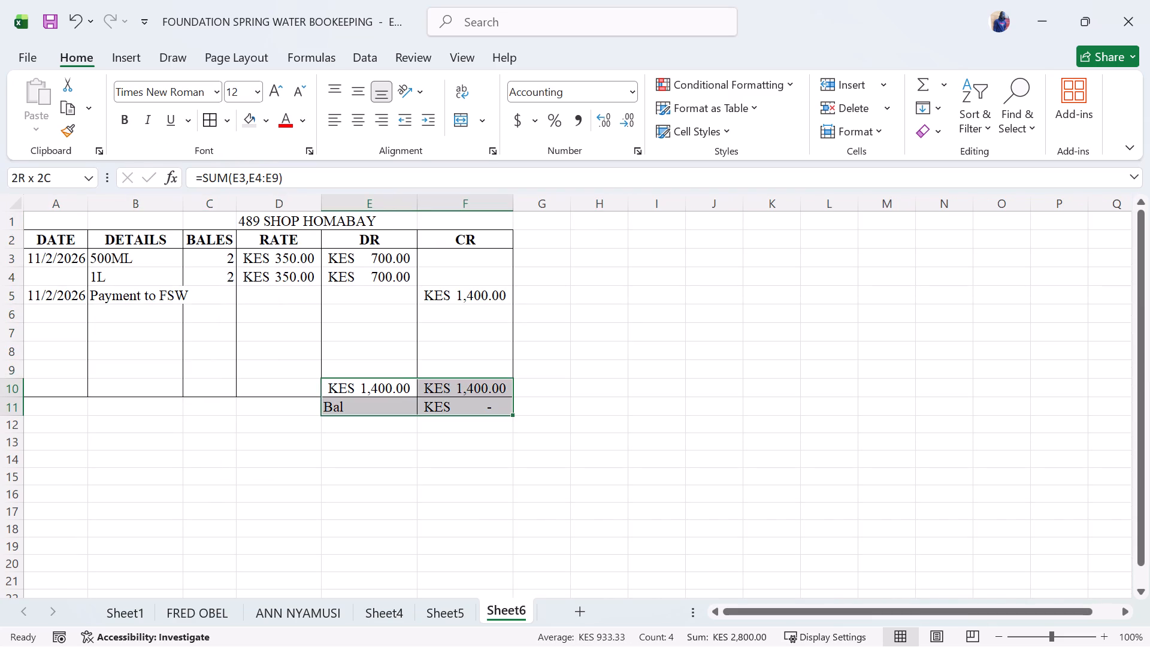
{"action": "left_click_drag", "start_coordinate": [470, 409], "coordinate": [470, 409]}
{"action": "key", "text": "ctrl+b"}
{"action": "left_click", "coordinate": [606, 380]}
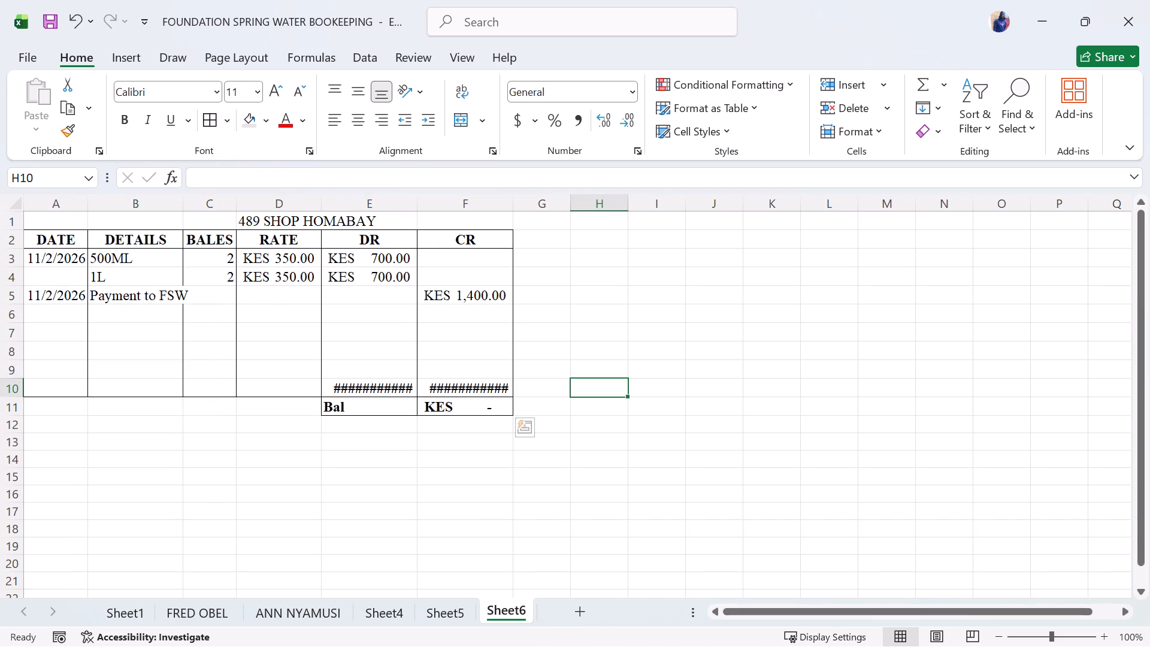
Auto-fit the widths of the CR, DR and DETAILS columns to their contents.
{"action": "left_click", "coordinate": [507, 202]}
{"action": "double_click", "coordinate": [512, 202]}
{"action": "double_click", "coordinate": [419, 207]}
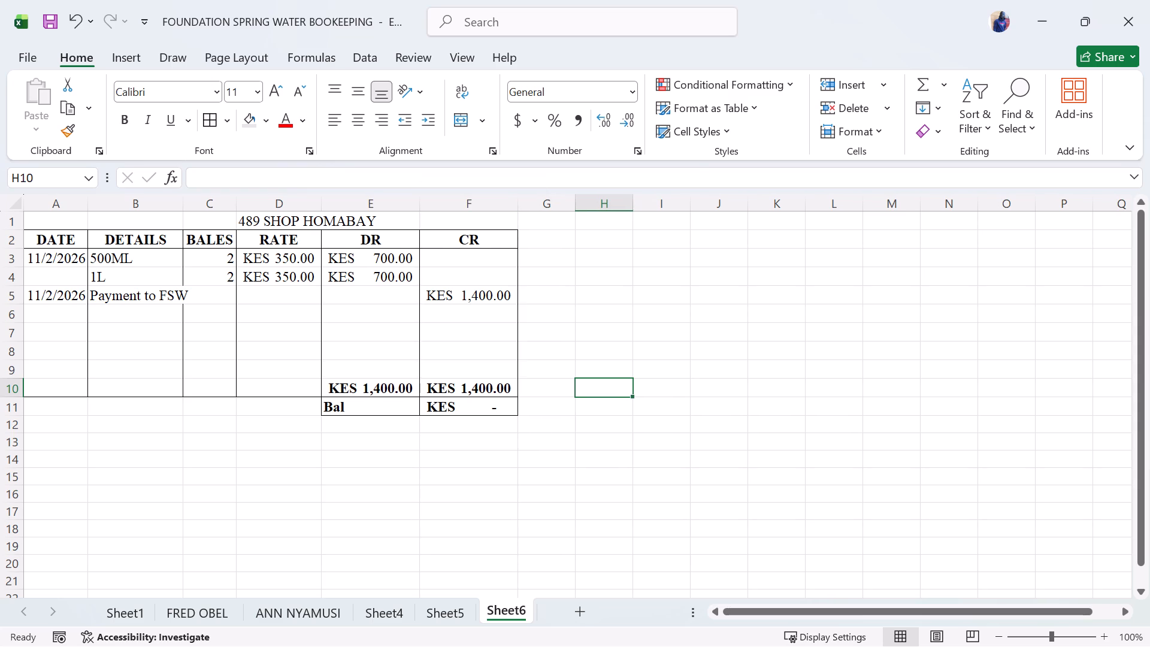
{"action": "left_click", "coordinate": [406, 374]}
{"action": "left_click", "coordinate": [162, 292]}
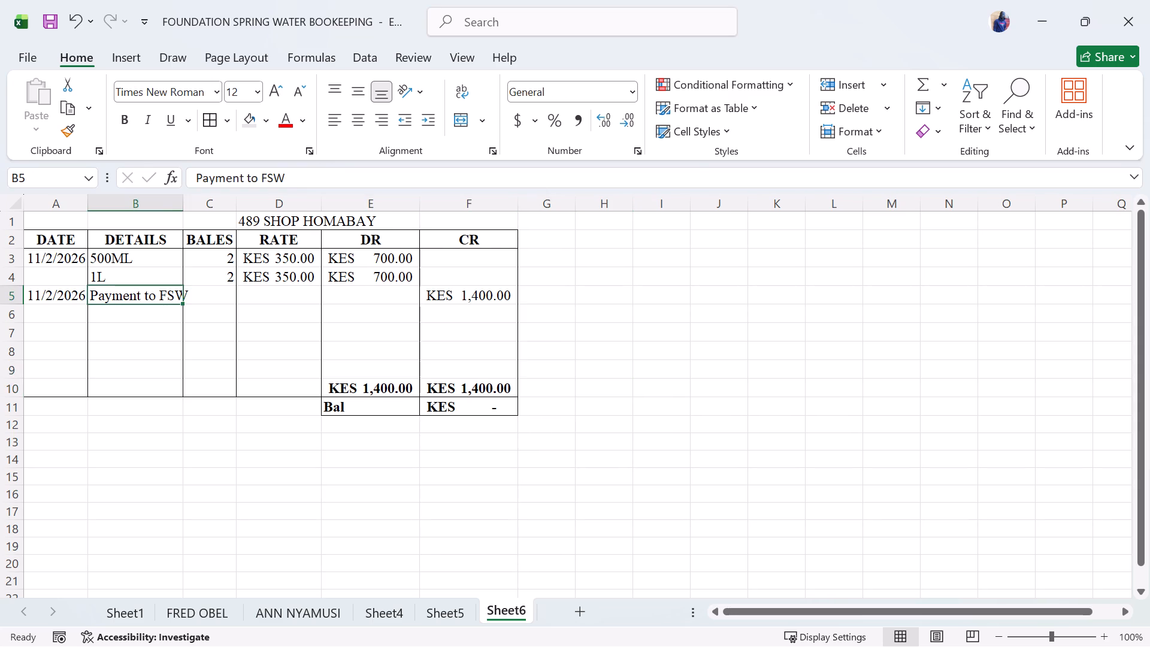
{"action": "left_click", "coordinate": [229, 297]}
{"action": "left_click", "coordinate": [319, 299]}
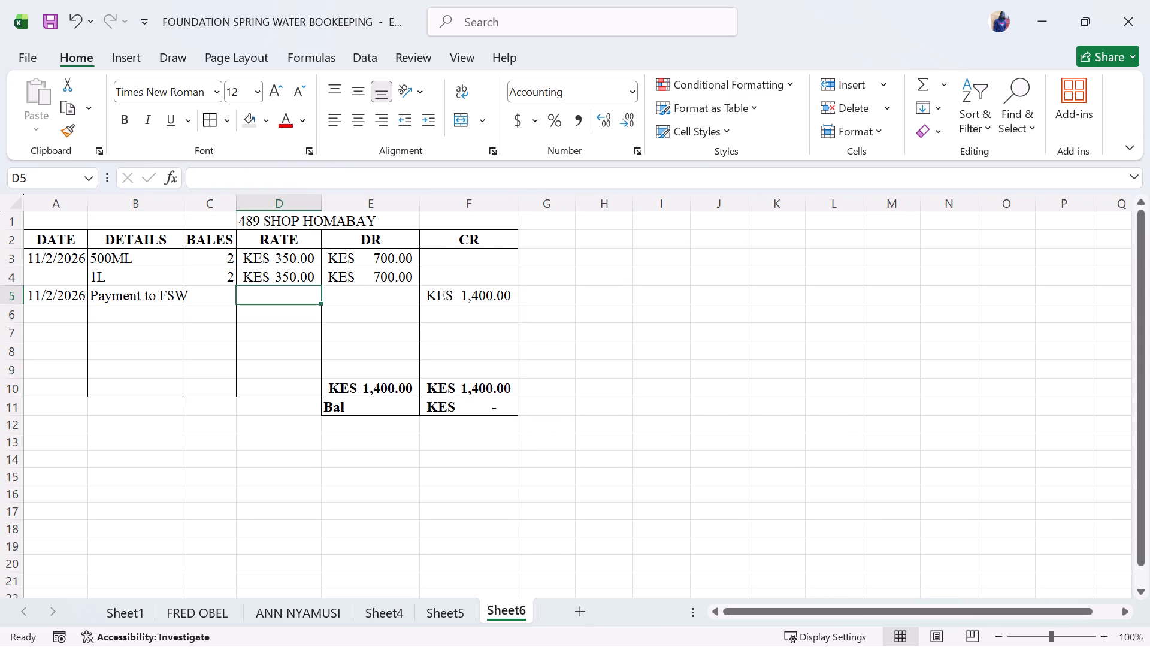
{"action": "left_click", "coordinate": [187, 232]}
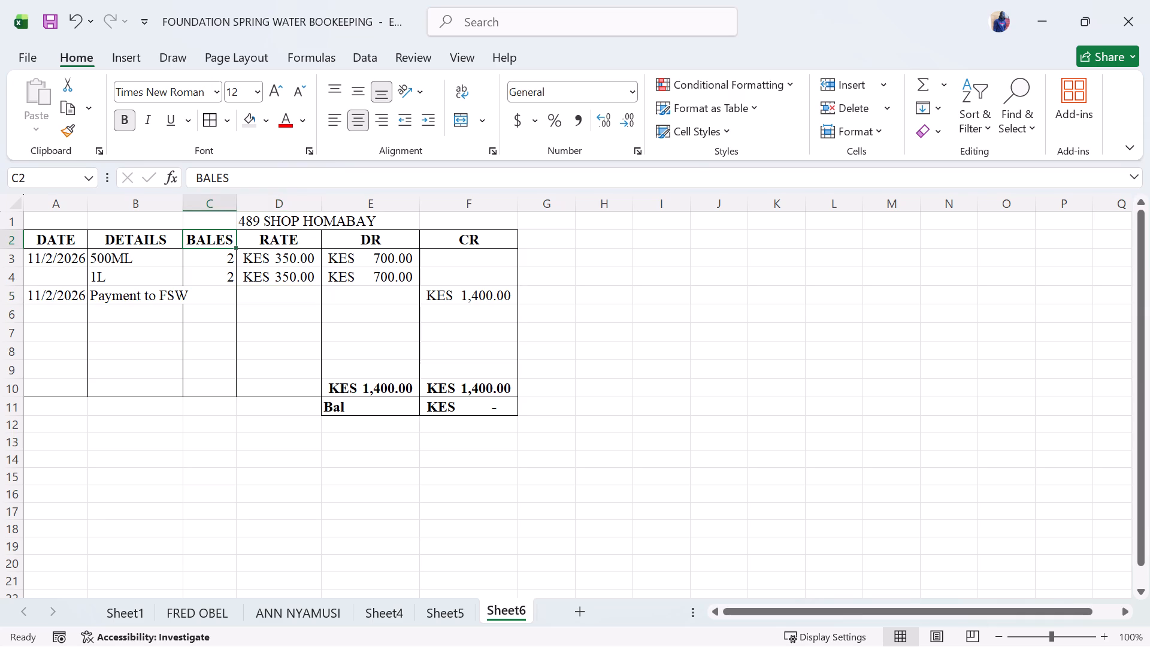
{"action": "double_click", "coordinate": [183, 204]}
{"action": "left_click", "coordinate": [234, 294]}
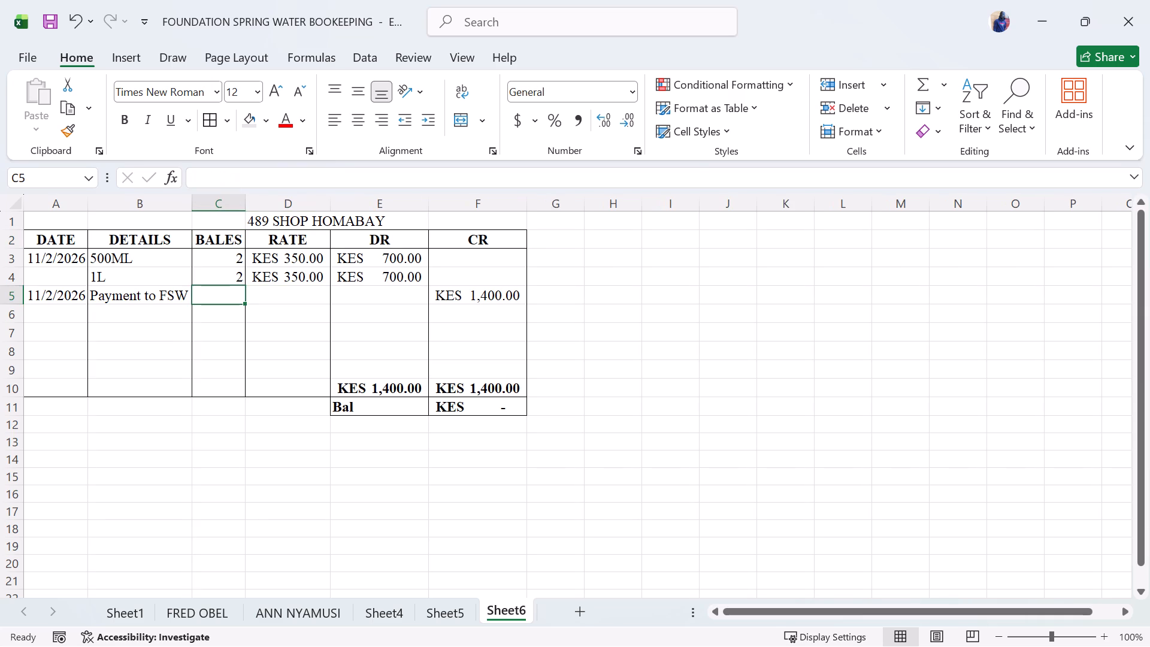
{"action": "left_click", "coordinate": [149, 270]}
{"action": "left_click_drag", "start_coordinate": [131, 256], "coordinate": [131, 259]}
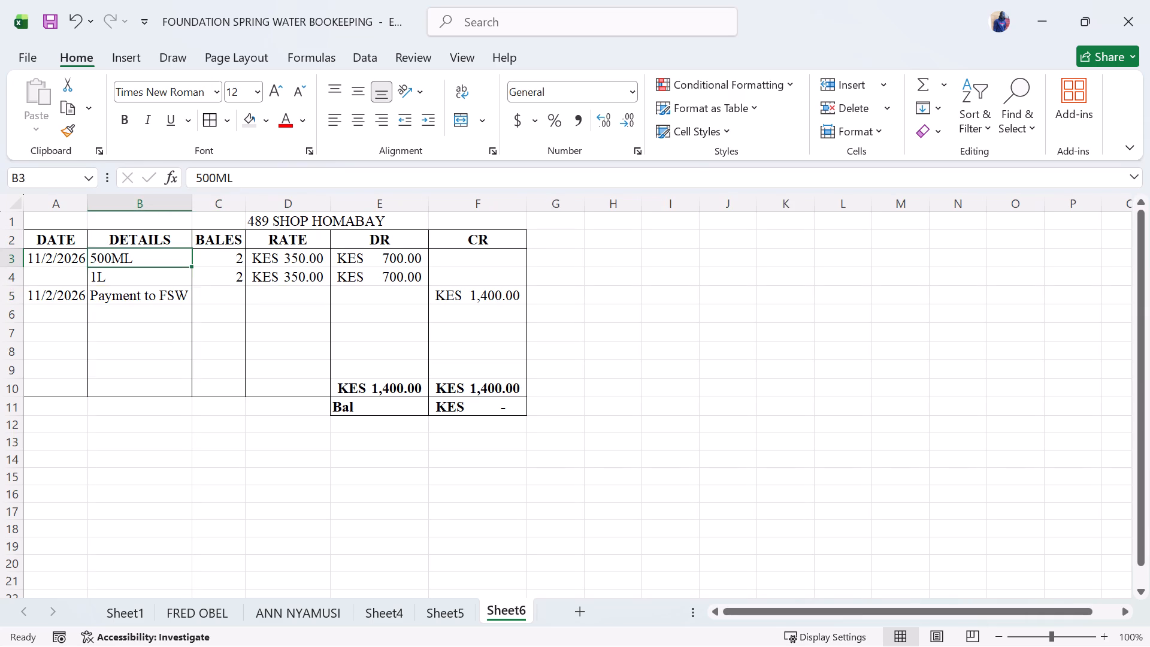
{"action": "left_click_drag", "start_coordinate": [131, 259], "coordinate": [149, 298]}
Make the ledger title 489 SHOP HOMABAY in row 1 bold.
{"action": "left_click_drag", "start_coordinate": [259, 226], "coordinate": [358, 214]}
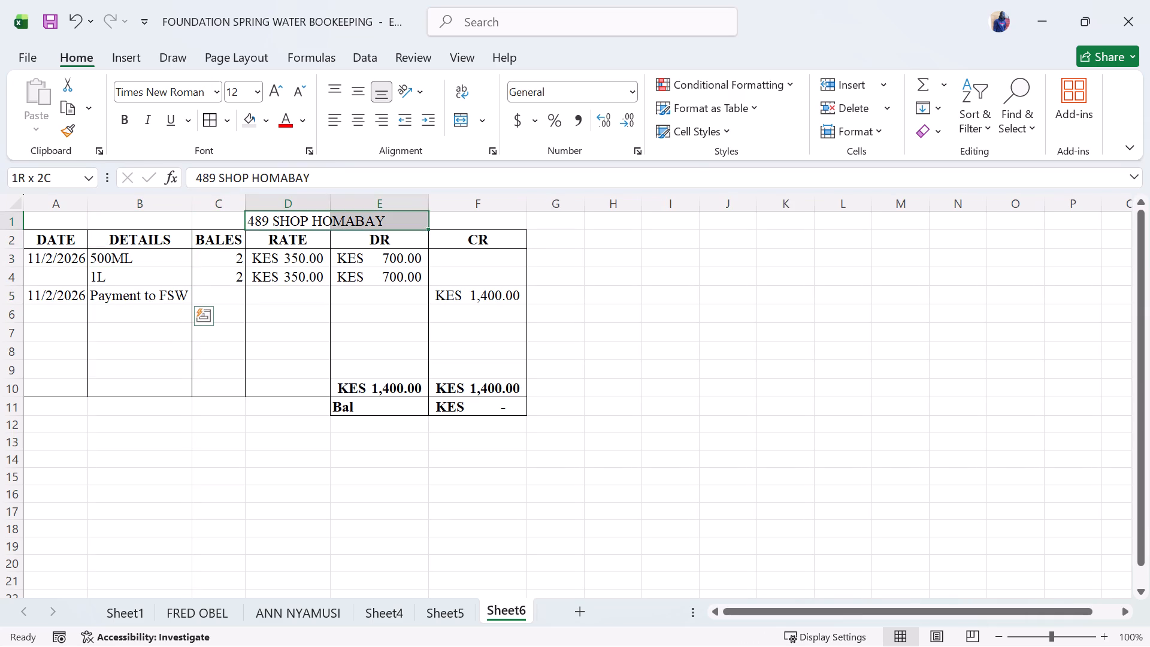
{"action": "left_click_drag", "start_coordinate": [358, 214], "coordinate": [367, 219]}
{"action": "key", "text": "ctrl+b"}
{"action": "left_click", "coordinate": [461, 249]}
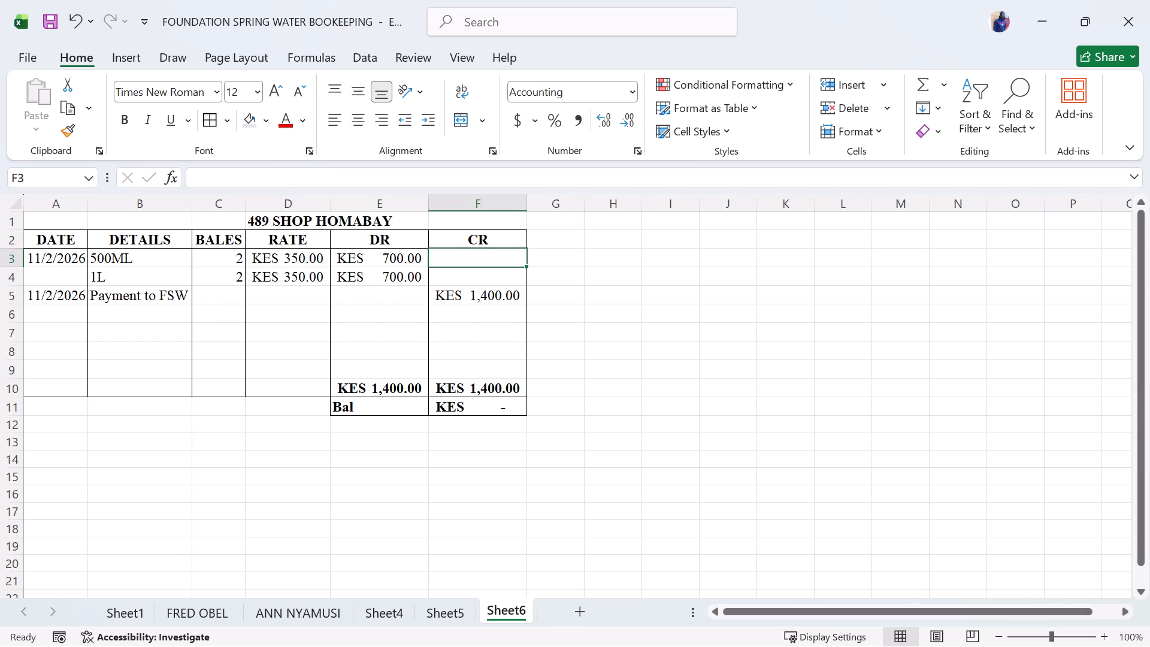
Save the workbook.
{"action": "left_click", "coordinate": [49, 27]}
{"action": "left_click", "coordinate": [445, 368]}
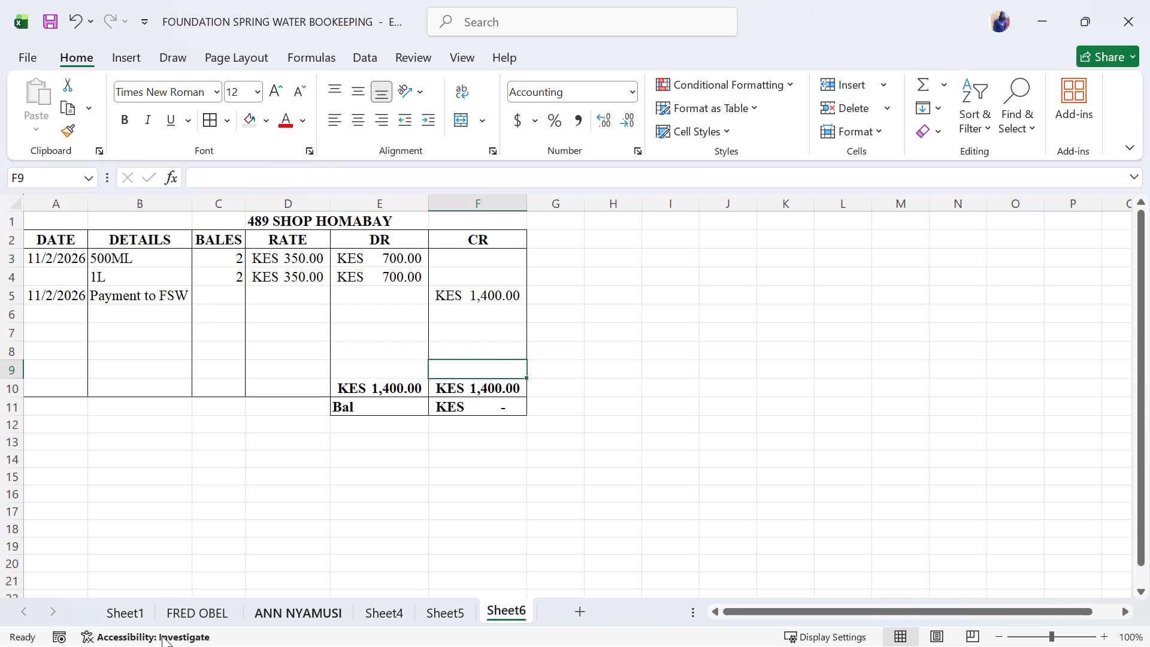
On Sheet1, enter the date 2 NOV in A7, the first empty row of the customer summary.
{"action": "left_click", "coordinate": [135, 612]}
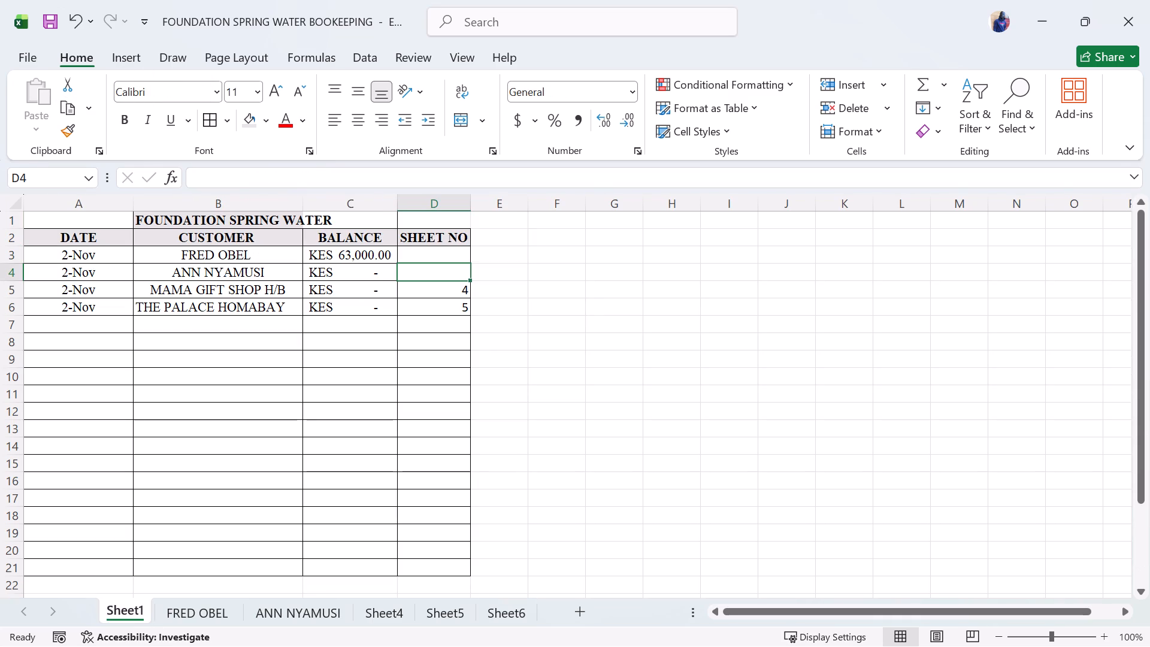
{"action": "left_click", "coordinate": [86, 328]}
{"action": "type", "text": "2b"}
{"action": "key", "text": "BackSpace"}
{"action": "type", "text": "nov"}
{"action": "key", "text": "space"}
{"action": "key", "text": "BackSpace"}
{"action": "key", "text": "BackSpace"}
{"action": "key", "text": "BackSpace"}
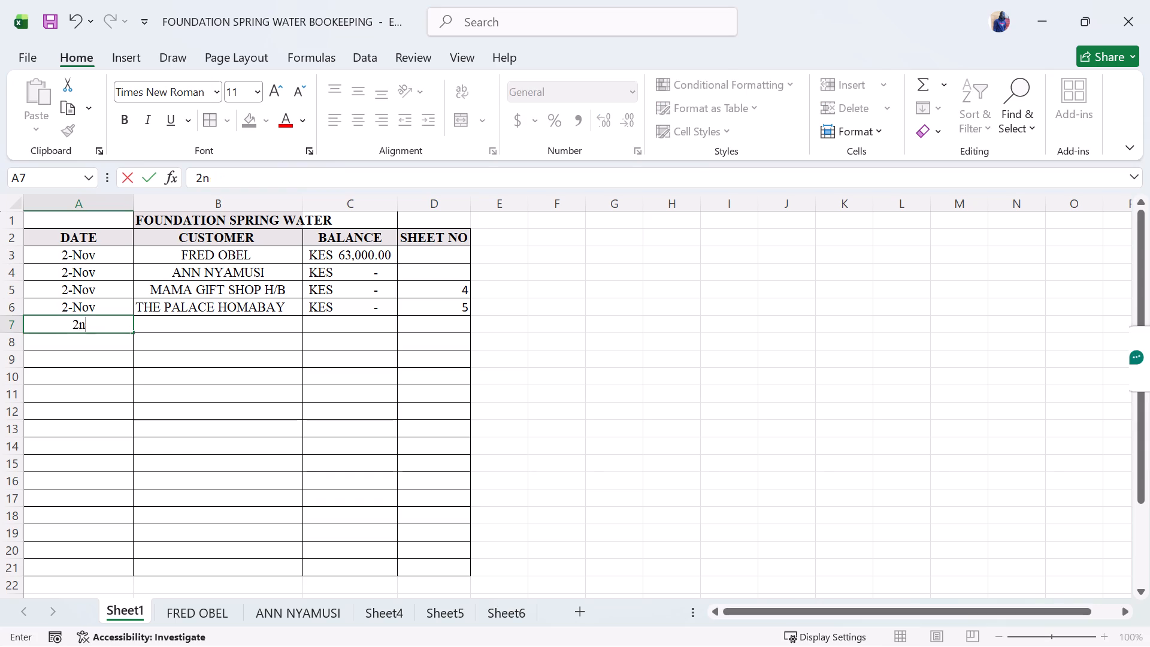
{"action": "key", "text": "BackSpace"}
{"action": "key", "text": "BackSpace"}
{"action": "key", "text": "BackSpace"}
{"action": "key", "text": "BackSpace"}
{"action": "key", "text": "BackSpace"}
{"action": "key", "text": "space"}
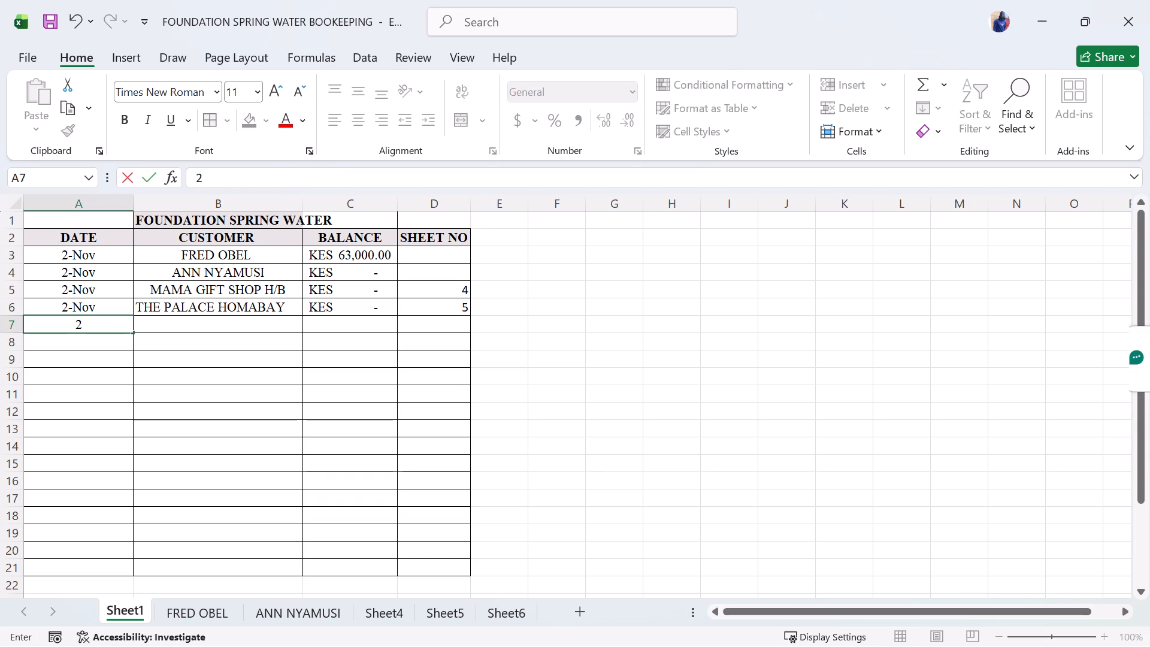
{"action": "type", "text": "NOV"}
{"action": "key", "text": "Return"}
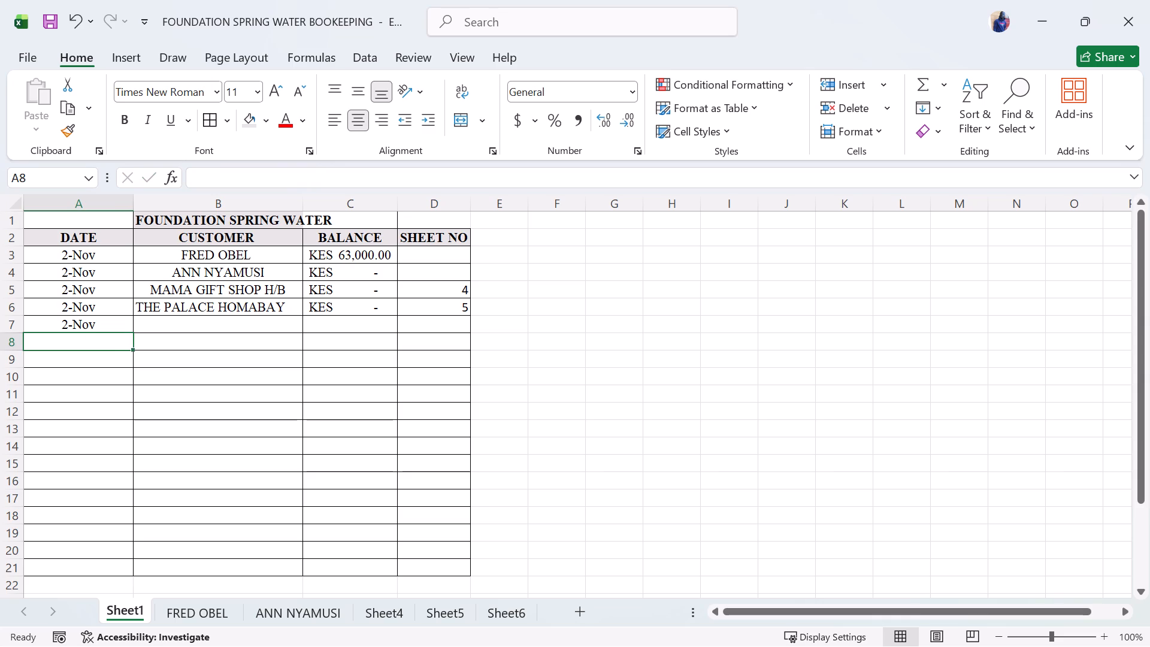
Enter the customer name 489 SHOP HOMABAY in B7, beside the new 2-Nov date.
{"action": "left_click", "coordinate": [204, 318]}
{"action": "type", "text": "489"}
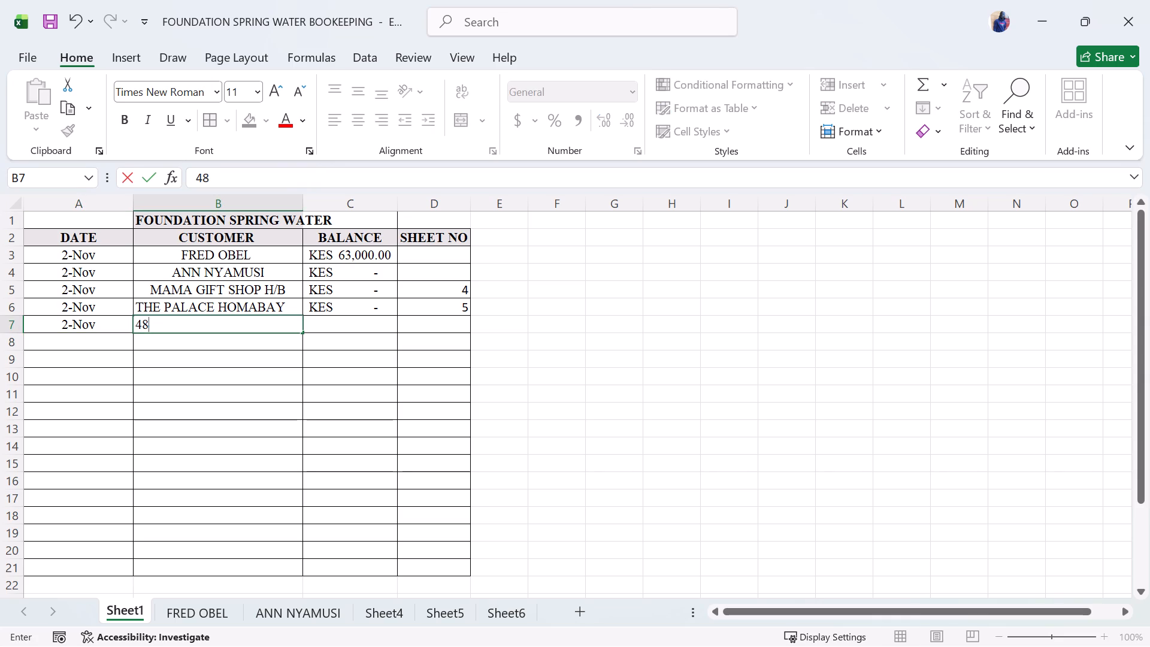
{"action": "key", "text": "space"}
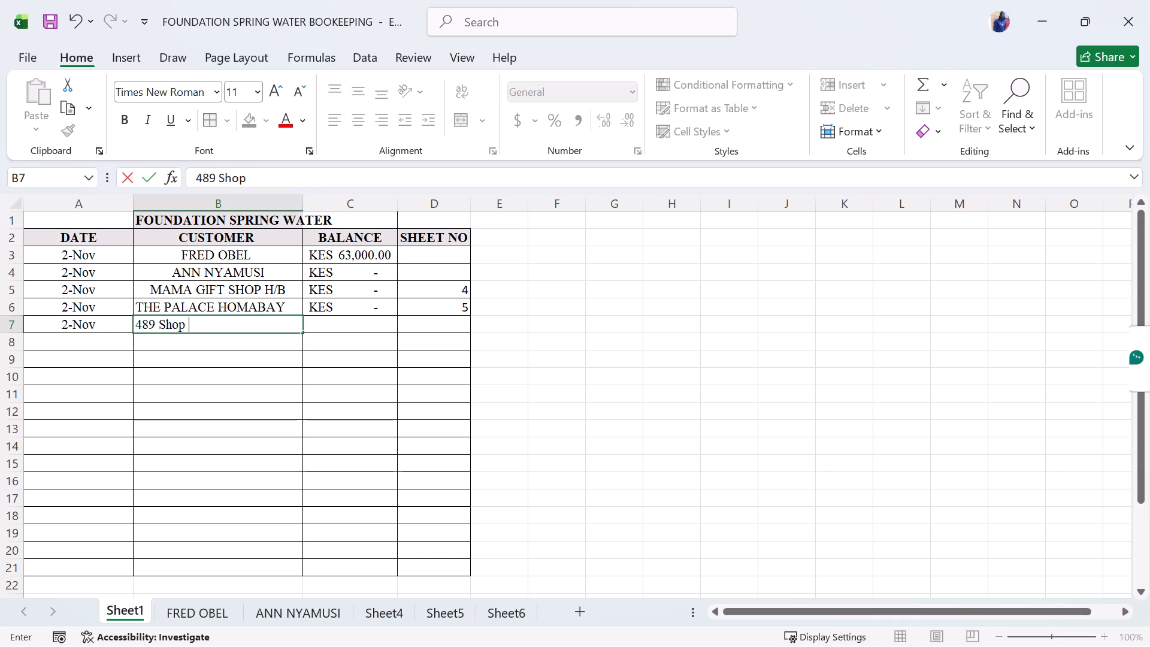
{"action": "key", "text": "BackSpace"}
{"action": "key", "text": "BackSpace"}
{"action": "key", "text": "BackSpace"}
{"action": "key", "text": "BackSpace"}
{"action": "key", "text": "BackSpace"}
{"action": "type", "text": "SHOP JO"}
{"action": "key", "text": "BackSpace"}
{"action": "key", "text": "BackSpace"}
{"action": "type", "text": "HOMABAY"}
{"action": "key", "text": "space"}
In the BALANCE cell C7, enter a formula linking to the 489 SHOP HOMABAY ledger balance on Sheet6.
{"action": "left_click", "coordinate": [369, 323]}
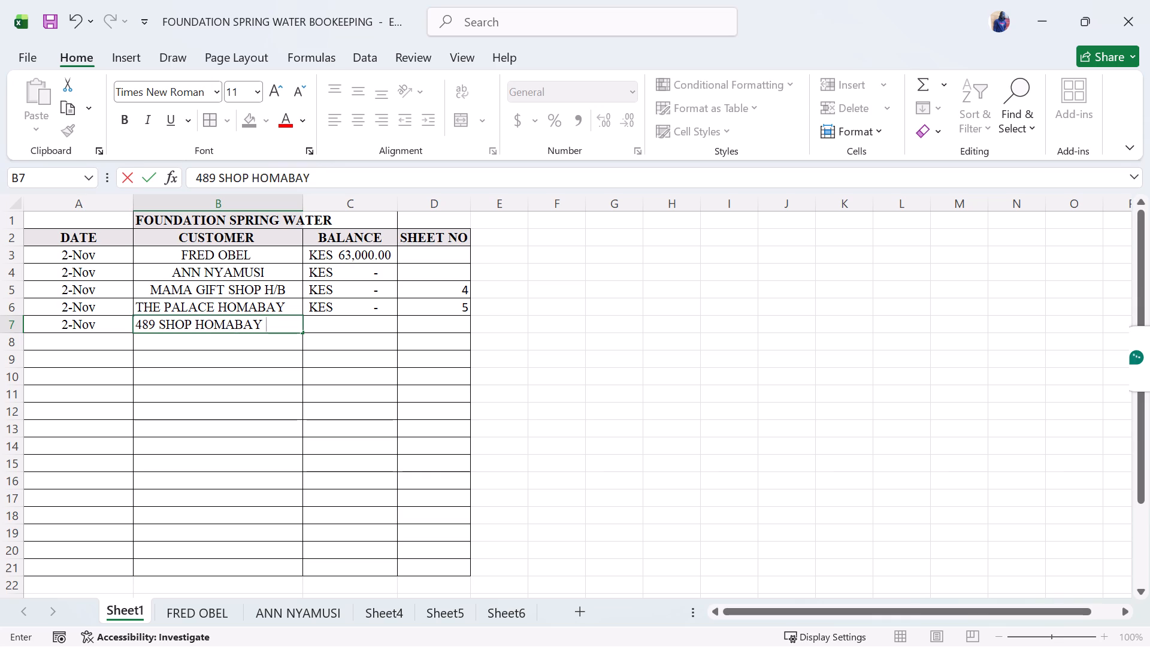
{"action": "key", "text": "equal"}
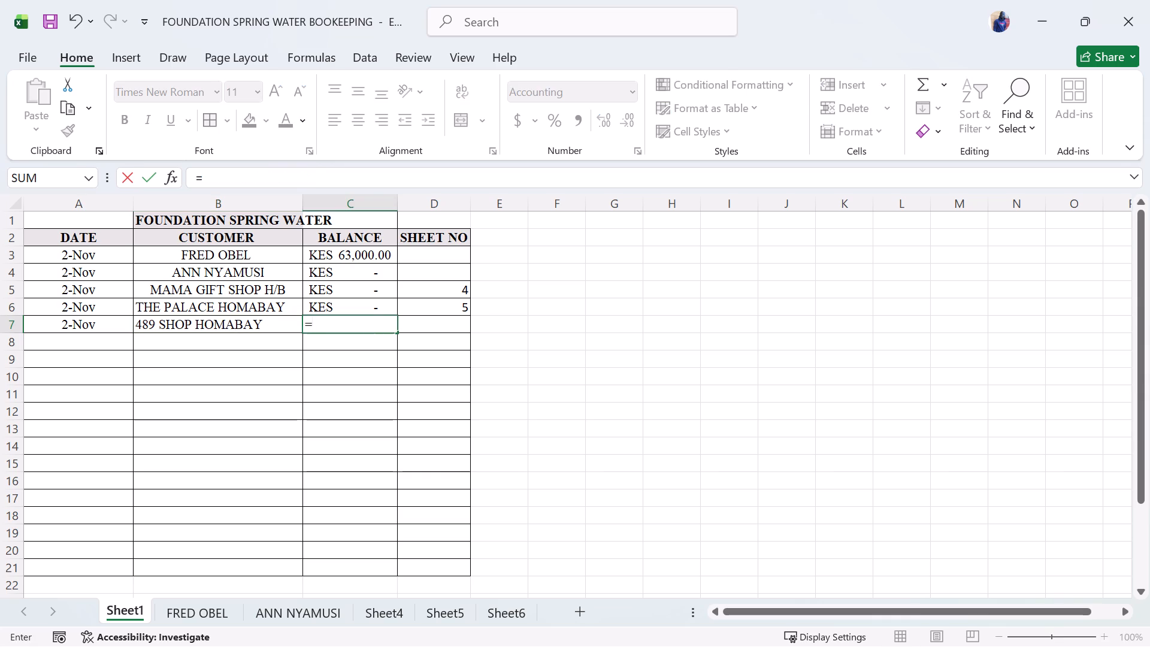
{"action": "left_click", "coordinate": [500, 605]}
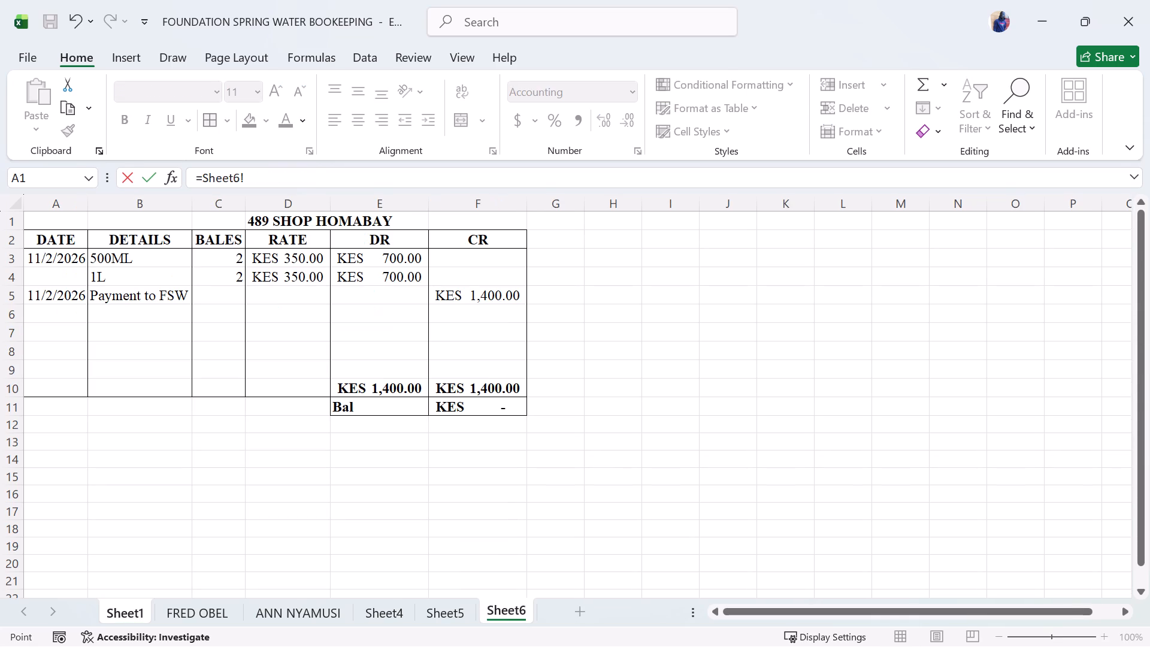
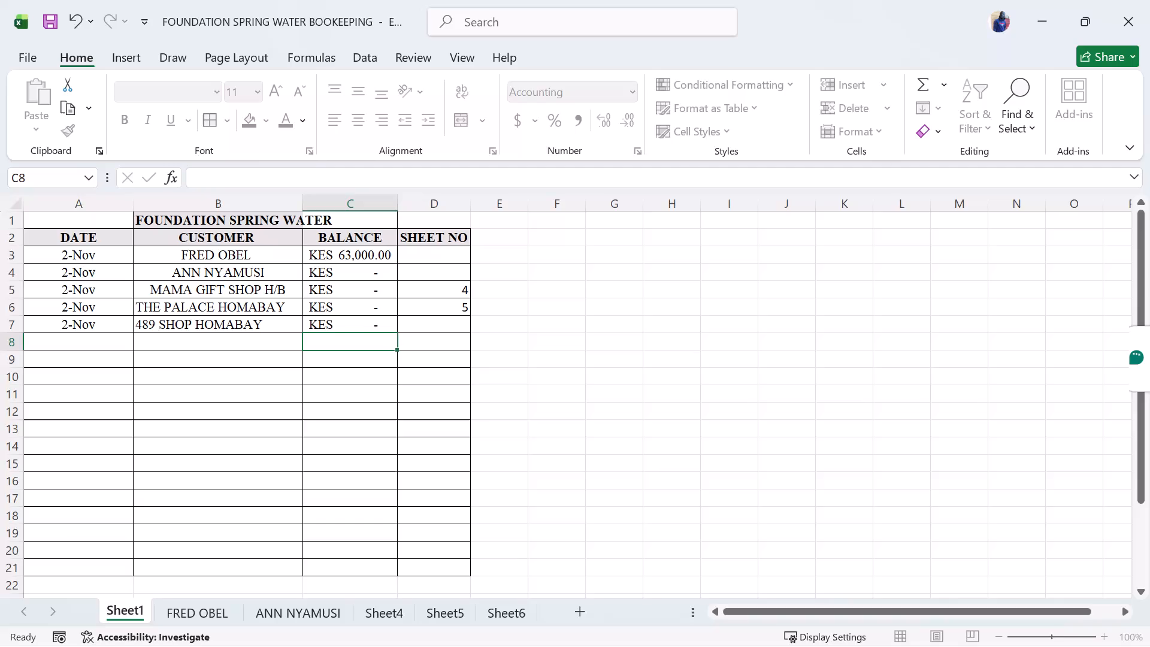
Enter sheet number 6 in D7 for the 489 SHOP HOMABAY row of the Sheet1 summary.
{"action": "left_click", "coordinate": [451, 325]}
{"action": "key", "text": "6"}
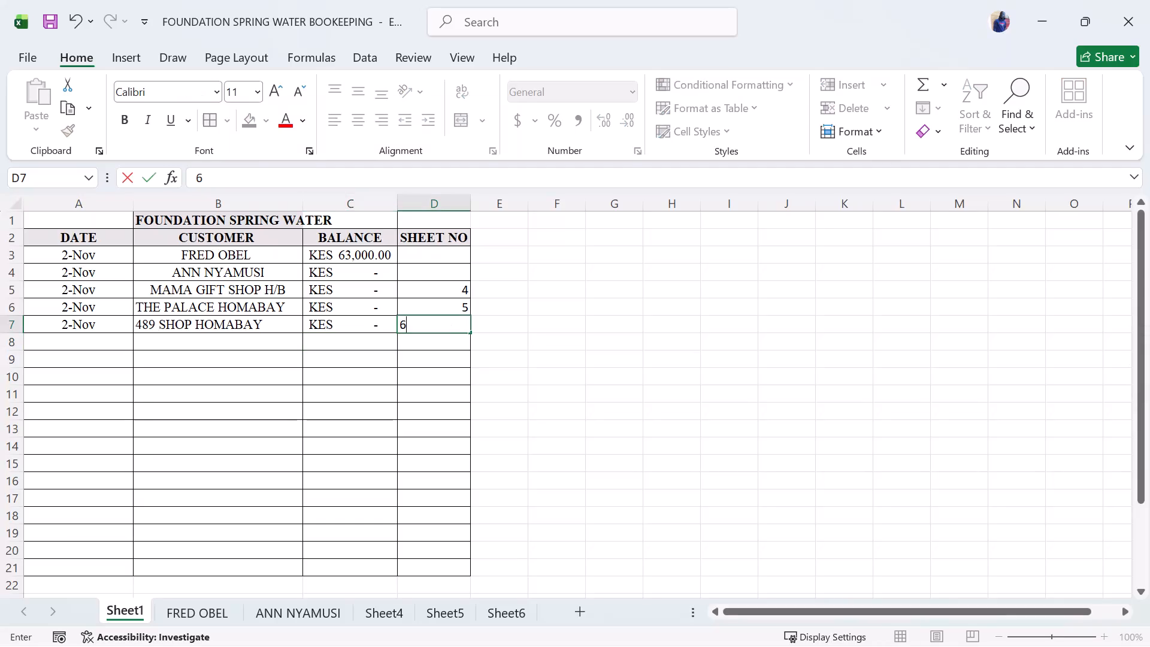
{"action": "left_click", "coordinate": [358, 337]}
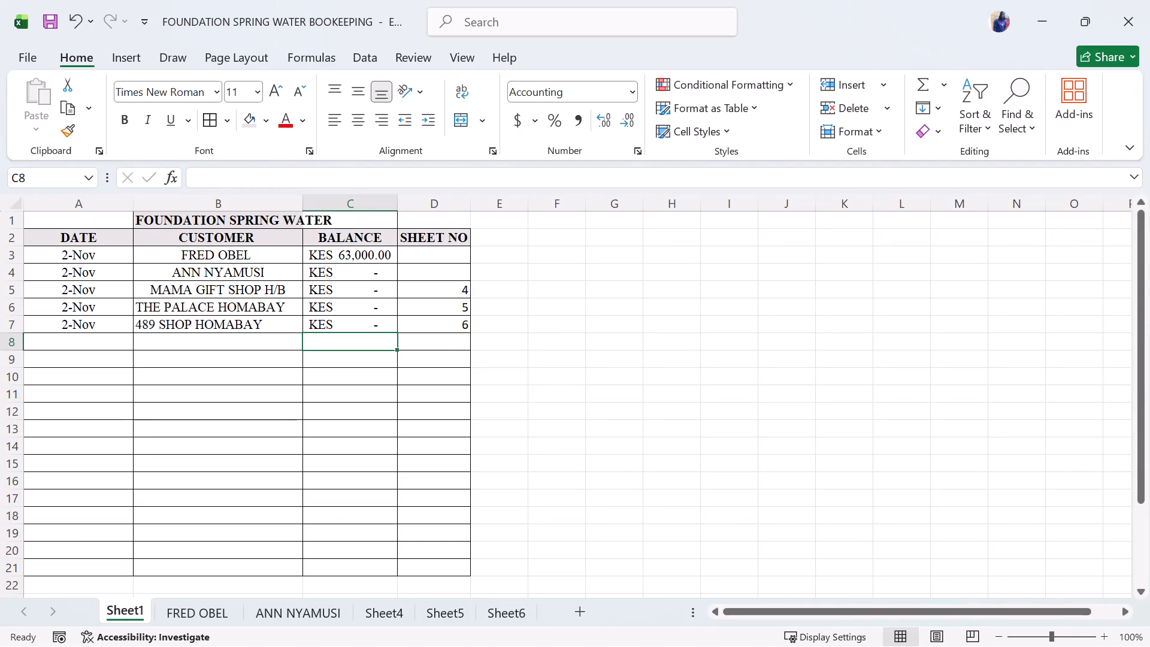
{"action": "left_click", "coordinate": [155, 352]}
{"action": "left_click", "coordinate": [111, 346]}
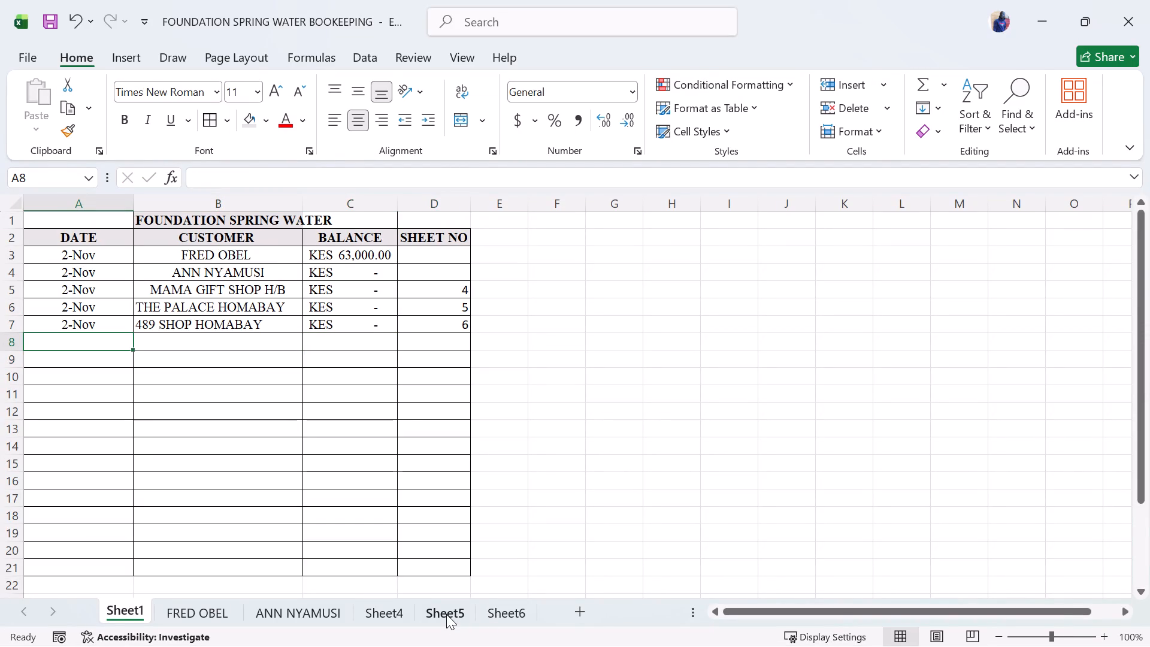
Add a new blank worksheet after Sheet6 for the next customer ledger.
{"action": "left_click", "coordinate": [446, 614]}
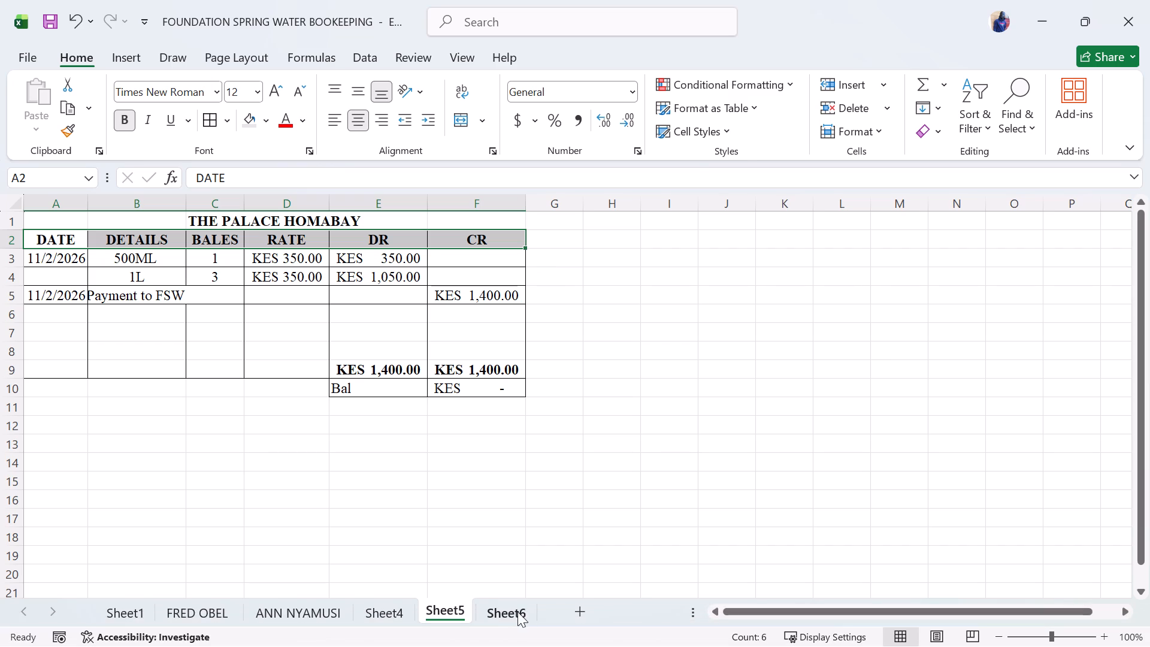
{"action": "left_click", "coordinate": [505, 610]}
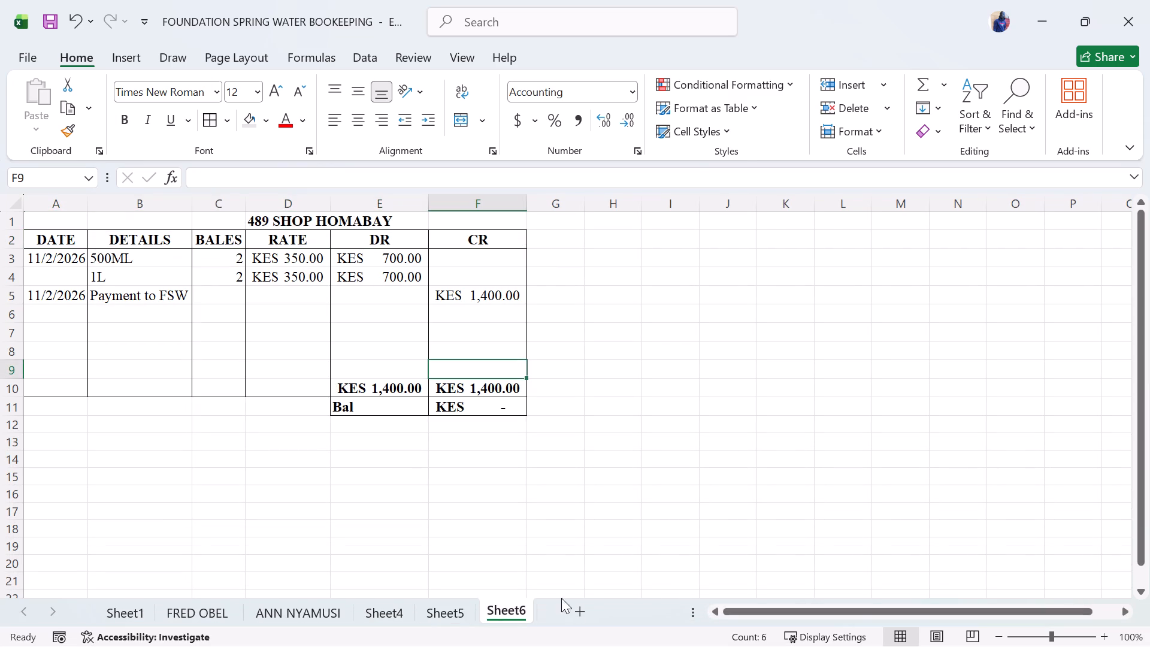
{"action": "left_click", "coordinate": [576, 616]}
{"action": "left_click", "coordinate": [558, 611]}
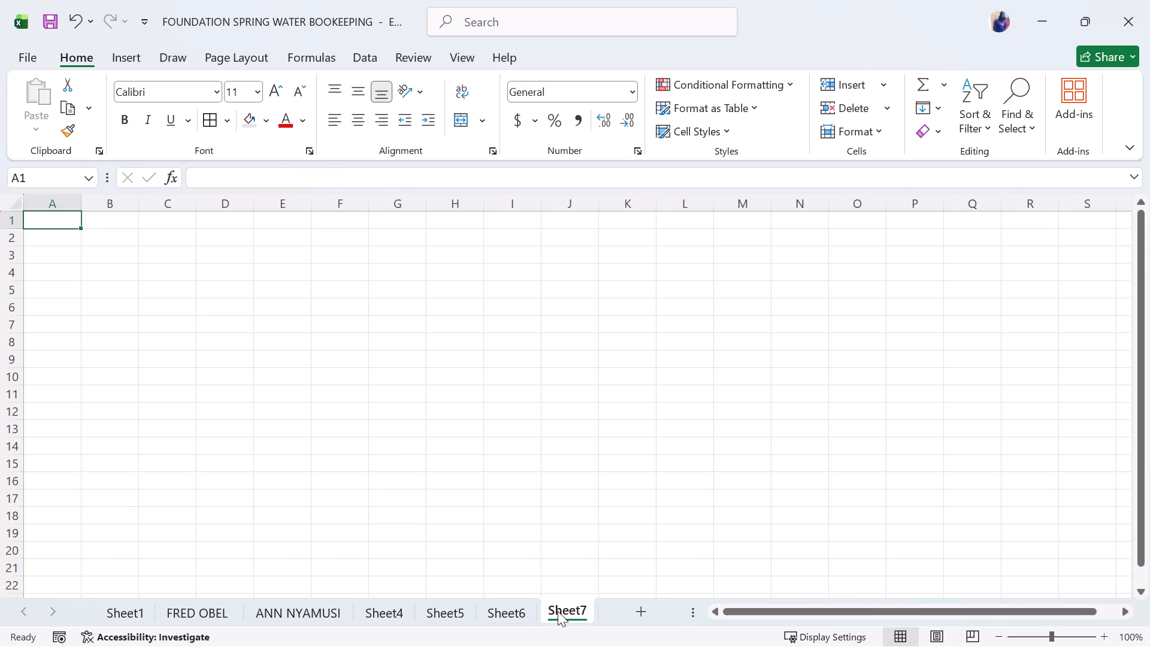
Copy the ledger header row A2:F2, DATE through CR, from Sheet5 into row 2 of the new Sheet7.
{"action": "left_click", "coordinate": [437, 615]}
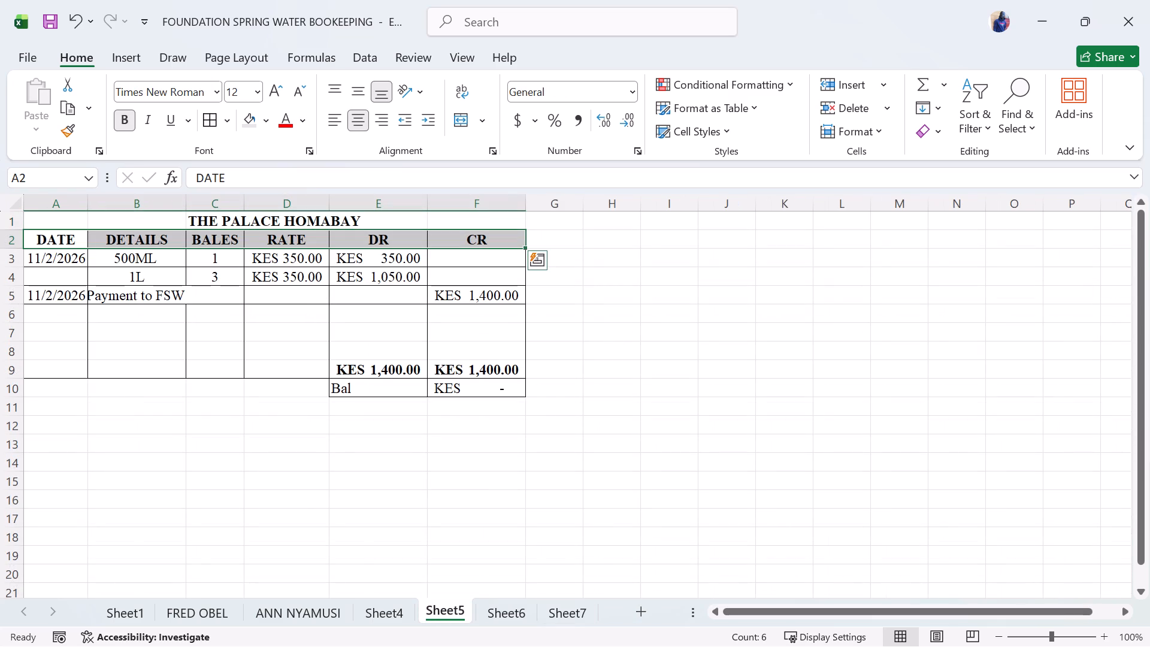
{"action": "left_click_drag", "start_coordinate": [57, 239], "coordinate": [294, 247]}
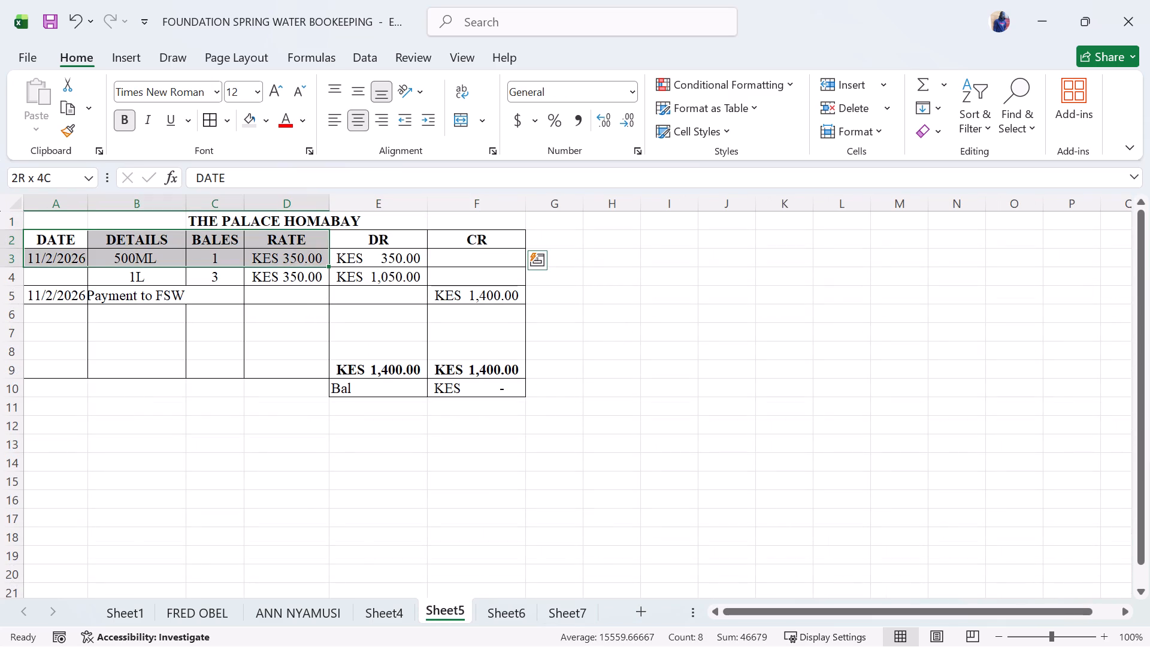
{"action": "left_click_drag", "start_coordinate": [294, 247], "coordinate": [490, 241]}
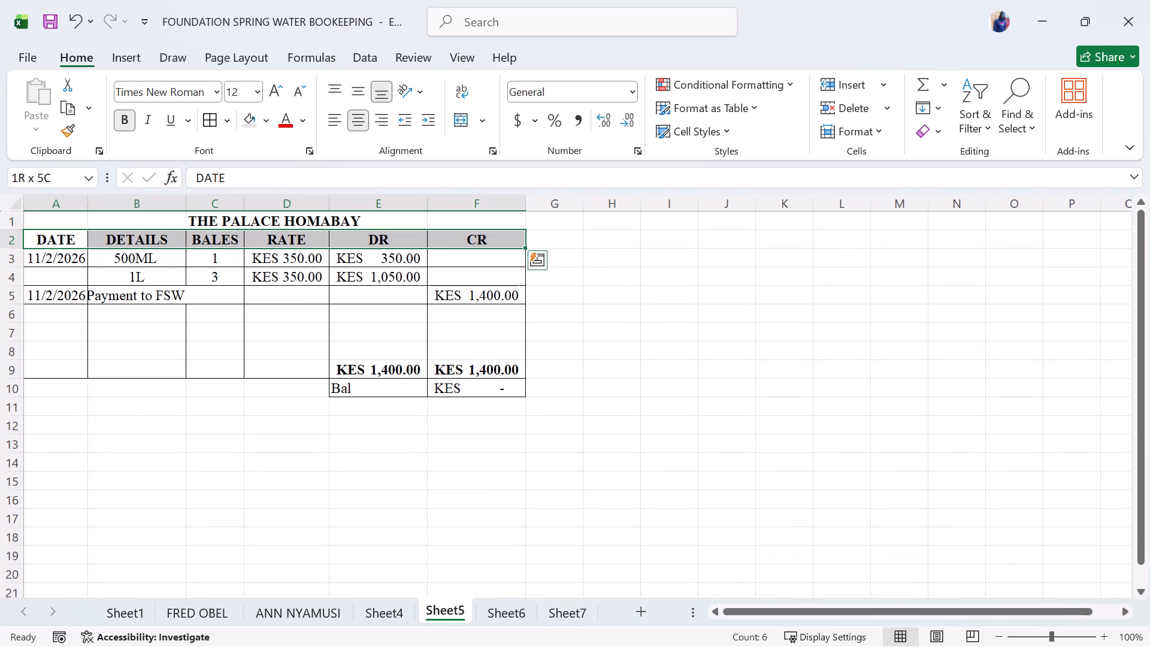
{"action": "left_click_drag", "start_coordinate": [490, 241], "coordinate": [513, 283]}
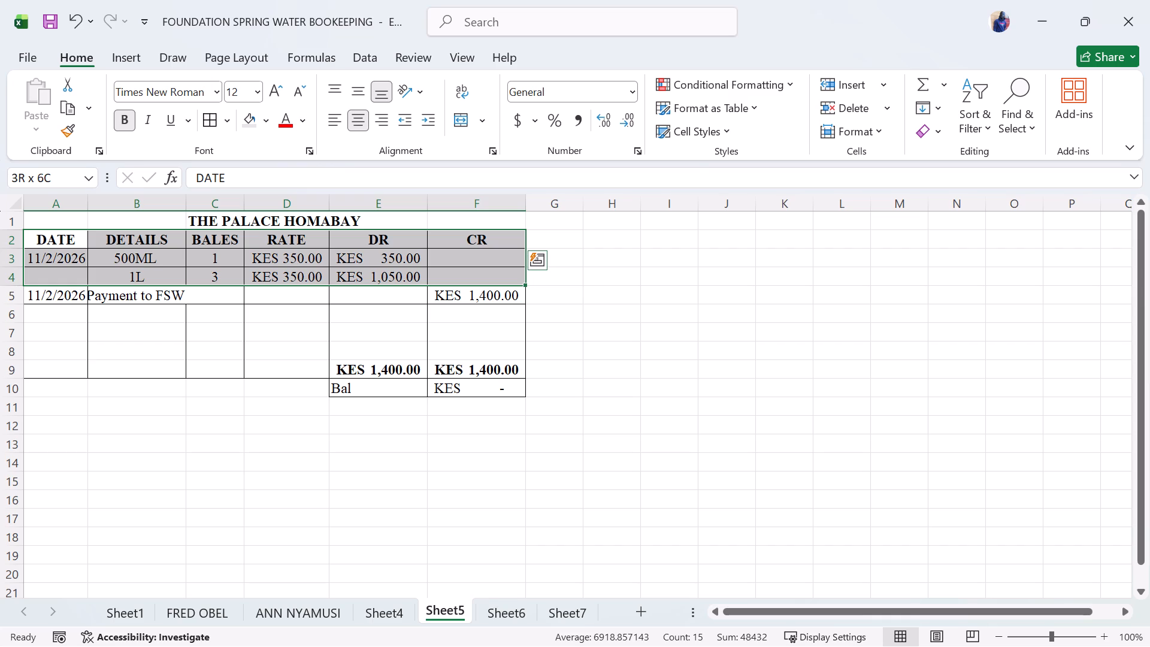
{"action": "left_click_drag", "start_coordinate": [513, 283], "coordinate": [508, 233]}
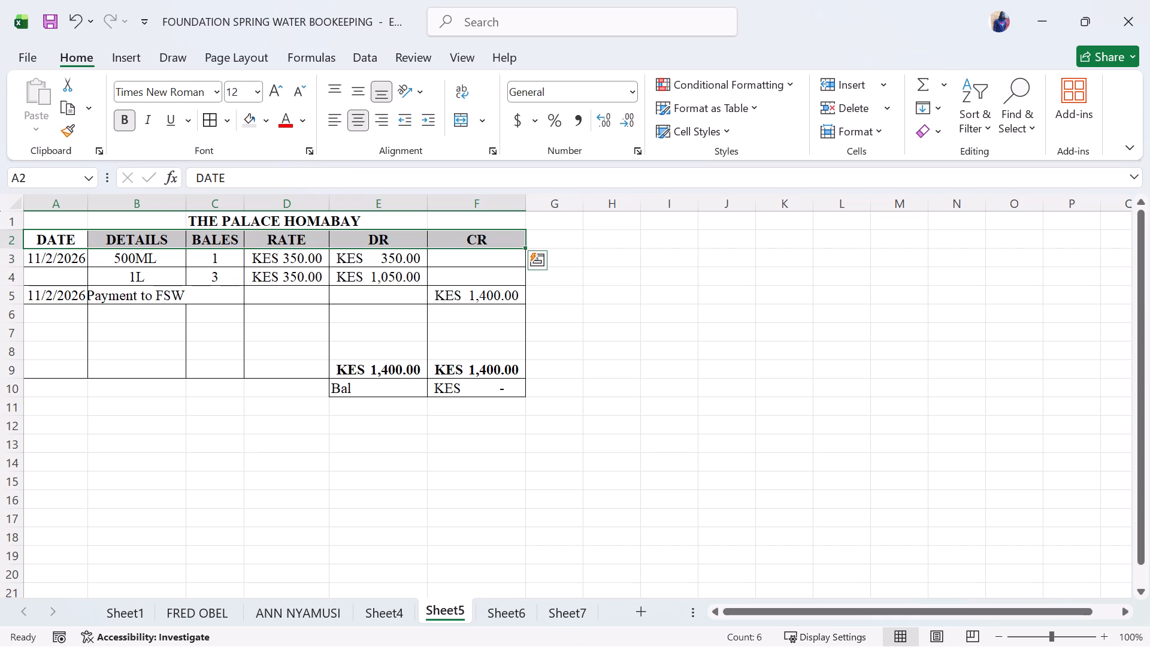
{"action": "key", "text": "ctrl+c"}
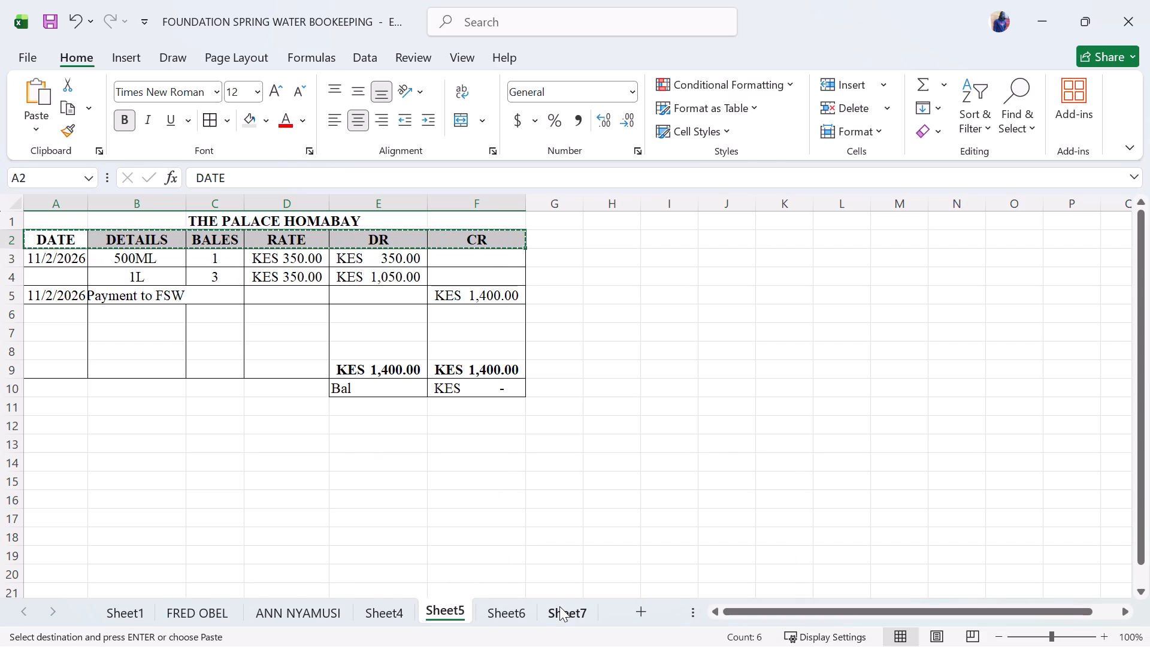
{"action": "left_click", "coordinate": [559, 606]}
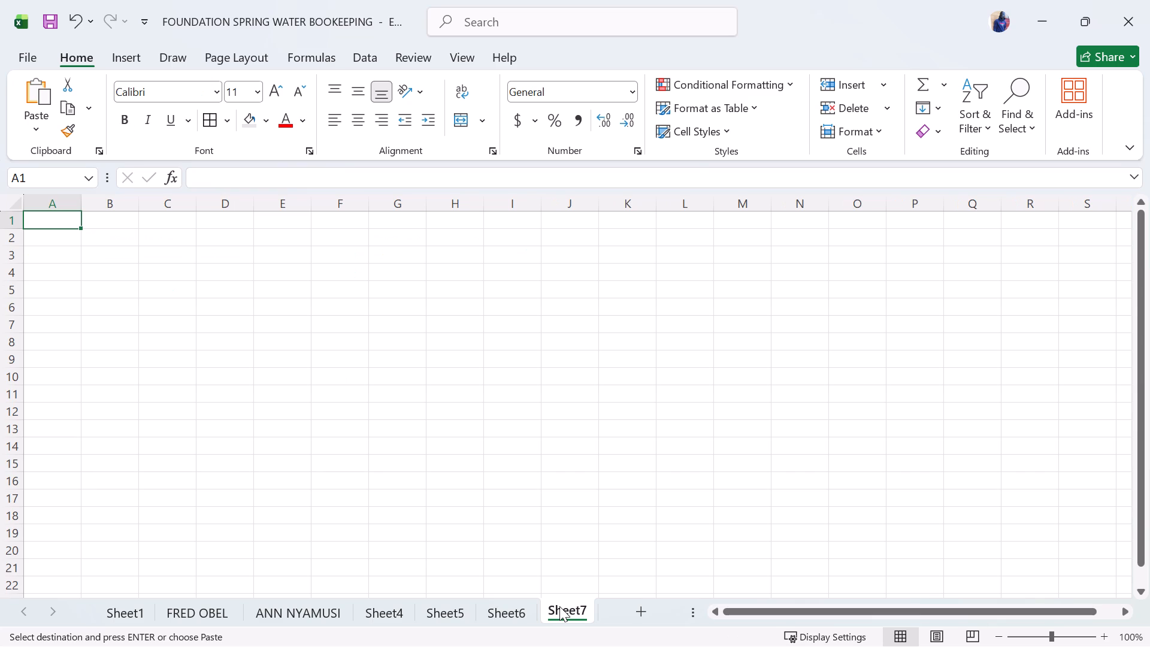
{"action": "left_click", "coordinate": [149, 222]}
{"action": "left_click_drag", "start_coordinate": [57, 224], "coordinate": [452, 225]}
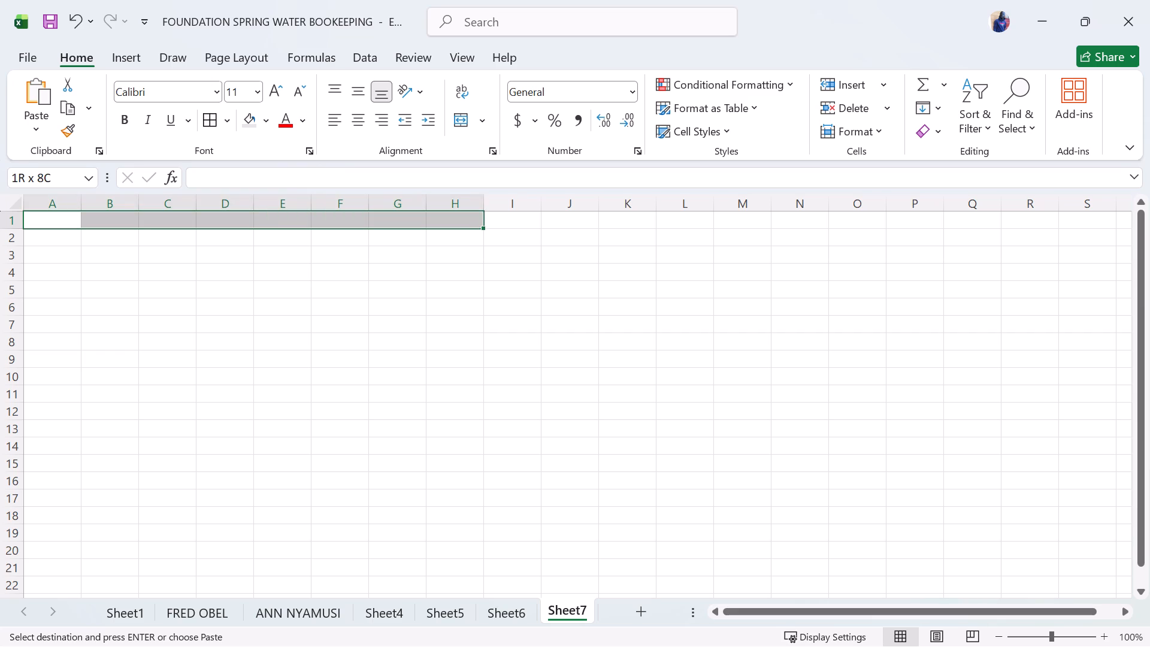
{"action": "left_click_drag", "start_coordinate": [452, 225], "coordinate": [510, 215]}
{"action": "left_click", "coordinate": [407, 247]}
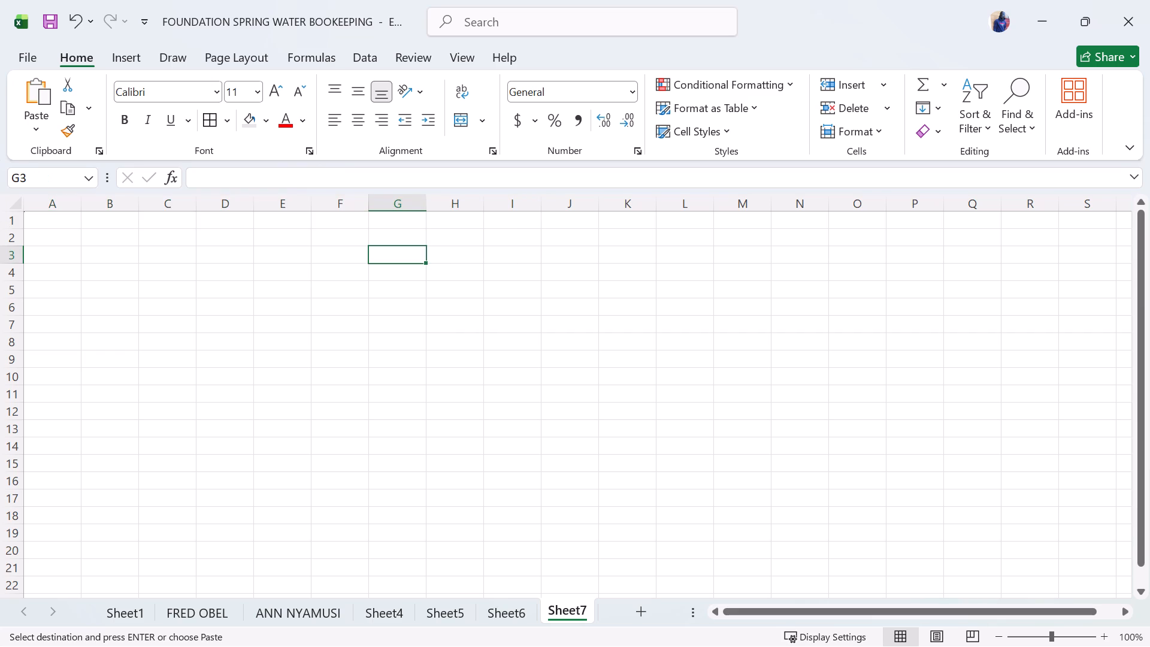
{"action": "left_click_drag", "start_coordinate": [27, 241], "coordinate": [481, 232]}
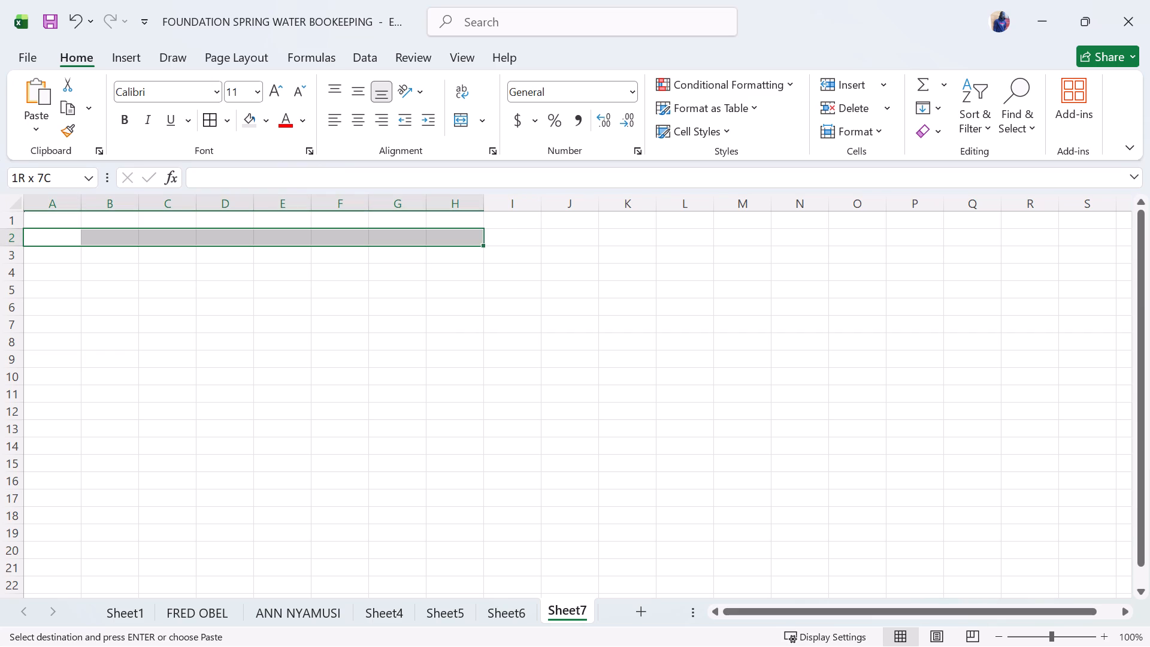
{"action": "left_click_drag", "start_coordinate": [481, 232], "coordinate": [506, 232]}
{"action": "key", "text": "ctrl+v"}
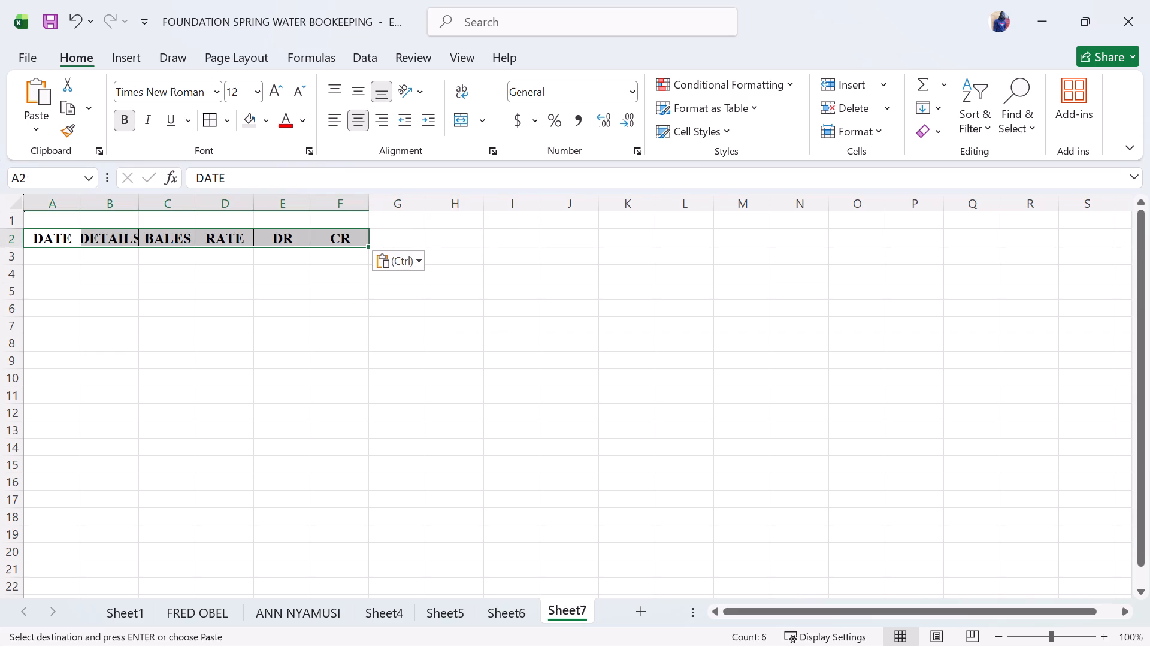
Enter the ledger title JULIGATE HOTEL in D1, above the copied headers.
{"action": "left_click", "coordinate": [233, 218]}
{"action": "type", "text": "JULIGATE HOTEL"}
{"action": "key", "text": "space"}
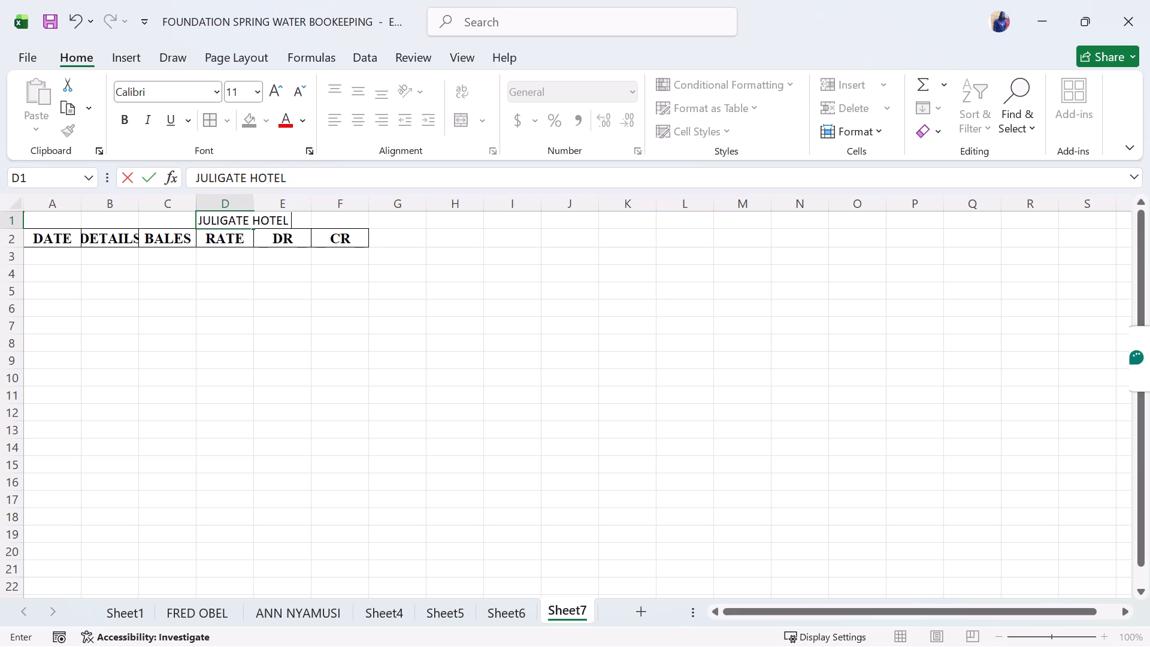
{"action": "left_click", "coordinate": [289, 226]}
Enter the date 11/2/2026 in A3, under the DATE header.
{"action": "left_click", "coordinate": [55, 256]}
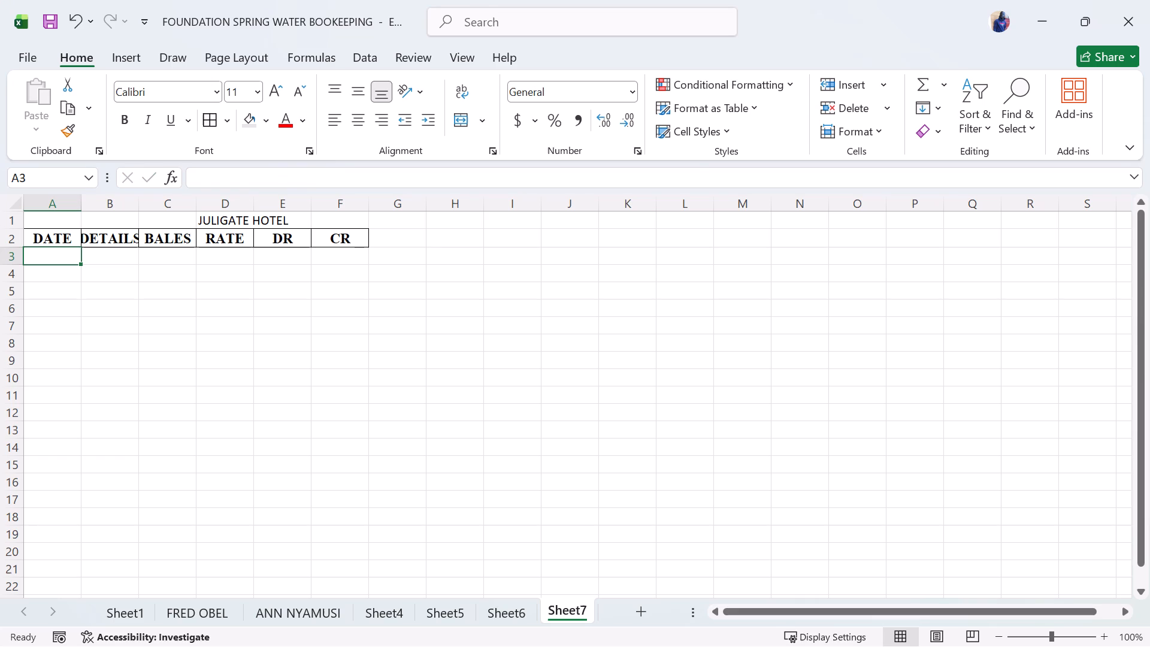
{"action": "type", "text": "11/2"}
{"action": "key", "text": "space"}
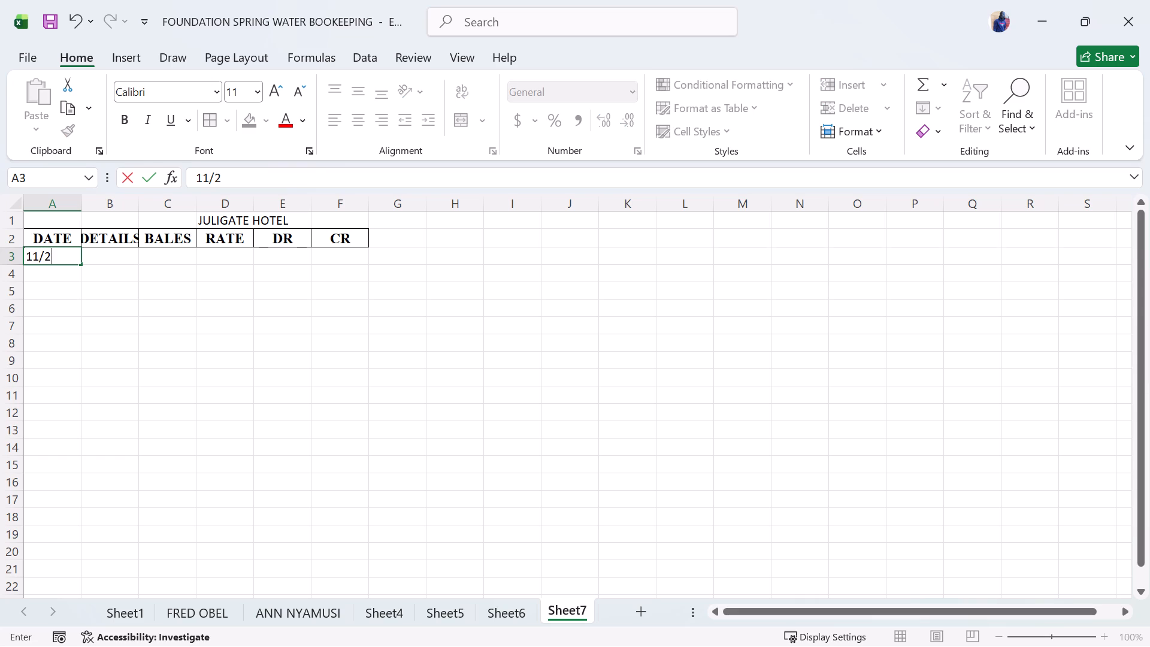
{"action": "key", "text": "BackSpace"}
{"action": "type", "text": "/2026"}
{"action": "left_click", "coordinate": [106, 256]}
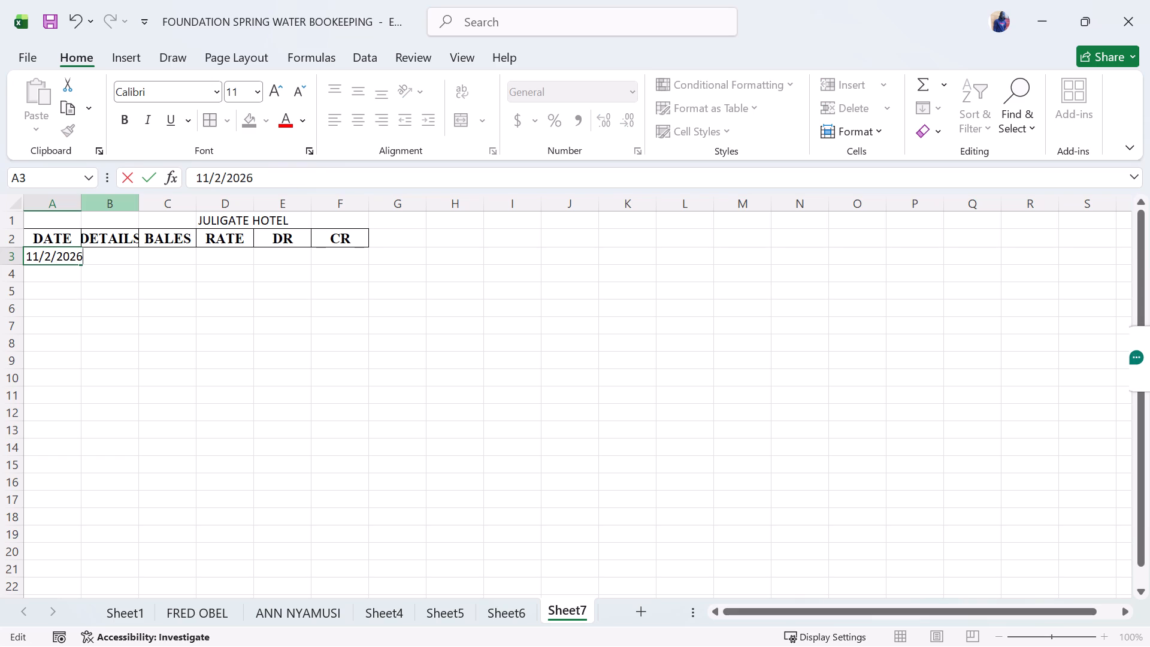
Autofit the widths of columns A and B to the date and the DETAILS header.
{"action": "left_click", "coordinate": [78, 208]}
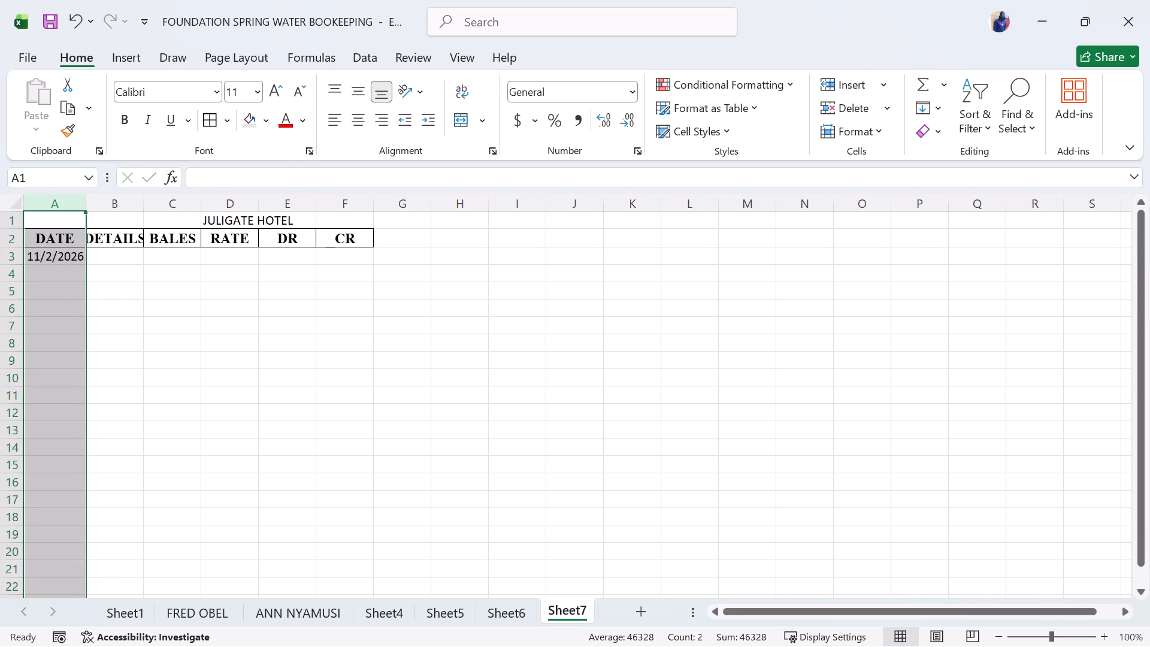
{"action": "left_click", "coordinate": [104, 258]}
{"action": "double_click", "coordinate": [143, 202]}
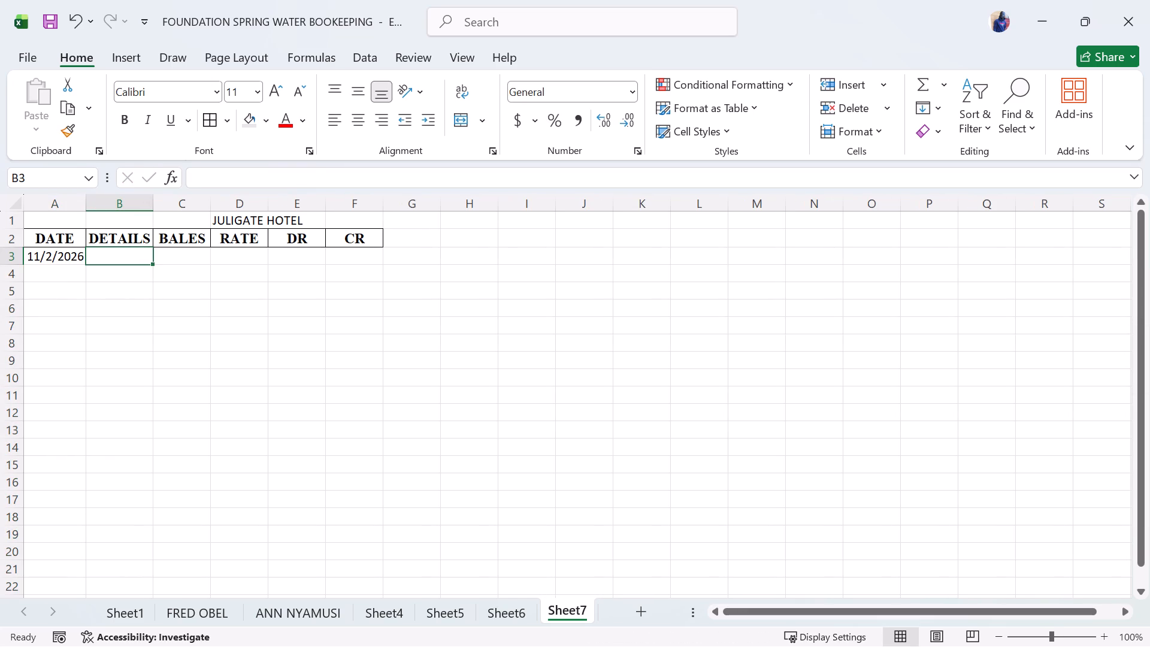
Enter the sold items under DETAILS and BALES: 500ML with 1 bale in row 3 and 1L with 1 bale in row 4.
{"action": "left_click", "coordinate": [114, 253]}
{"action": "type", "text": "500"}
{"action": "type", "text": "ML"}
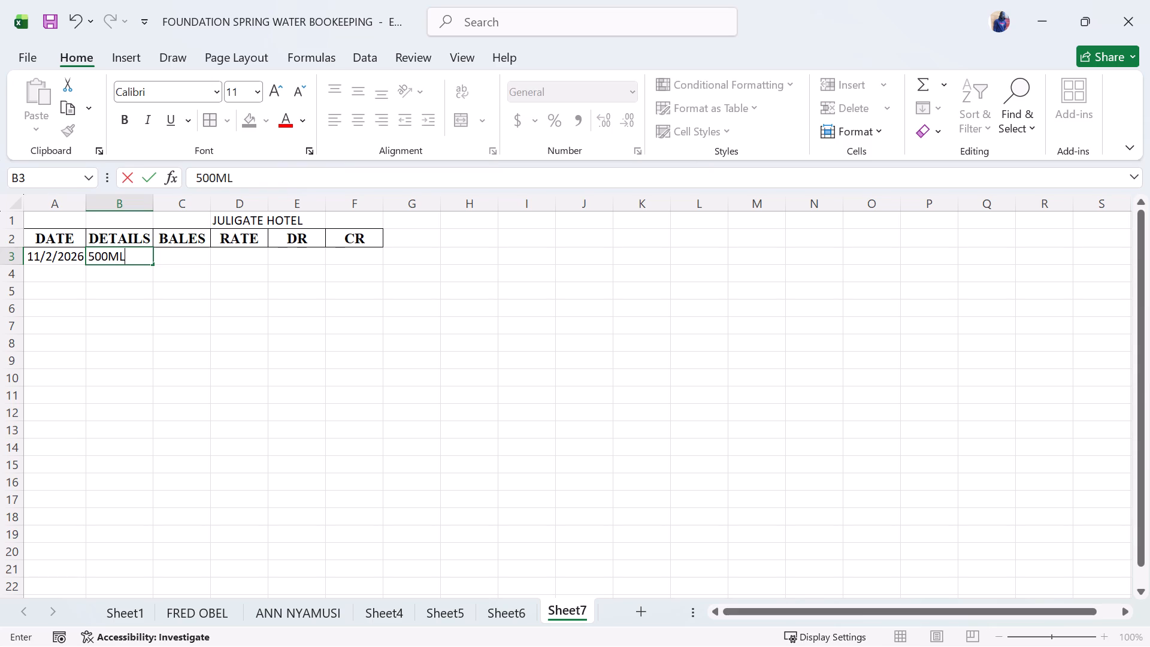
{"action": "left_click", "coordinate": [178, 252]}
{"action": "key", "text": "1"}
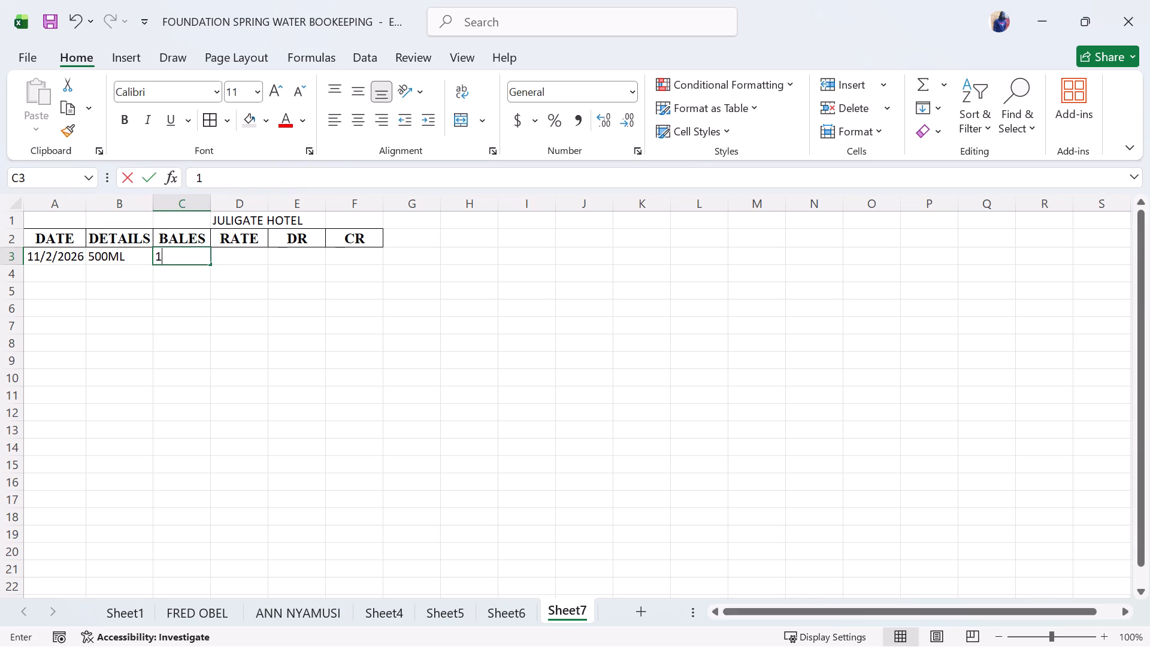
{"action": "left_click", "coordinate": [135, 266]}
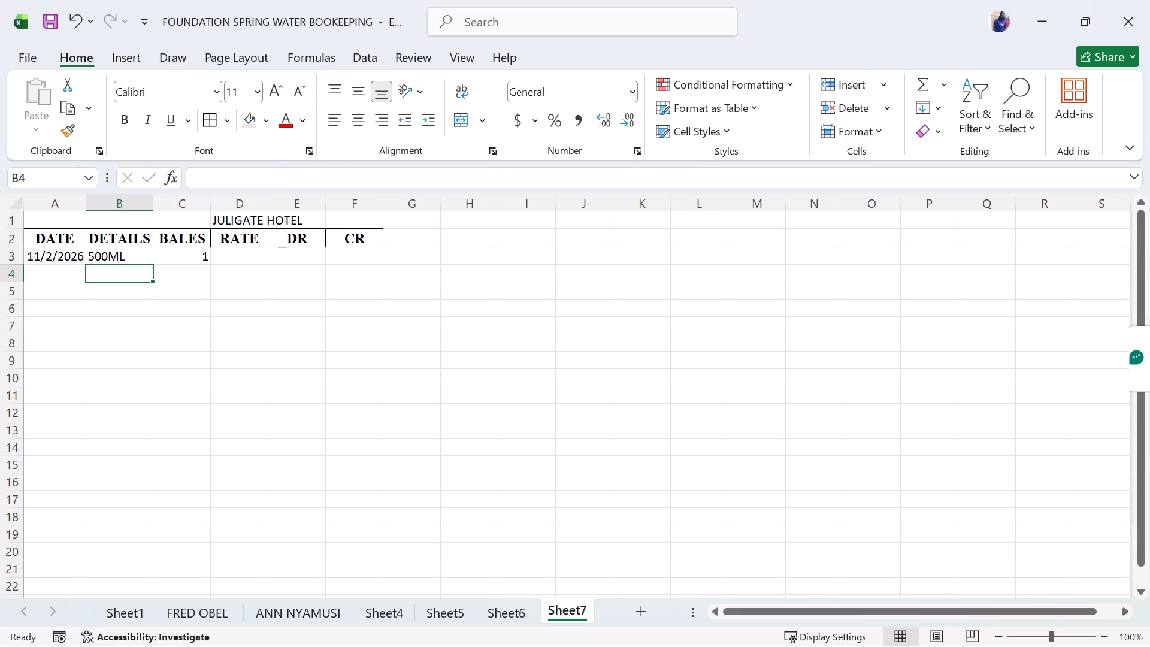
{"action": "type", "text": "1L"}
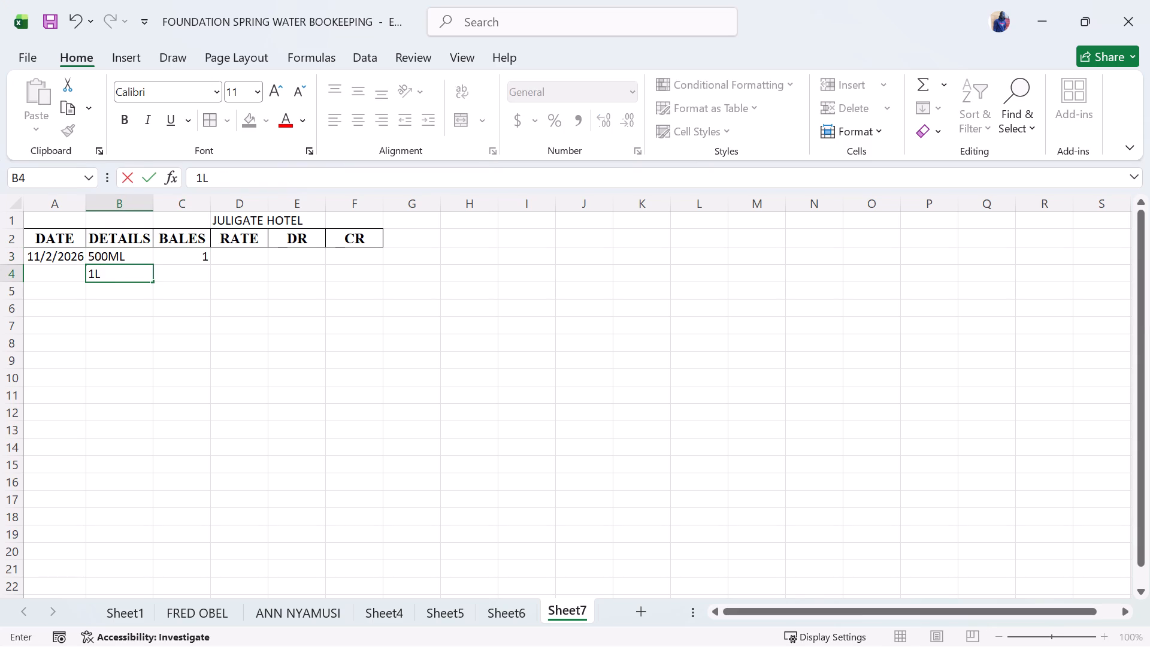
{"action": "left_click", "coordinate": [178, 283]}
{"action": "left_click", "coordinate": [187, 270]}
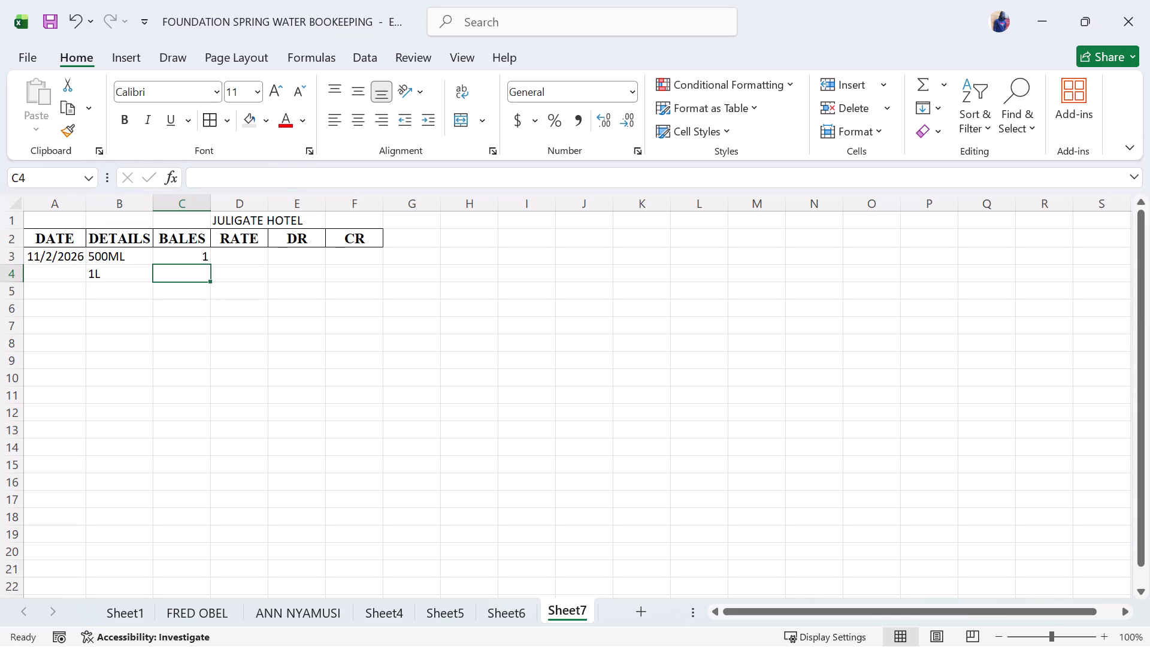
{"action": "key", "text": "1"}
Fill in the RATE column with 359 for the 500ML row and 350 for the 1L row.
{"action": "left_click", "coordinate": [225, 261]}
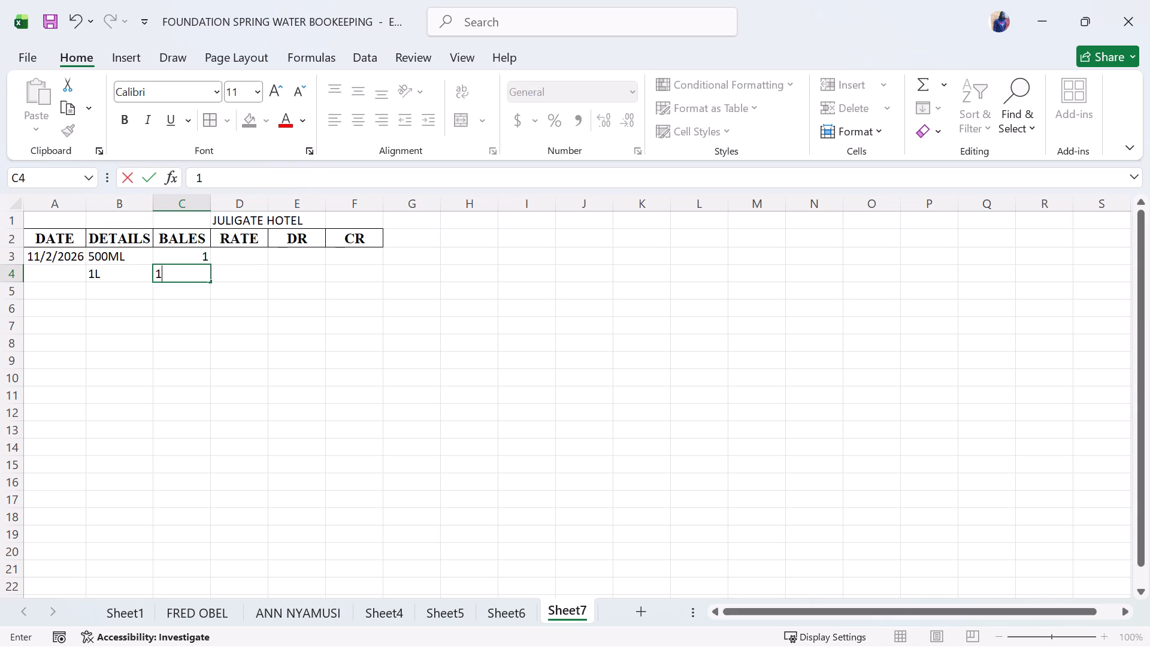
{"action": "type", "text": "359"}
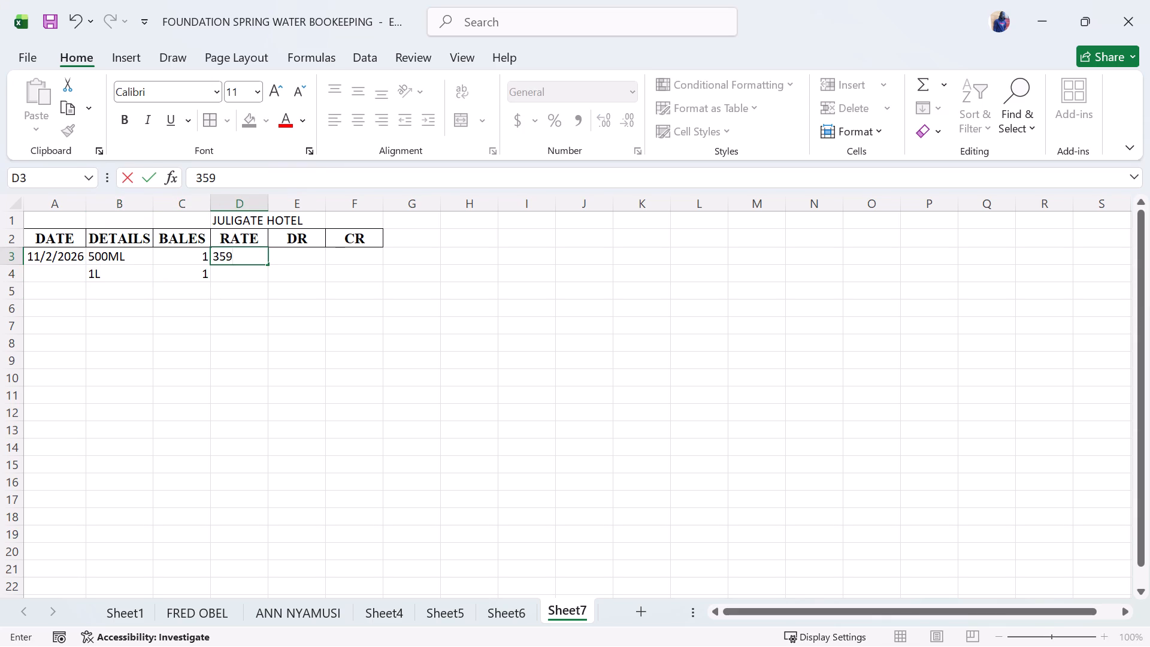
{"action": "left_click", "coordinate": [234, 271]}
{"action": "type", "text": "350"}
{"action": "left_click", "coordinate": [303, 258]}
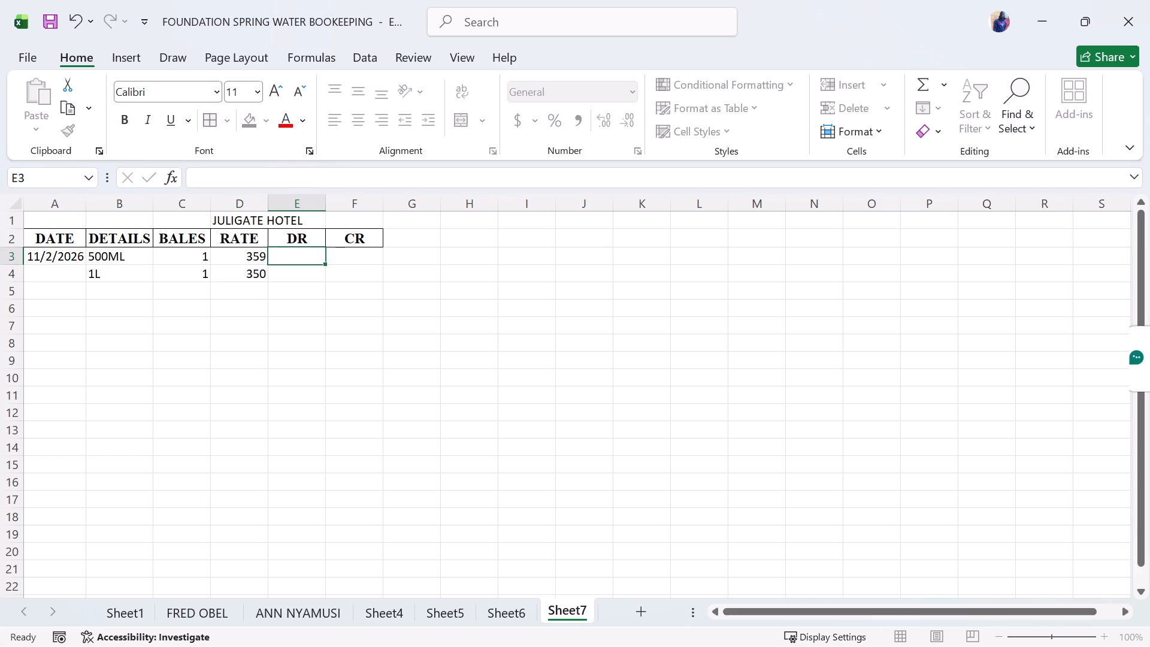
{"action": "left_click", "coordinate": [303, 258]}
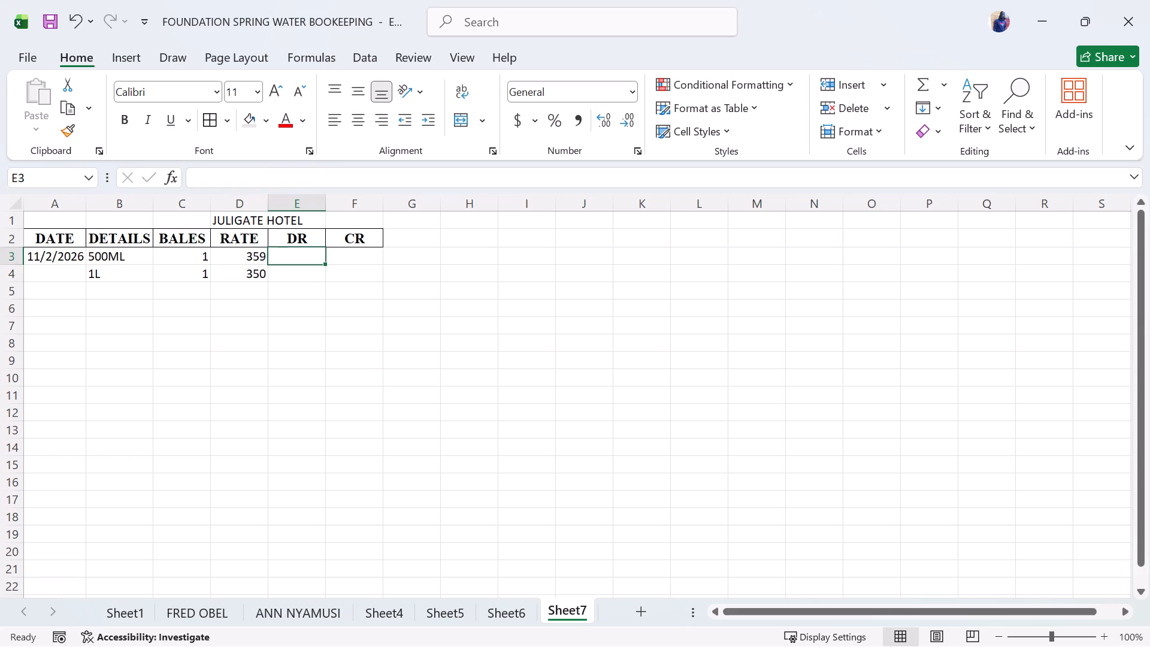
Correct the 500ML row's RATE to 350.
{"action": "double_click", "coordinate": [259, 256]}
{"action": "left_click", "coordinate": [266, 255]}
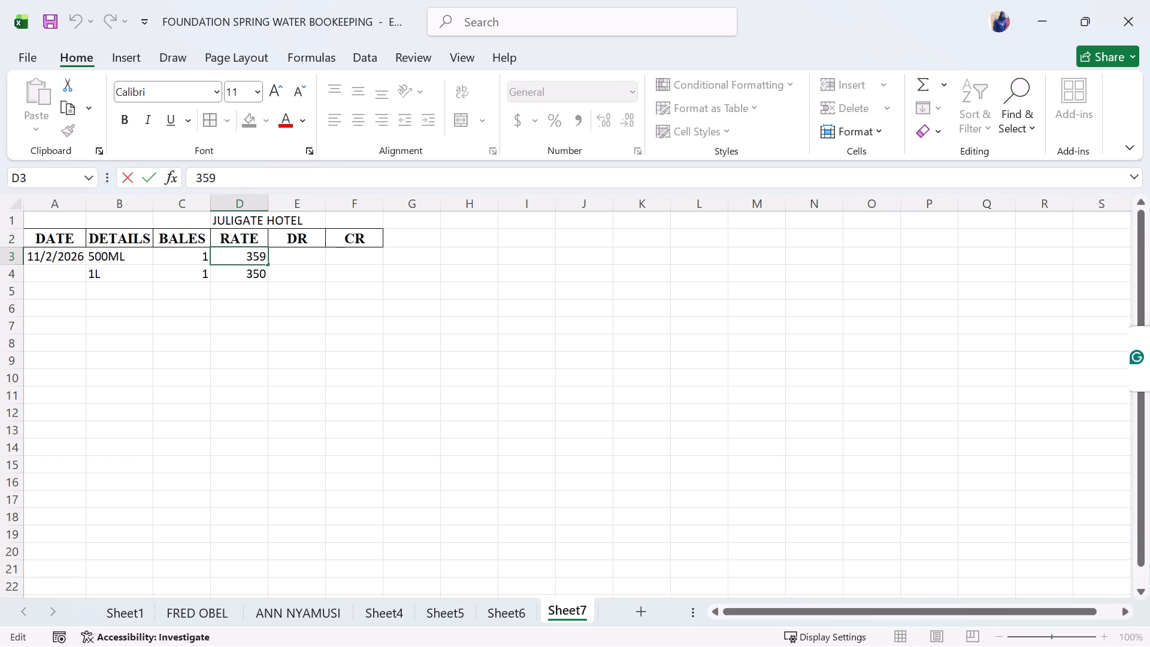
{"action": "key", "text": "BackSpace"}
{"action": "key", "text": "0"}
{"action": "left_click", "coordinate": [302, 260]}
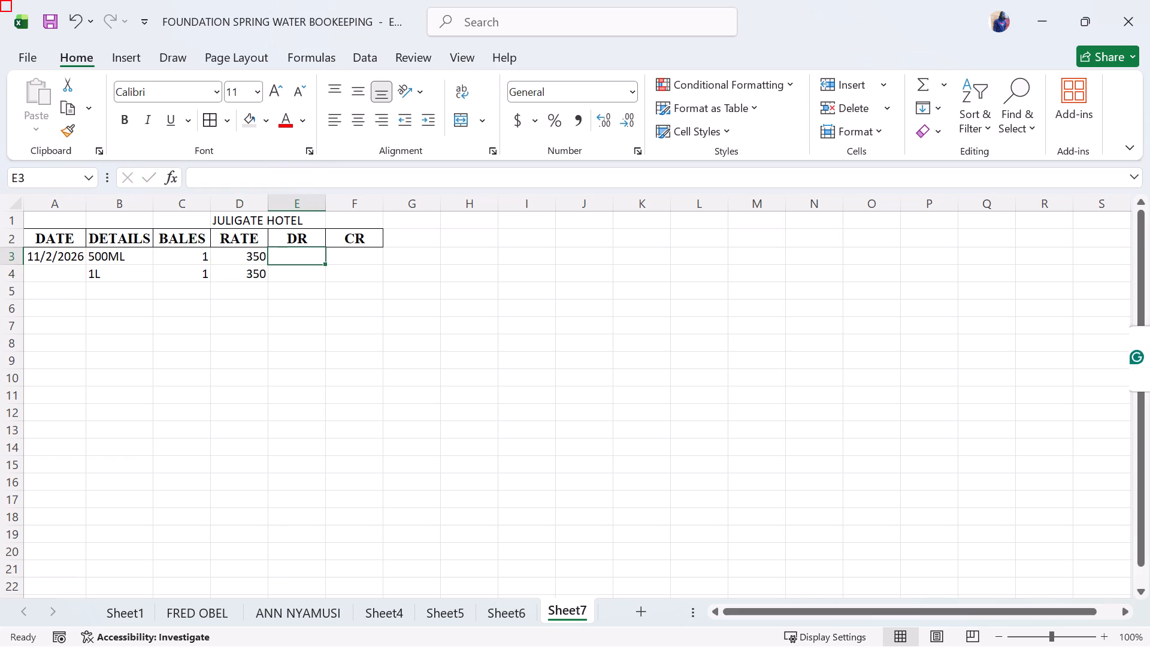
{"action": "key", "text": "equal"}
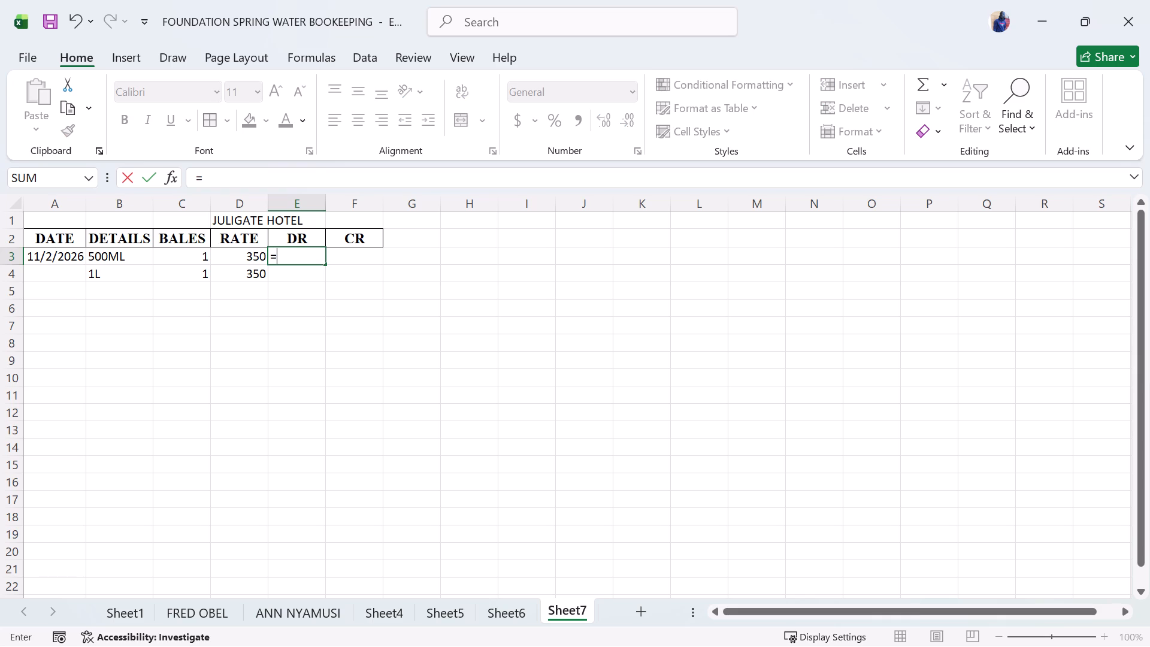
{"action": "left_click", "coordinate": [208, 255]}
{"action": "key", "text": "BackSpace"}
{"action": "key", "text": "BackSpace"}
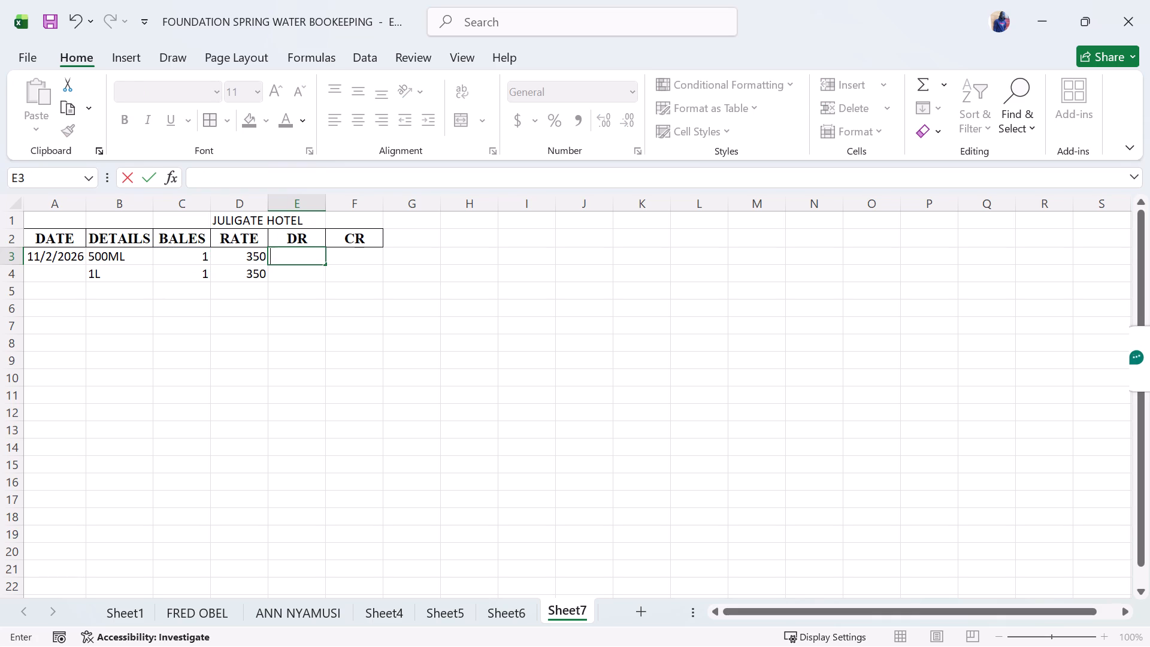
Enter 350 in the DR column for both the 500ML row and the 1L row.
{"action": "type", "text": "350"}
{"action": "left_click", "coordinate": [297, 278]}
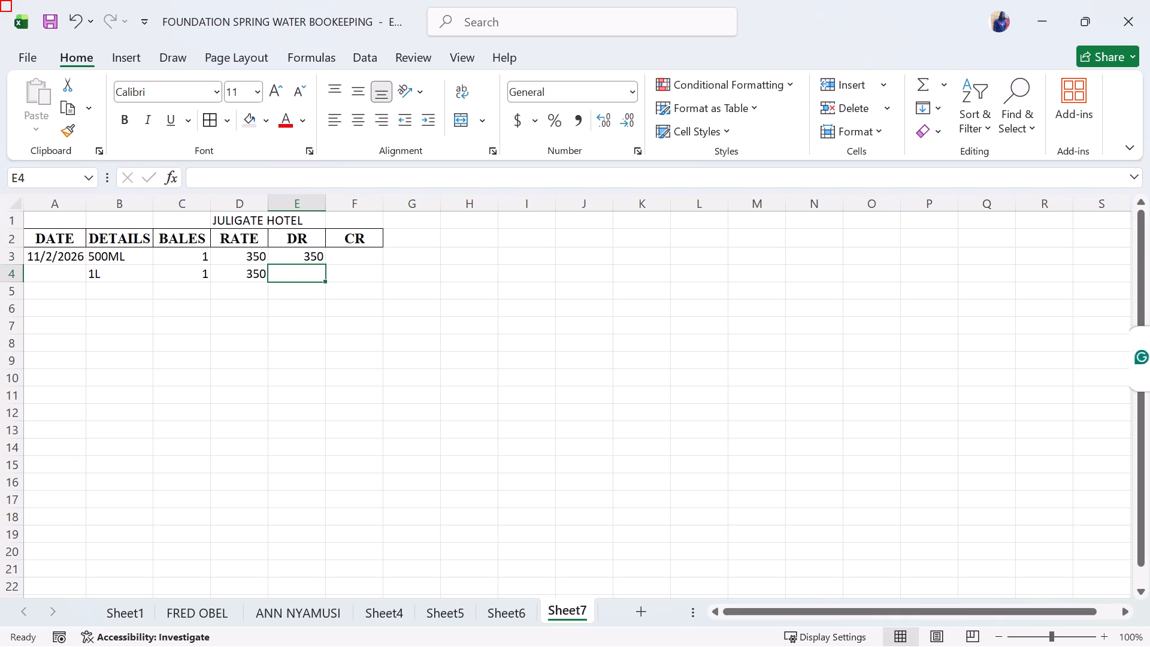
{"action": "type", "text": "350"}
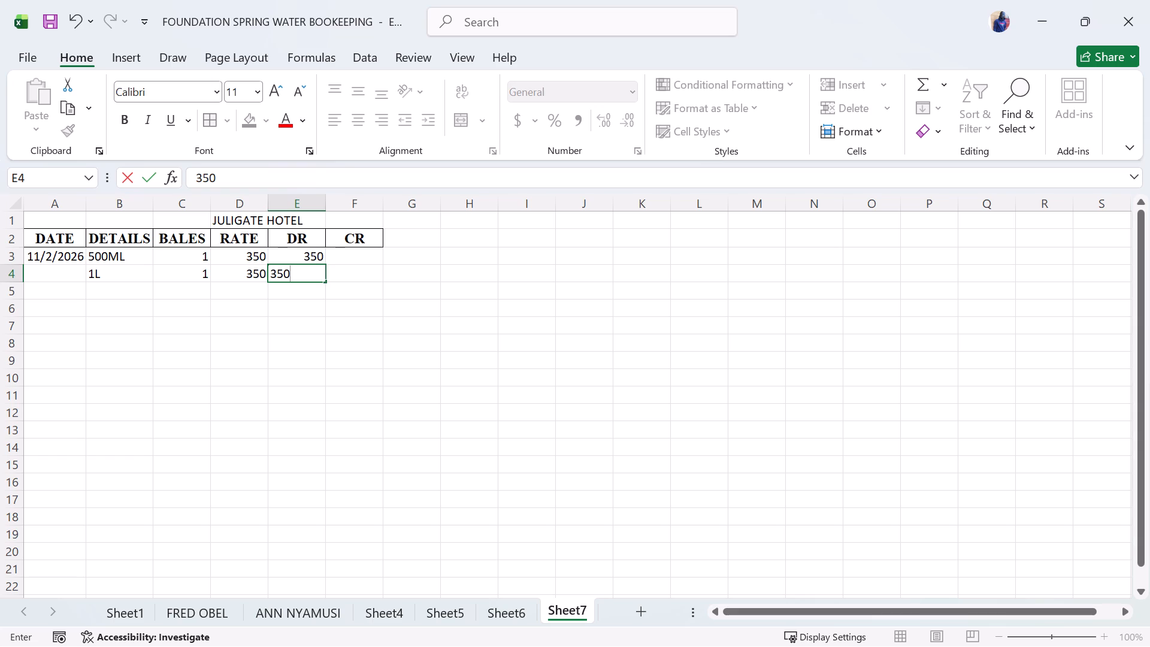
{"action": "left_click", "coordinate": [358, 253]}
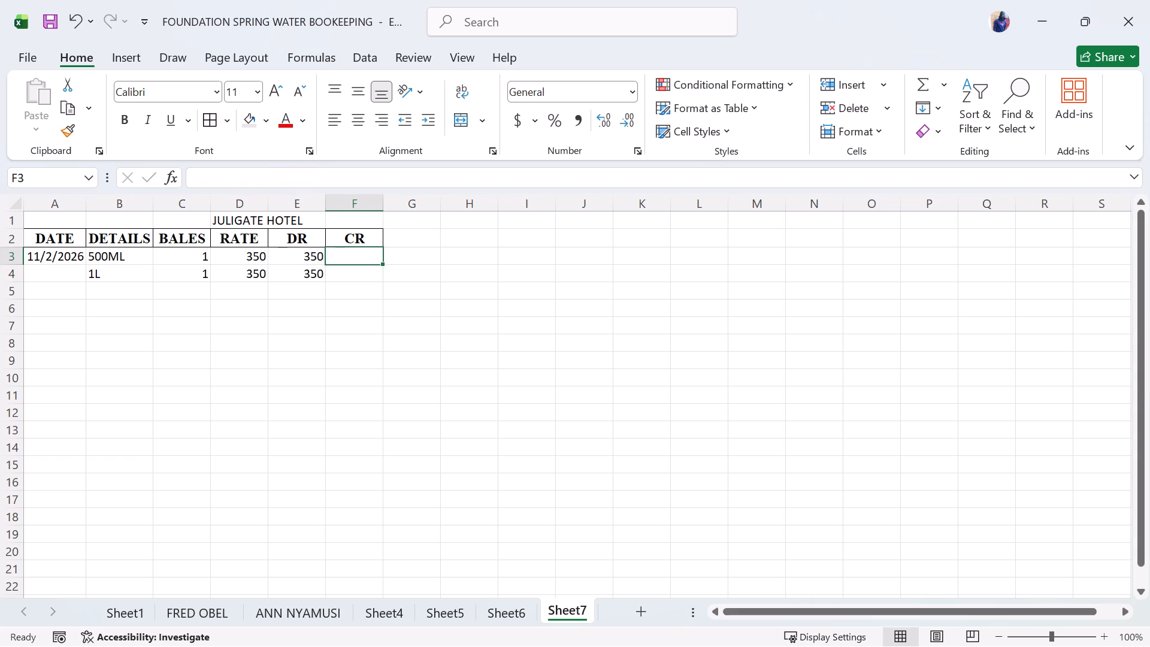
Enter the date 11/2/2026 in A5, on the row below the 1L item.
{"action": "left_click", "coordinate": [69, 295]}
{"action": "type", "text": "11/2/2026"}
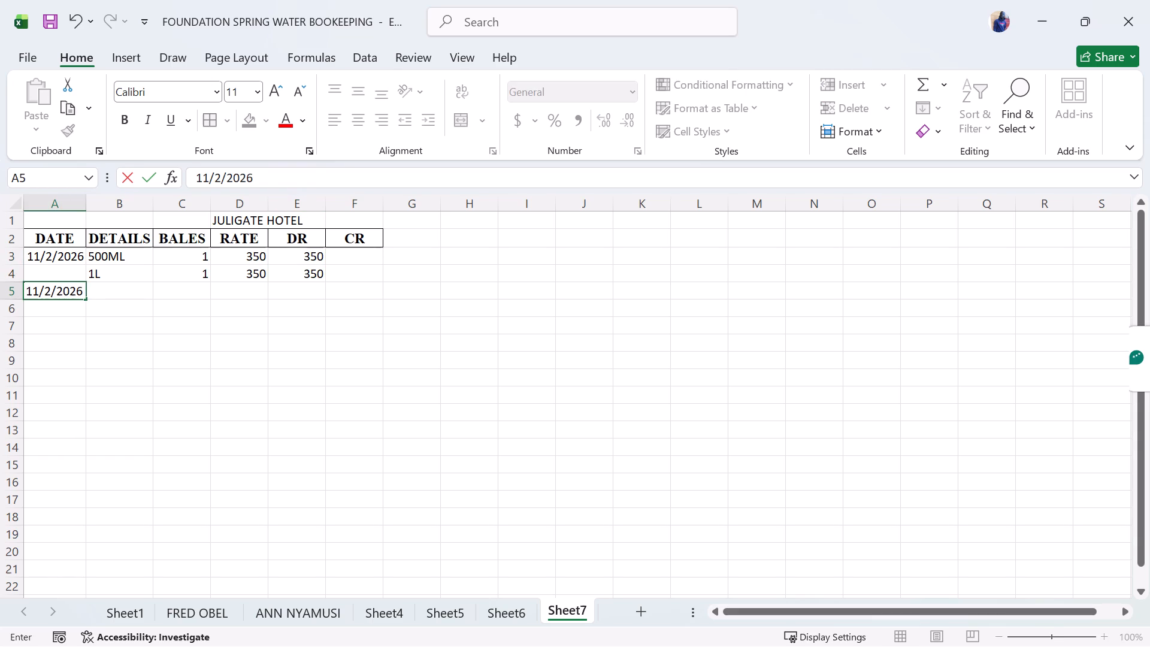
{"action": "left_click", "coordinate": [122, 290]}
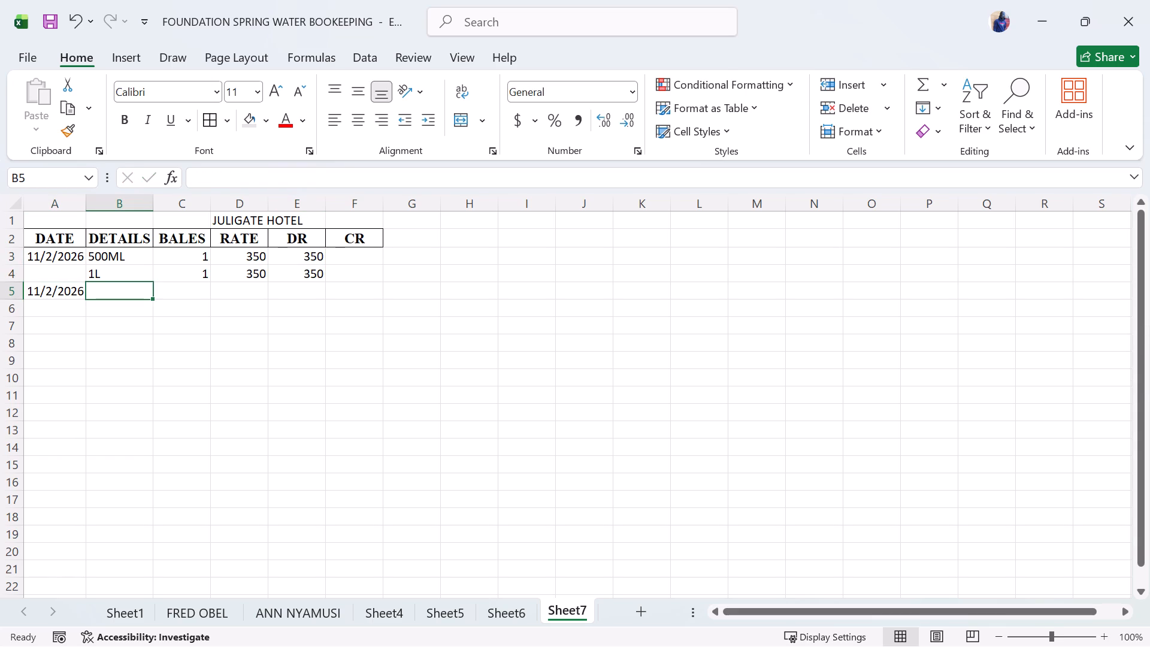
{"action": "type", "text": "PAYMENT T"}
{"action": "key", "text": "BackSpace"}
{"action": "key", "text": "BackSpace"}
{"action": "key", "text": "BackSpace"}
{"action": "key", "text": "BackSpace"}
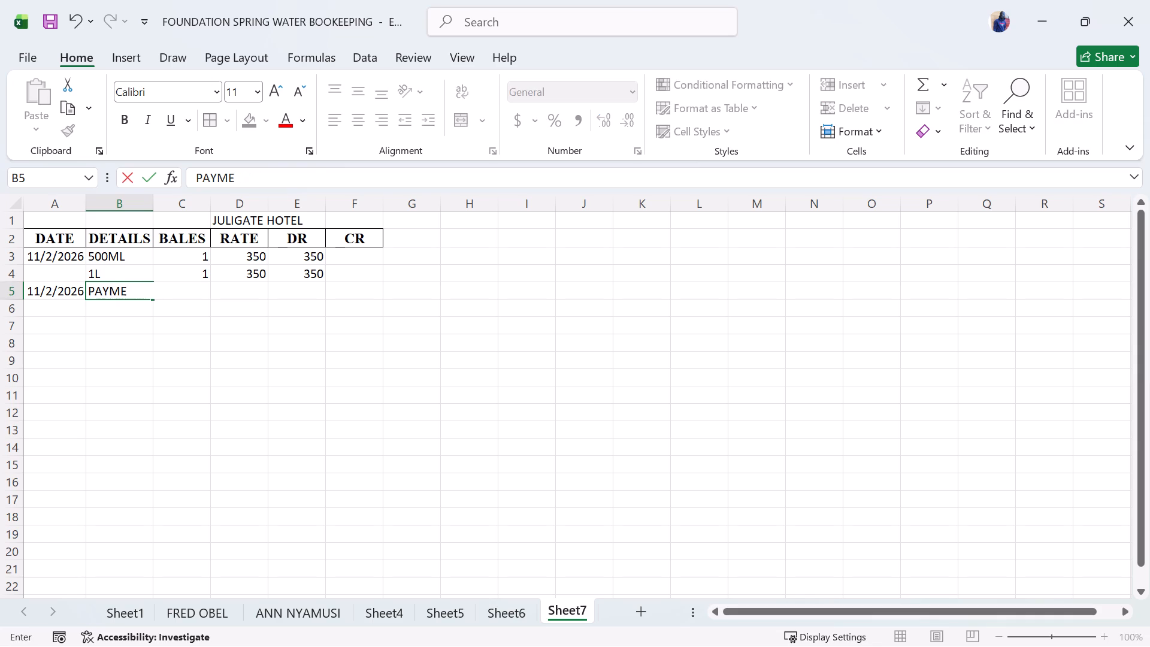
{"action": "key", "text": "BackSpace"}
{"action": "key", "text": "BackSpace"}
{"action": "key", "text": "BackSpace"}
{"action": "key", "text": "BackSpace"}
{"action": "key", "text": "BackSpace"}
Enter "Paid to FSW" as the payment description under DETAILS in row 5.
{"action": "key", "text": "p"}
{"action": "key", "text": "a"}
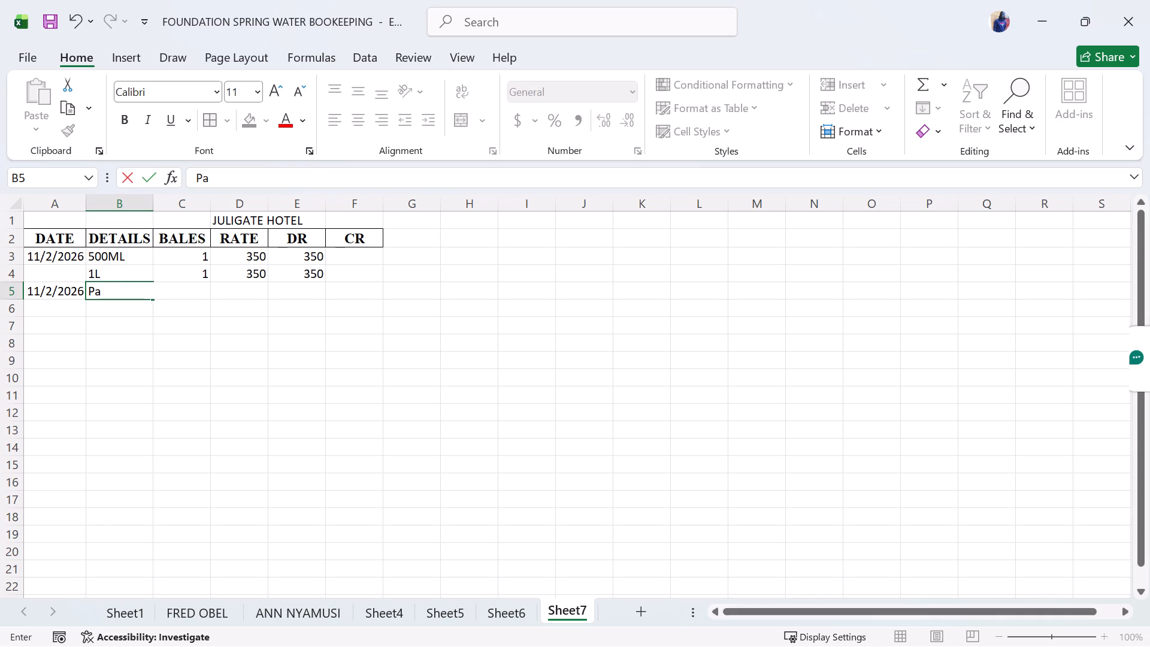
{"action": "type", "text": "id to"}
{"action": "key", "text": "space"}
{"action": "key", "text": "BackSpace"}
{"action": "key", "text": "space"}
{"action": "key", "text": "BackSpace"}
{"action": "key", "text": "BackSpace"}
{"action": "key", "text": "BackSpace"}
{"action": "key", "text": "BackSpace"}
{"action": "key", "text": "BackSpace"}
{"action": "key", "text": "BackSpace"}
{"action": "type", "text": "yment to"}
{"action": "key", "text": "BackSpace"}
{"action": "key", "text": "BackSpace"}
{"action": "key", "text": "BackSpace"}
{"action": "key", "text": "BackSpace"}
{"action": "key", "text": "BackSpace"}
{"action": "key", "text": "BackSpace"}
{"action": "key", "text": "BackSpace"}
{"action": "key", "text": "BackSpace"}
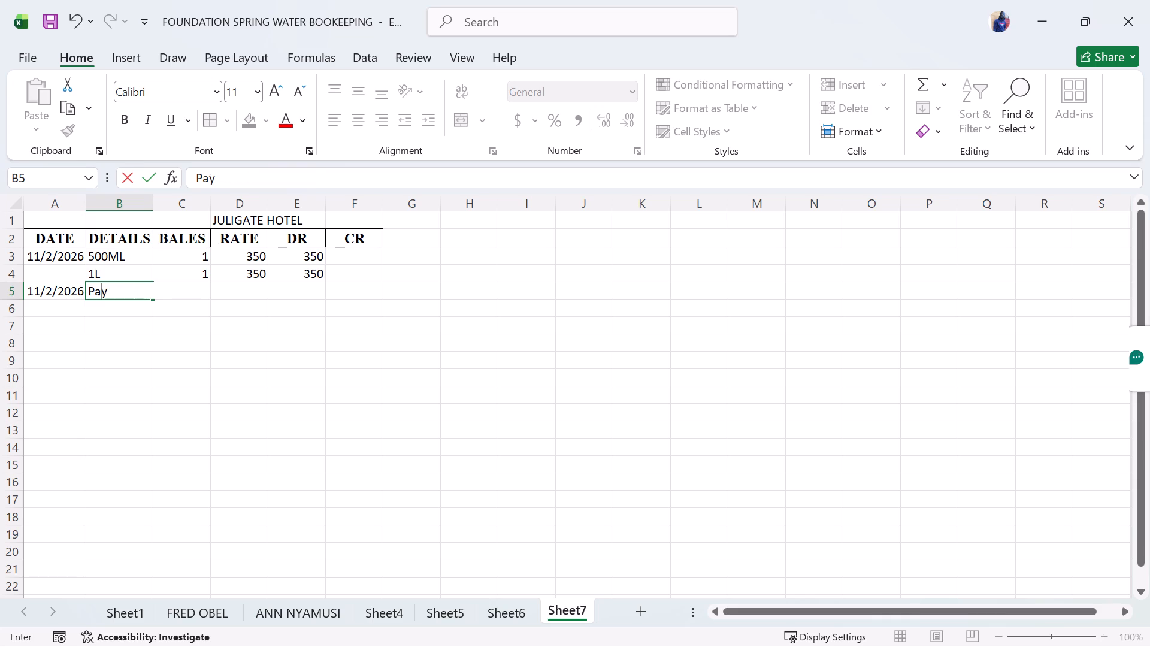
{"action": "key", "text": "BackSpace"}
{"action": "key", "text": "BackSpace"}
{"action": "type", "text": "SW"}
{"action": "key", "text": "space"}
{"action": "key", "text": "BackSpace"}
Autofit the width of column B to the payment description.
{"action": "double_click", "coordinate": [153, 203]}
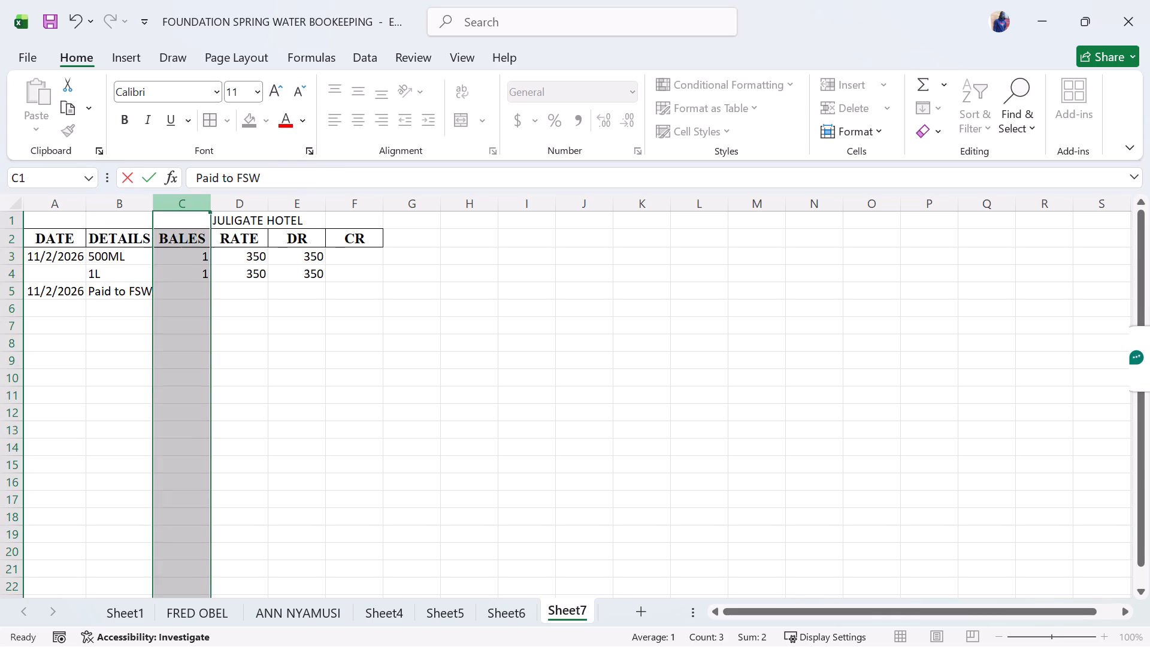
{"action": "left_click", "coordinate": [153, 203]}
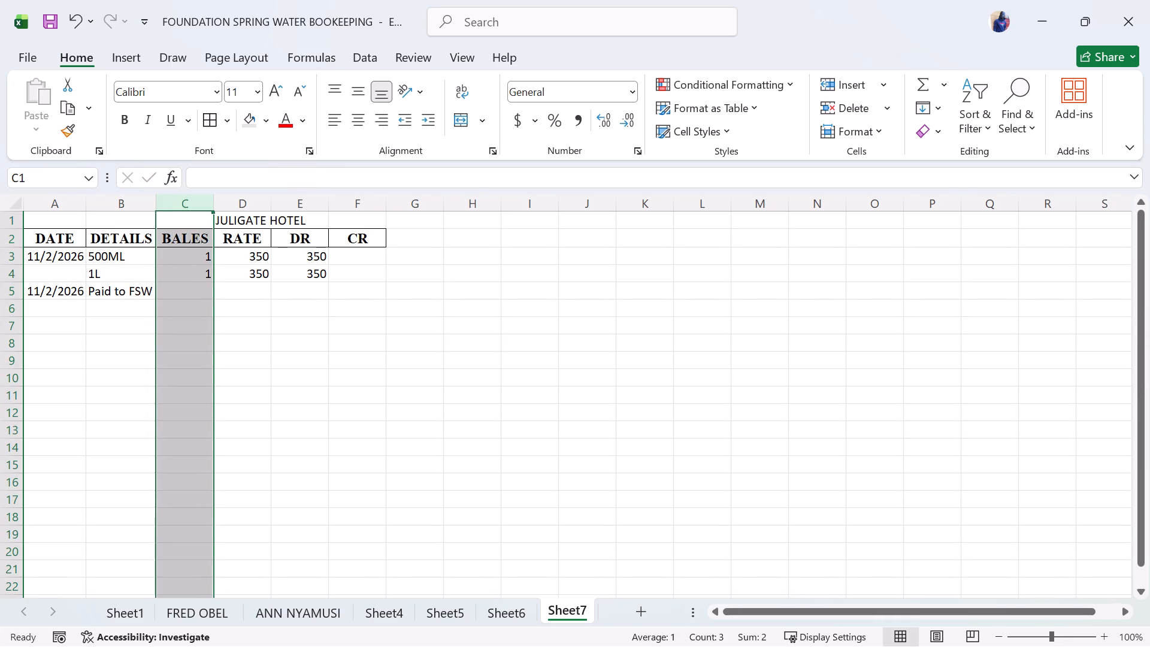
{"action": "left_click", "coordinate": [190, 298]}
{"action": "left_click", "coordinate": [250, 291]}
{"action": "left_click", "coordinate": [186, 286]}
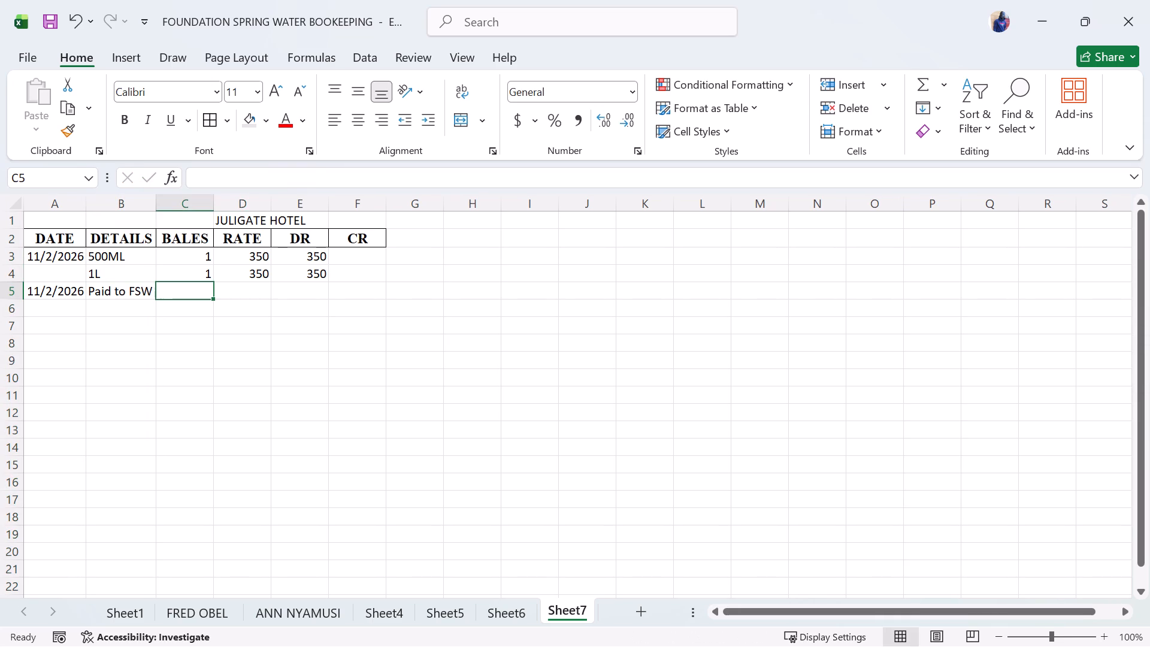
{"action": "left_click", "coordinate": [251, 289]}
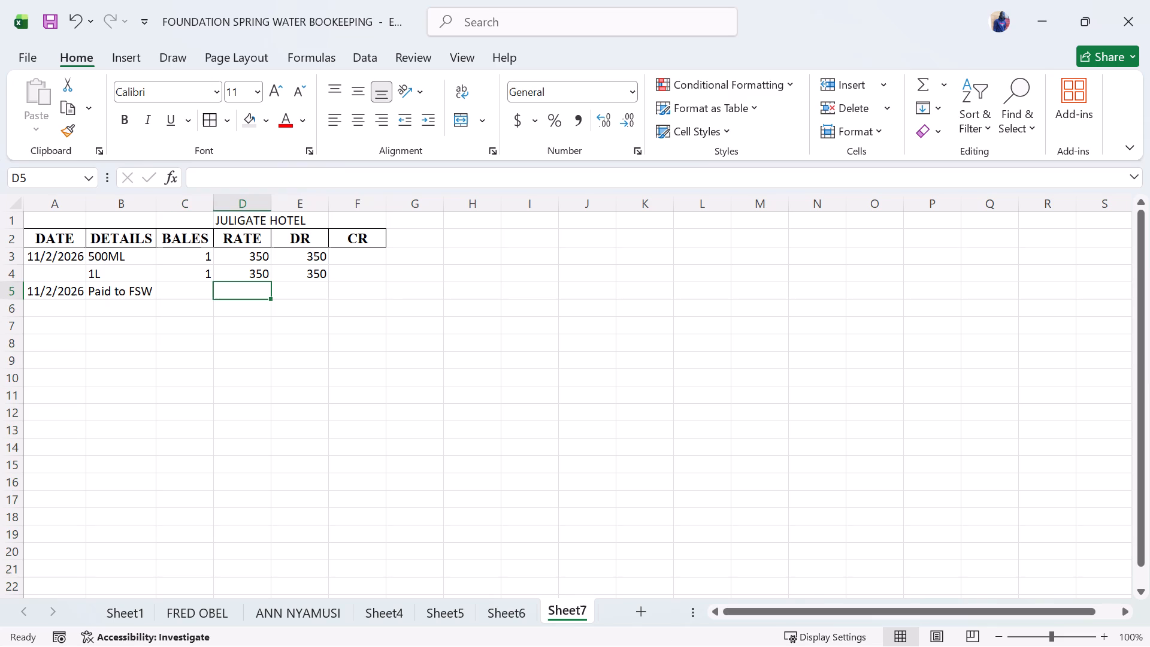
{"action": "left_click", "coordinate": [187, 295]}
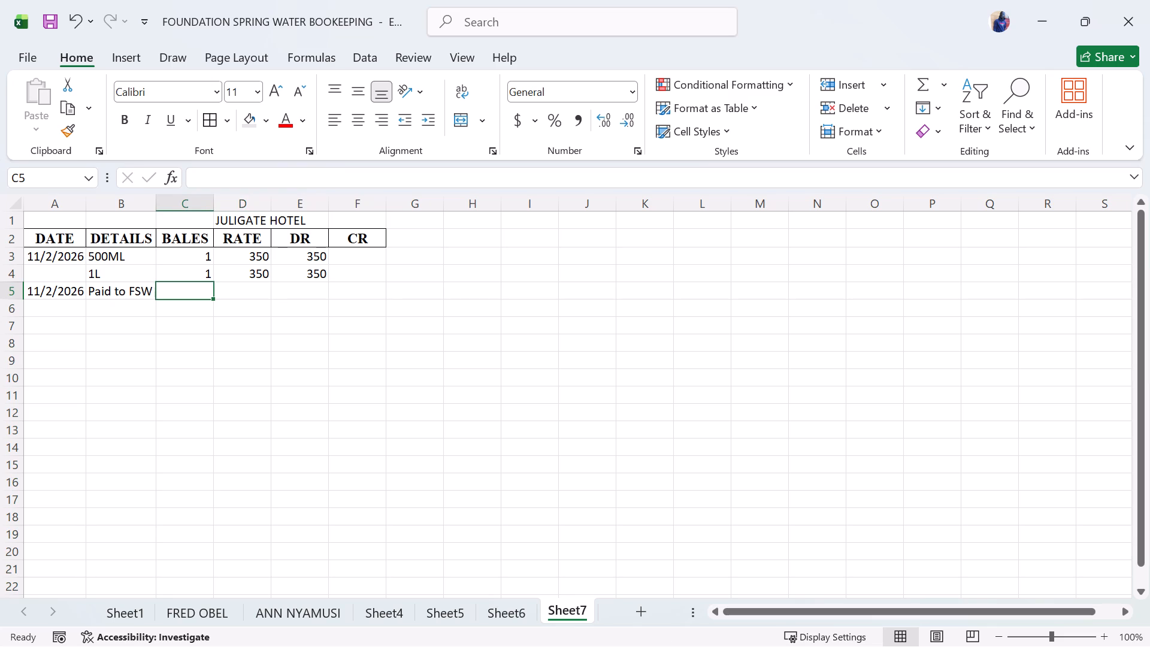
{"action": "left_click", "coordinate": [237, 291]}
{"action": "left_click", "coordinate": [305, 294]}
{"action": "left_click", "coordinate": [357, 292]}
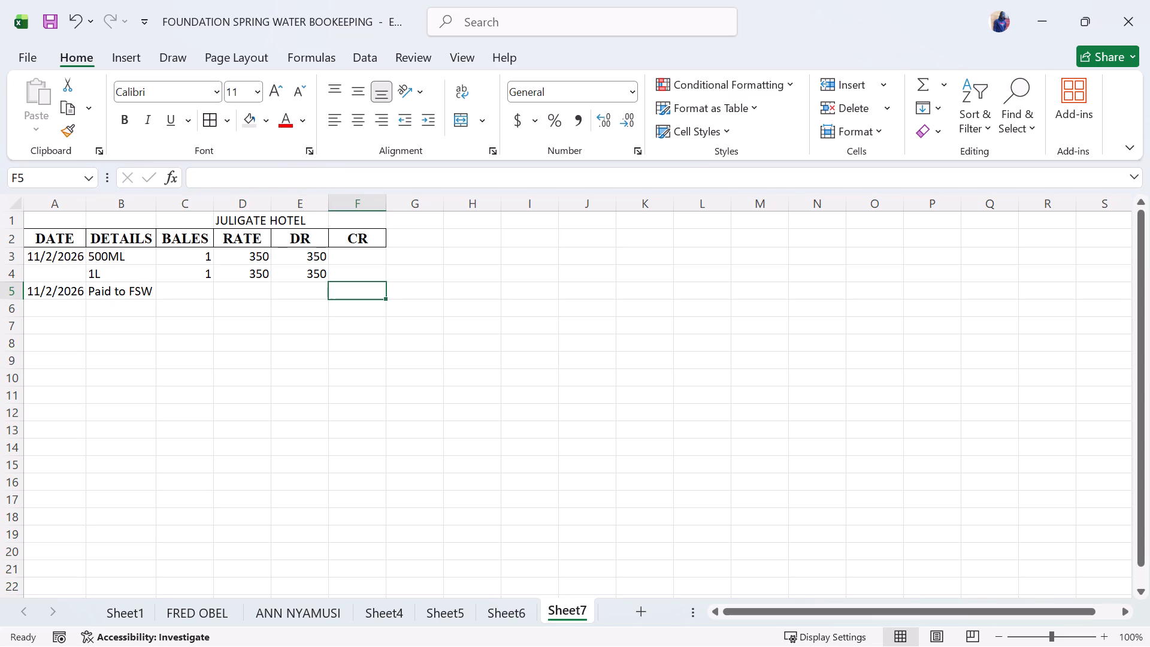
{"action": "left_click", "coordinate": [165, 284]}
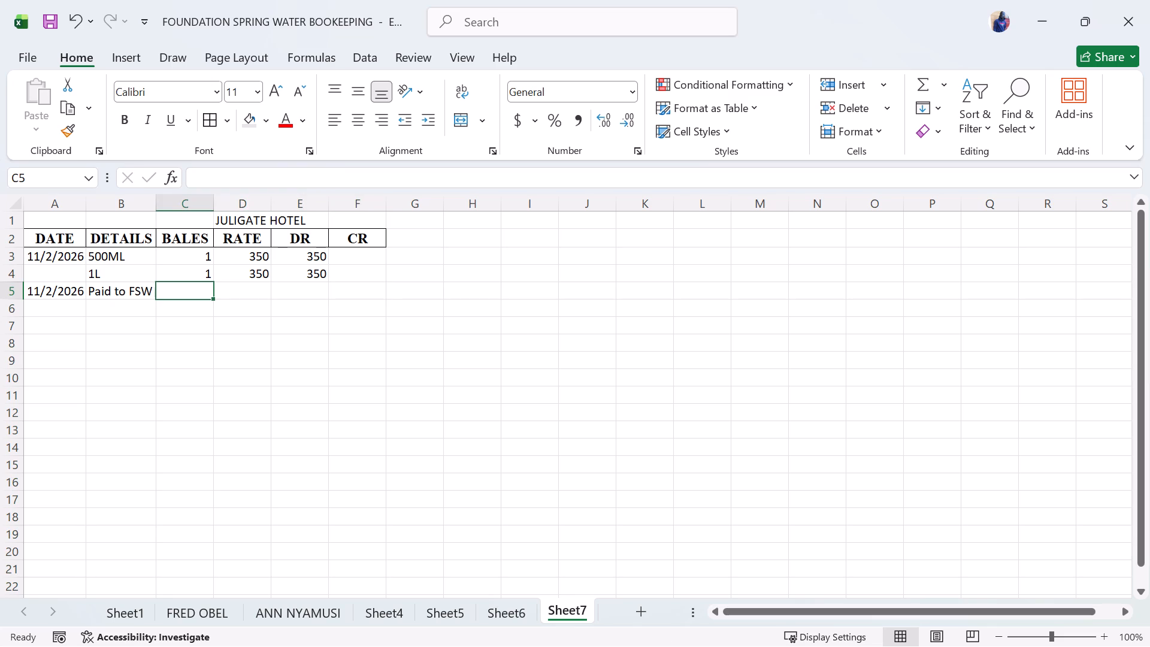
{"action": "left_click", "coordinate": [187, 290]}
Make the JULIGATE HOTEL title in row 1 bold.
{"action": "left_click_drag", "start_coordinate": [223, 217], "coordinate": [317, 217]}
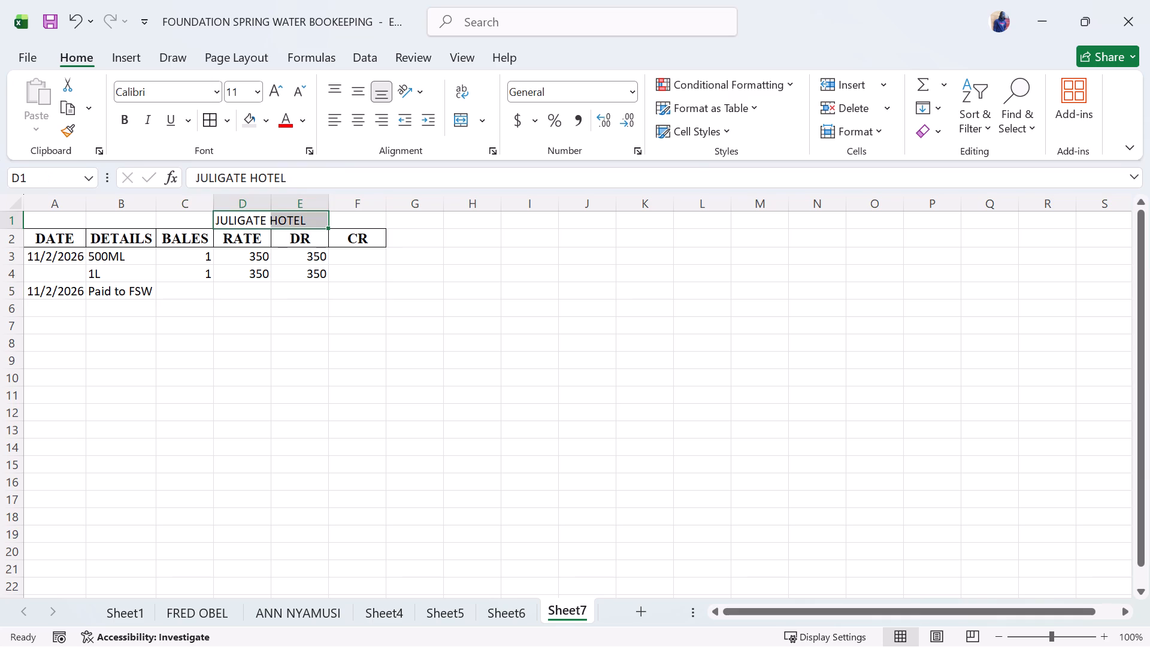
{"action": "key", "text": "ctrl+b"}
{"action": "left_click", "coordinate": [265, 280]}
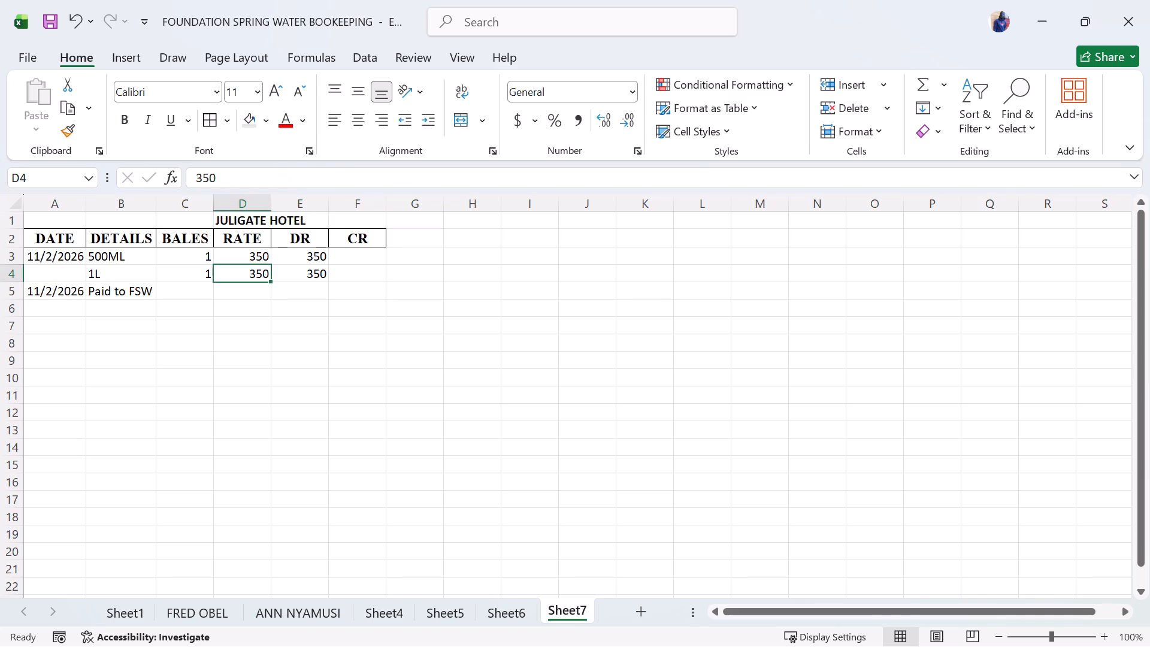
Enter 700 in the CR column of the Paid to FSW row.
{"action": "left_click", "coordinate": [173, 302]}
{"action": "left_click", "coordinate": [189, 296]}
{"action": "left_click", "coordinate": [292, 291]}
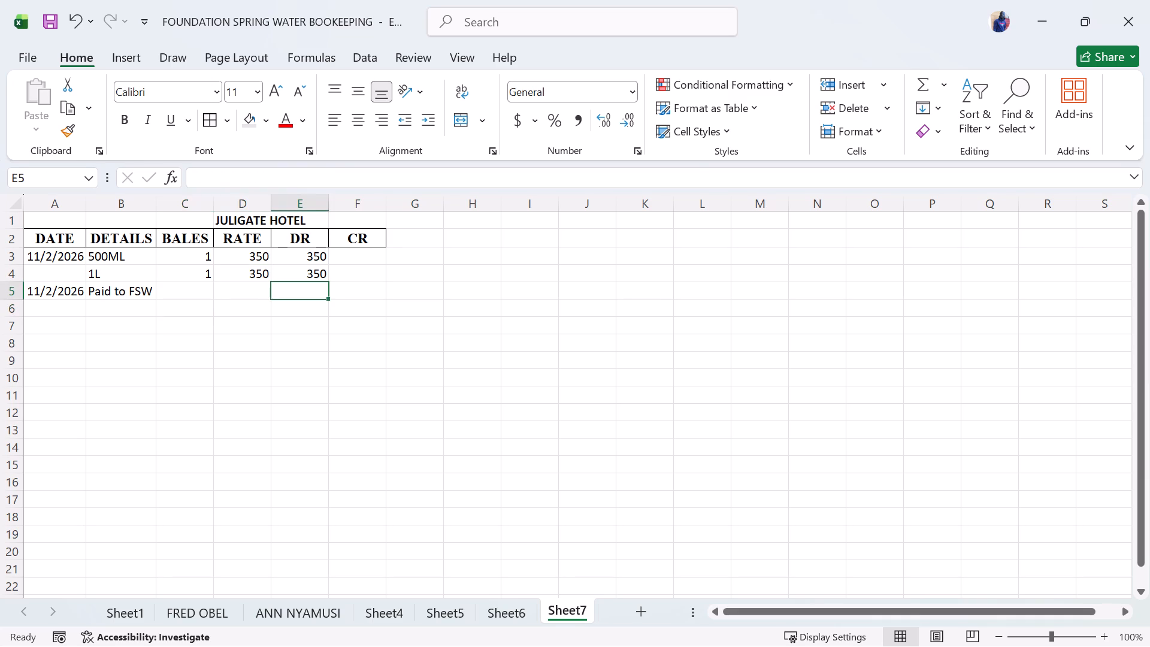
{"action": "left_click", "coordinate": [345, 289]}
{"action": "type", "text": "700"}
{"action": "left_click", "coordinate": [403, 287]}
{"action": "left_click", "coordinate": [346, 306]}
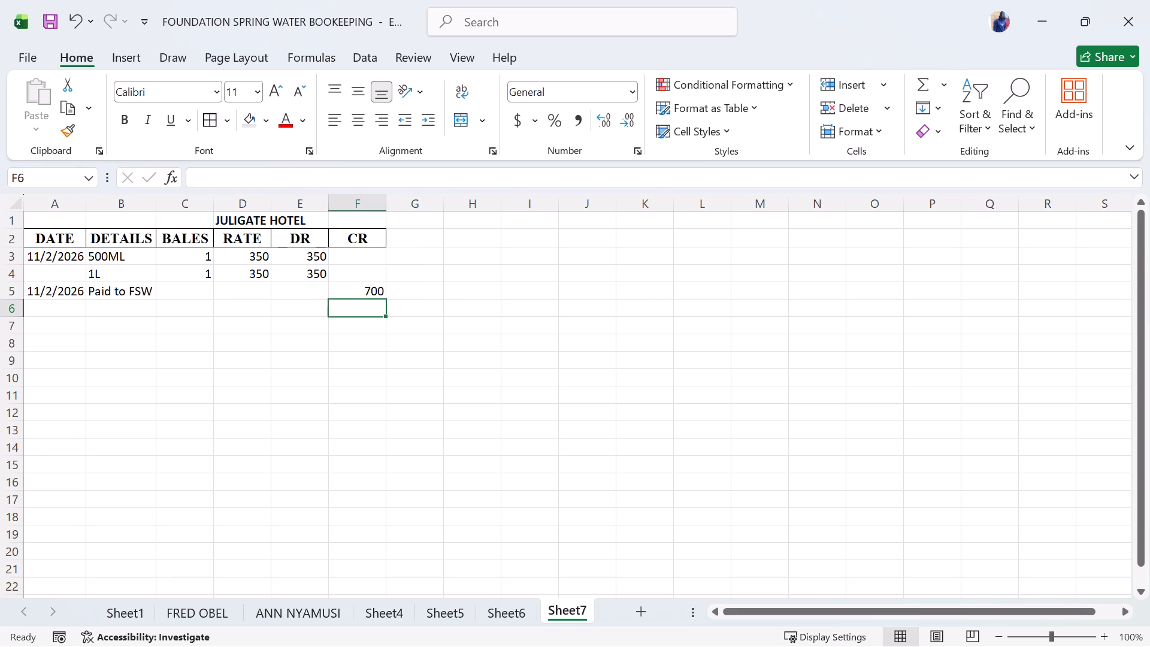
Format the RATE, DR and CR columns, rows 2 to 9, as Accounting with the KES symbol.
{"action": "left_click_drag", "start_coordinate": [225, 238], "coordinate": [364, 296]}
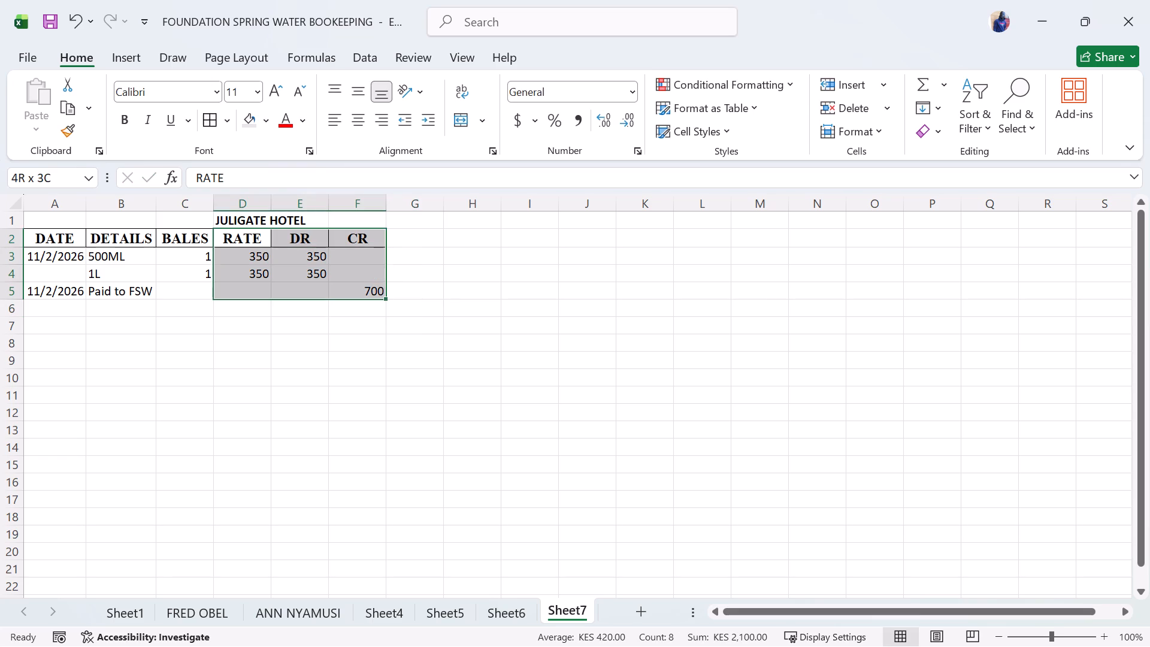
{"action": "left_click_drag", "start_coordinate": [364, 296], "coordinate": [357, 352]}
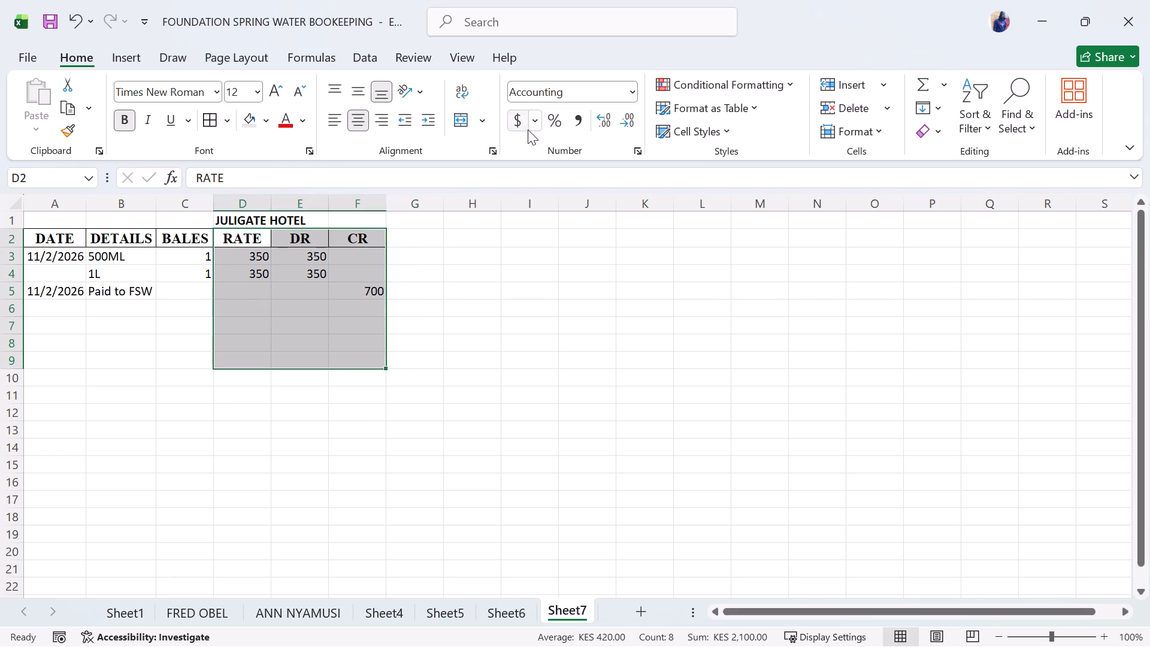
{"action": "left_click", "coordinate": [532, 124]}
{"action": "left_click", "coordinate": [562, 271]}
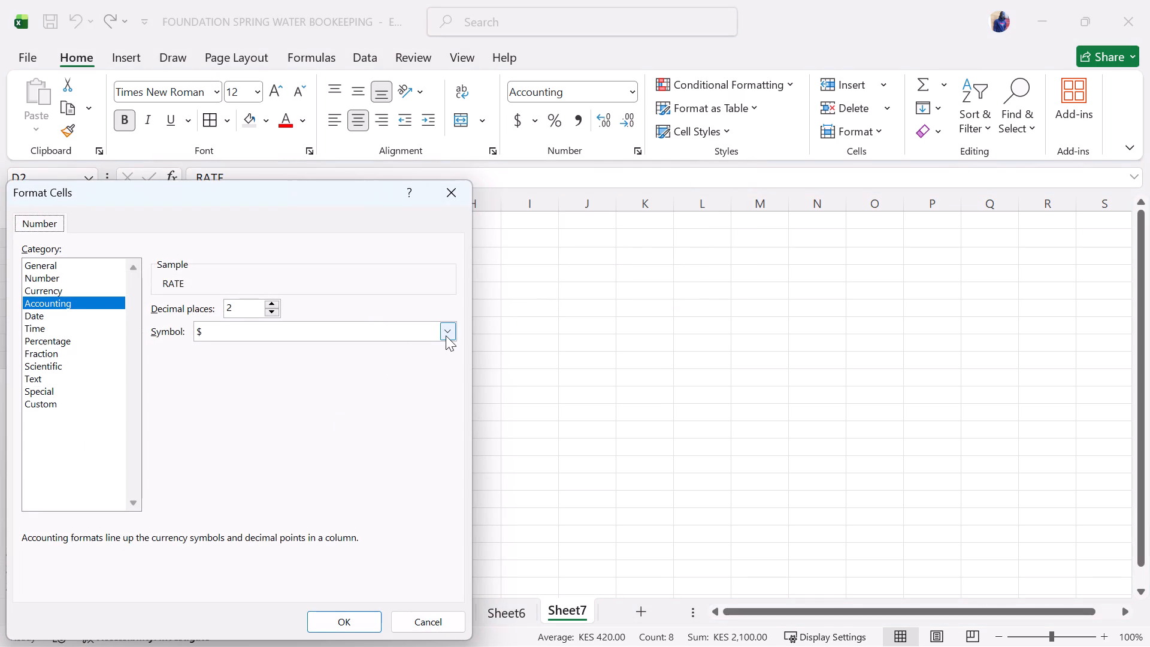
{"action": "left_click", "coordinate": [446, 335]}
{"action": "scroll", "coordinate": [354, 464], "scroll_direction": "down", "scroll_amount": 3}
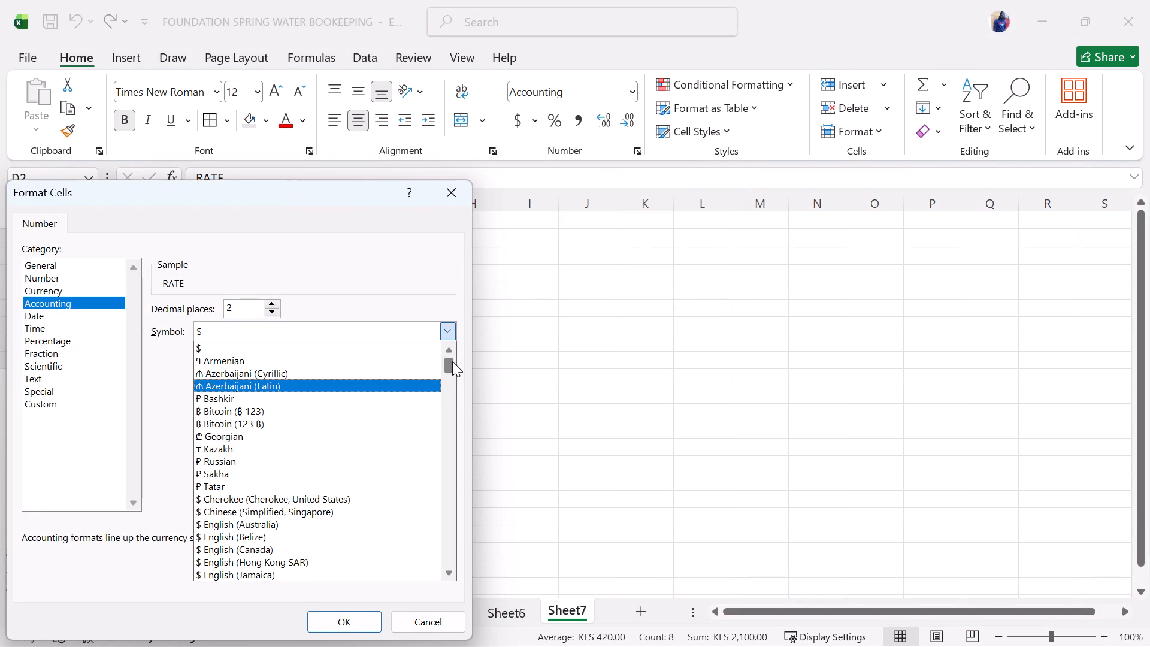
{"action": "left_click_drag", "start_coordinate": [450, 363], "coordinate": [456, 494]}
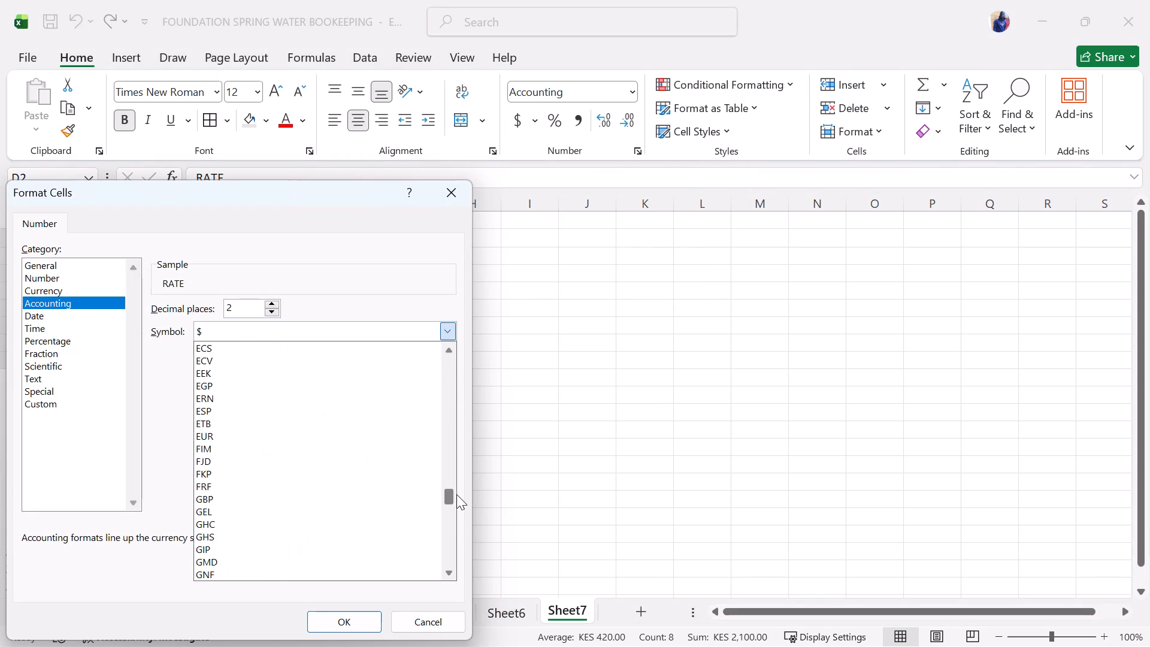
{"action": "left_click_drag", "start_coordinate": [456, 494], "coordinate": [453, 504]}
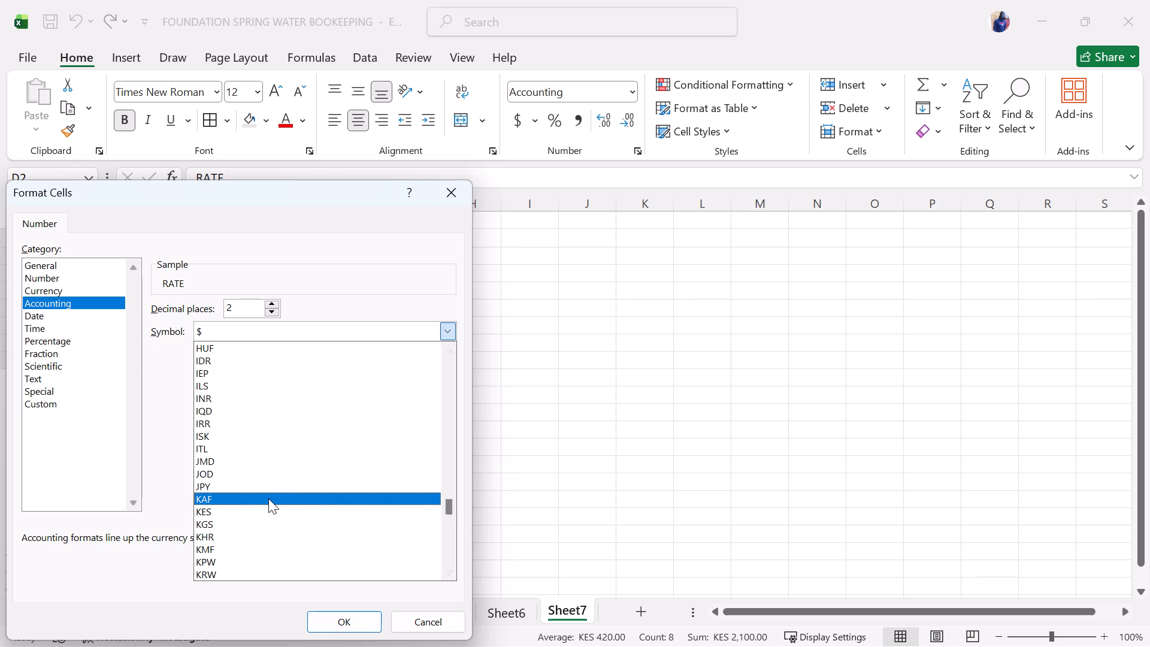
{"action": "left_click", "coordinate": [248, 509]}
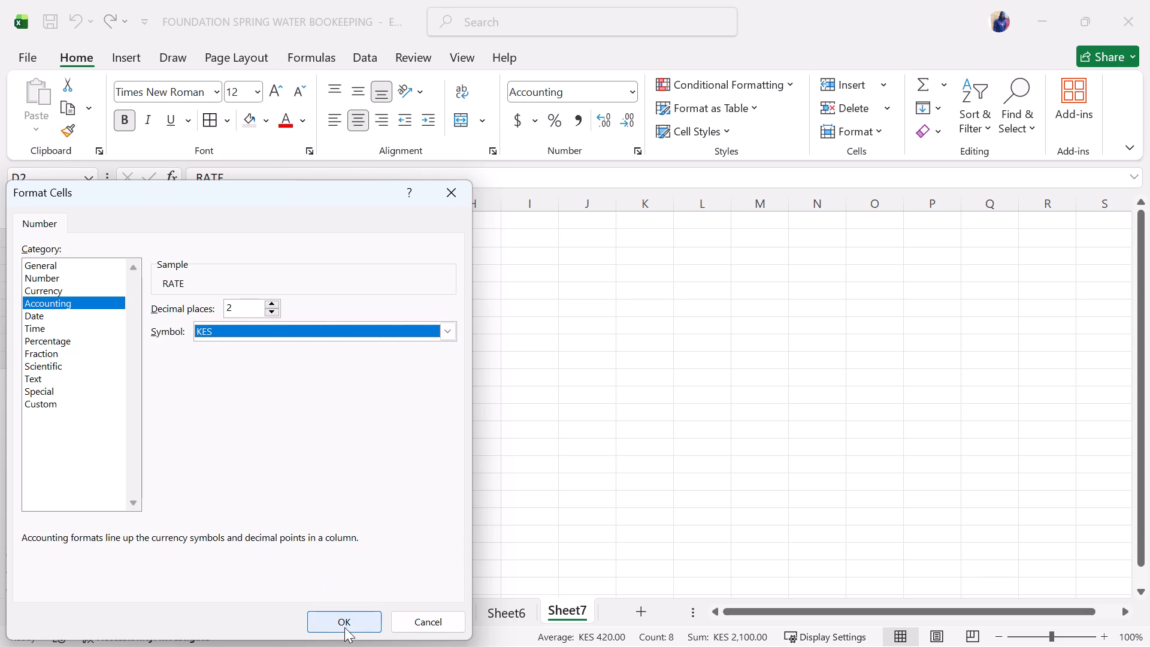
{"action": "left_click", "coordinate": [346, 622]}
{"action": "left_click", "coordinate": [346, 414]}
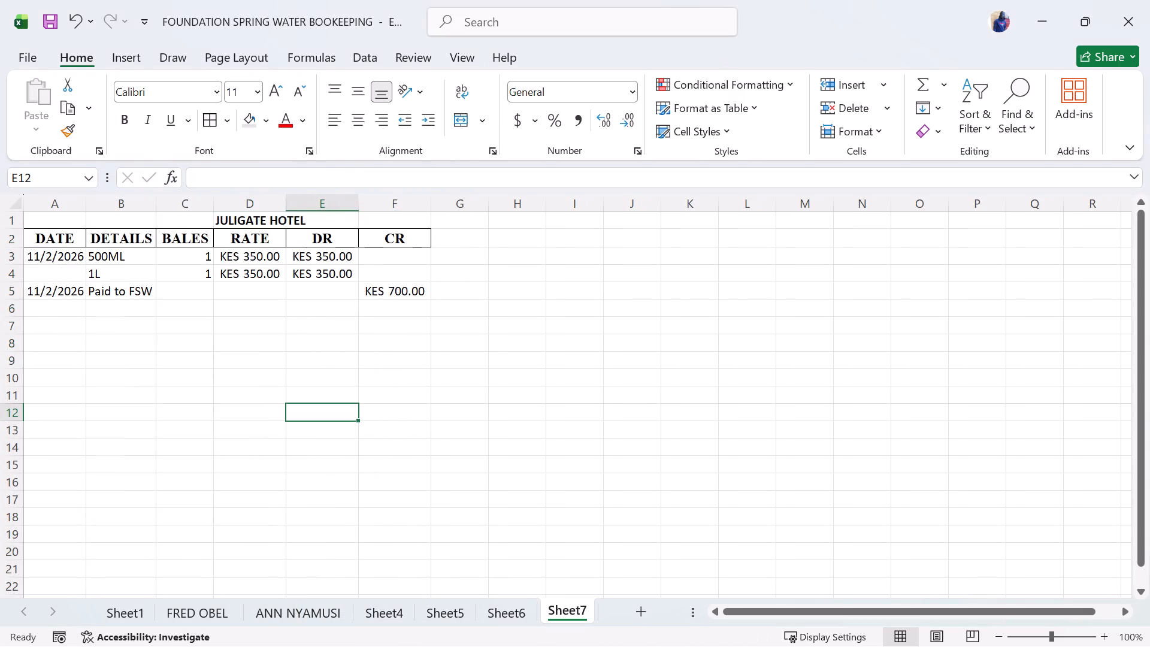
{"action": "left_click", "coordinate": [324, 301]}
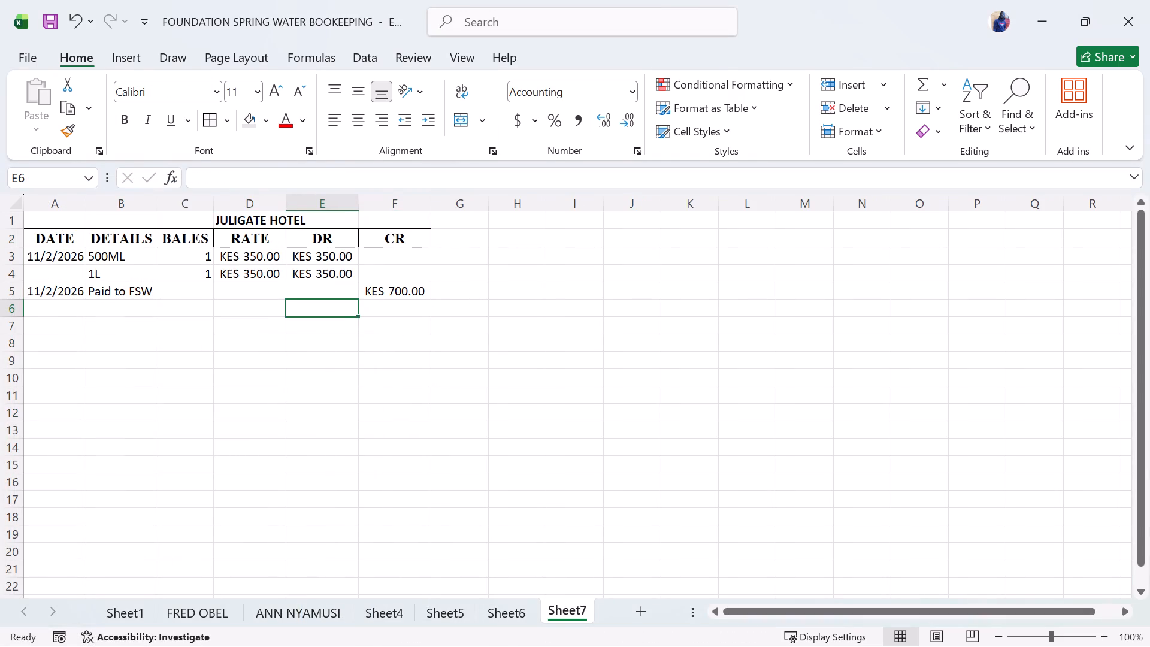
Add a right border to each of the DATE, DETAILS and BALES columns from row 2 to row 9.
{"action": "left_click", "coordinate": [52, 250]}
{"action": "left_click_drag", "start_coordinate": [57, 237], "coordinate": [57, 244]}
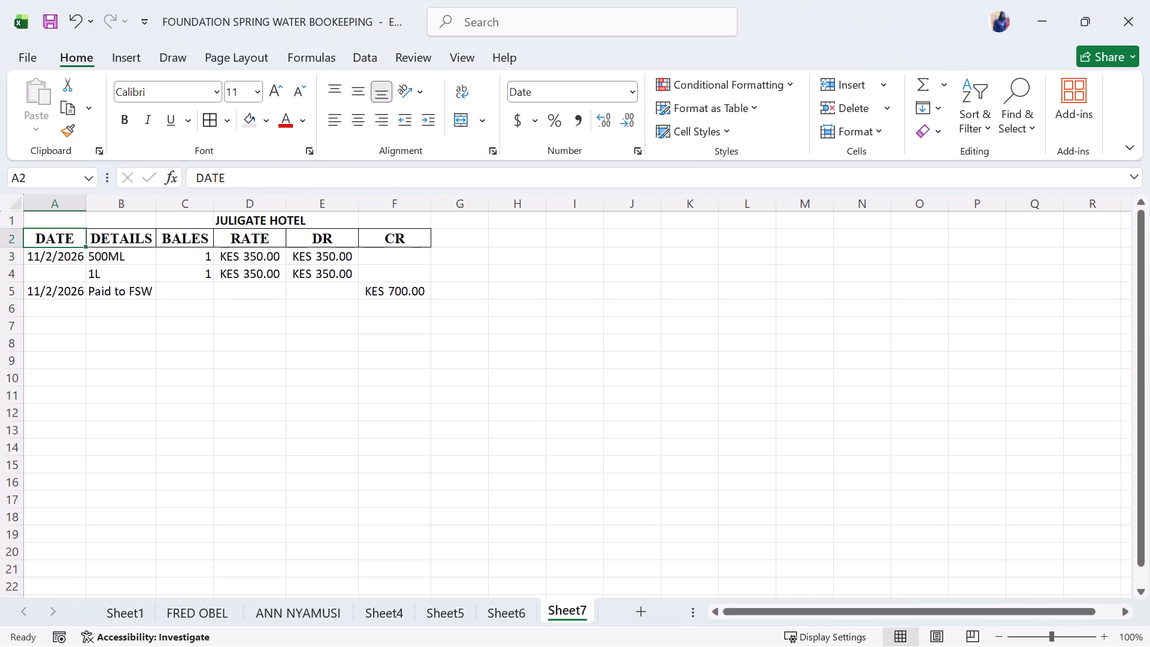
{"action": "left_click_drag", "start_coordinate": [57, 244], "coordinate": [60, 365]}
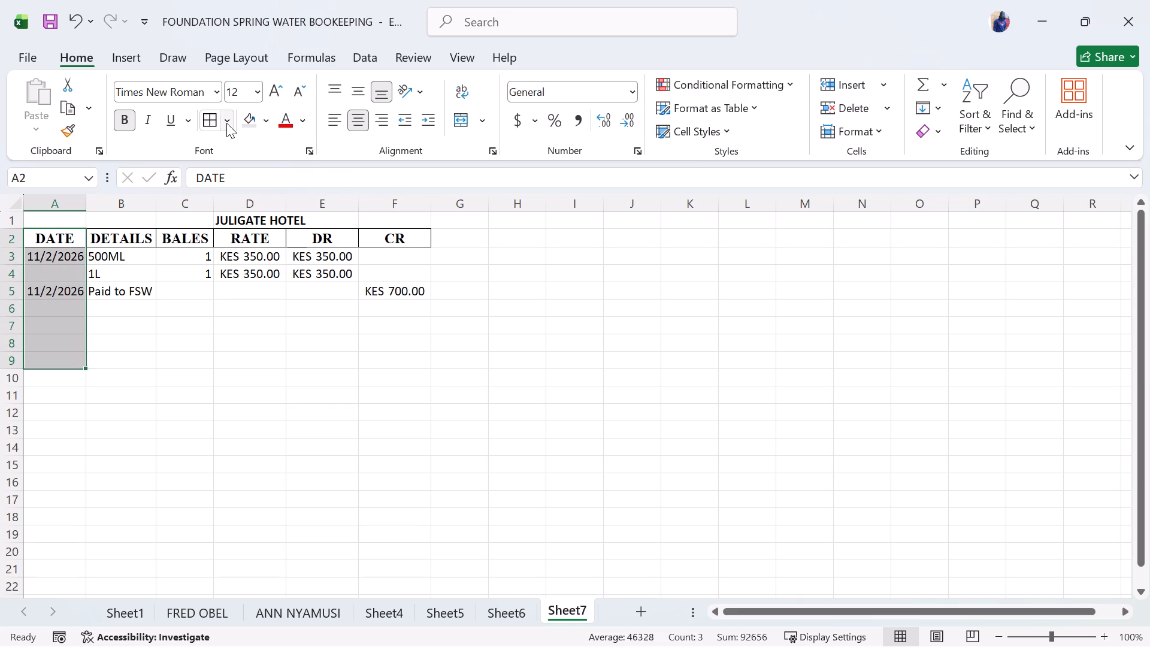
{"action": "left_click", "coordinate": [226, 123]}
{"action": "left_click", "coordinate": [238, 259]}
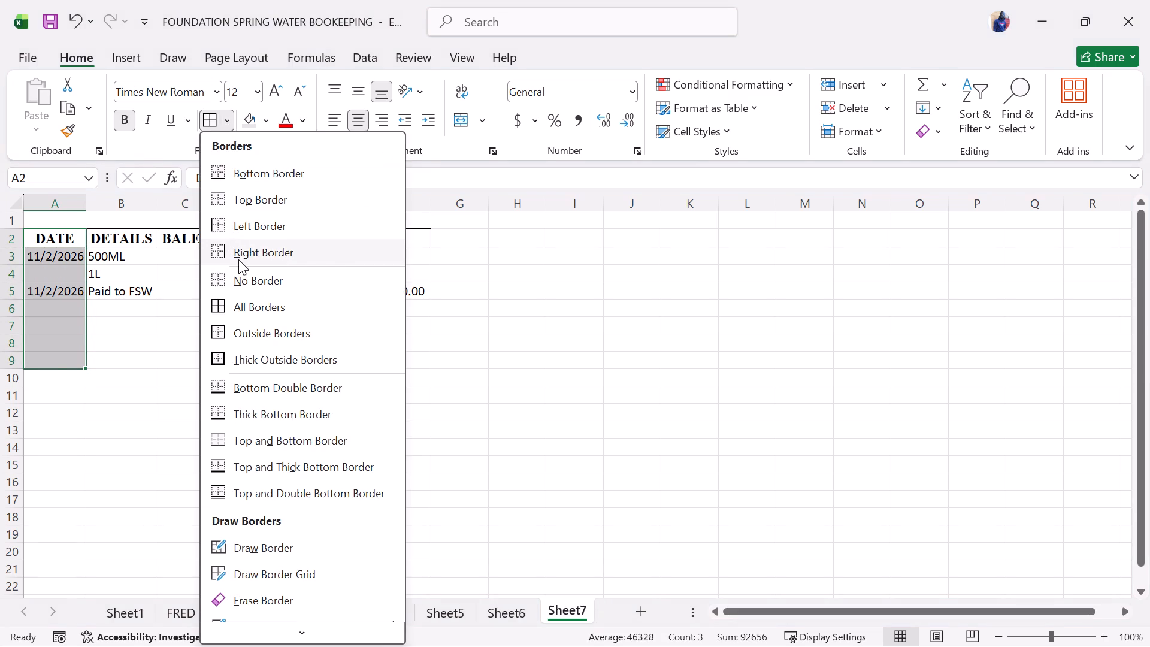
{"action": "left_click_drag", "start_coordinate": [116, 241], "coordinate": [126, 337]}
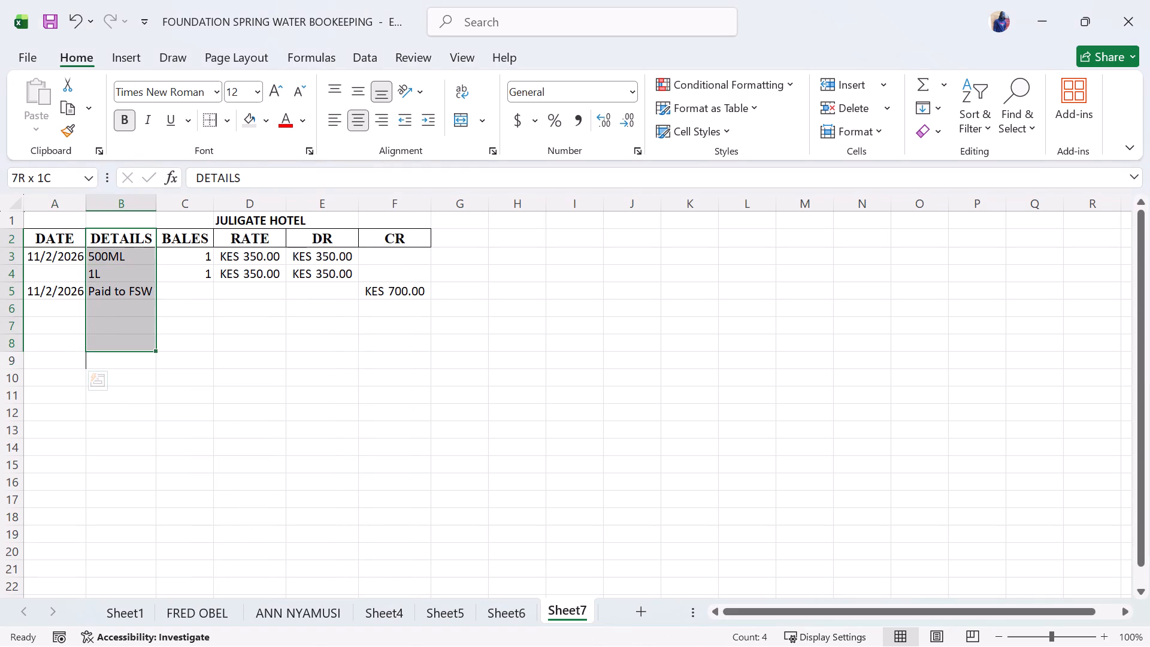
{"action": "left_click_drag", "start_coordinate": [126, 337], "coordinate": [125, 360]}
{"action": "left_click", "coordinate": [205, 114]}
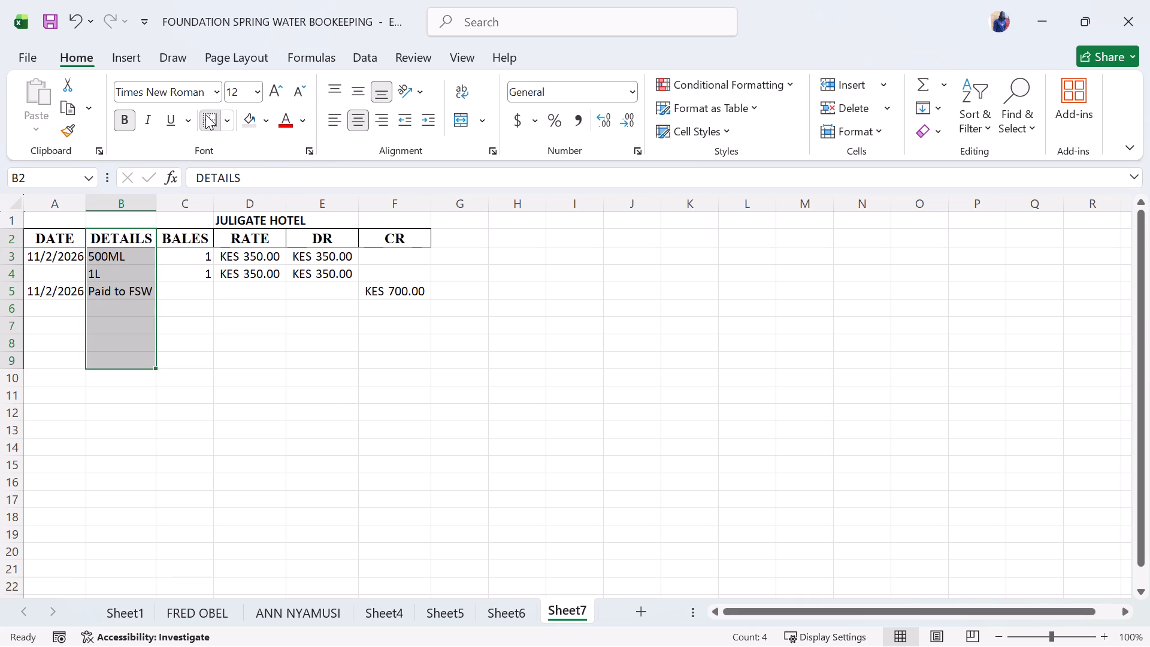
{"action": "left_click_drag", "start_coordinate": [189, 233], "coordinate": [190, 324]}
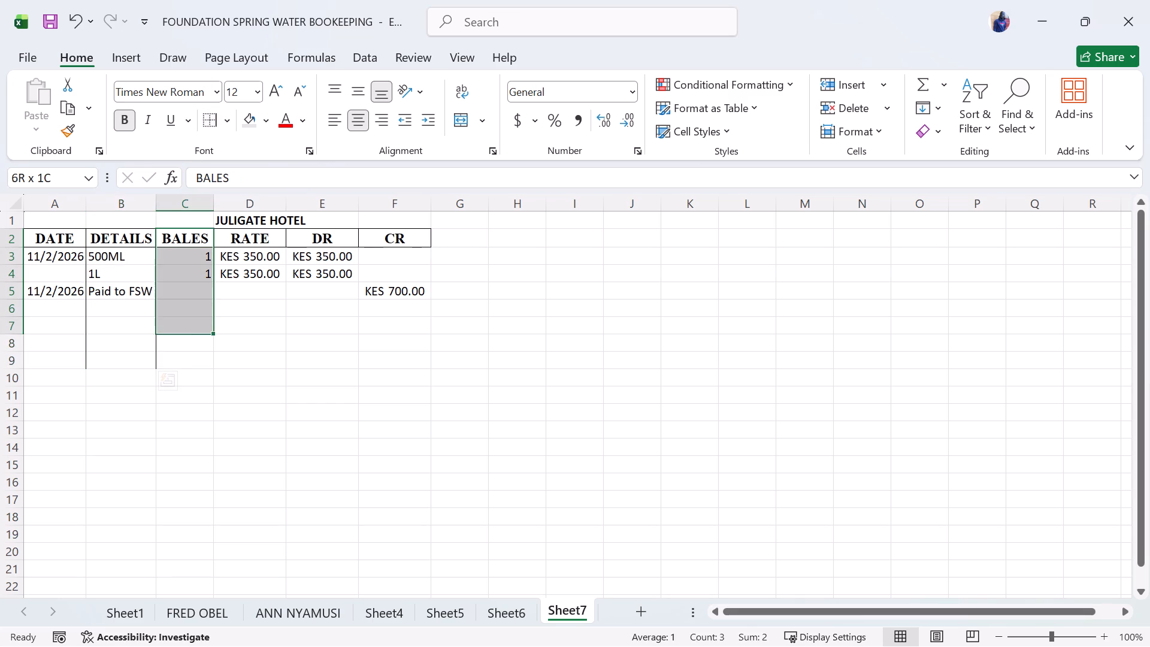
{"action": "left_click_drag", "start_coordinate": [190, 324], "coordinate": [189, 361]}
{"action": "left_click", "coordinate": [216, 124]}
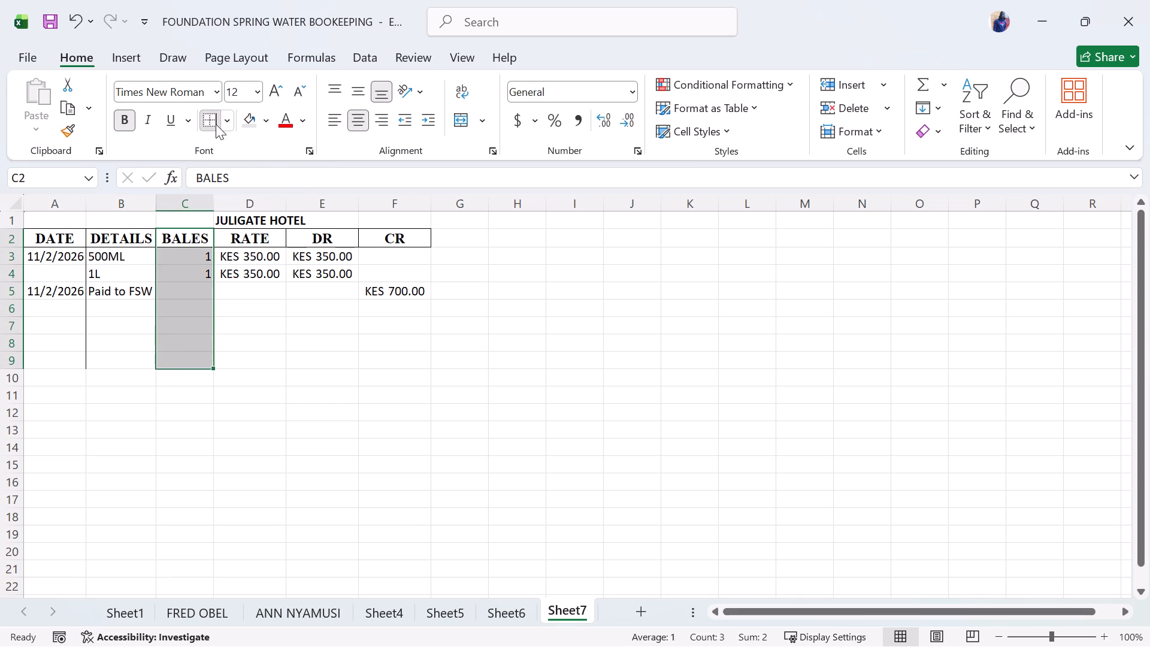
Add a right border to each of the RATE and DR columns from row 2 to row 9.
{"action": "left_click", "coordinate": [258, 238]}
{"action": "left_click_drag", "start_coordinate": [258, 238], "coordinate": [267, 372]}
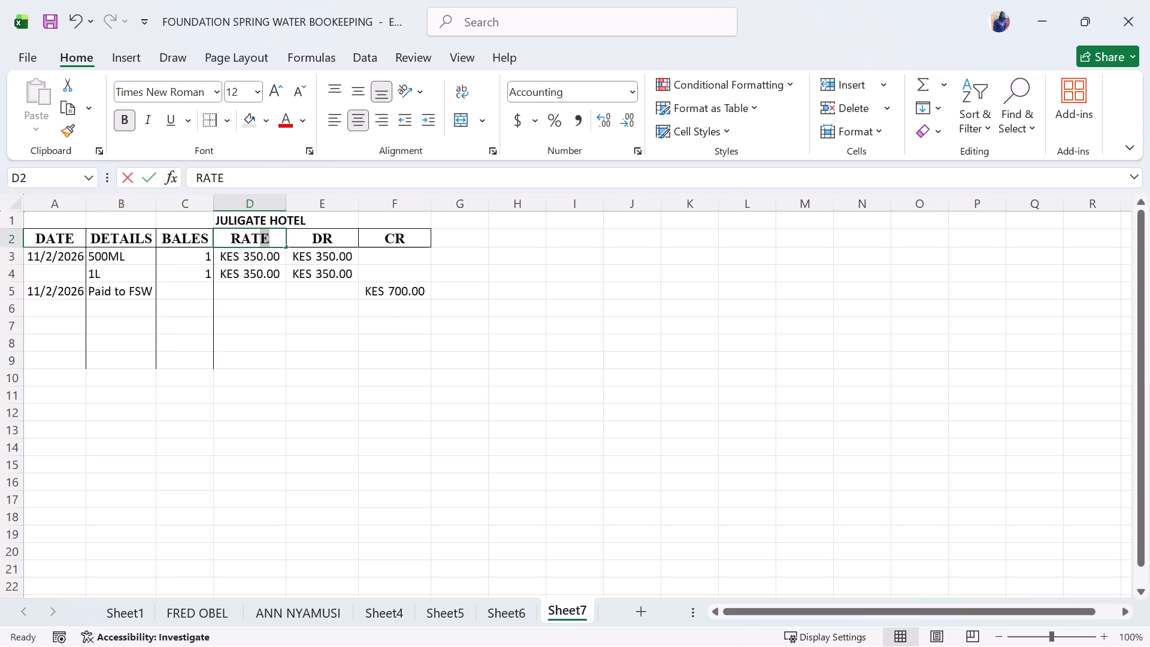
{"action": "left_click", "coordinate": [276, 274]}
{"action": "left_click_drag", "start_coordinate": [278, 241], "coordinate": [265, 358]}
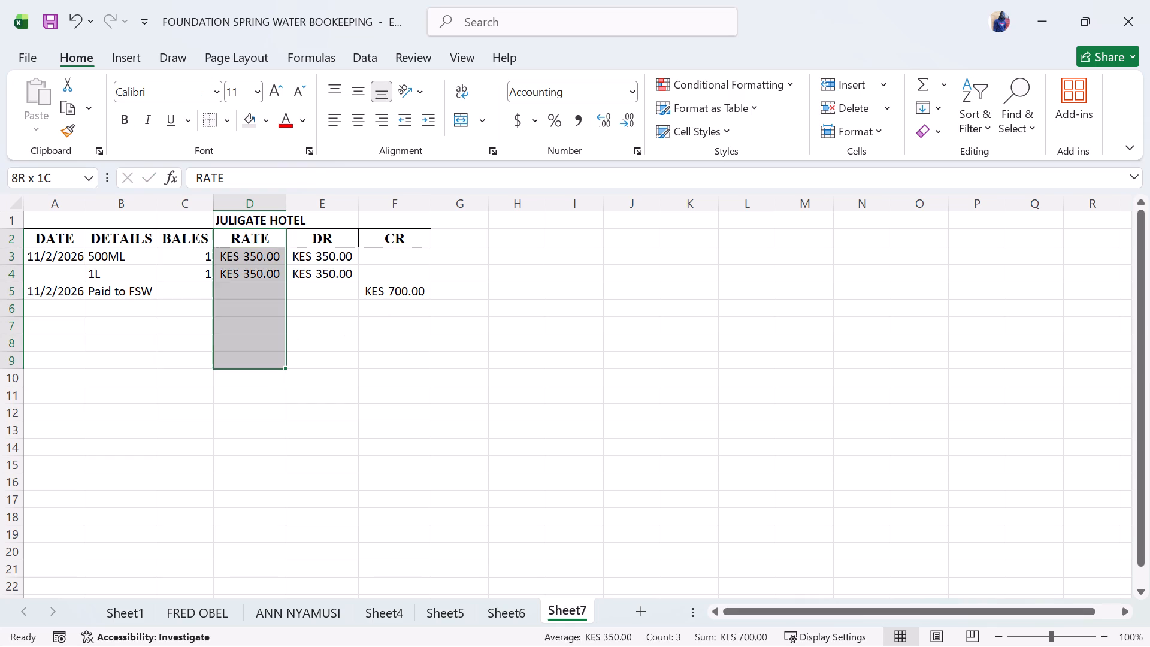
{"action": "left_click_drag", "start_coordinate": [265, 358], "coordinate": [265, 364]}
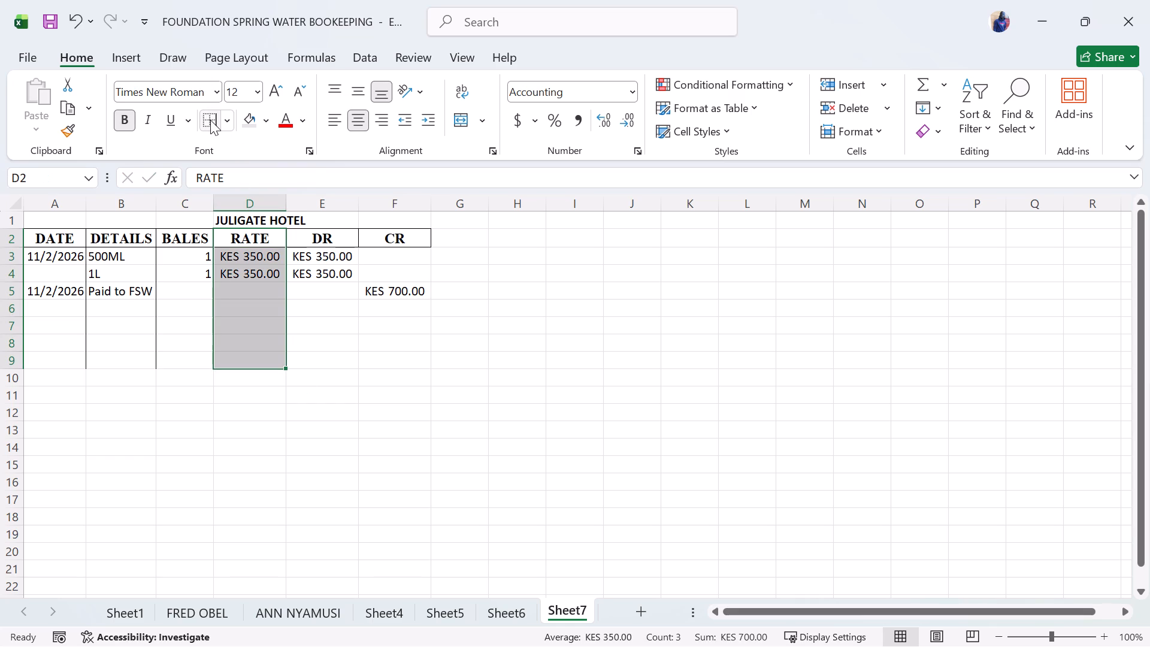
{"action": "left_click", "coordinate": [210, 120]}
{"action": "left_click_drag", "start_coordinate": [327, 233], "coordinate": [332, 348]}
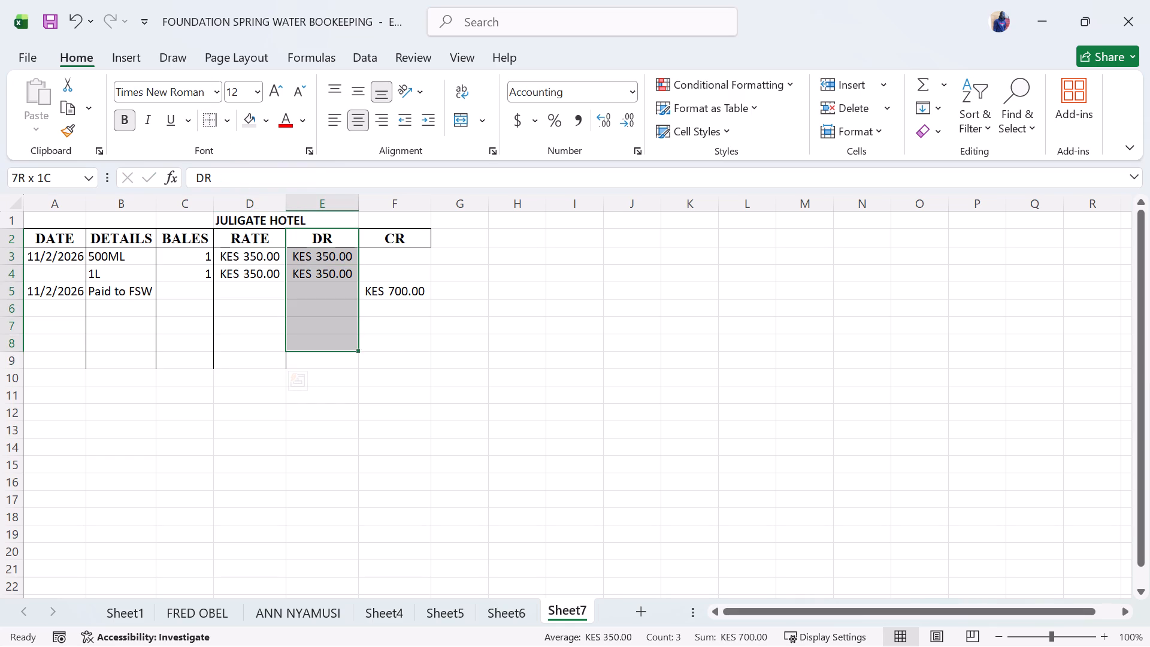
{"action": "left_click_drag", "start_coordinate": [332, 348], "coordinate": [336, 364]}
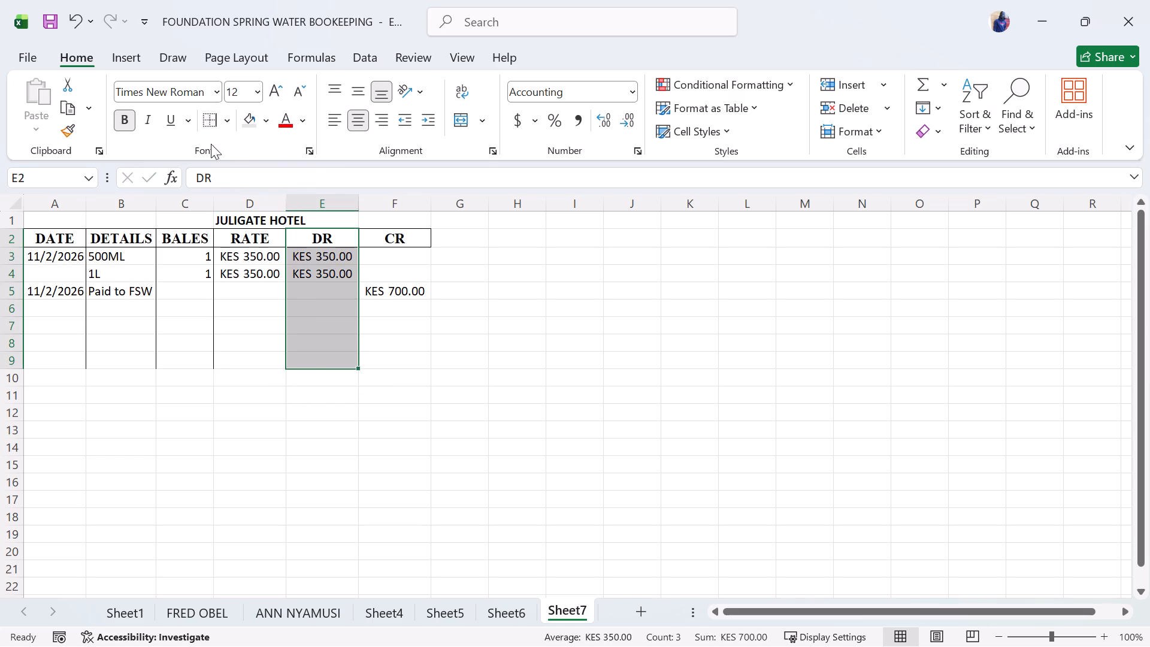
{"action": "left_click", "coordinate": [205, 119]}
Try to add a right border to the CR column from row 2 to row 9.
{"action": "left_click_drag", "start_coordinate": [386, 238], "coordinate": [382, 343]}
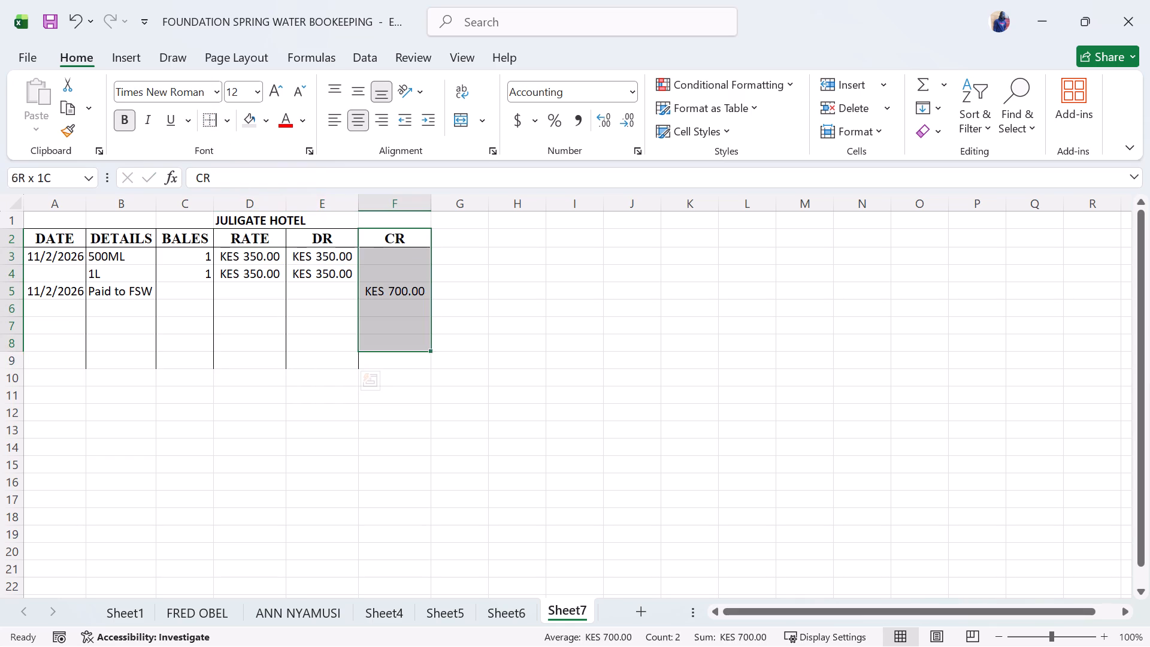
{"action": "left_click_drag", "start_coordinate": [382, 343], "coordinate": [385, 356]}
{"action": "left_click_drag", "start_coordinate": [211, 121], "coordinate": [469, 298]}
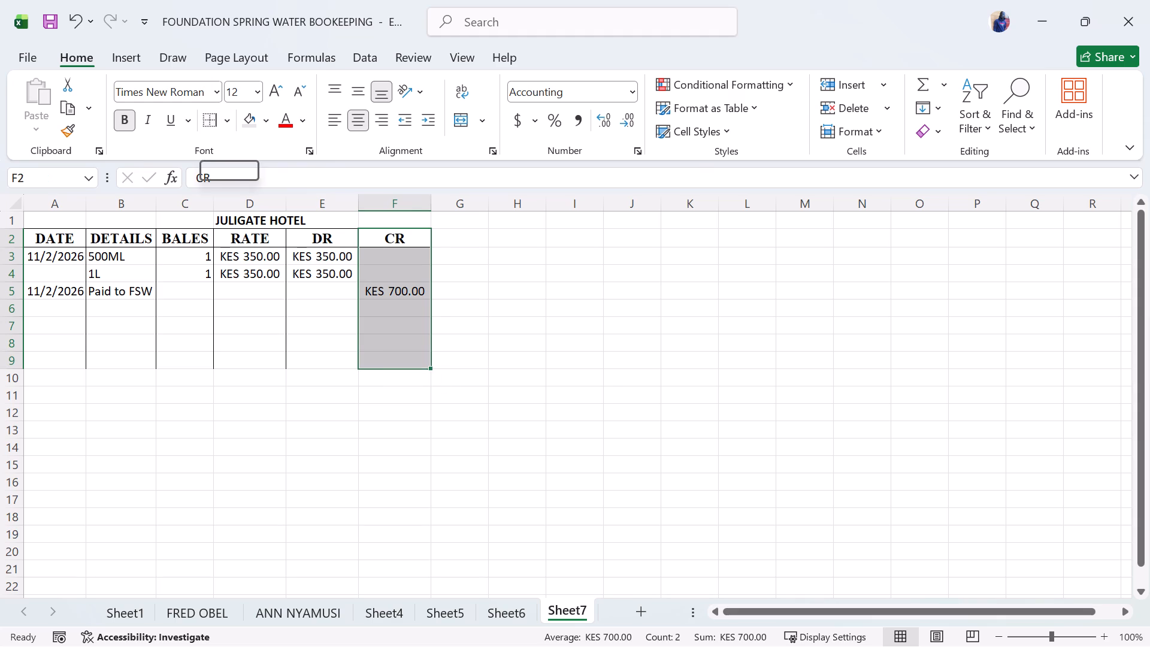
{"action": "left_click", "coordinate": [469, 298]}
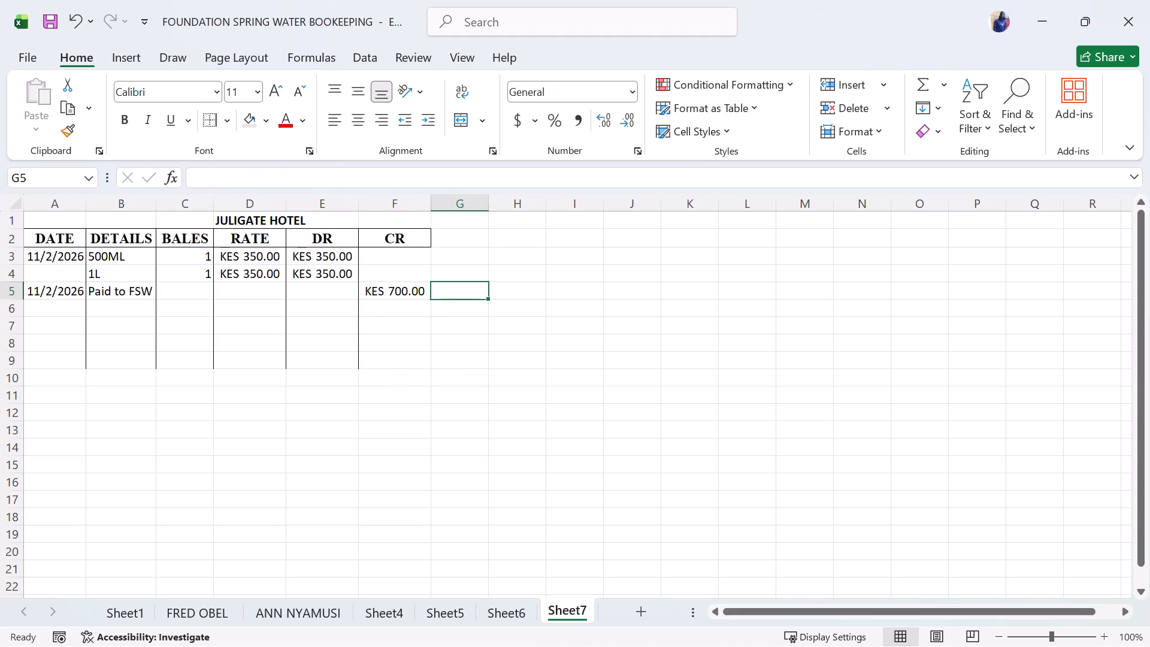
Total the CR column in F9 with the formula =SUM(F3,F4:F8).
{"action": "left_click", "coordinate": [380, 362]}
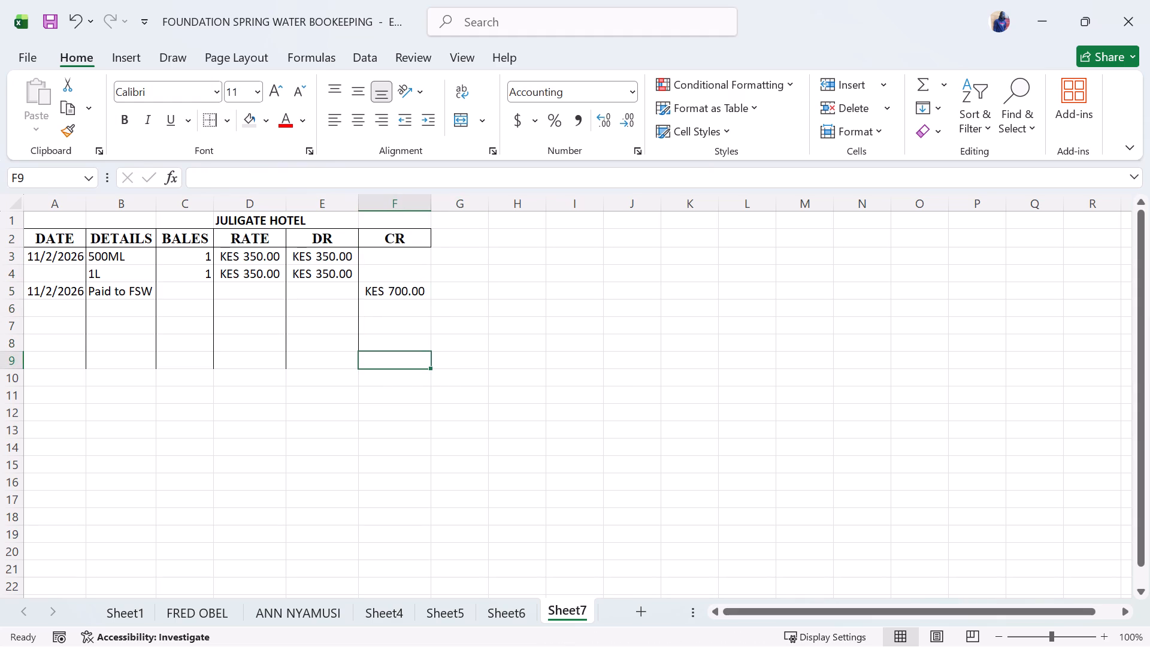
{"action": "type", "text": "=SUM"}
{"action": "double_click", "coordinate": [411, 380]}
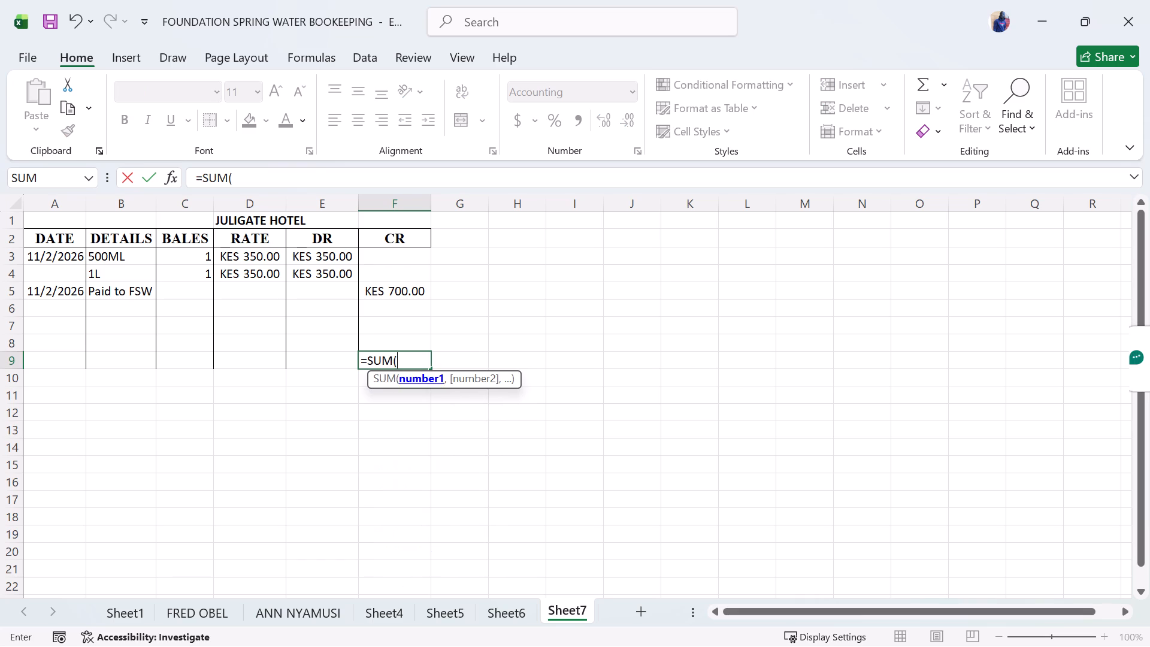
{"action": "left_click", "coordinate": [402, 253]}
{"action": "key", "text": "comma"}
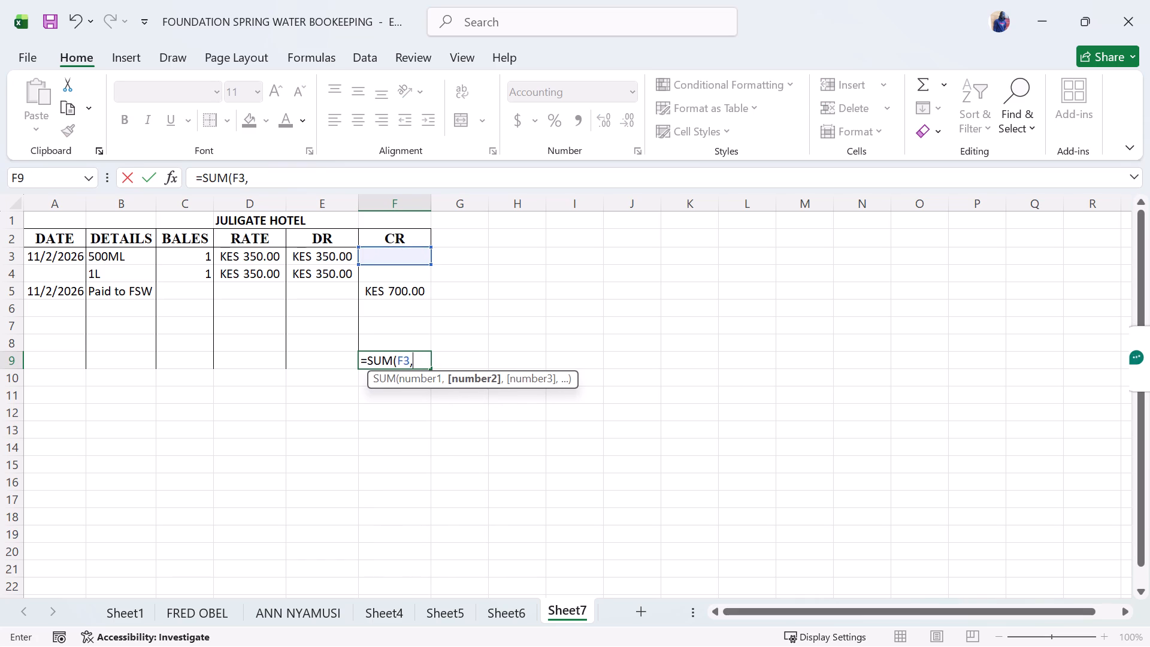
{"action": "left_click_drag", "start_coordinate": [386, 276], "coordinate": [385, 347]}
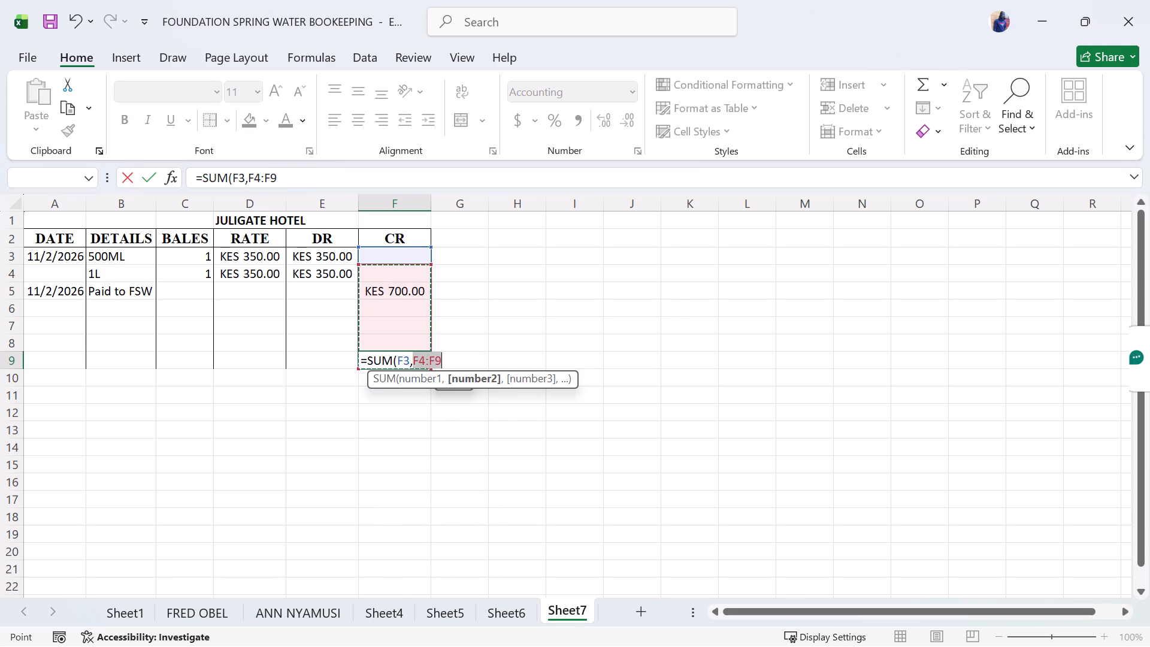
{"action": "left_click_drag", "start_coordinate": [385, 347], "coordinate": [388, 344]}
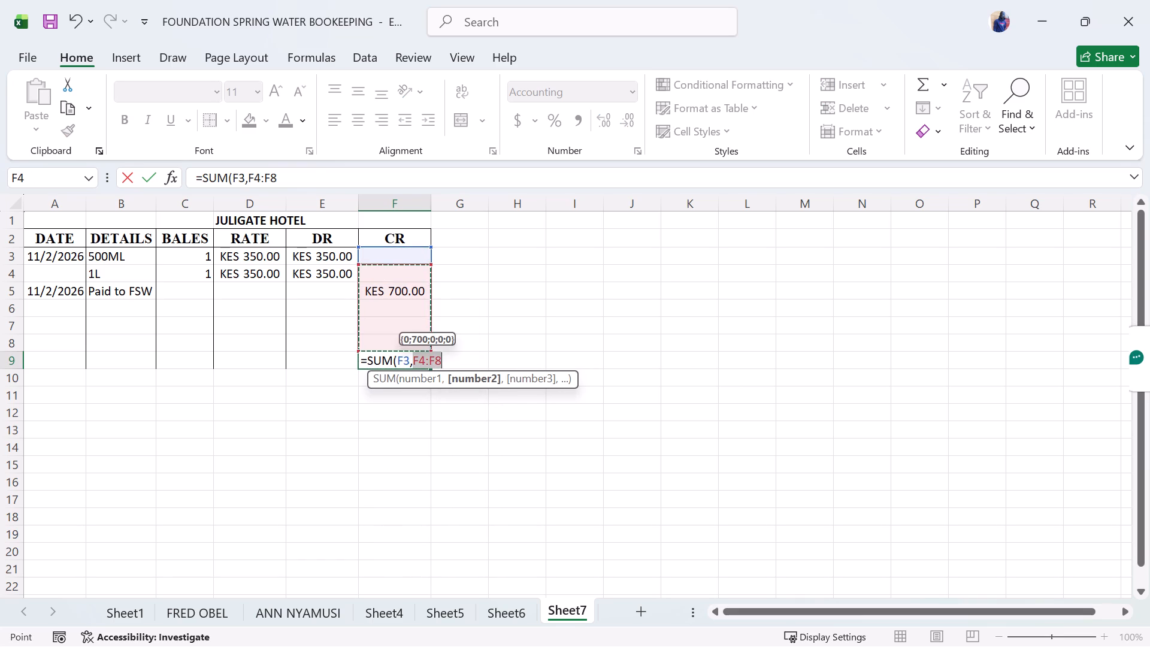
{"action": "key", "text": "Return"}
Total the DR column in E9 with a SUM formula covering E3 and E4:E8.
{"action": "left_click", "coordinate": [317, 362]}
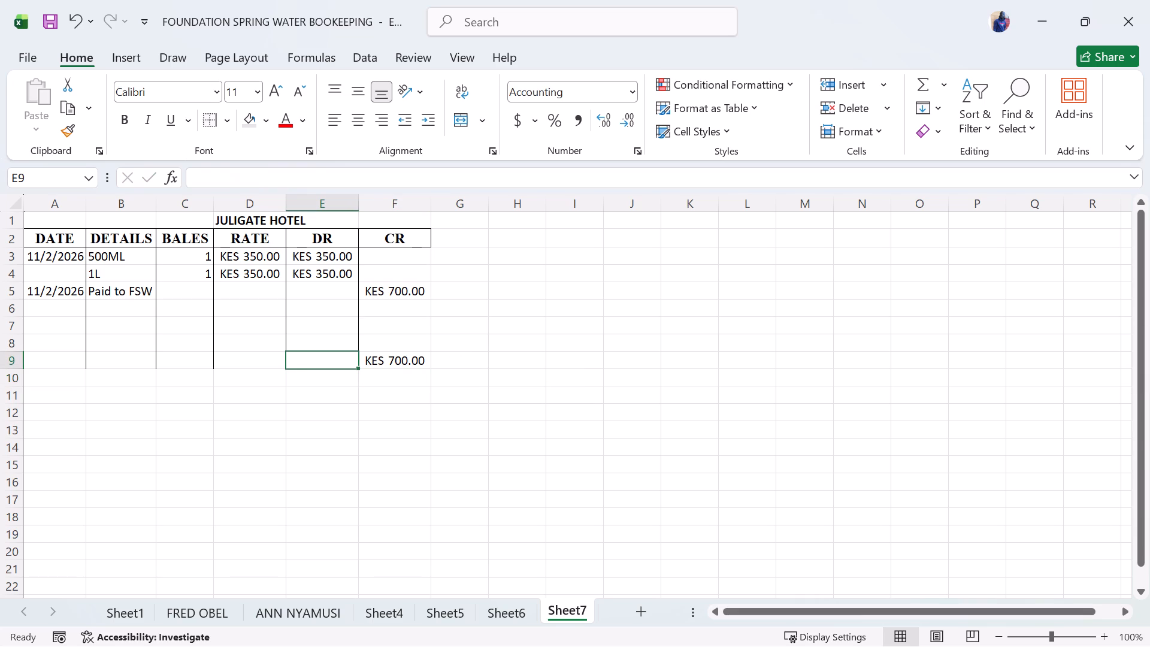
{"action": "type", "text": "=SUM"}
{"action": "double_click", "coordinate": [332, 379]}
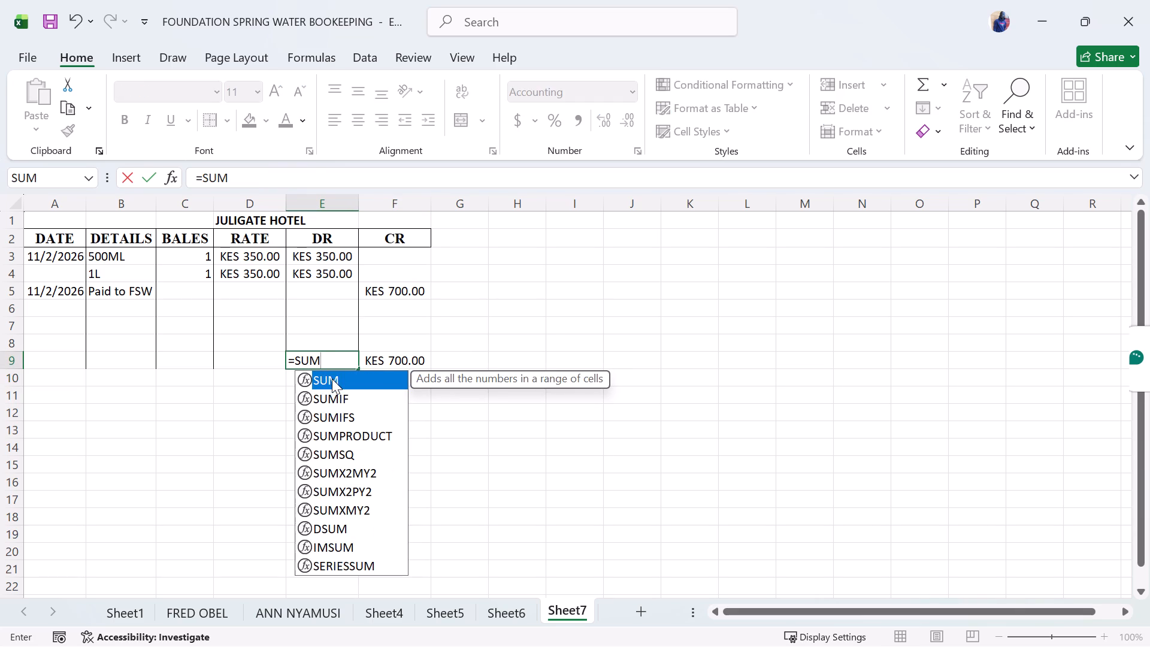
{"action": "left_click", "coordinate": [329, 258]}
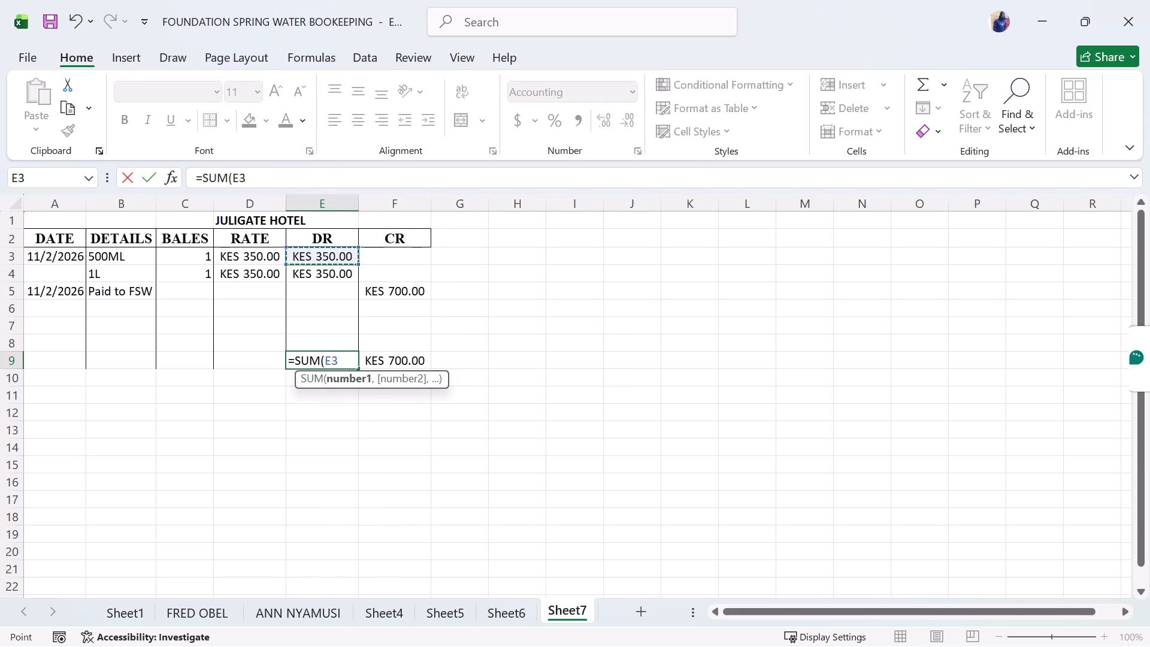
{"action": "key", "text": "comma"}
{"action": "left_click_drag", "start_coordinate": [323, 275], "coordinate": [329, 316]}
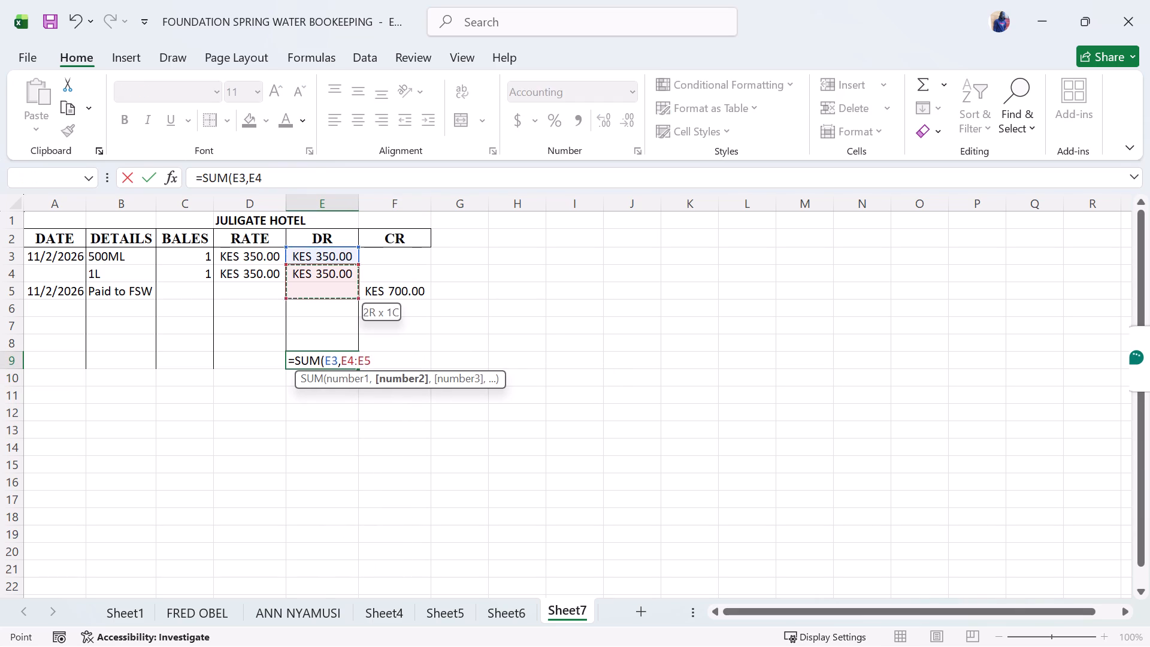
{"action": "left_click_drag", "start_coordinate": [329, 316], "coordinate": [329, 343]}
{"action": "key", "text": "Return"}
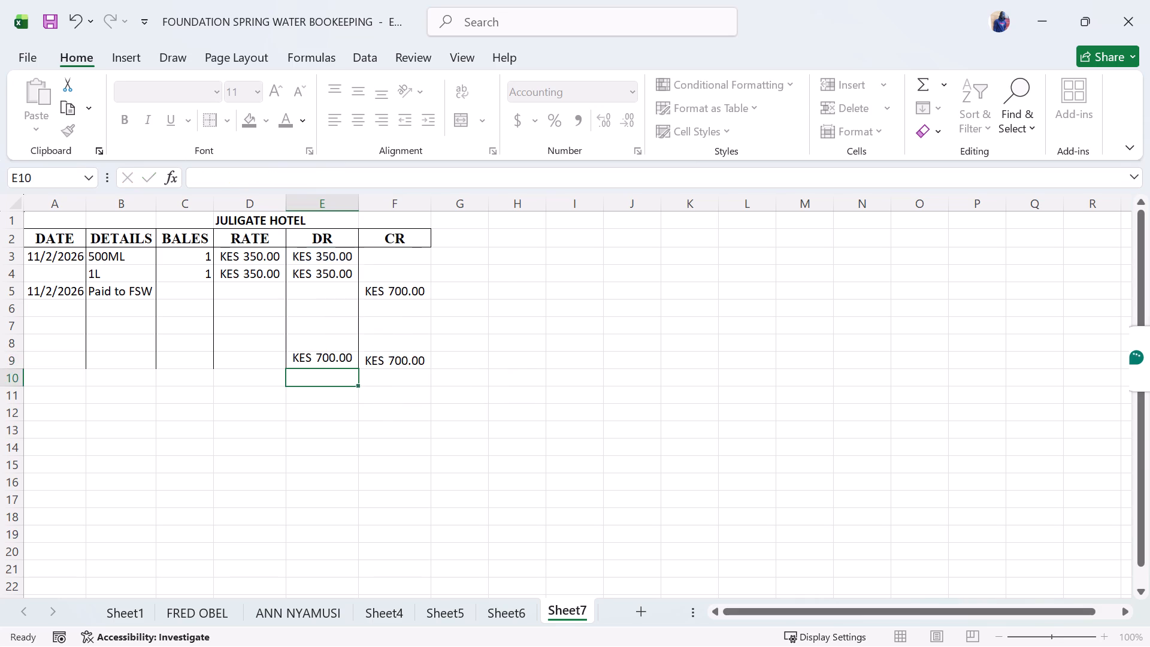
{"action": "left_click", "coordinate": [393, 374]}
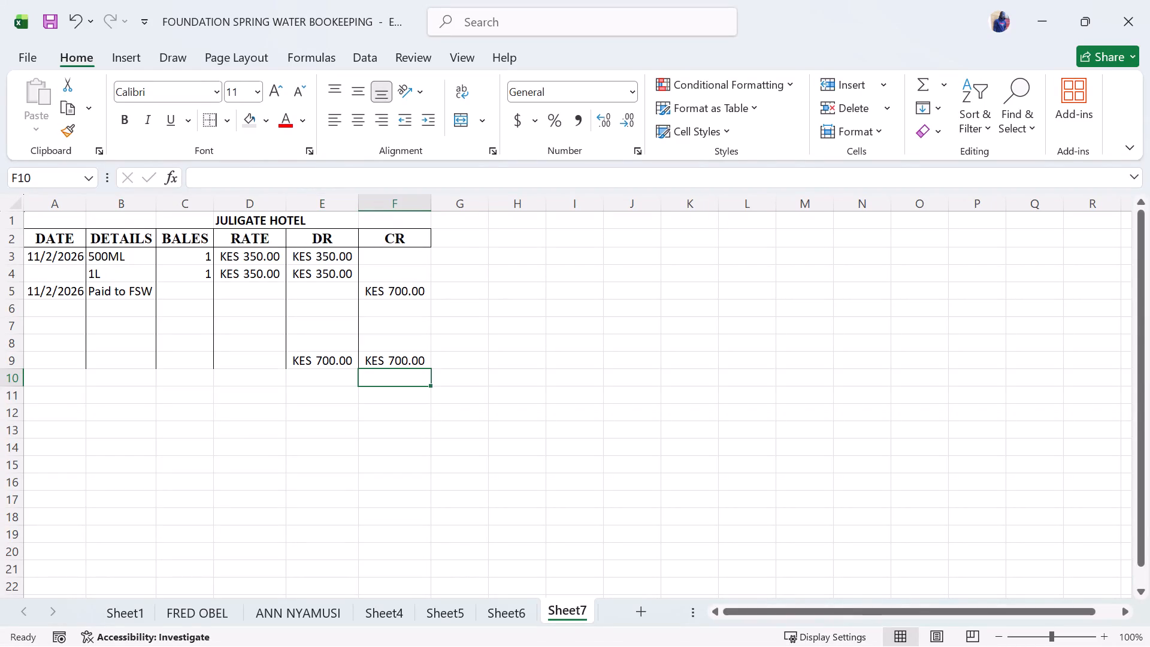
Add a bottom border along row 9 from the DATE column to the CR column.
{"action": "left_click_drag", "start_coordinate": [41, 360], "coordinate": [425, 350]}
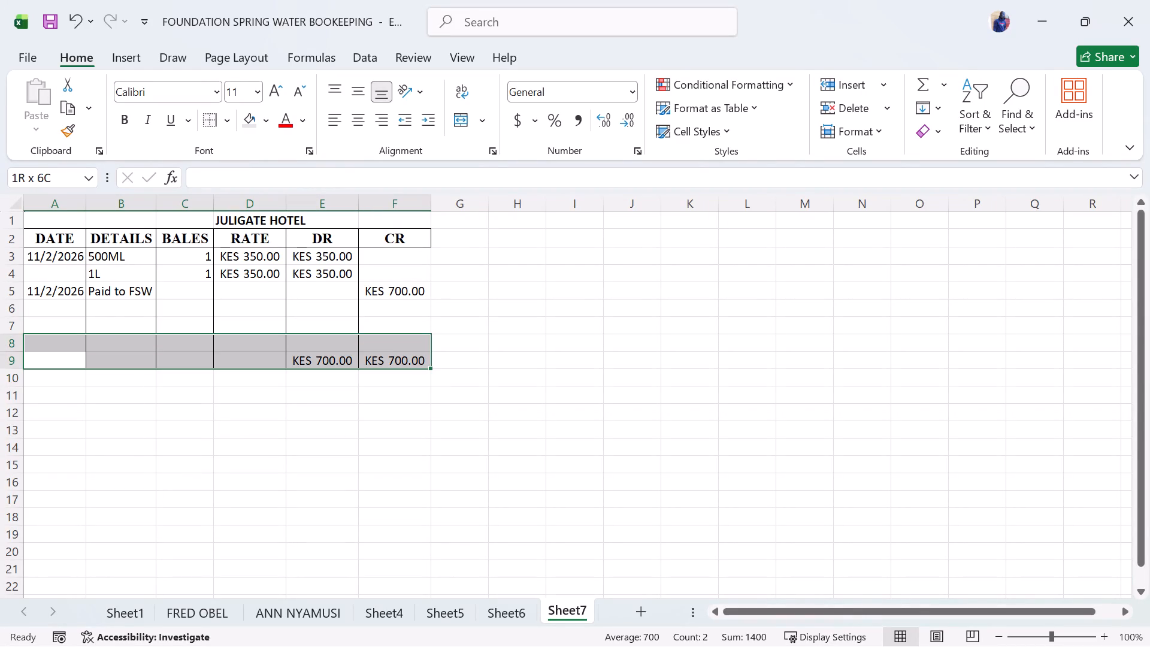
{"action": "left_click_drag", "start_coordinate": [425, 350], "coordinate": [423, 358]}
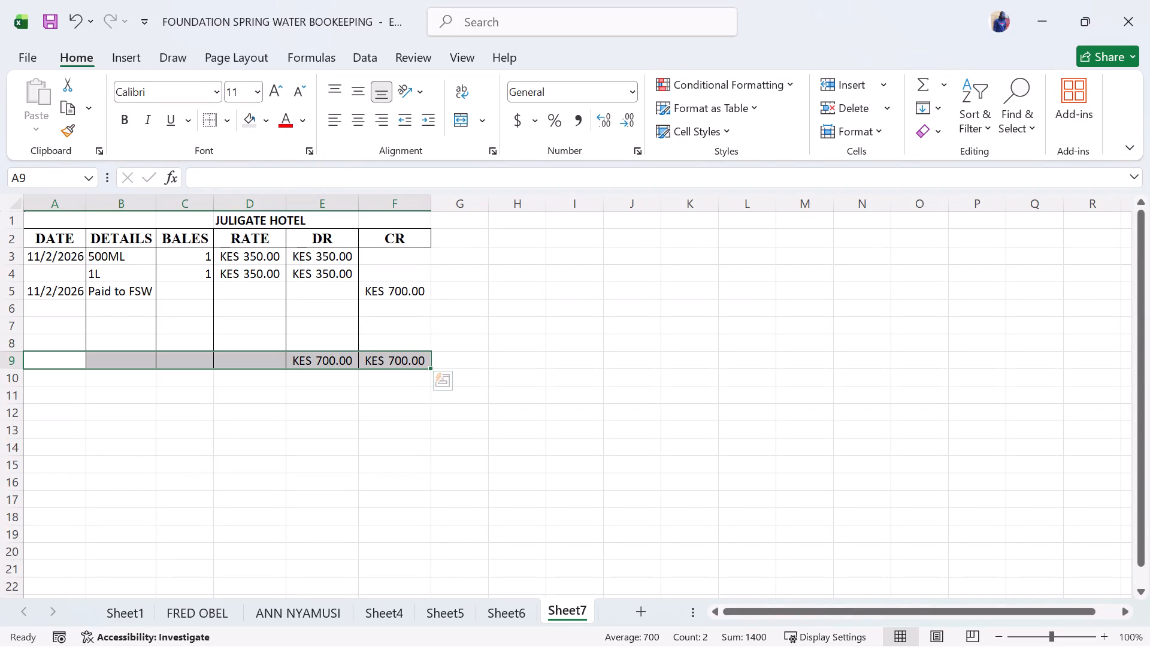
{"action": "left_click", "coordinate": [228, 119]}
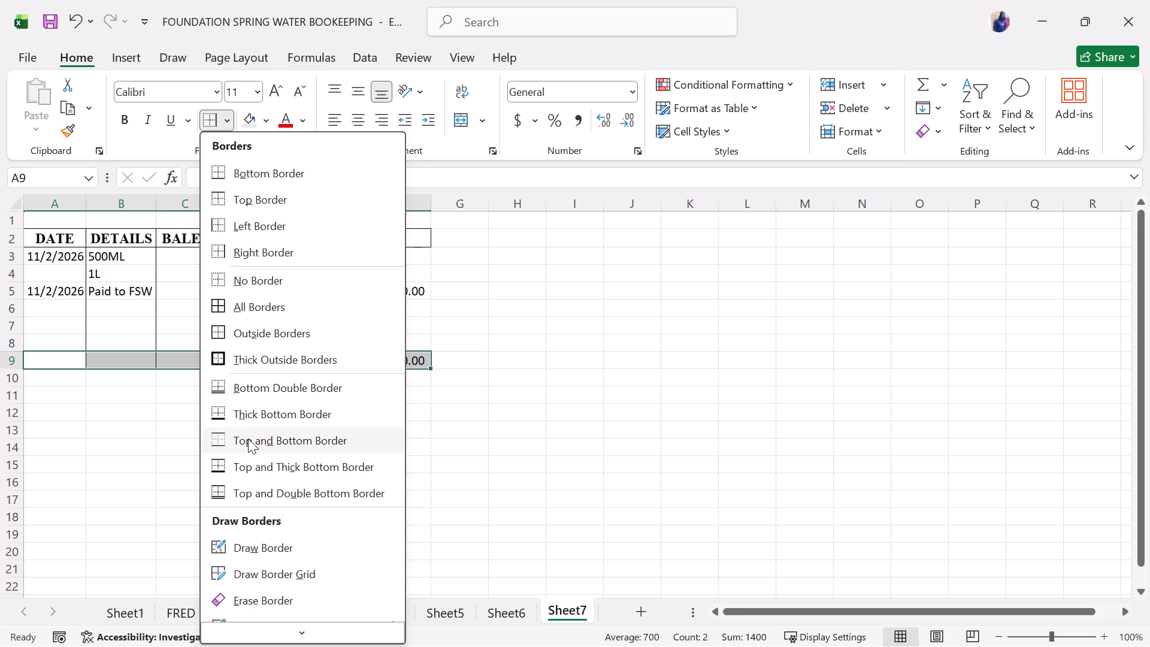
{"action": "left_click", "coordinate": [252, 171]}
Label E10 as Bal and calculate the balance in F10 with the formula =E9-F9.
{"action": "left_click", "coordinate": [340, 379]}
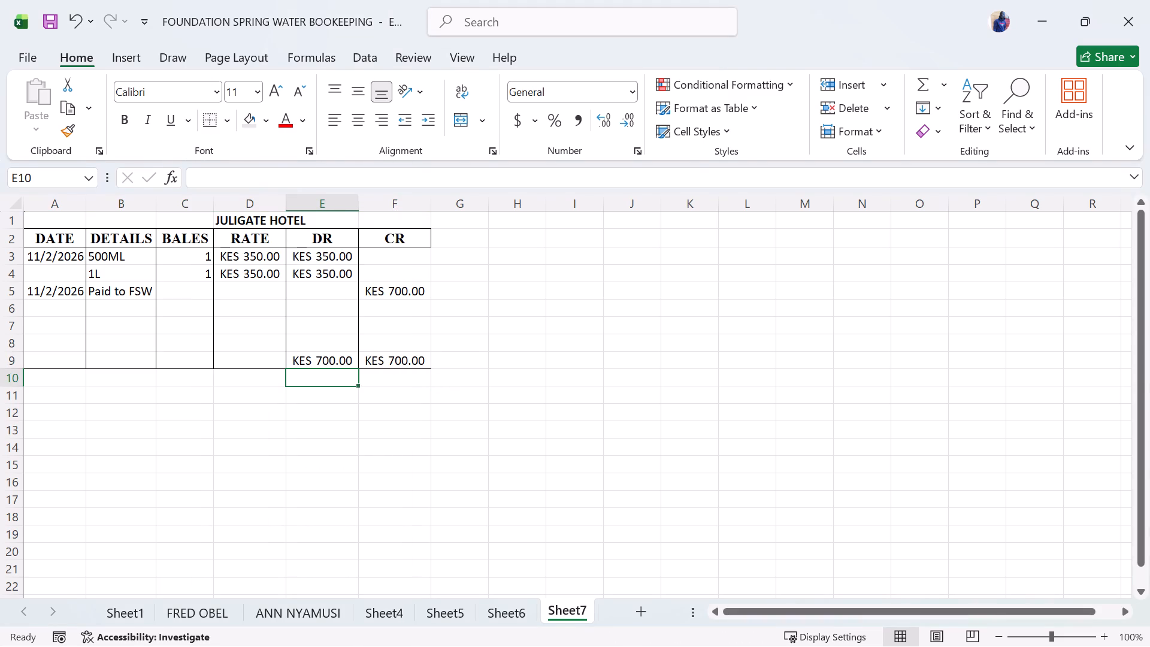
{"action": "type", "text": "BAL"}
{"action": "key", "text": "BackSpace"}
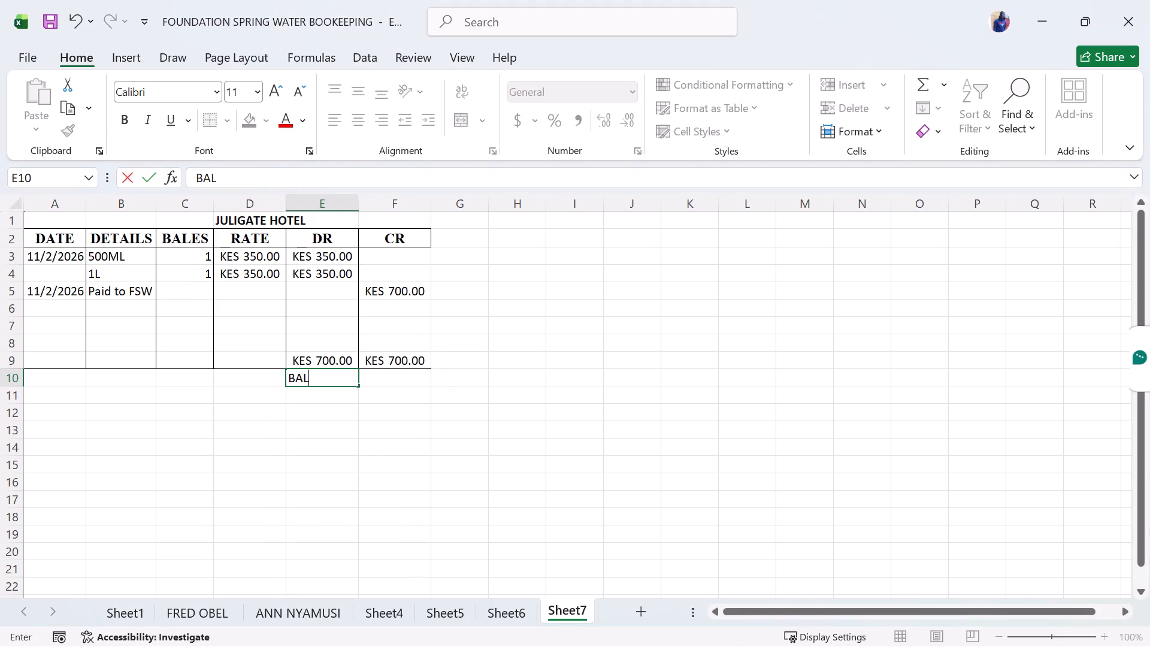
{"action": "type", "text": "al"}
{"action": "left_click", "coordinate": [404, 384]}
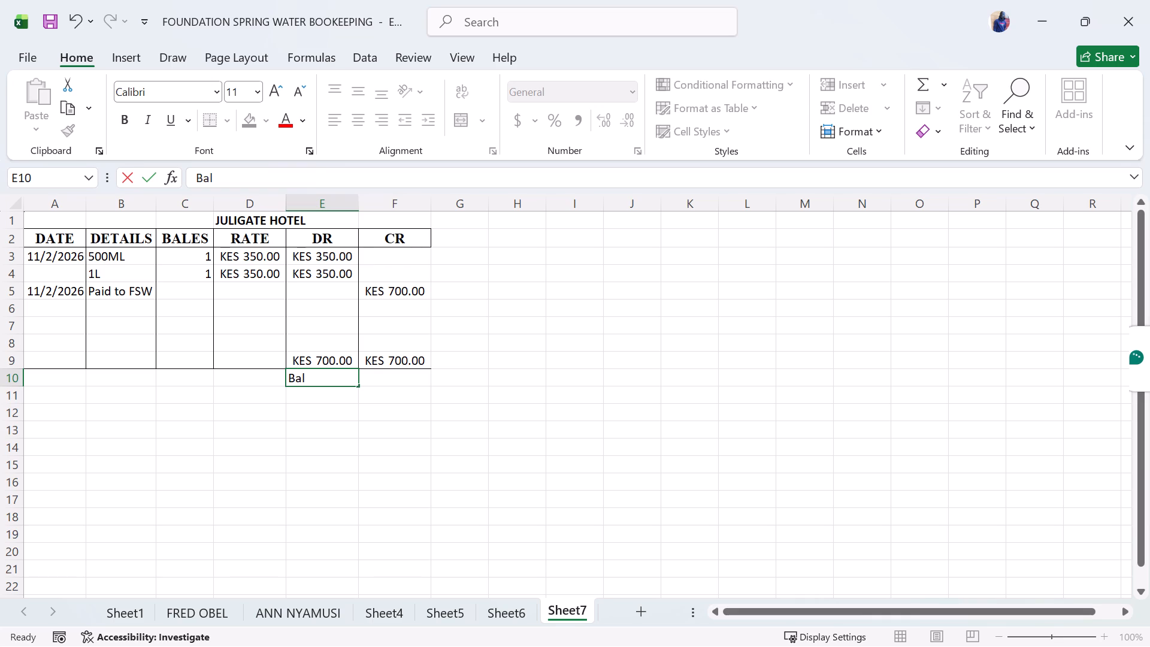
{"action": "key", "text": "equal"}
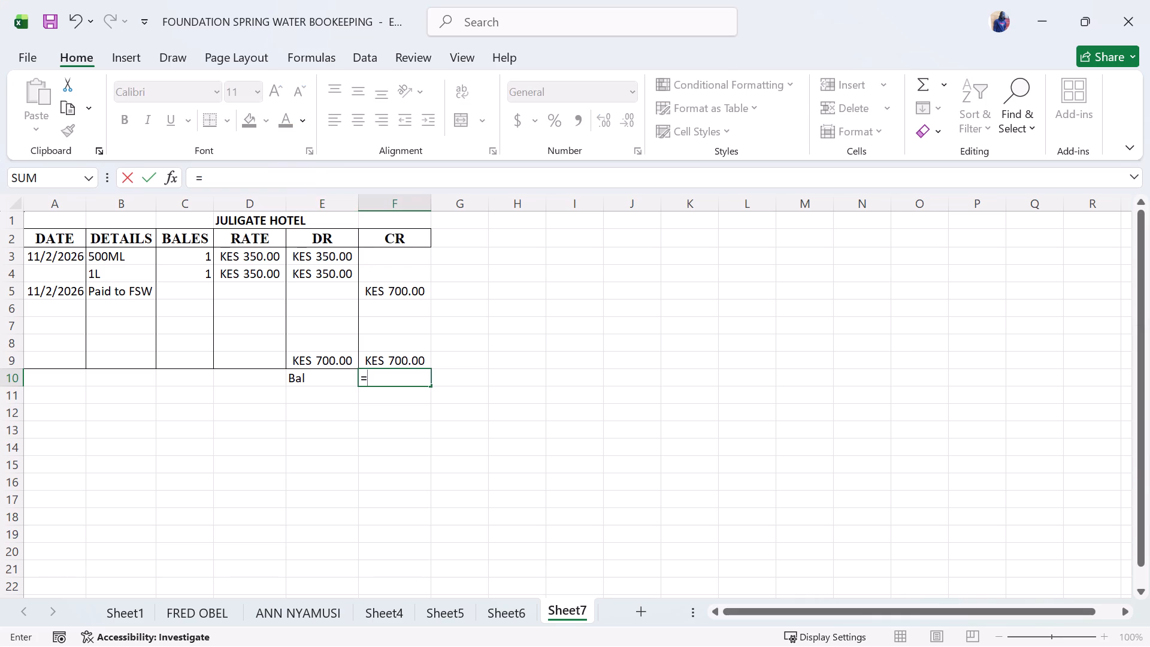
{"action": "left_click", "coordinate": [337, 362]}
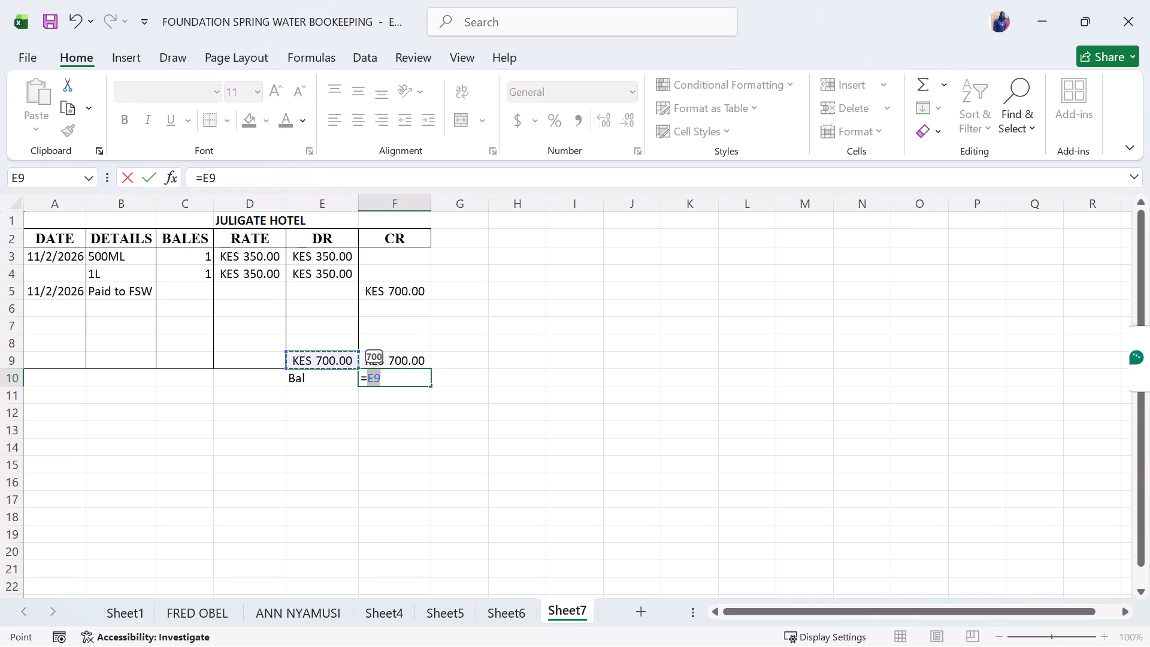
{"action": "key", "text": "minus"}
{"action": "left_click", "coordinate": [387, 360]}
{"action": "key", "text": "Return"}
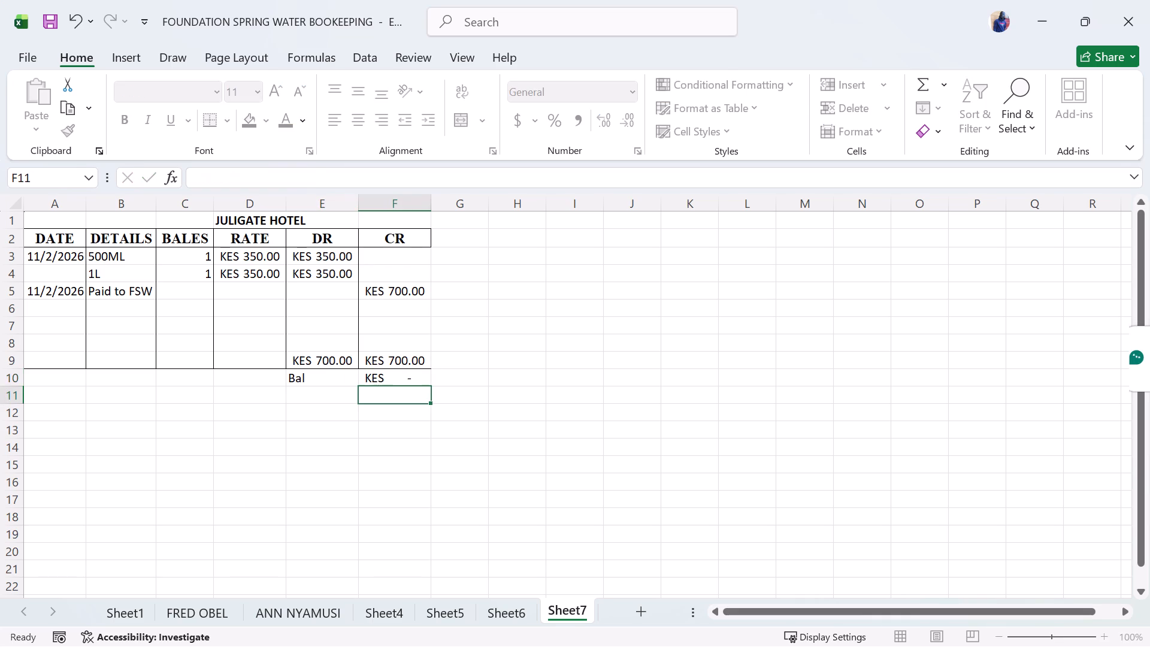
Apply all borders to the balance cells E10:F10.
{"action": "left_click_drag", "start_coordinate": [313, 379], "coordinate": [416, 373]}
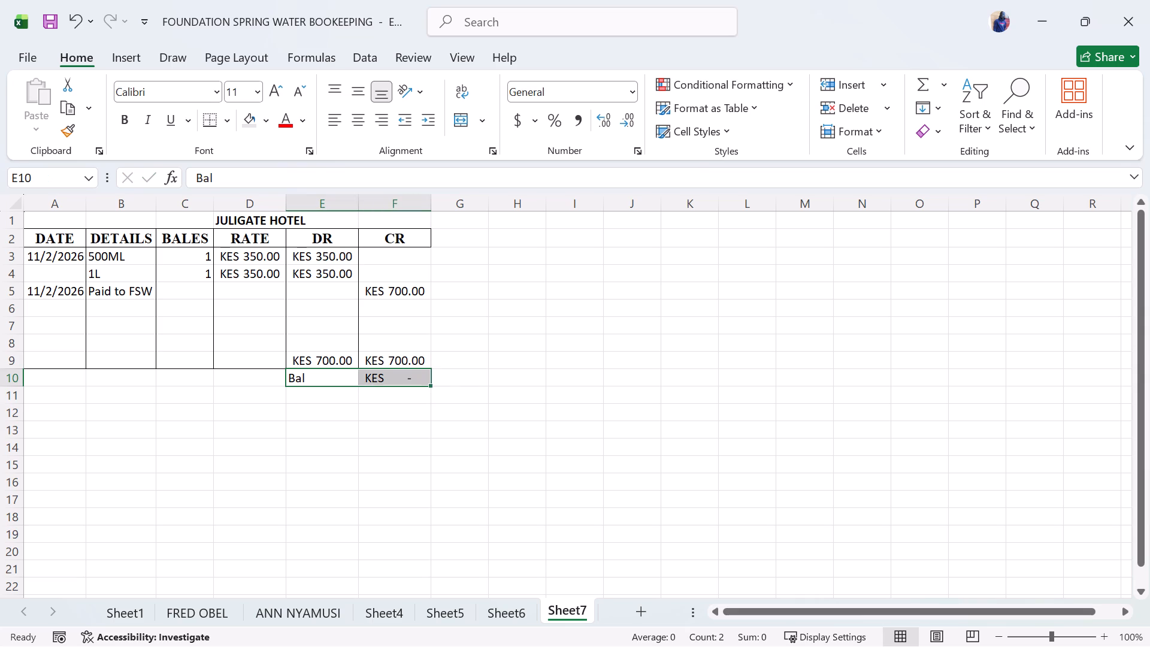
{"action": "left_click", "coordinate": [226, 119]}
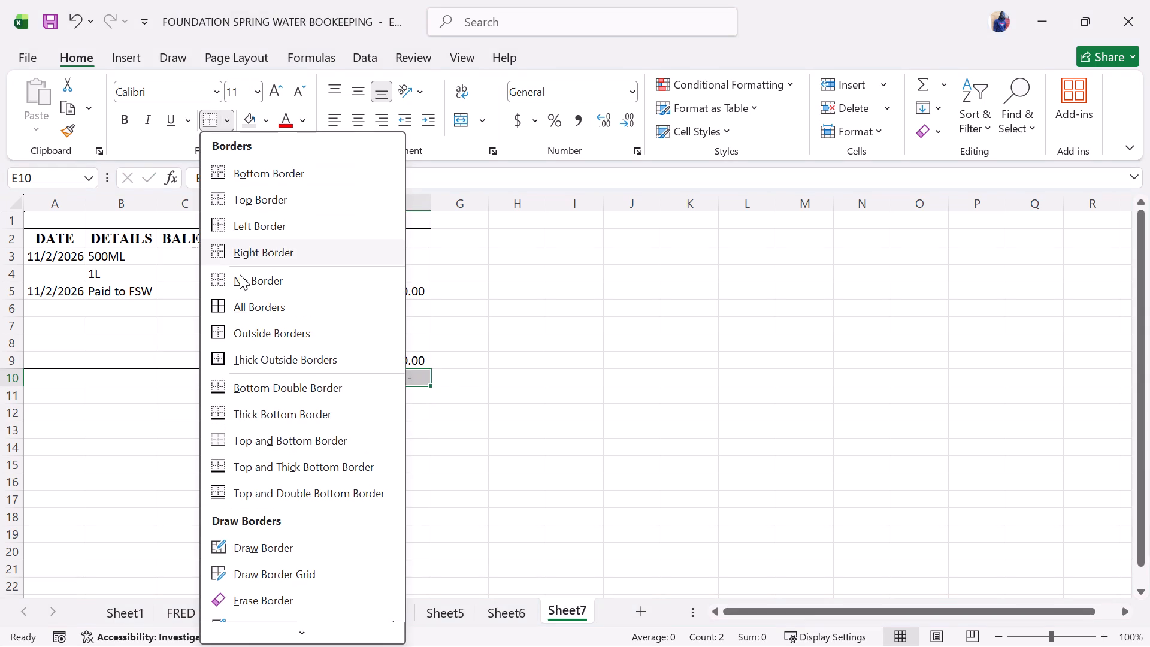
{"action": "left_click", "coordinate": [242, 308]}
{"action": "left_click", "coordinate": [520, 397]}
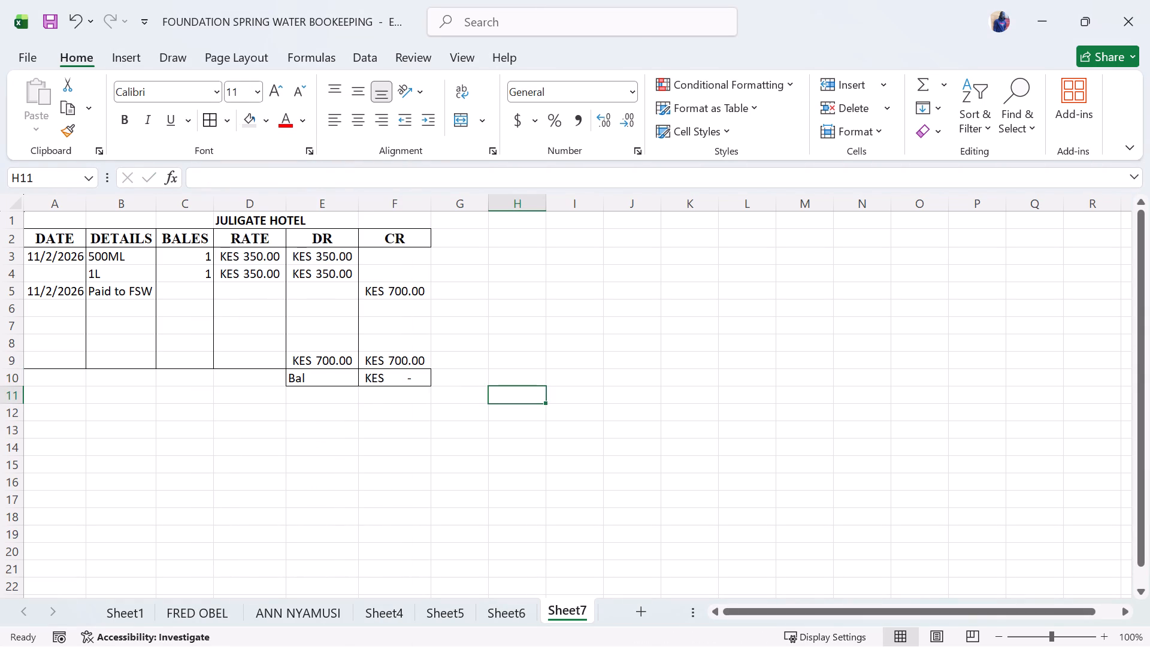
Change the font of the whole sheet to Times New Roman.
{"action": "key", "text": "ctrl+a"}
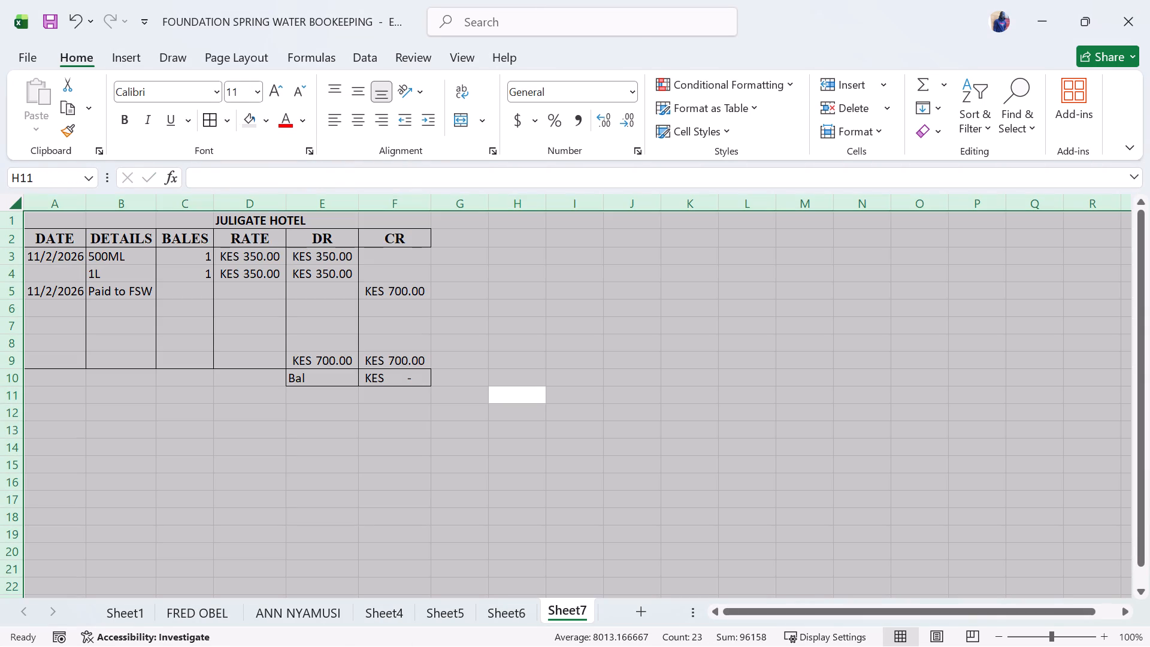
{"action": "left_click", "coordinate": [187, 92]}
{"action": "type", "text": "times"}
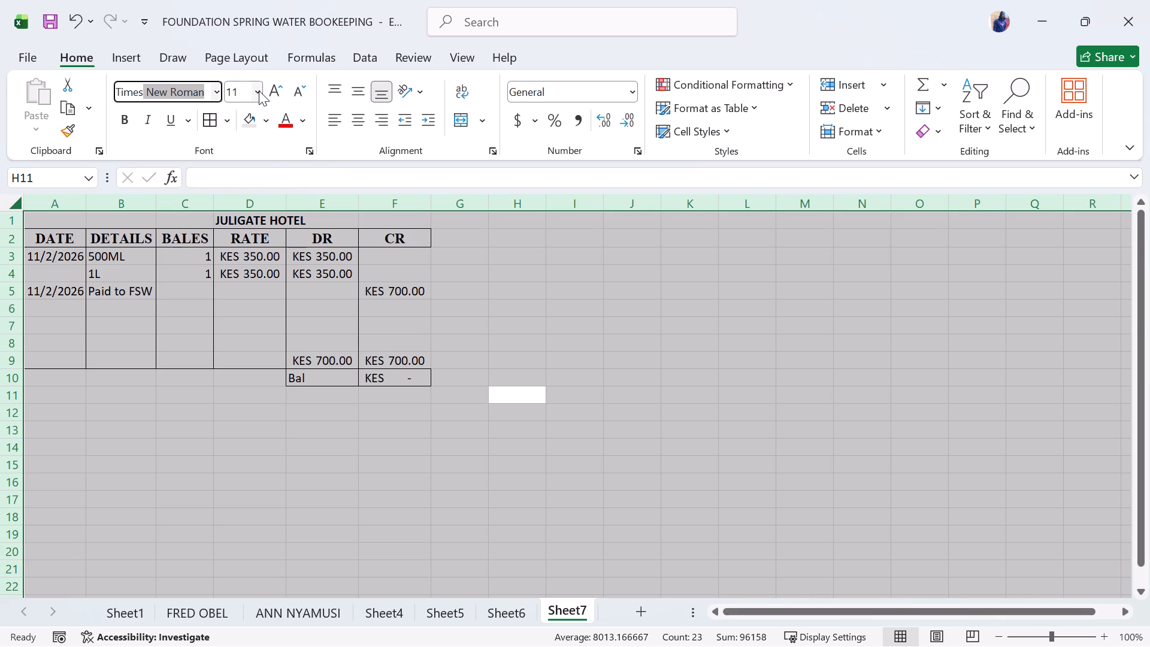
{"action": "left_click", "coordinate": [259, 90]}
{"action": "left_click", "coordinate": [379, 285]}
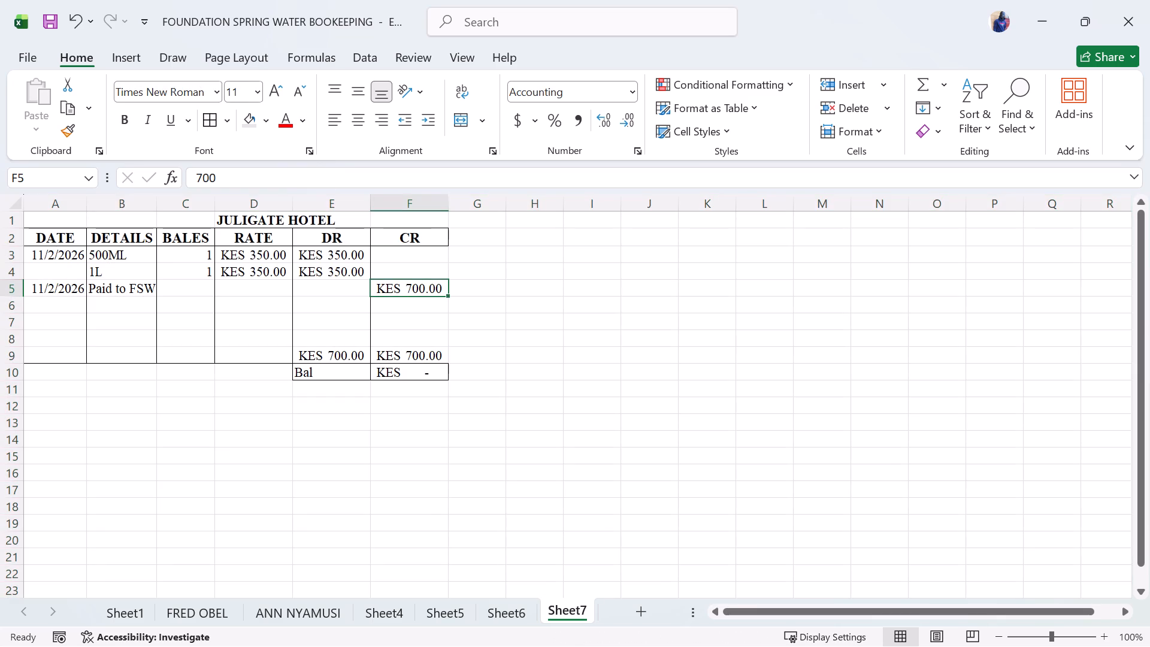
Make the DR and CR totals and the balance row in E9:F10 bold.
{"action": "left_click_drag", "start_coordinate": [305, 356], "coordinate": [411, 367]}
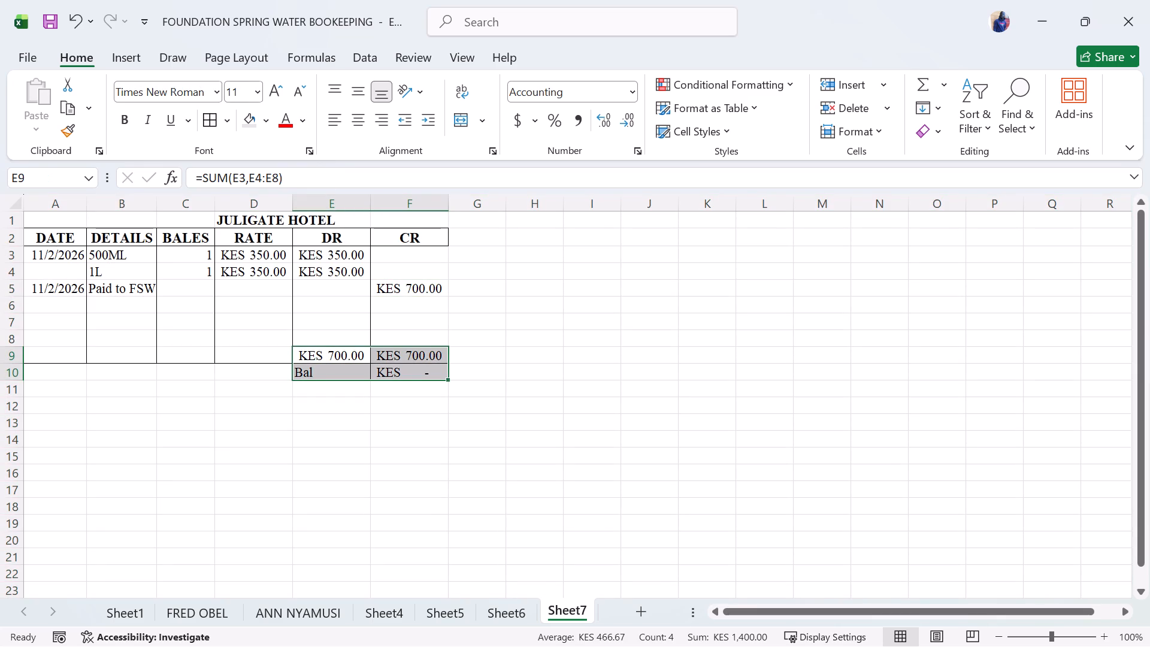
{"action": "key", "text": "ctrl+b"}
{"action": "left_click", "coordinate": [632, 380]}
AutoFit the widths of the CR and DR columns to their contents.
{"action": "left_click", "coordinate": [411, 357]}
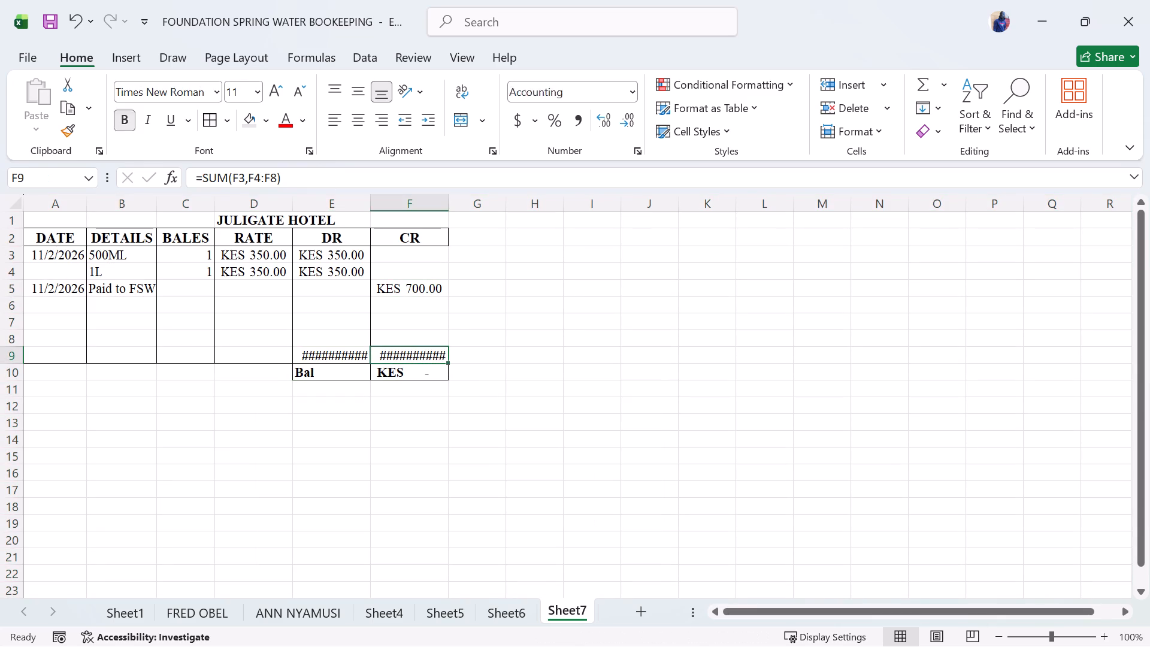
{"action": "double_click", "coordinate": [450, 202]}
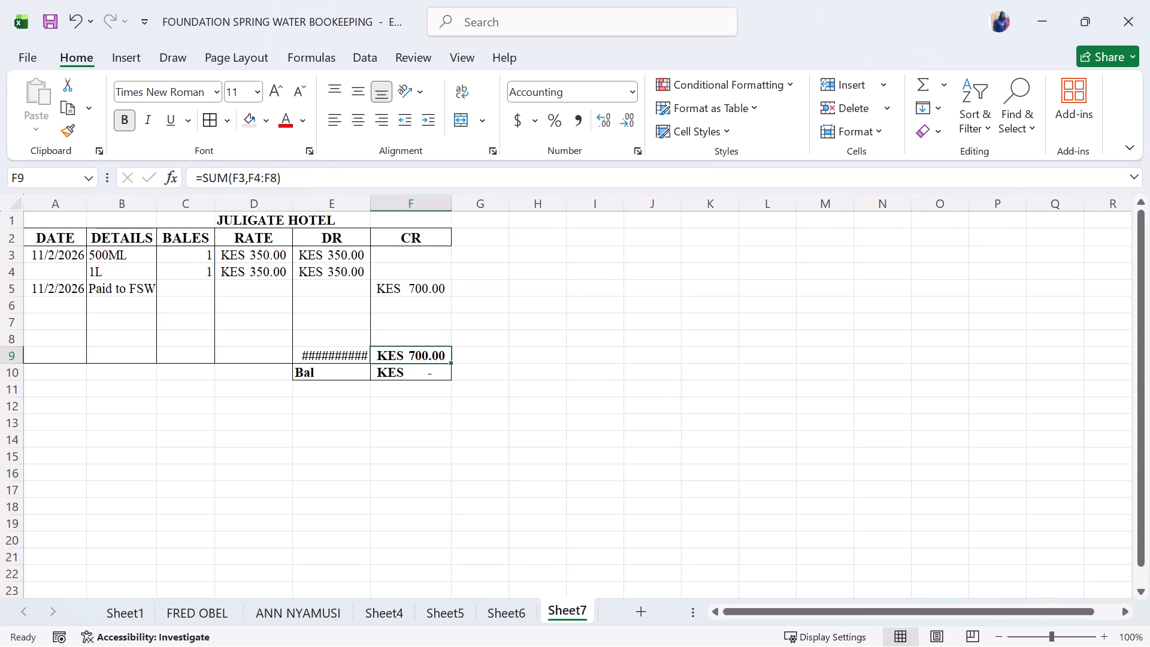
{"action": "double_click", "coordinate": [368, 204]}
{"action": "left_click", "coordinate": [426, 349]}
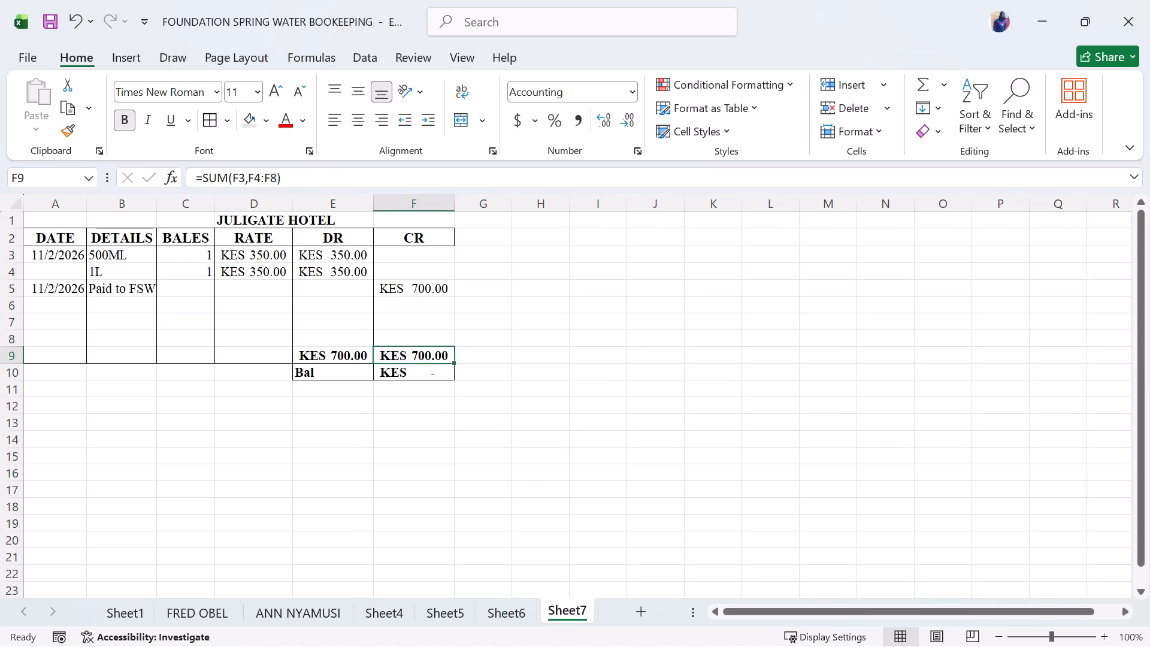
Retitle the ledger in D1 as JULIGATE HOTEL HOMABAY.
{"action": "double_click", "coordinate": [357, 219]}
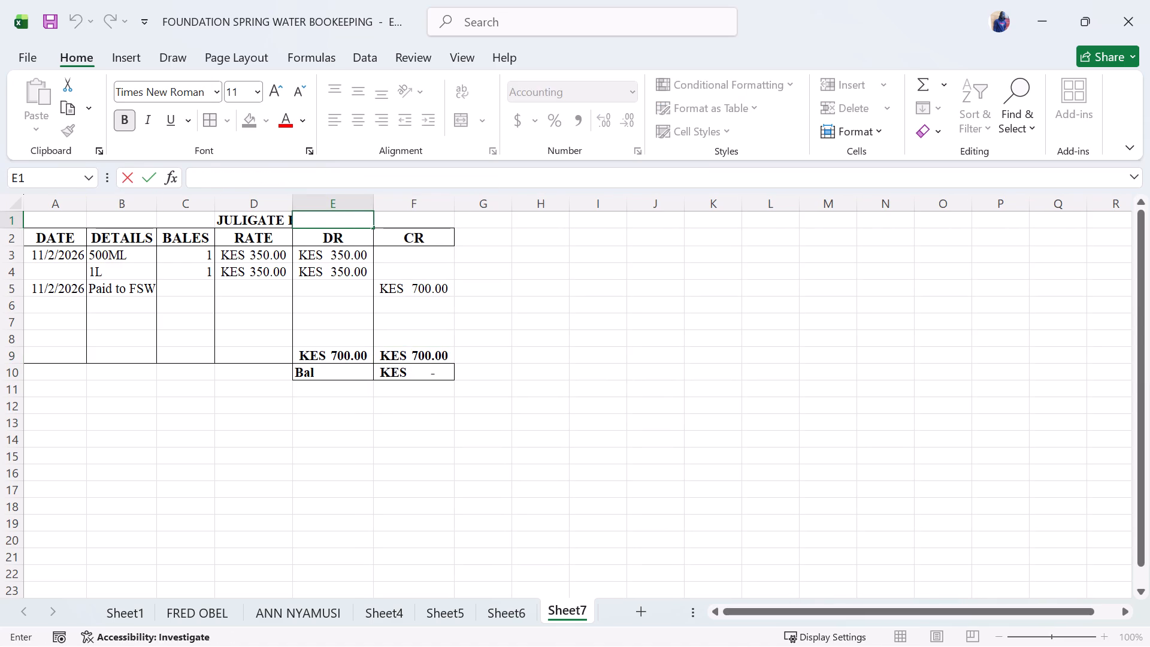
{"action": "left_click", "coordinate": [247, 219]}
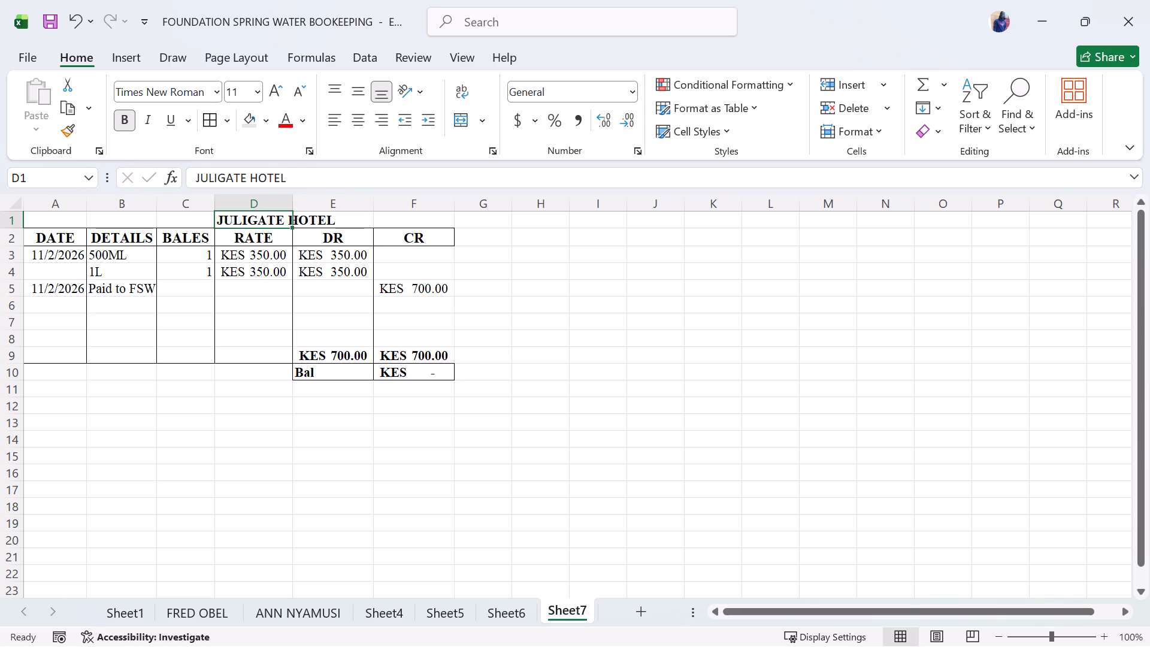
{"action": "key", "text": "h"}
{"action": "key", "text": "BackSpace"}
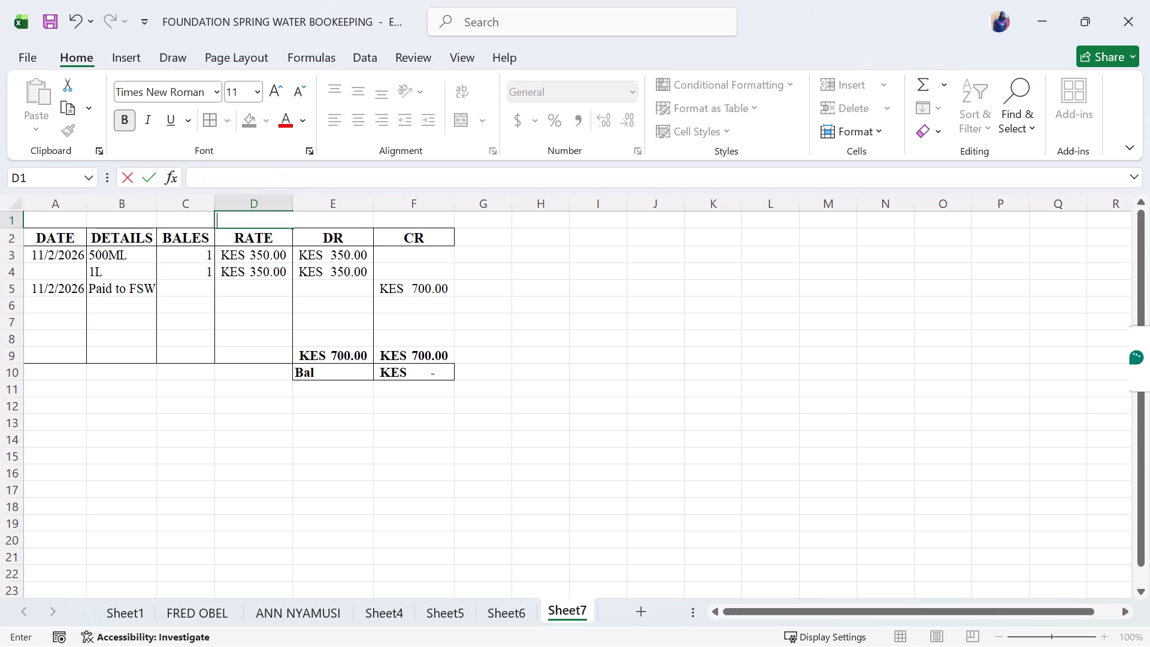
{"action": "type", "text": "JULI"}
{"action": "type", "text": "FAT"}
{"action": "key", "text": "BackSpace"}
{"action": "key", "text": "BackSpace"}
{"action": "key", "text": "BackSpace"}
{"action": "type", "text": "GAYE"}
{"action": "key", "text": "BackSpace"}
{"action": "key", "text": "BackSpace"}
{"action": "type", "text": "TE HOTEL HOMABAY"}
{"action": "left_click", "coordinate": [494, 296]}
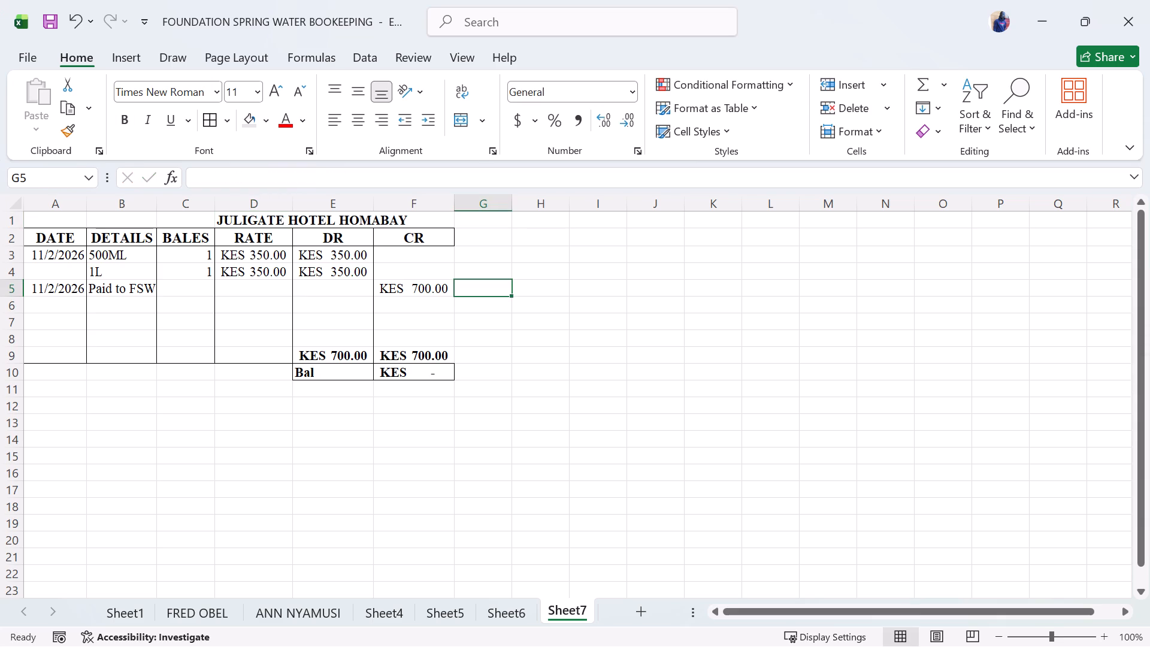
Center the title row cells A1:F1 horizontally.
{"action": "left_click_drag", "start_coordinate": [46, 223], "coordinate": [260, 238]}
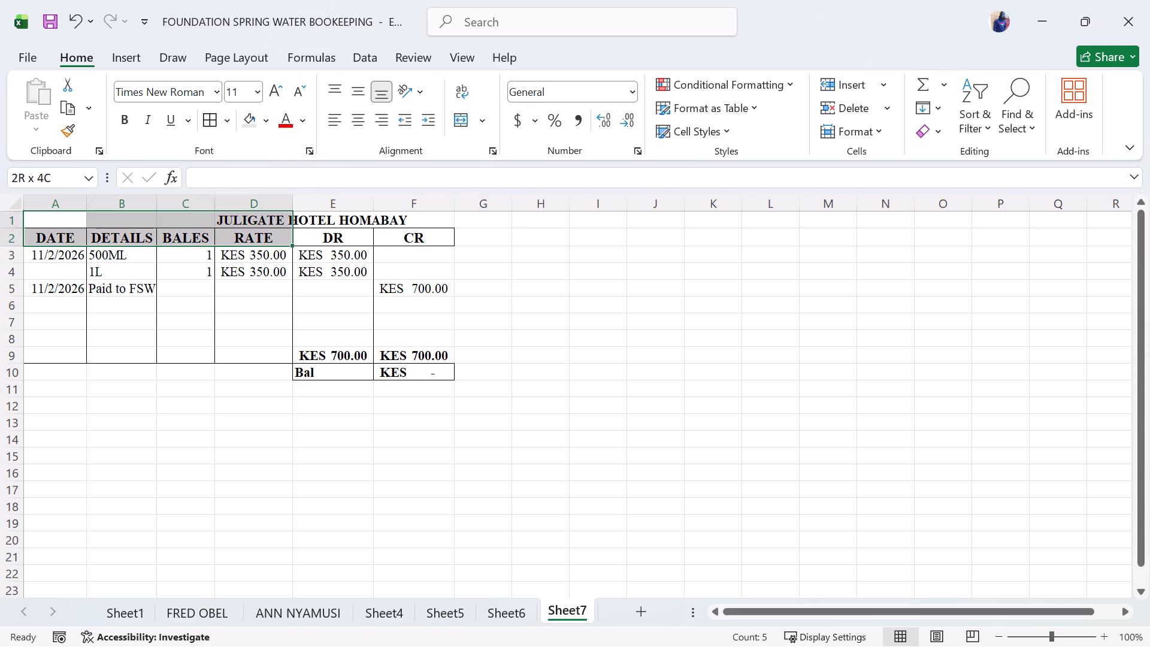
{"action": "left_click_drag", "start_coordinate": [260, 238], "coordinate": [413, 225]}
{"action": "left_click", "coordinate": [364, 120]}
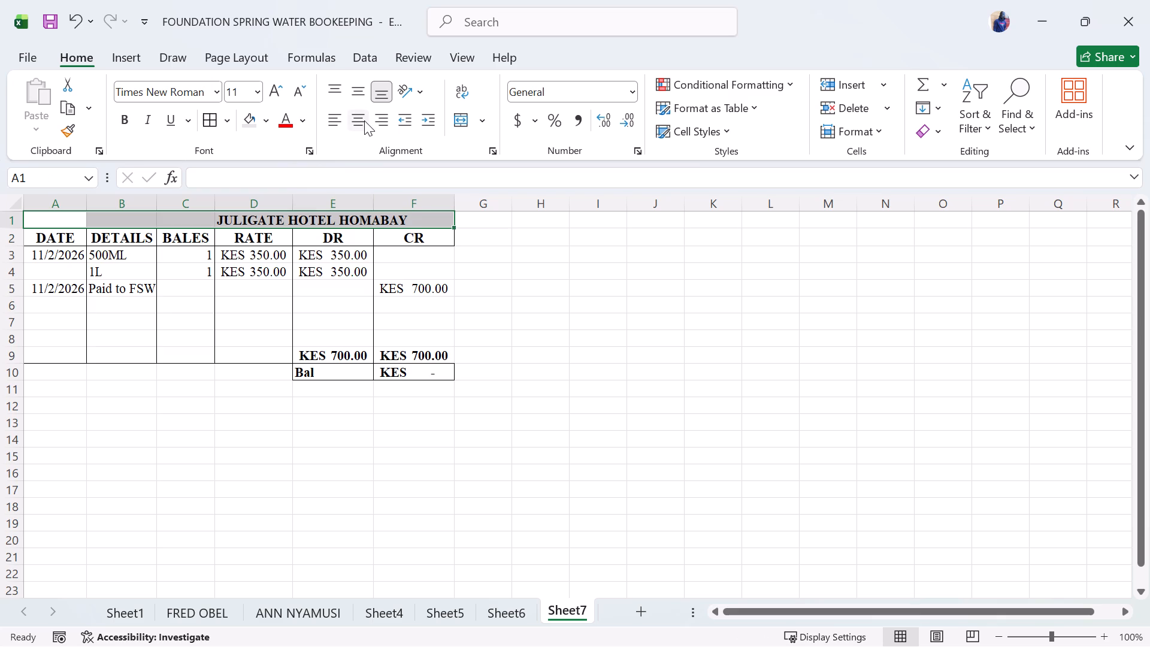
{"action": "left_click", "coordinate": [579, 343]}
{"action": "left_click", "coordinate": [402, 364]}
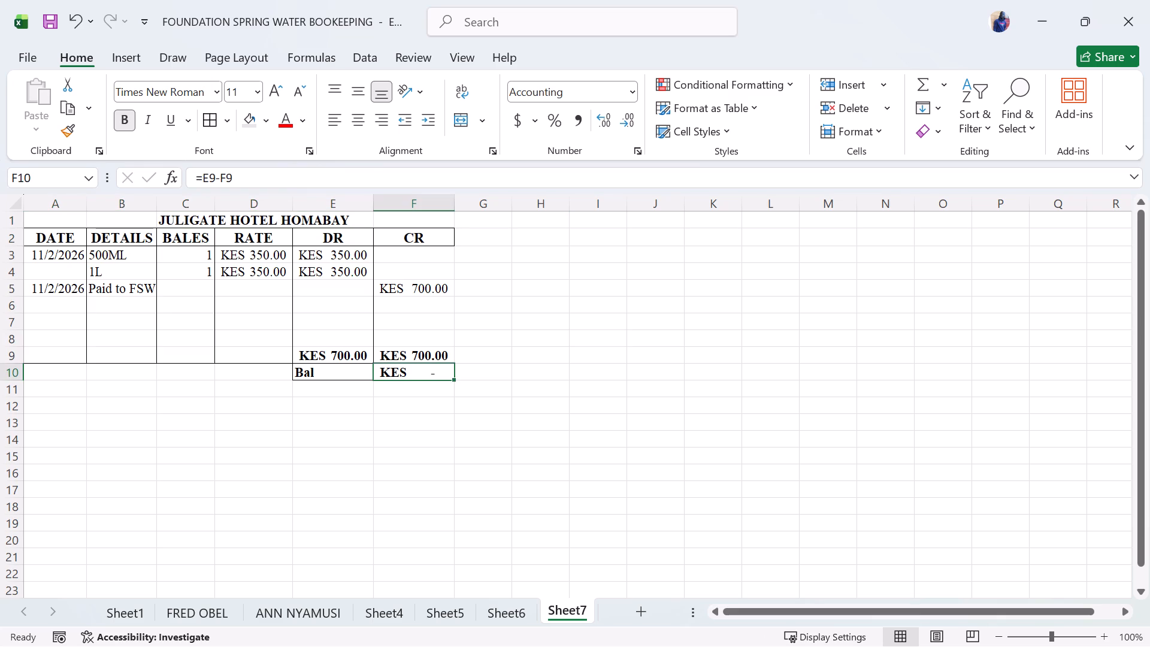
On Sheet1, enter the date 2 NOV in A8 for a new customer row.
{"action": "left_click", "coordinate": [124, 616]}
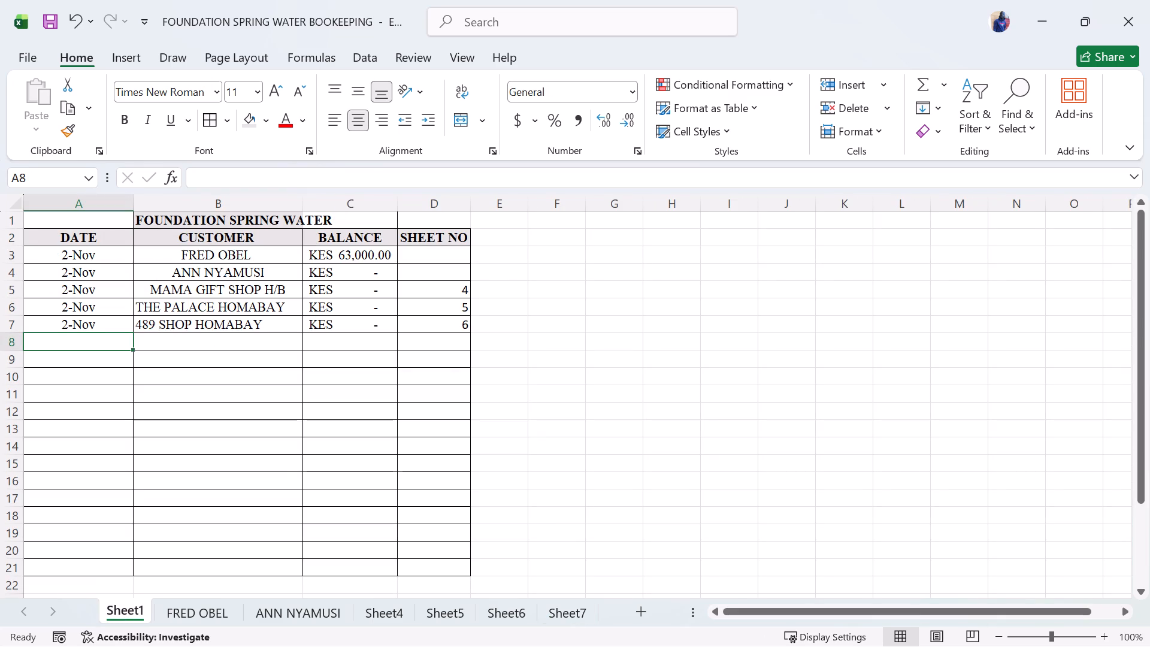
{"action": "left_click", "coordinate": [89, 337]}
{"action": "type", "text": "2NOV"}
{"action": "key", "text": "space"}
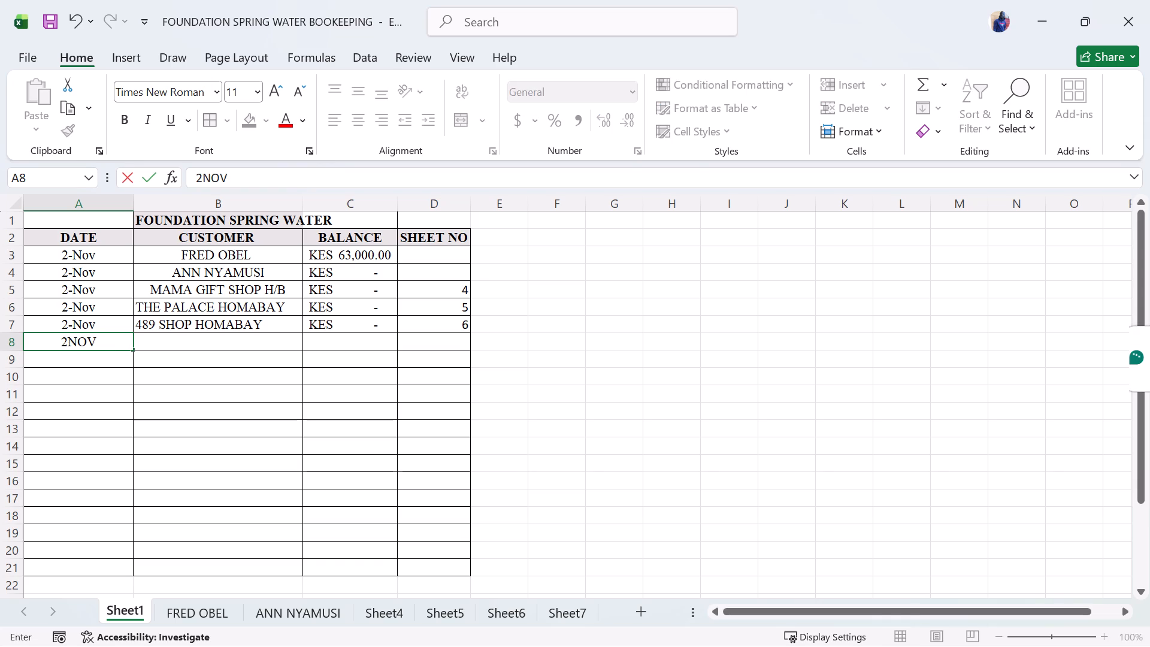
{"action": "key", "text": "BackSpace"}
{"action": "key", "text": "BackSpace"}
{"action": "key", "text": "BackSpace"}
{"action": "key", "text": "BackSpace"}
{"action": "key", "text": "space"}
{"action": "type", "text": "NOV"}
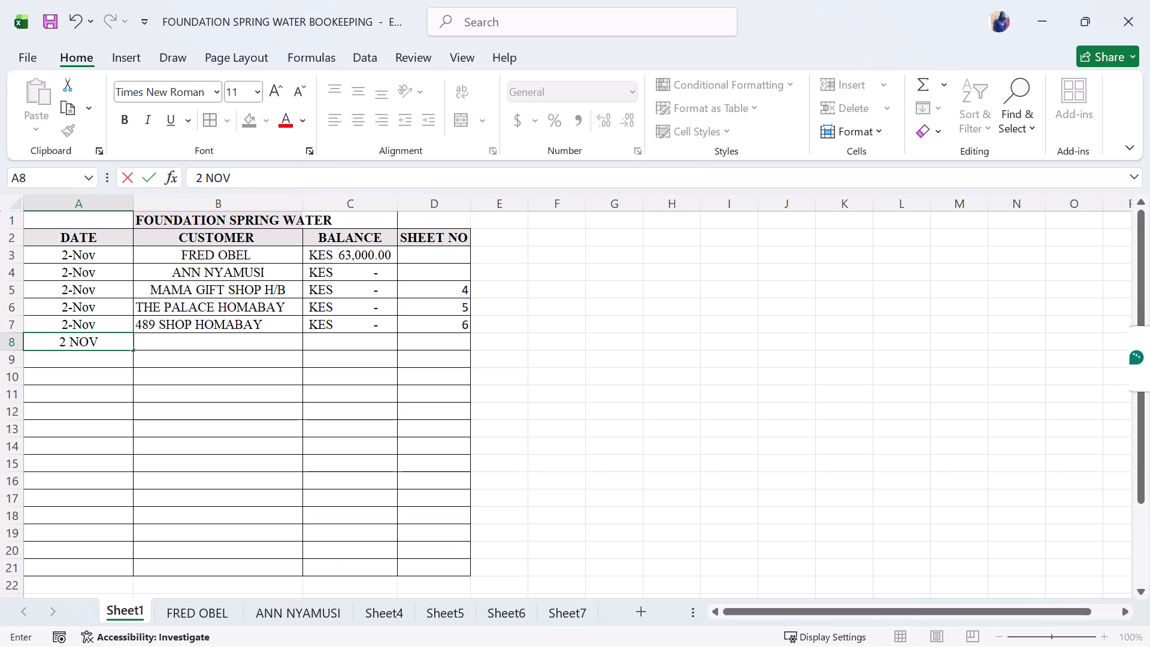
{"action": "left_click", "coordinate": [178, 343]}
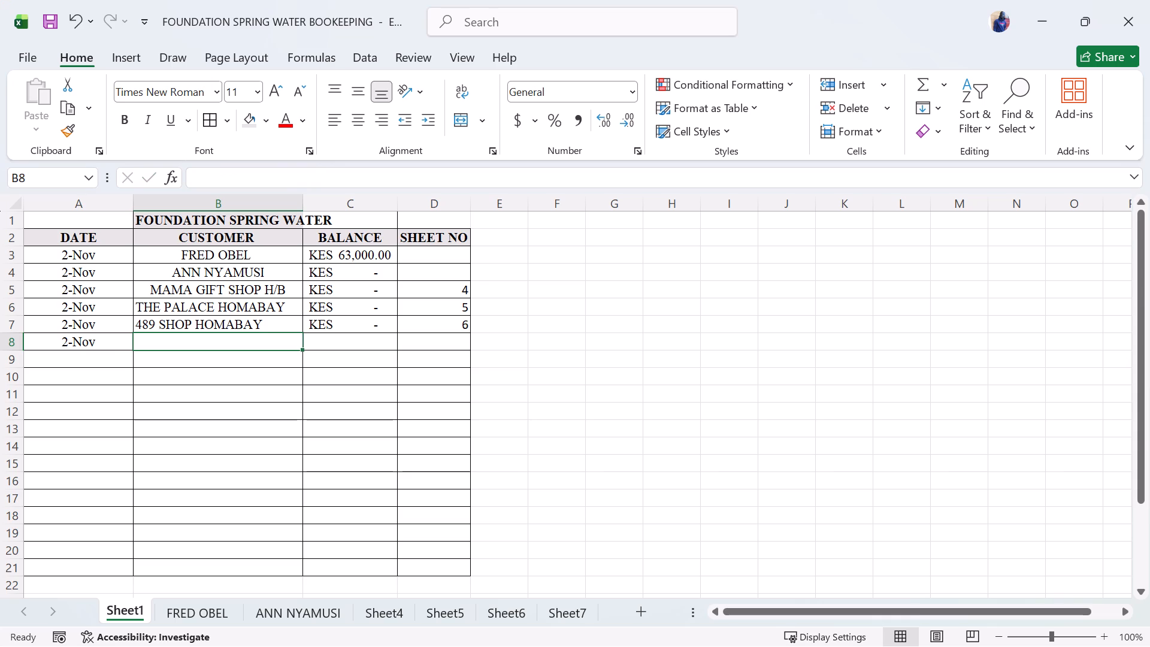
Center the contents of the whole CUSTOMER column horizontally.
{"action": "left_click", "coordinate": [224, 194]}
{"action": "left_click", "coordinate": [230, 201]}
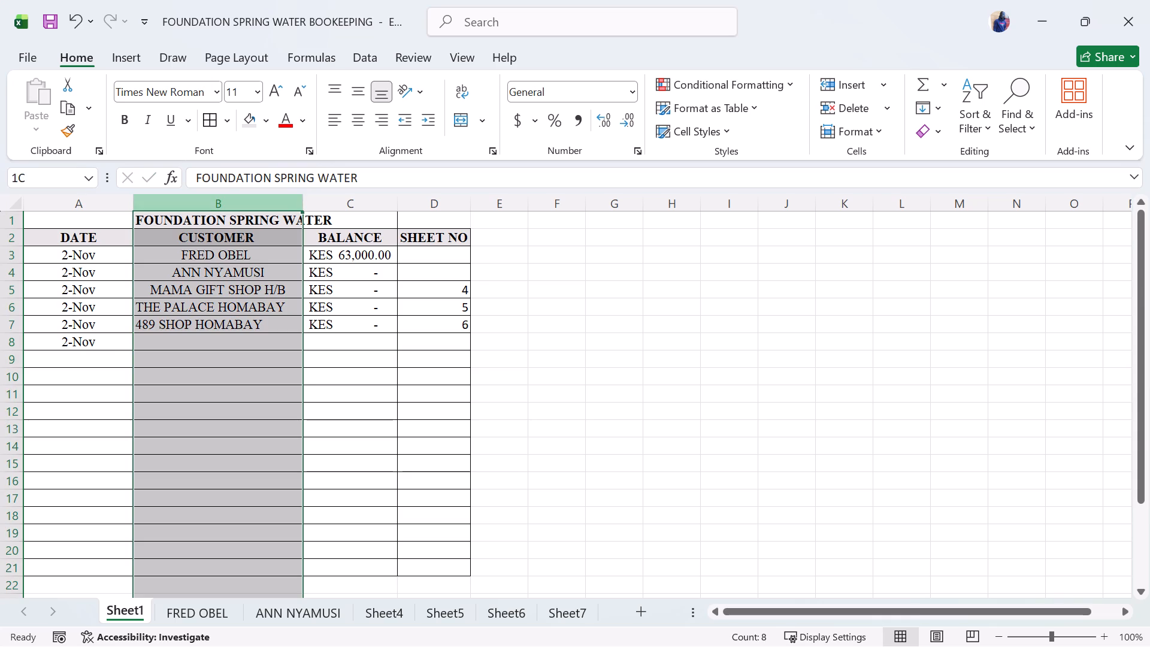
{"action": "left_click", "coordinate": [353, 117]}
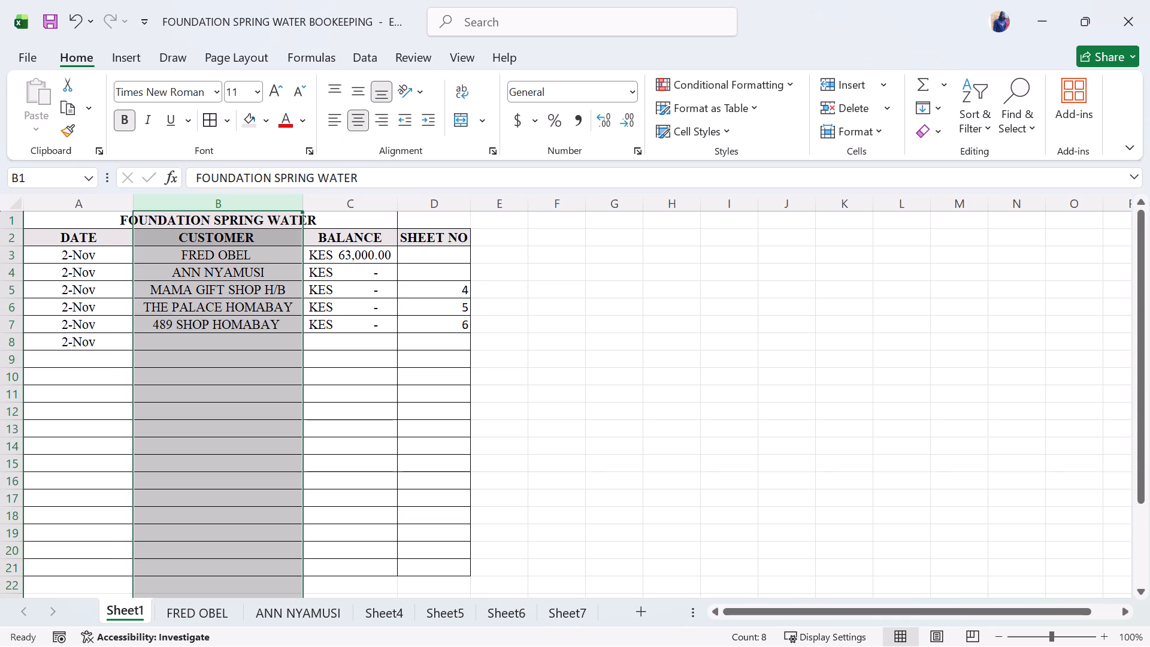
Enter JULIGATE HOTEL HOMABAY as the customer name in B8.
{"action": "left_click", "coordinate": [222, 349]}
{"action": "type", "text": "JULIFAT"}
{"action": "key", "text": "BackSpace"}
{"action": "key", "text": "BackSpace"}
{"action": "key", "text": "BackSpace"}
{"action": "type", "text": "GATE HOTE"}
{"action": "key", "text": "BackSpace"}
{"action": "type", "text": "EL HOMABAY"}
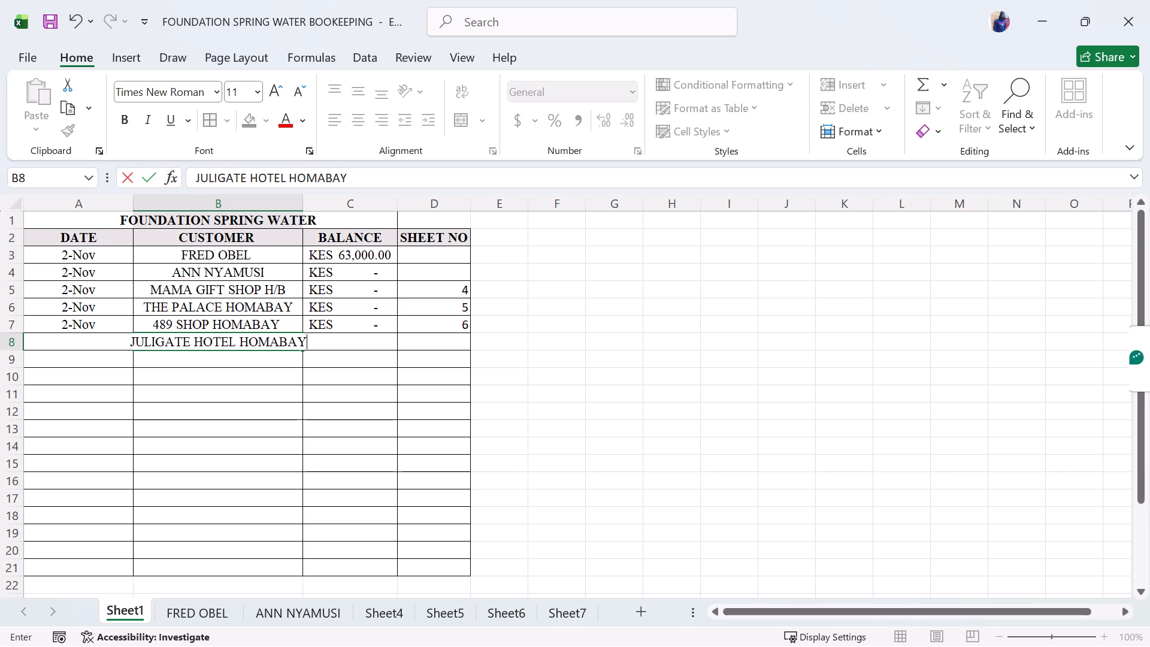
Shorten the customer name in B8 on Sheet1 to JULIGATE HOTEL HB.
{"action": "left_click", "coordinate": [315, 337]}
{"action": "left_click", "coordinate": [301, 337]}
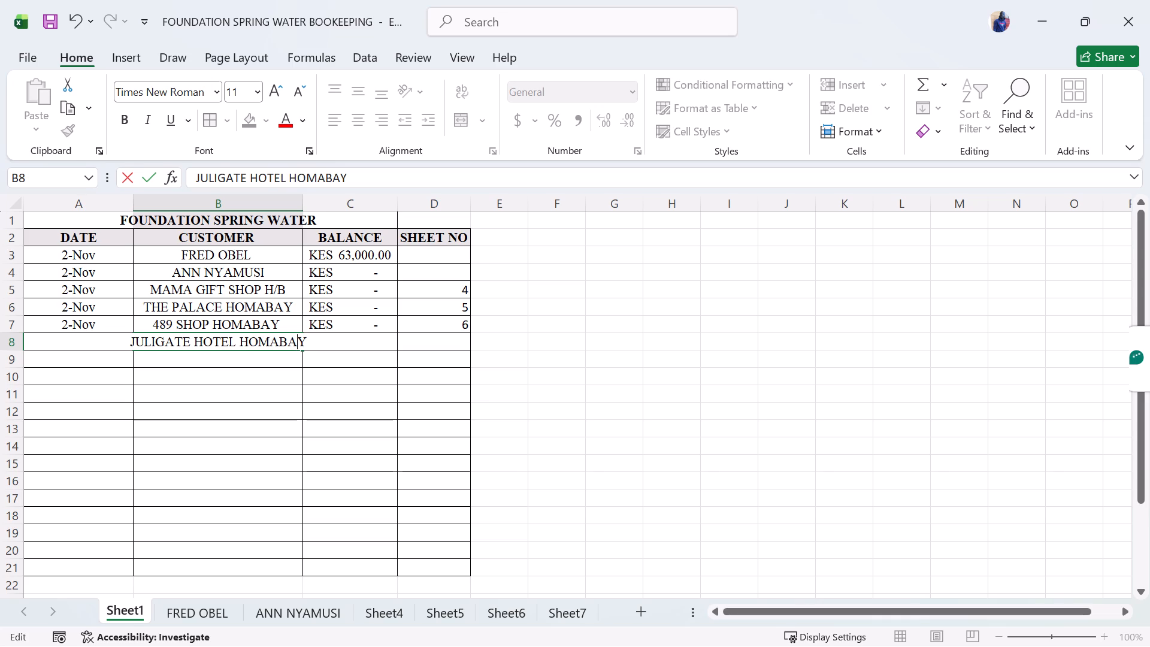
{"action": "left_click", "coordinate": [304, 336]}
{"action": "key", "text": "BackSpace"}
{"action": "key", "text": "BackSpace"}
{"action": "key", "text": "BackSpace"}
{"action": "key", "text": "BackSpace"}
{"action": "key", "text": "BackSpace"}
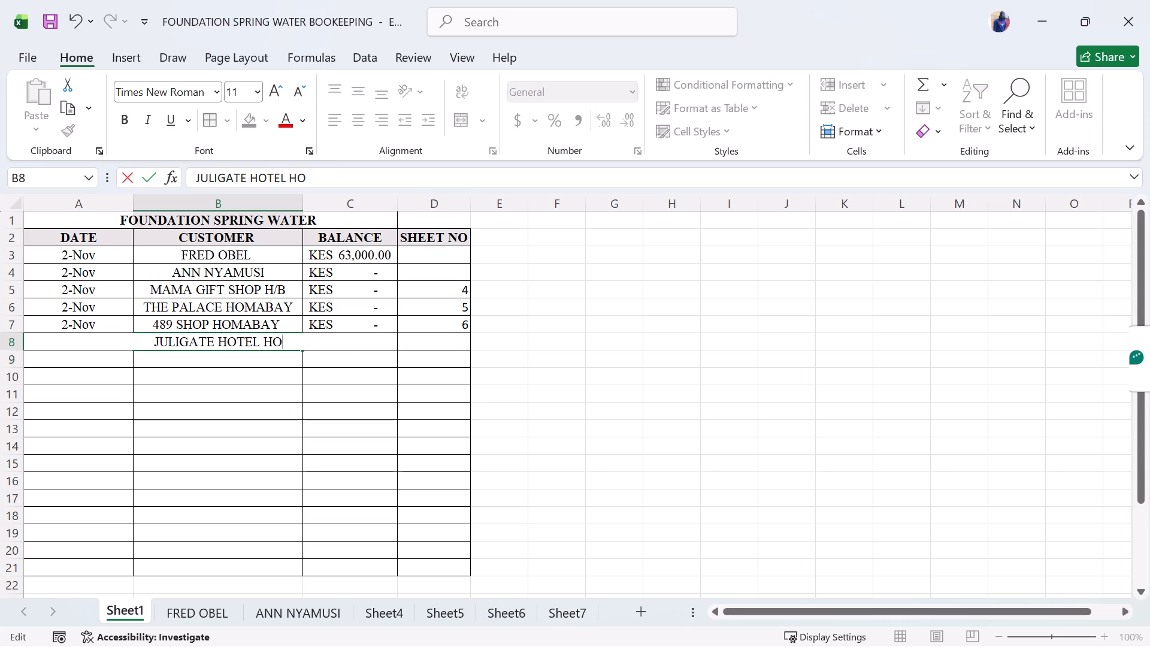
{"action": "key", "text": "BackSpace"}
{"action": "key", "text": "b"}
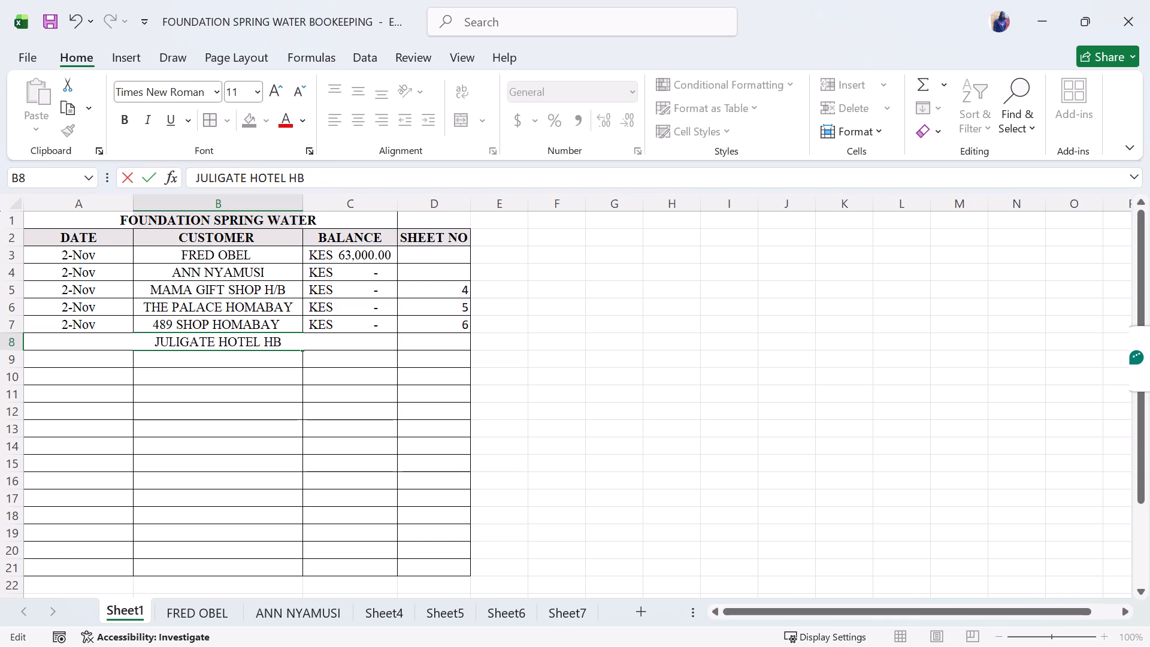
{"action": "left_click", "coordinate": [329, 345]}
{"action": "left_click", "coordinate": [329, 340]}
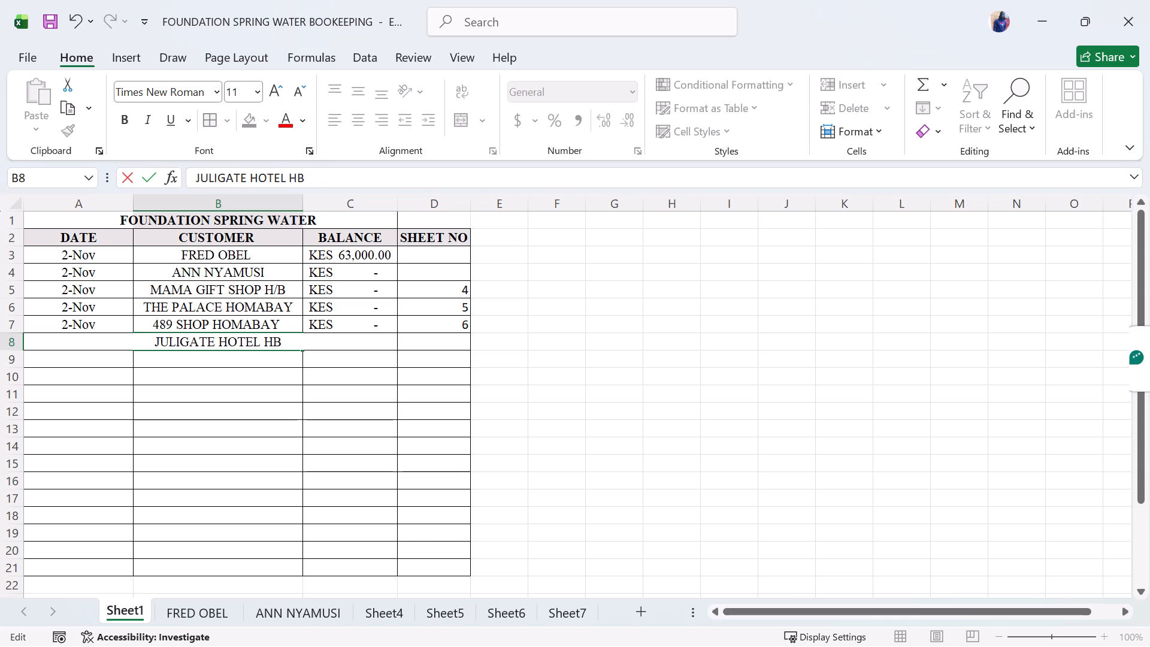
{"action": "left_click", "coordinate": [343, 335]}
{"action": "left_click", "coordinate": [413, 339]}
Link the JULIGATE HOTEL HB balance in C8 to the balance cell F10 on Sheet7.
{"action": "left_click", "coordinate": [353, 349]}
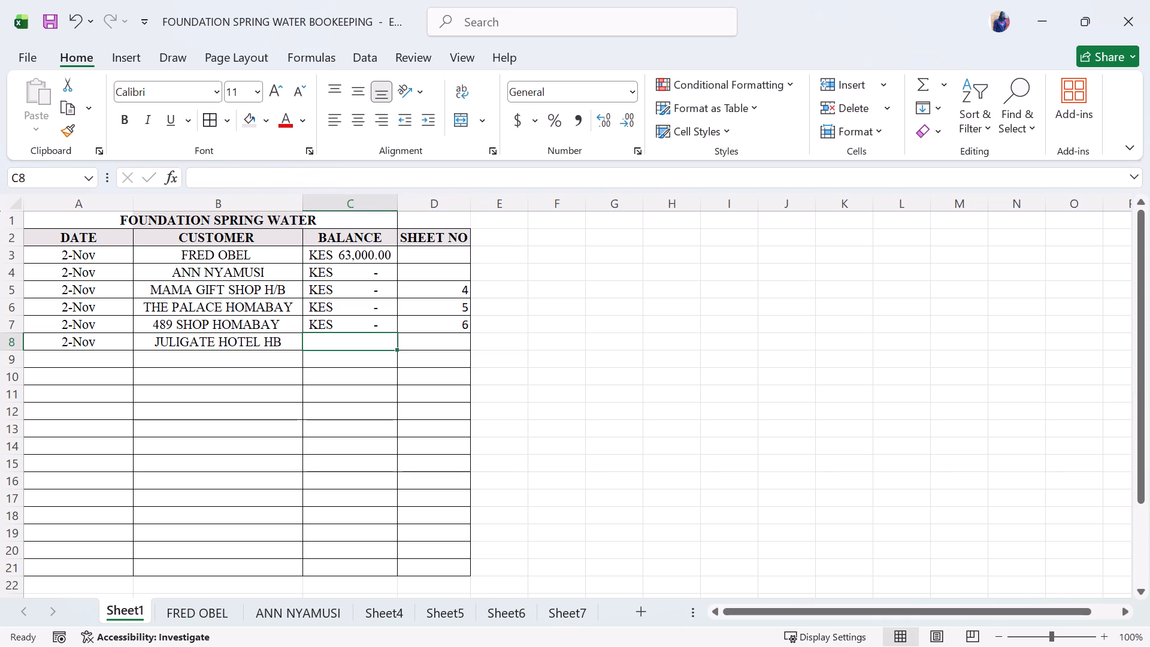
{"action": "key", "text": "equal"}
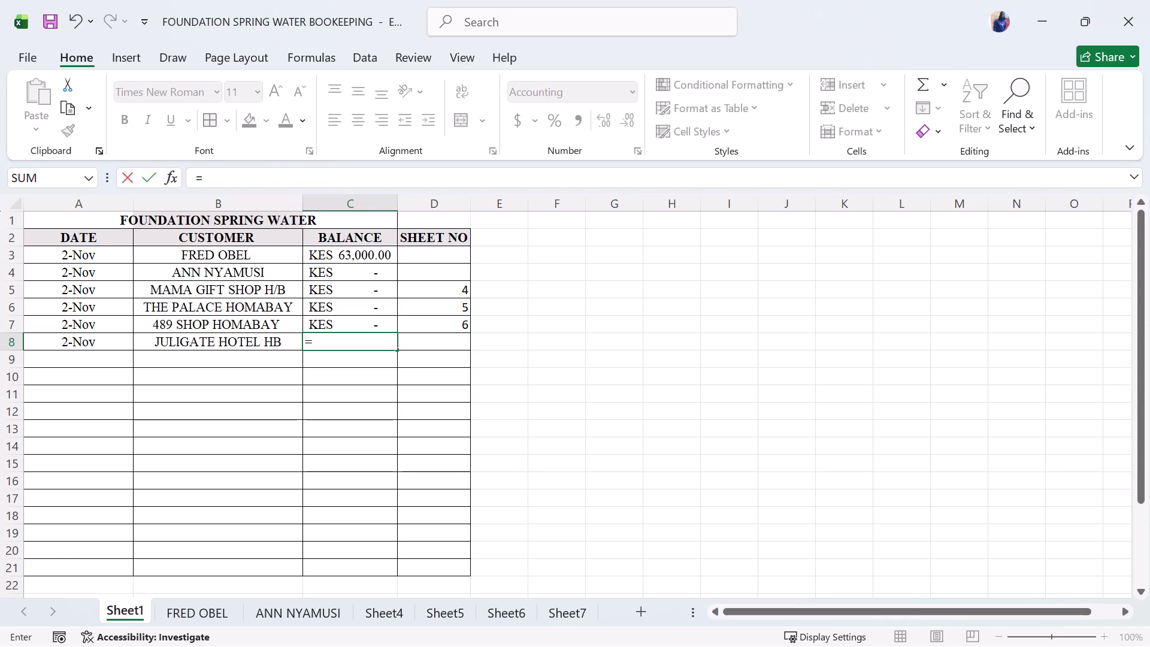
{"action": "left_click", "coordinate": [562, 612]}
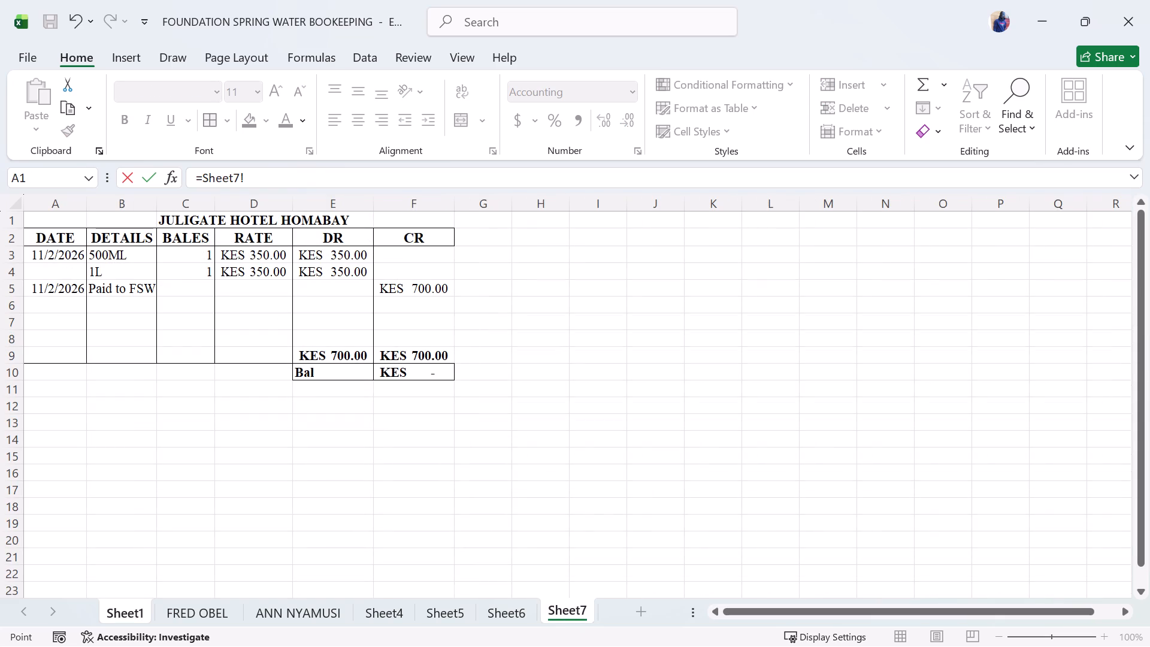
{"action": "left_click", "coordinate": [423, 376]}
{"action": "key", "text": "Return"}
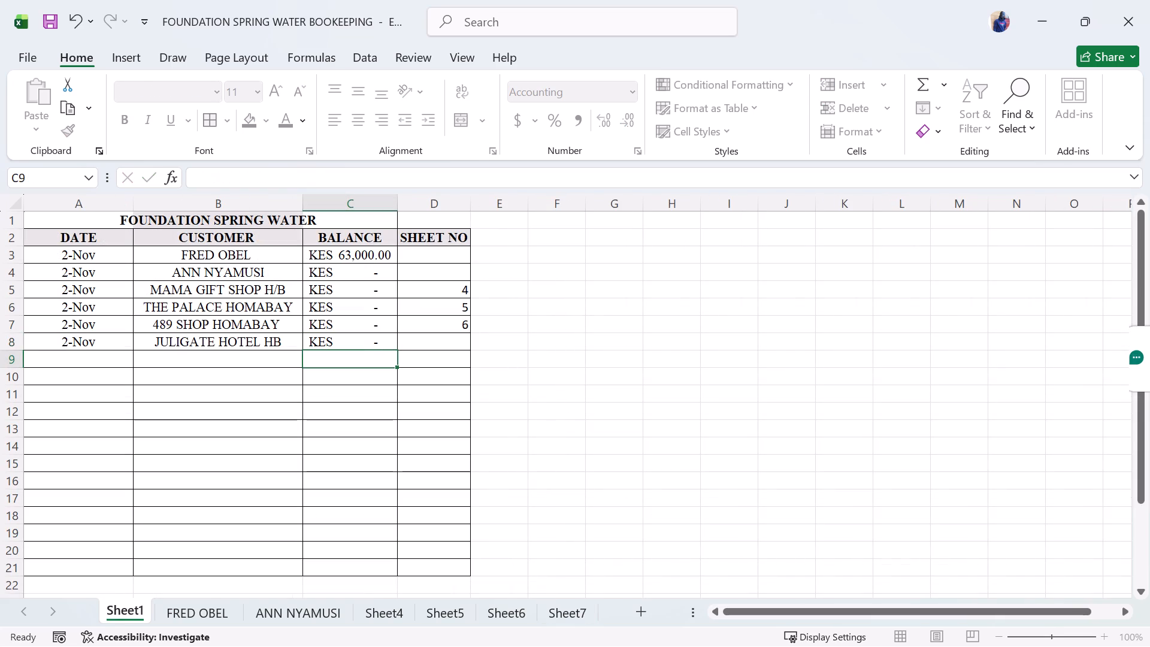
Enter 7 as the SHEET NO for JULIGATE HOTEL HB in D8.
{"action": "left_click", "coordinate": [432, 353]}
{"action": "left_click", "coordinate": [440, 345]}
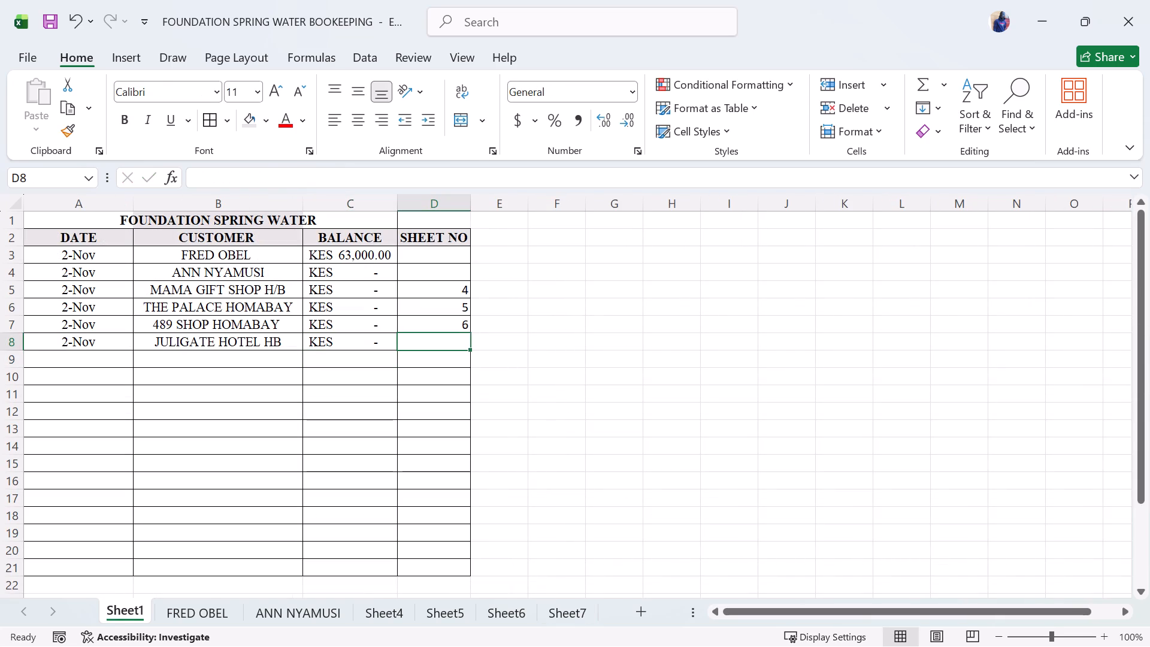
{"action": "key", "text": "7"}
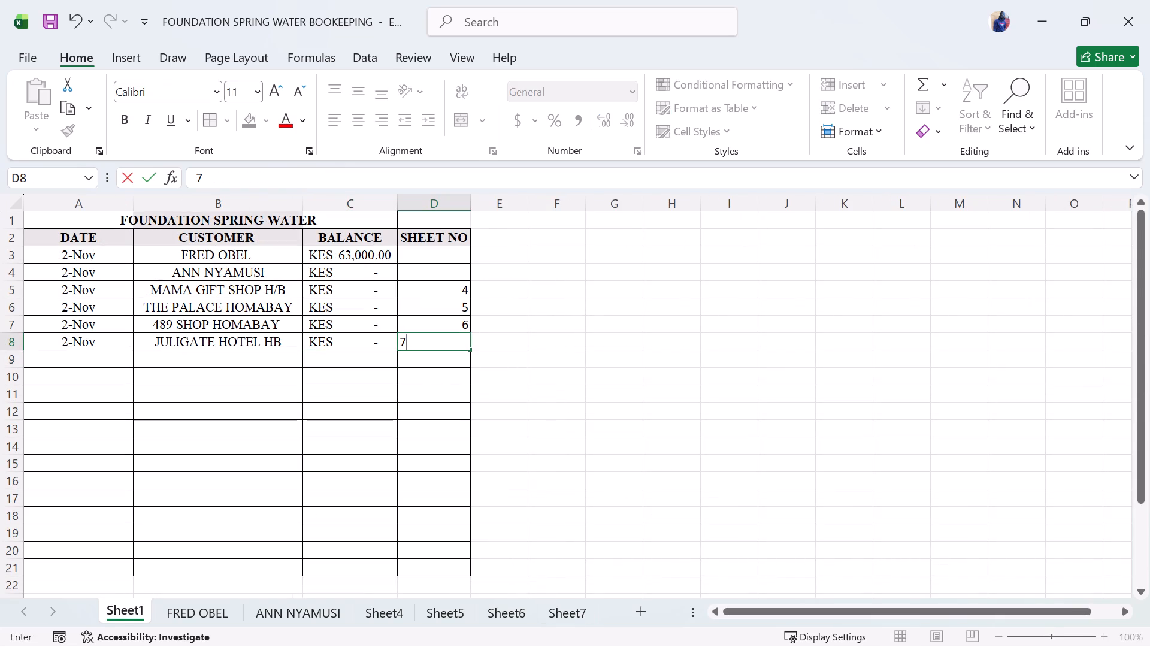
{"action": "left_click", "coordinate": [461, 355]}
{"action": "left_click", "coordinate": [556, 352]}
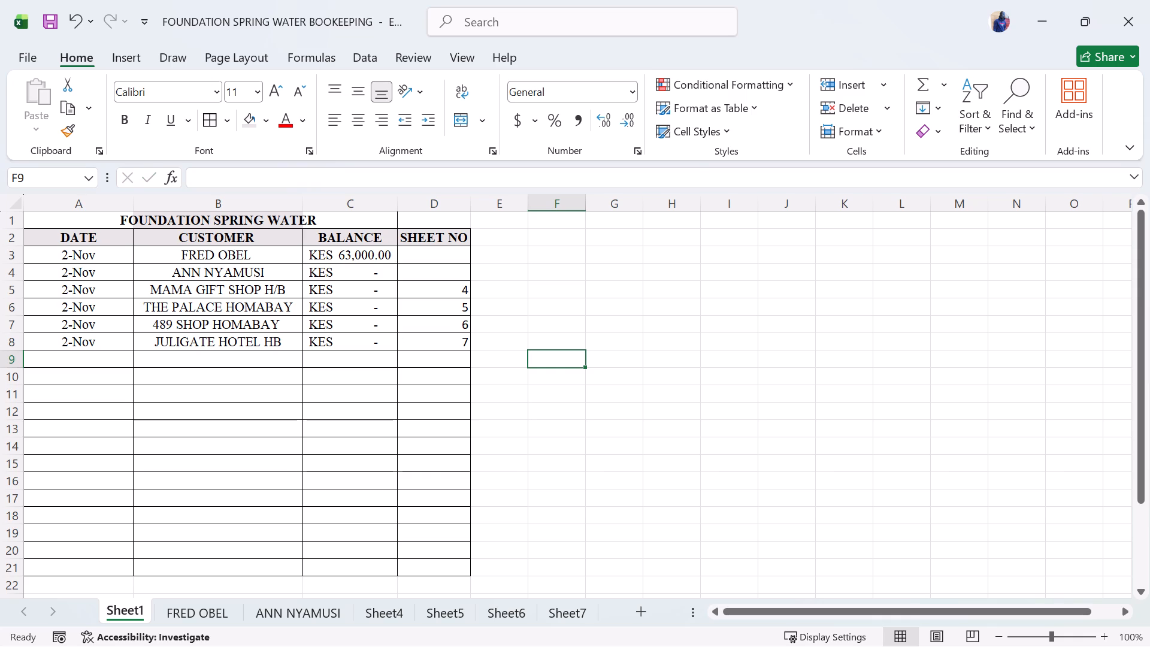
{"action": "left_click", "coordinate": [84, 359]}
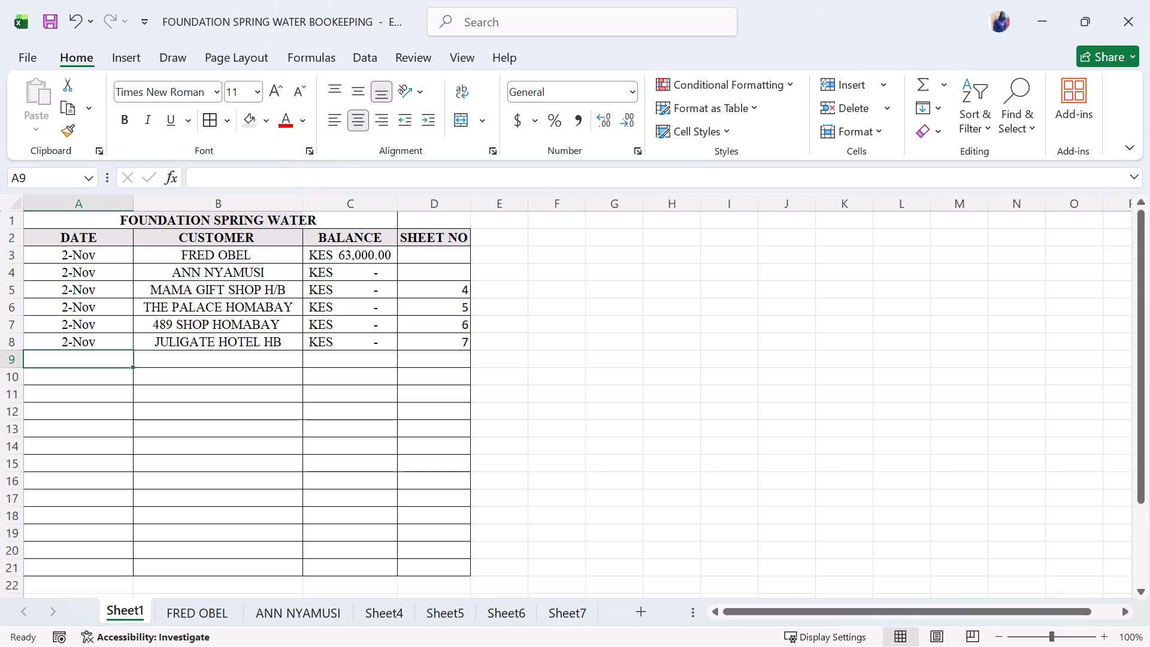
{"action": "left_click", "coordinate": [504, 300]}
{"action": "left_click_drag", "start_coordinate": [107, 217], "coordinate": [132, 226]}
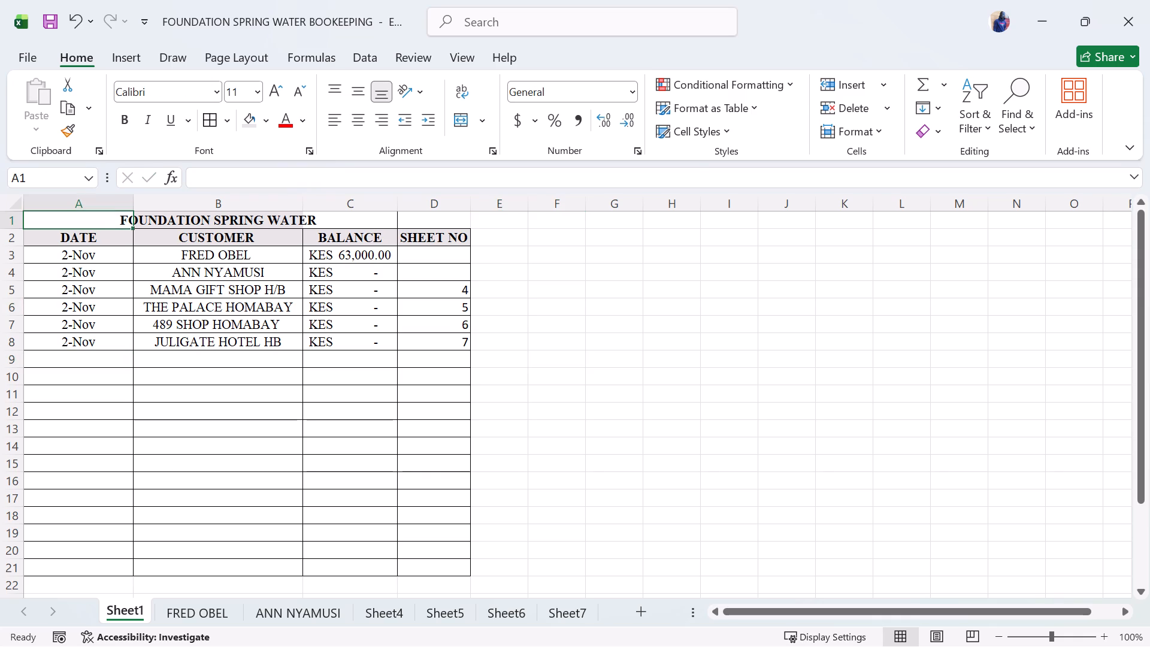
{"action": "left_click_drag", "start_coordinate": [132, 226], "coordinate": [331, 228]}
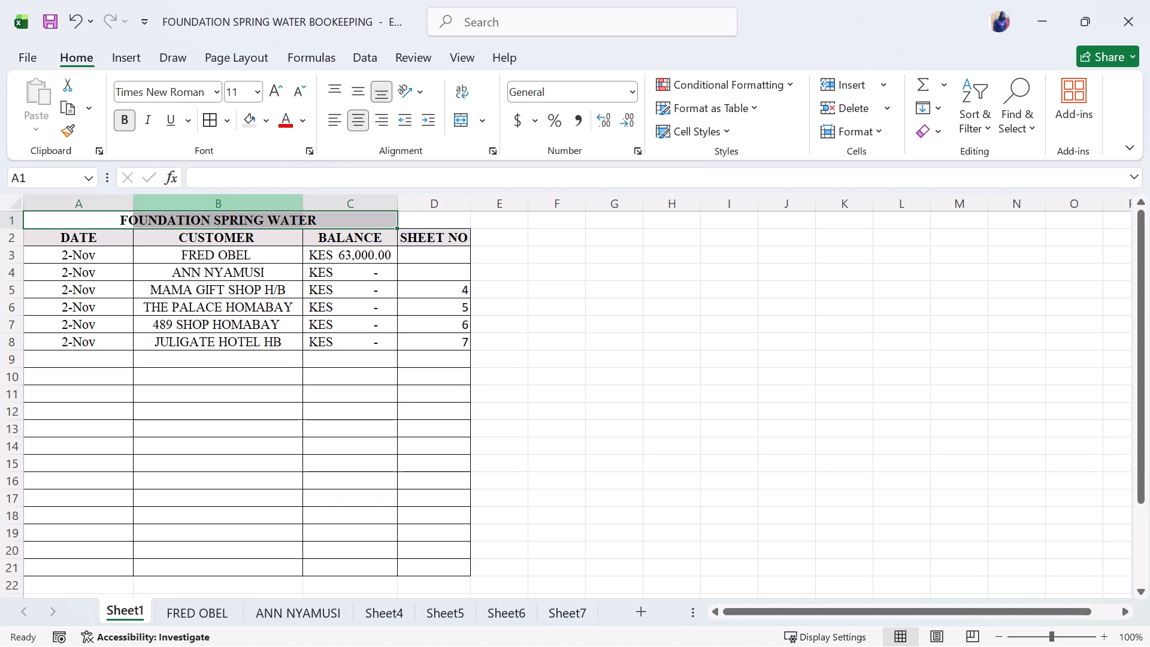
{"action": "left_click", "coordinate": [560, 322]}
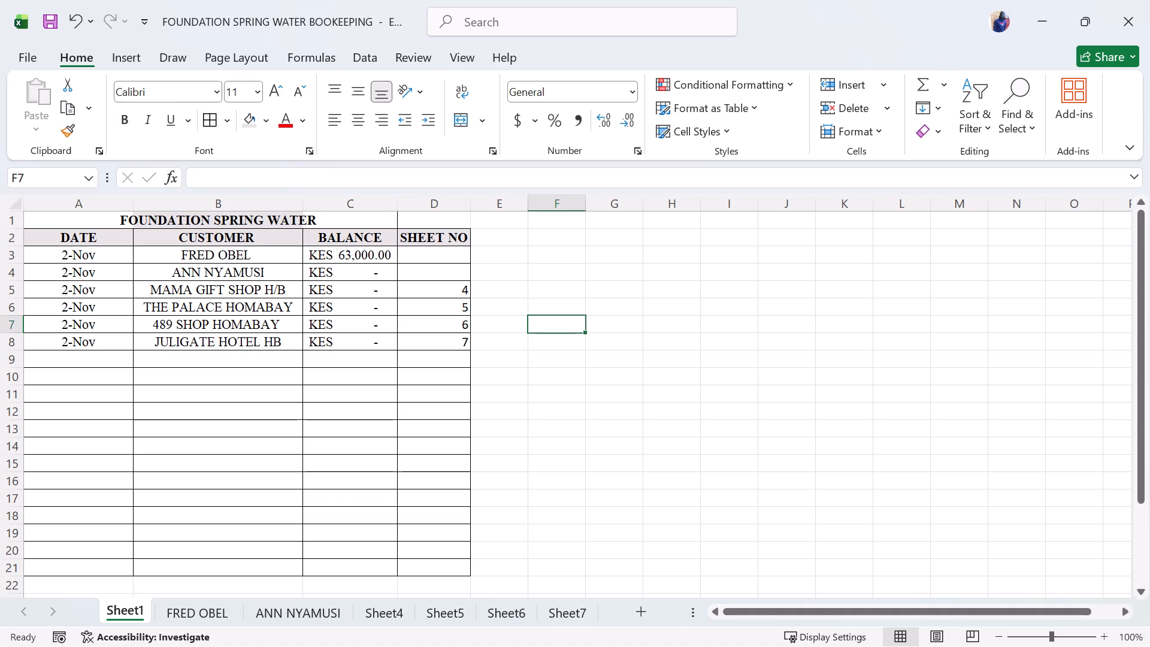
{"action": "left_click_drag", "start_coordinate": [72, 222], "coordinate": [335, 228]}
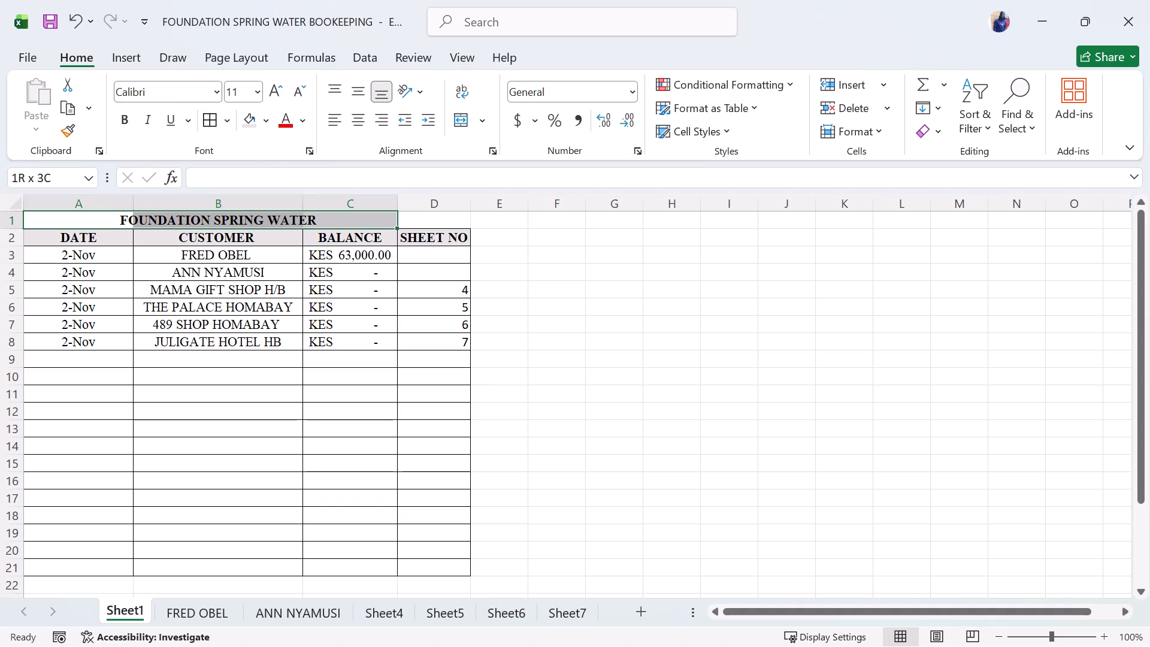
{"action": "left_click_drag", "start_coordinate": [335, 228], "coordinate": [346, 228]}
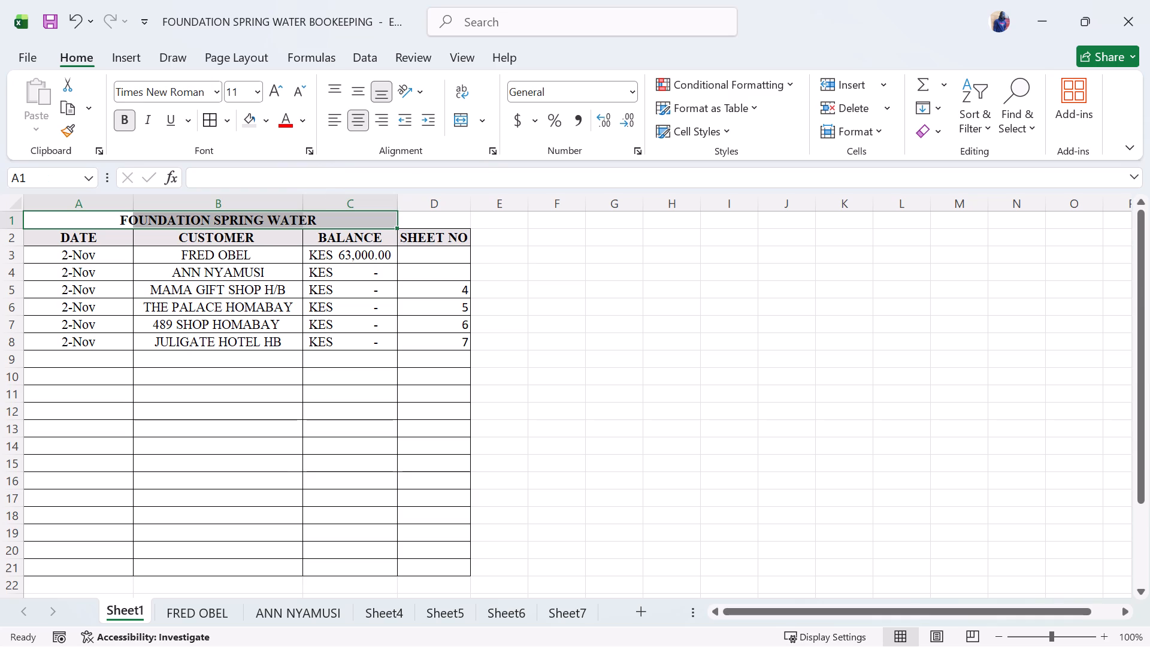
AutoFit the width of the CUSTOMER column on Sheet1.
{"action": "double_click", "coordinate": [302, 207]}
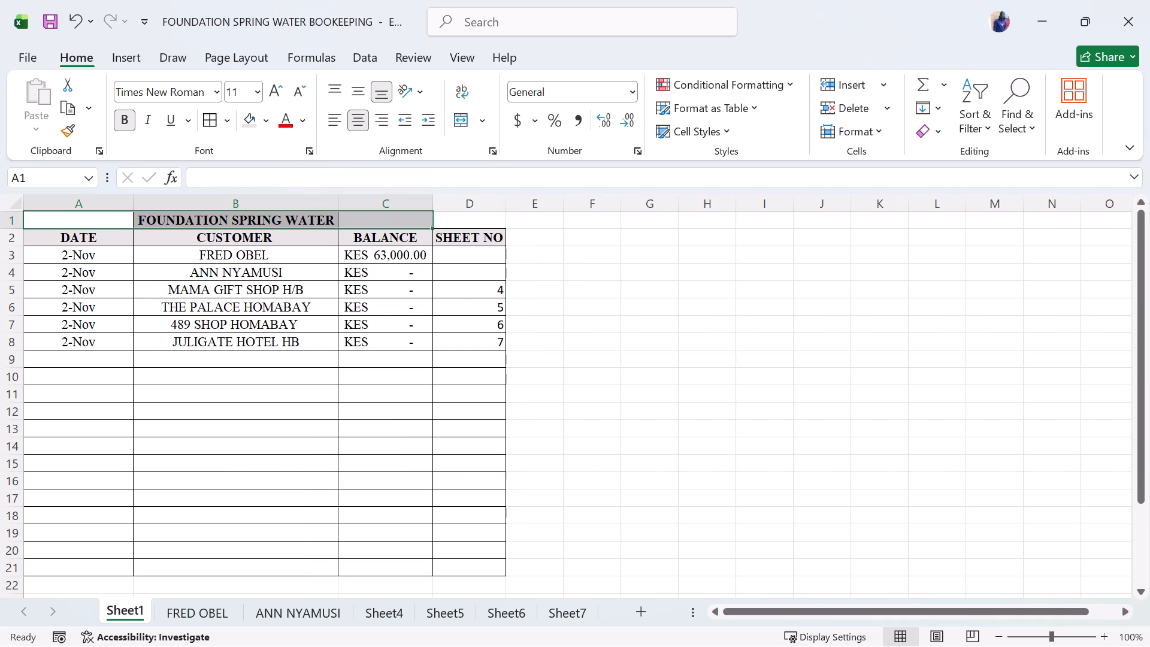
{"action": "left_click", "coordinate": [730, 321]}
Insert seven blank rows at row 9, directly below the JULIGATE HOTEL HB entry, to extend the customer table.
{"action": "left_click", "coordinate": [392, 354]}
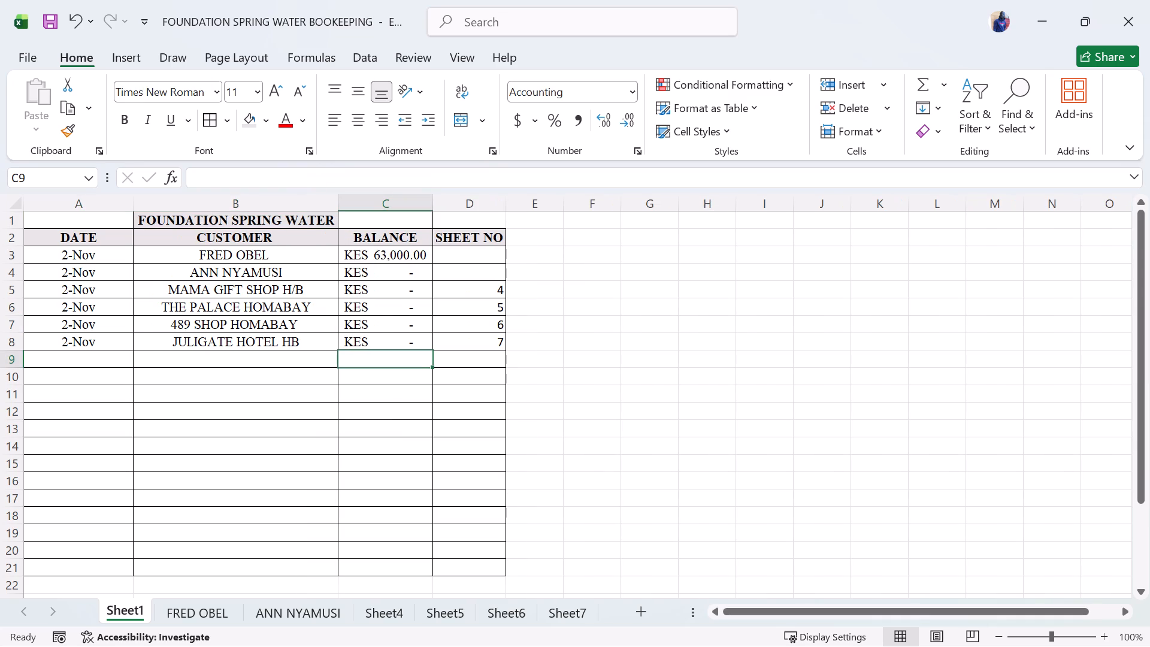
{"action": "scroll", "coordinate": [376, 458], "scroll_direction": "down", "scroll_amount": 1}
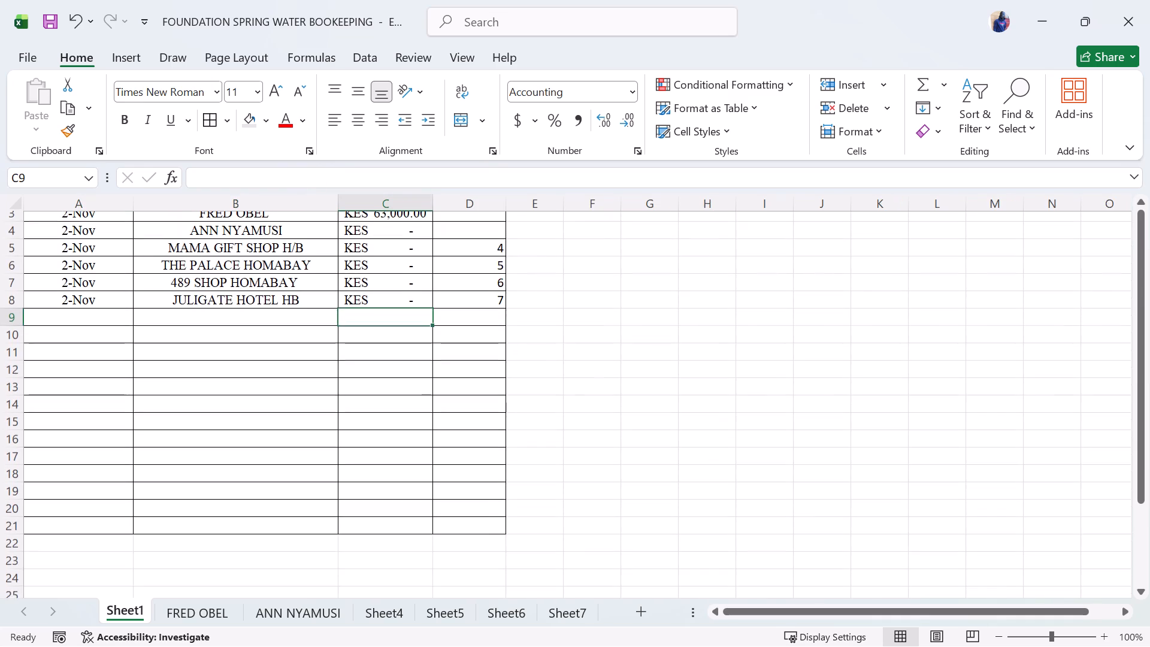
{"action": "left_click", "coordinate": [11, 326]}
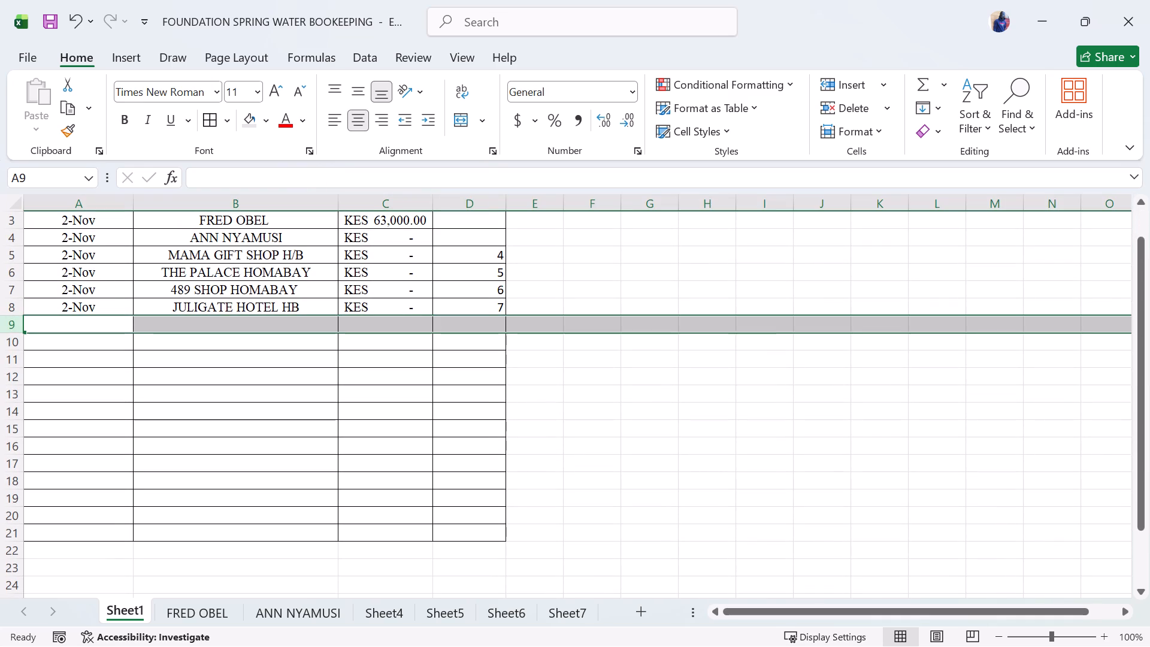
{"action": "triple_click", "coordinate": [848, 83]}
{"action": "triple_click", "coordinate": [848, 83]}
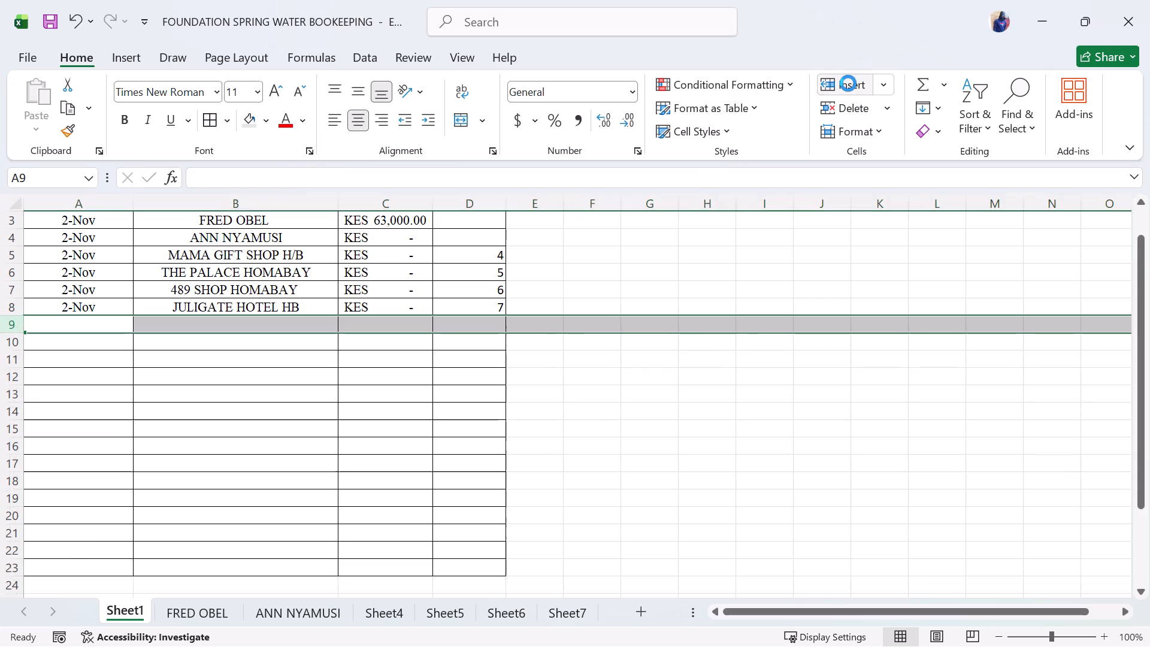
{"action": "left_click", "coordinate": [848, 83]}
{"action": "left_click", "coordinate": [616, 431]}
{"action": "scroll", "coordinate": [616, 431], "scroll_direction": "down", "scroll_amount": 1}
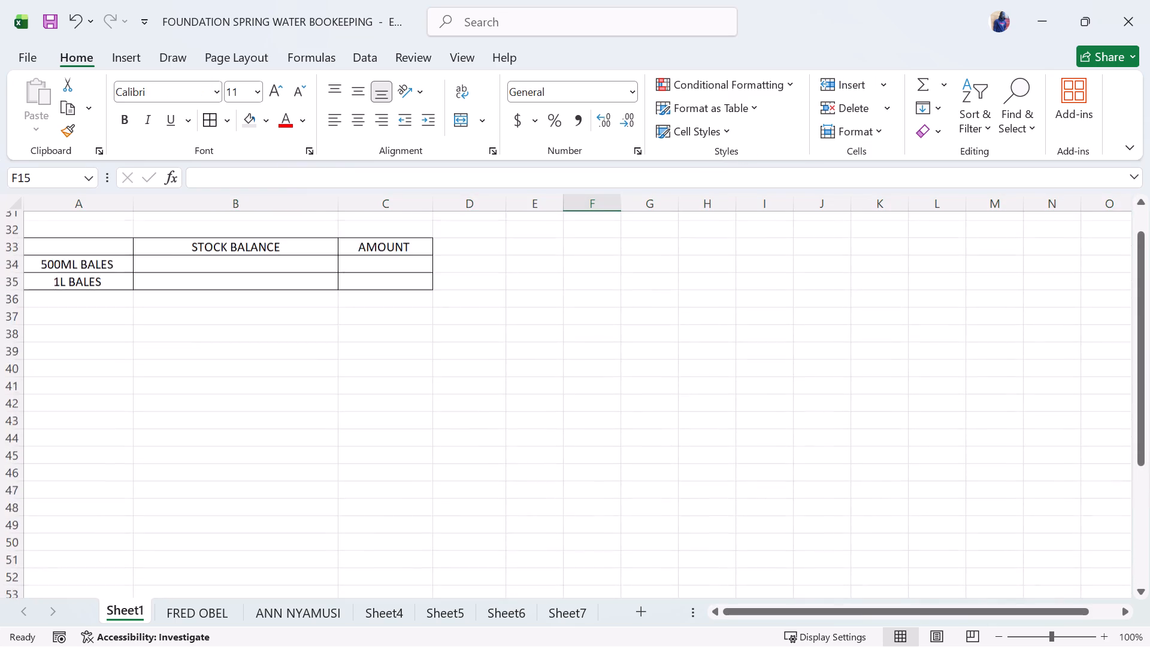
{"action": "scroll", "coordinate": [608, 391], "scroll_direction": "up", "scroll_amount": 3}
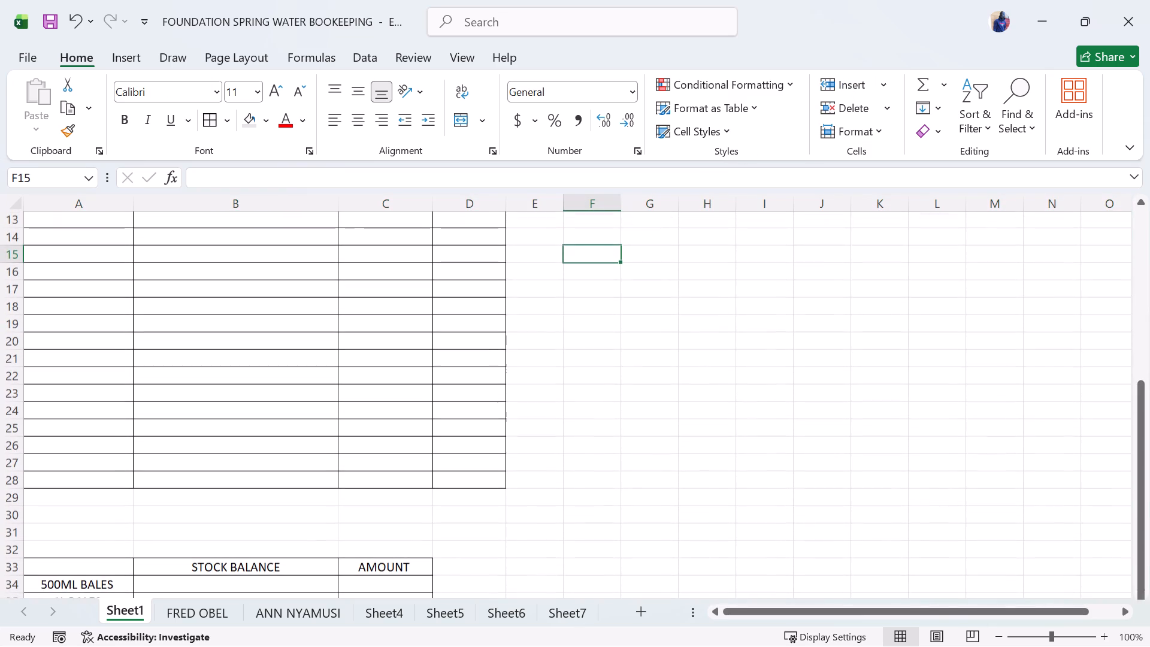
{"action": "scroll", "coordinate": [321, 473], "scroll_direction": "up", "scroll_amount": 1}
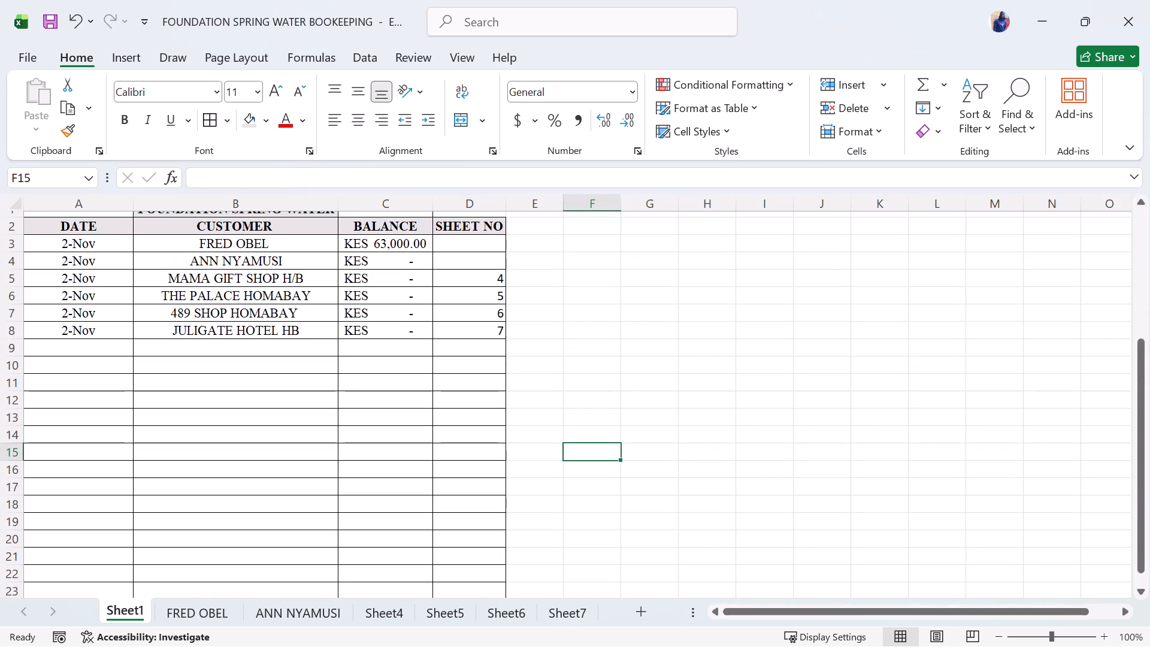
Examine the ledger layout and payment entries on the first customer's sheet, Sheet4, Sheet7, Sheet6 and Sheet5.
{"action": "left_click", "coordinate": [195, 615]}
{"action": "scroll", "coordinate": [391, 408], "scroll_direction": "up", "scroll_amount": 1}
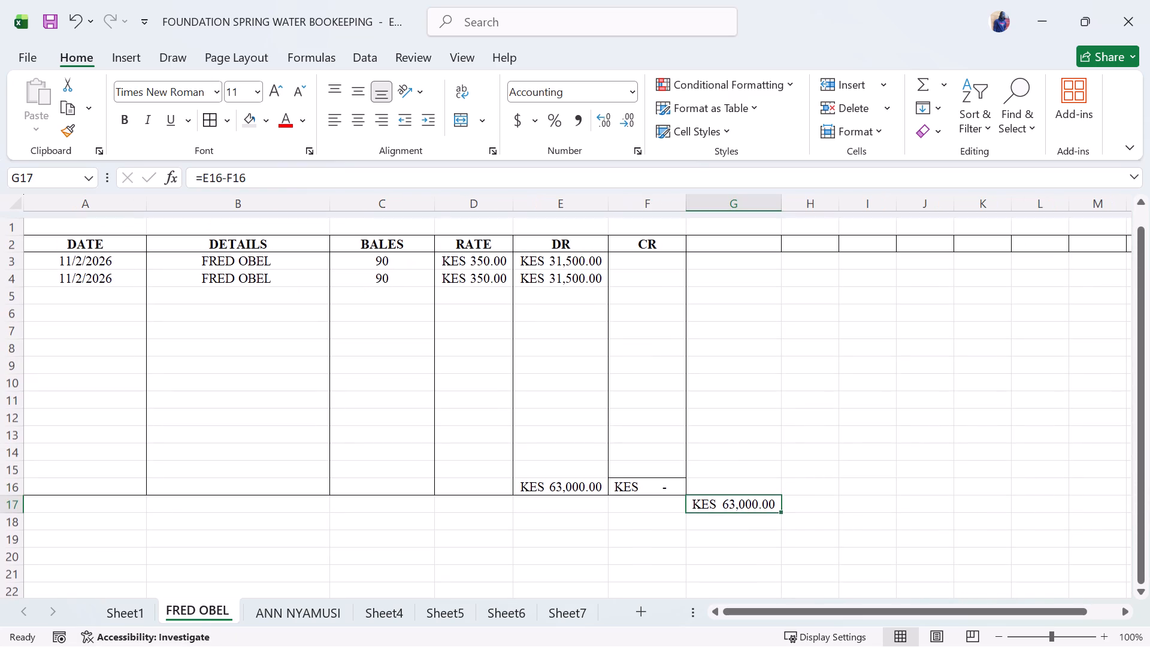
{"action": "scroll", "coordinate": [391, 408], "scroll_direction": "up", "scroll_amount": 1}
{"action": "right_click", "coordinate": [391, 408]}
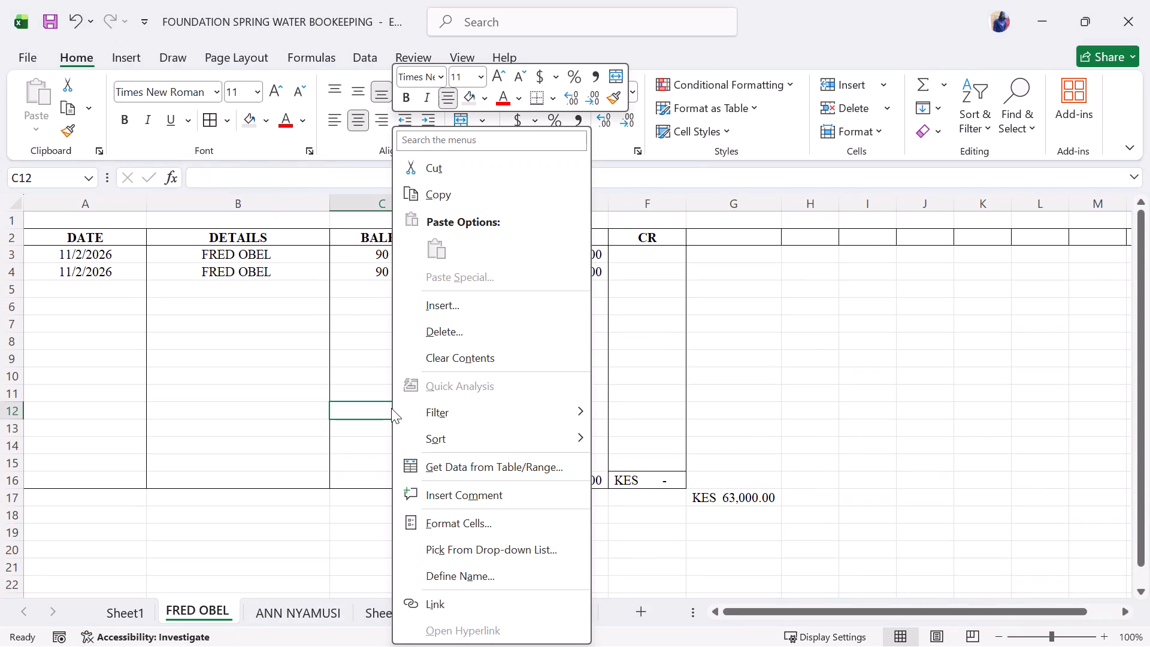
{"action": "left_click", "coordinate": [676, 322]}
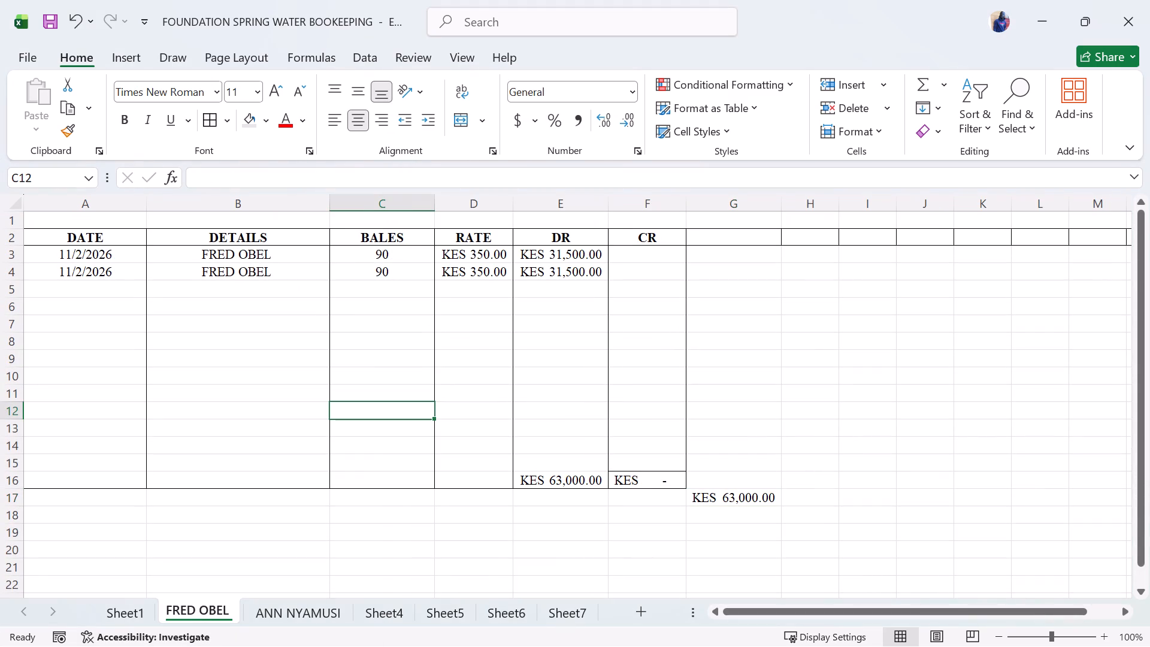
{"action": "left_click", "coordinate": [382, 614]}
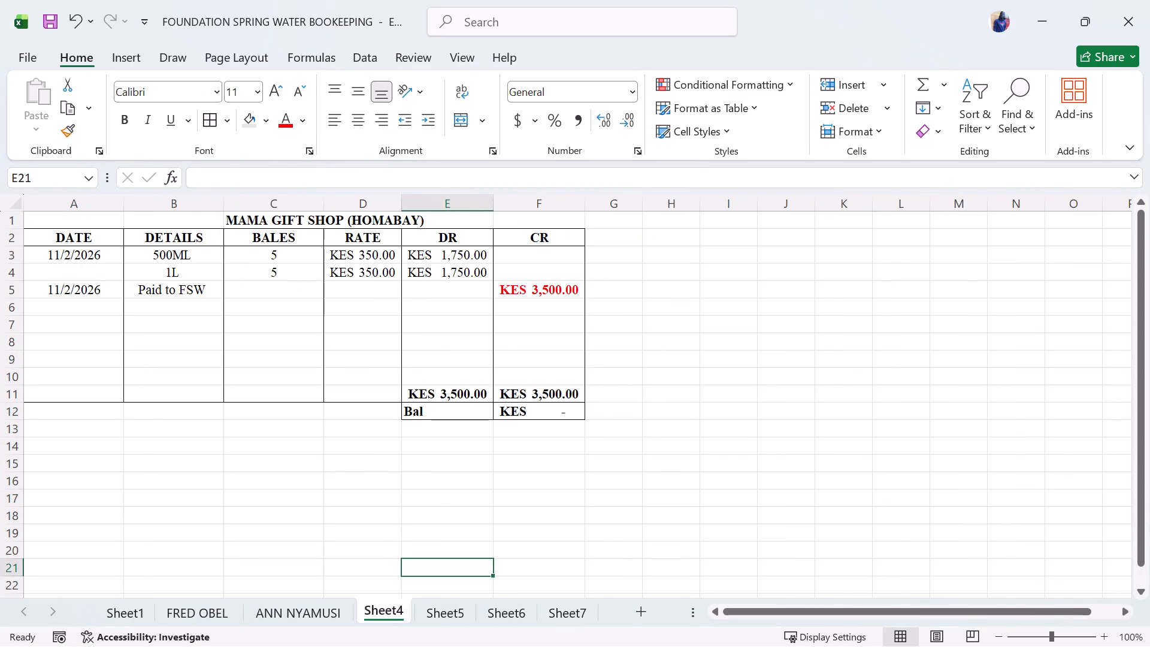
{"action": "left_click", "coordinate": [540, 297]}
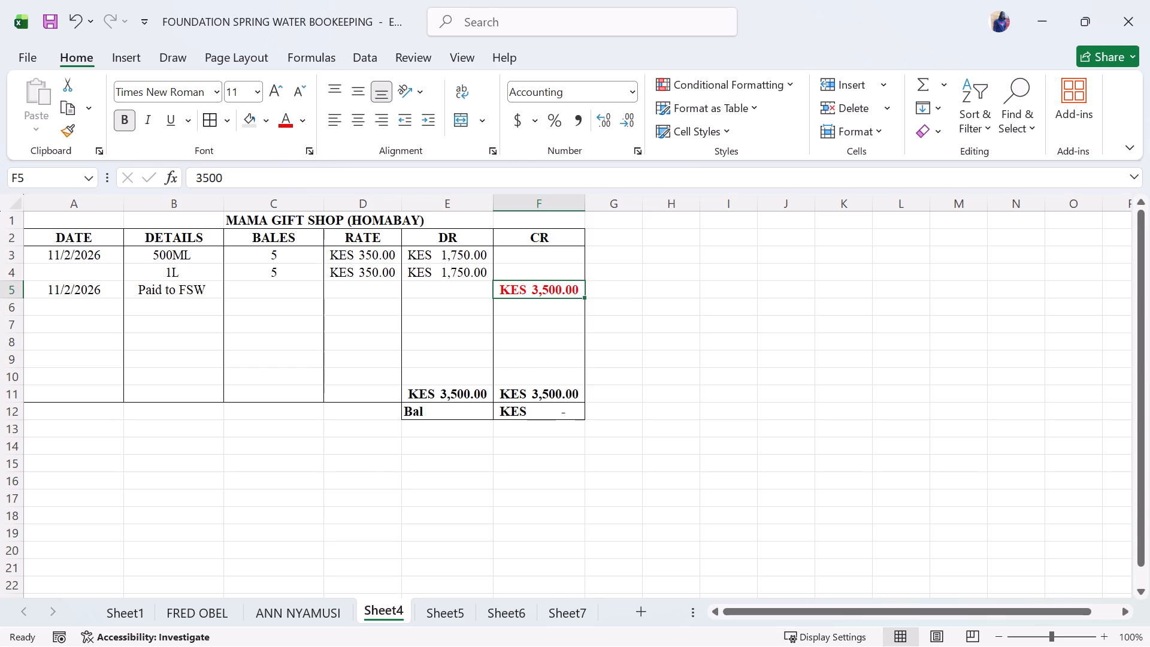
{"action": "left_click", "coordinate": [559, 606]}
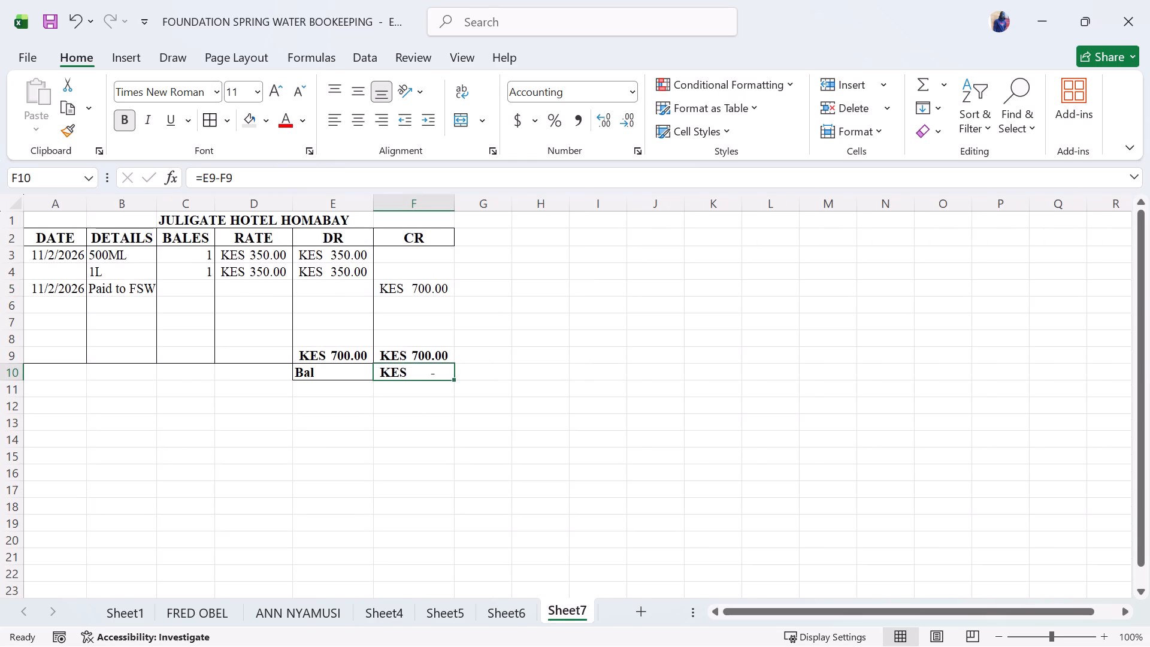
{"action": "left_click", "coordinate": [507, 613]}
{"action": "left_click", "coordinate": [441, 608]}
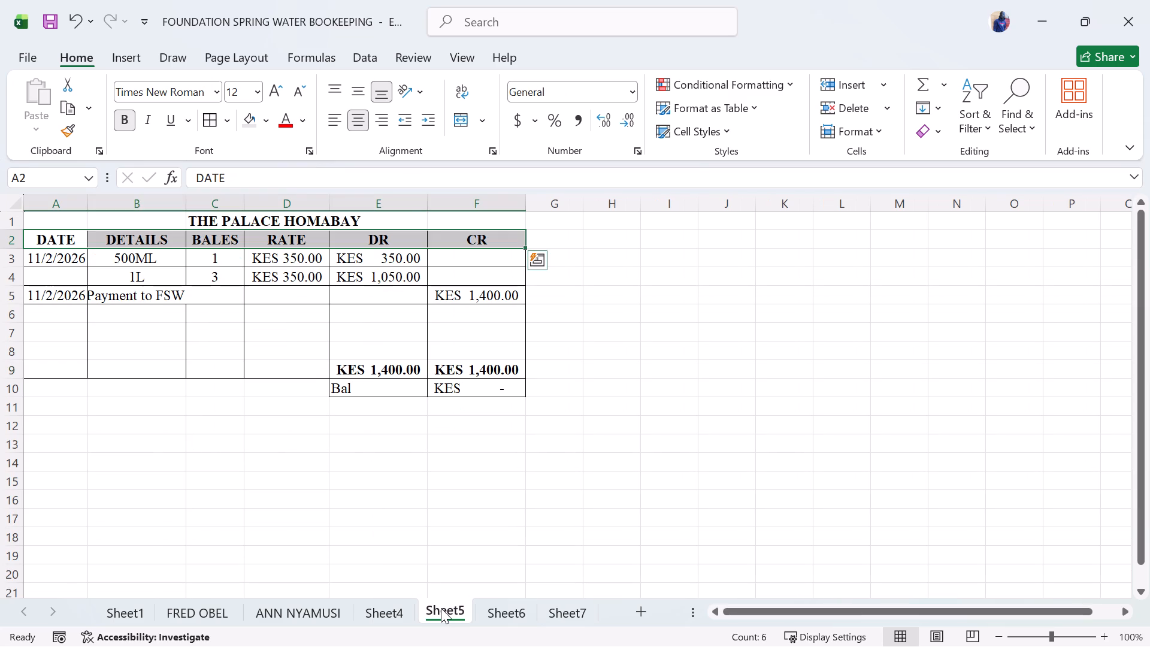
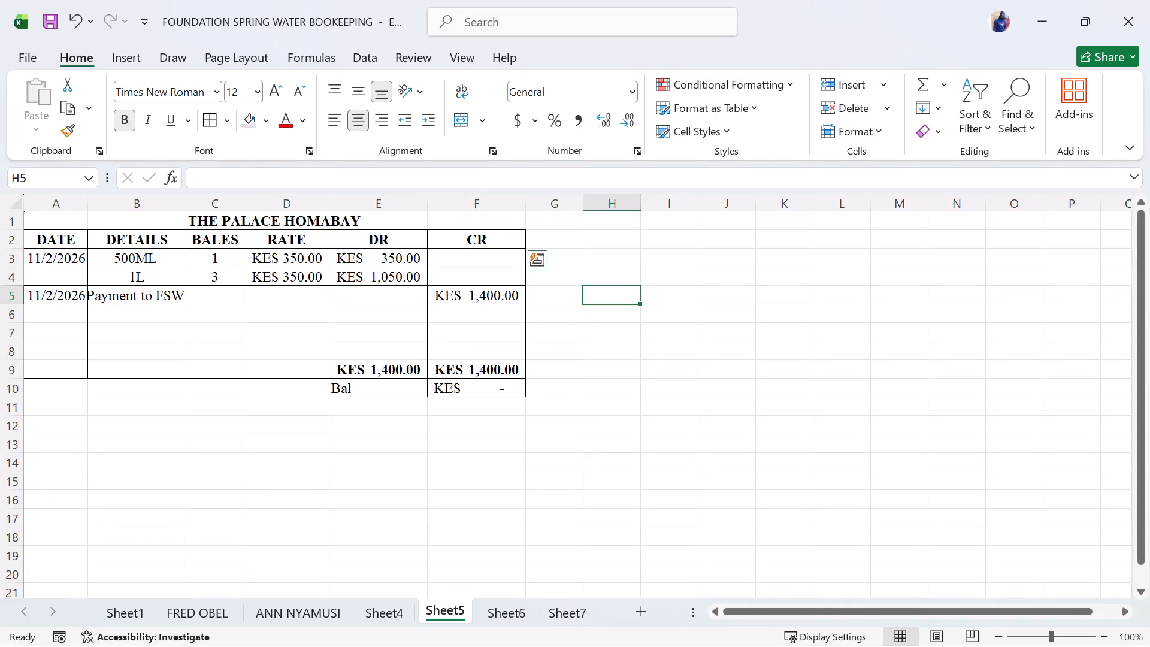
Examine the DR and CR total and Bal formulas on the THE PALACE HOMABAY and JULIGATE HOTEL HOMABAY ledgers, Sheet5 and Sheet7.
{"action": "left_click", "coordinate": [441, 364]}
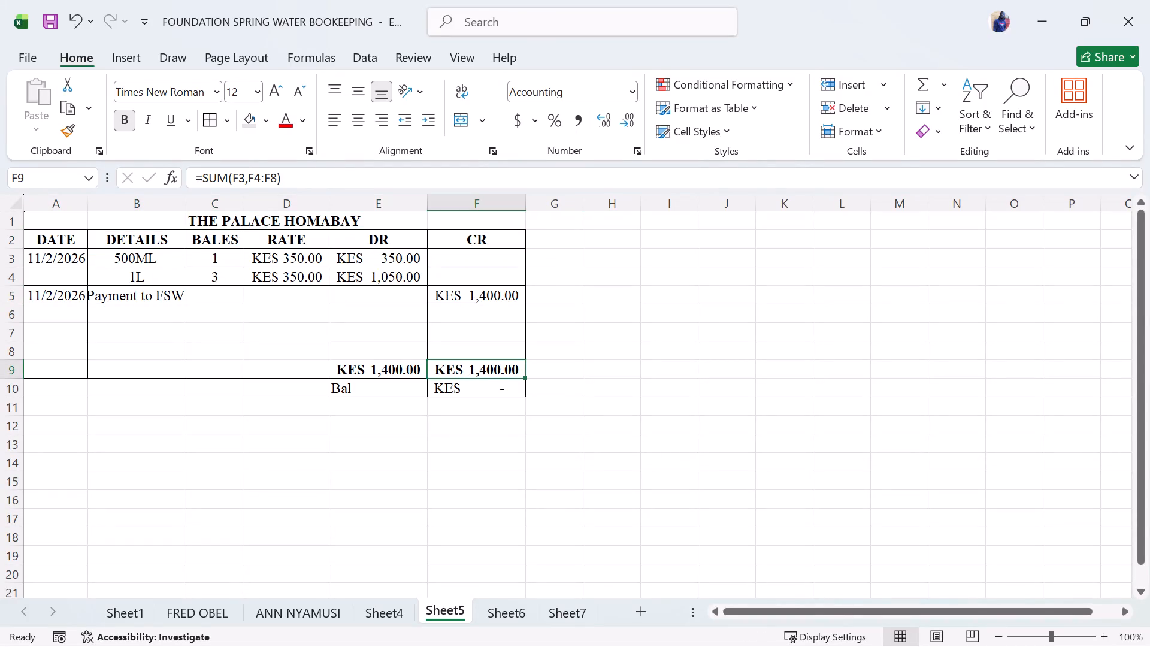
{"action": "left_click", "coordinate": [392, 370]}
{"action": "left_click", "coordinate": [449, 386]}
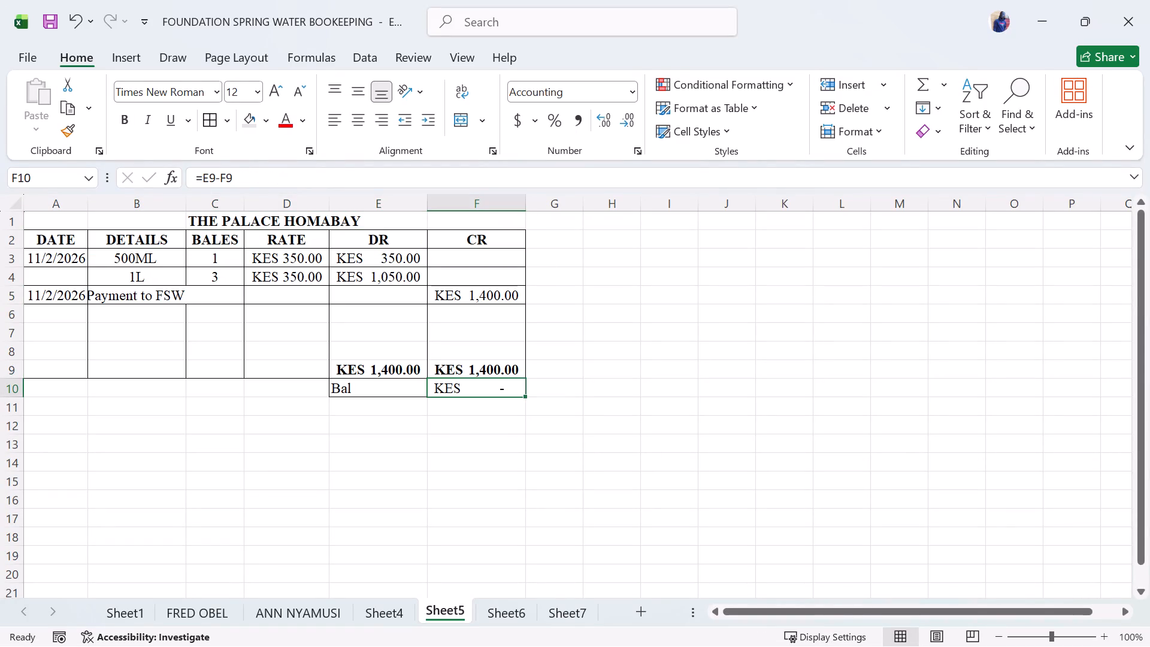
{"action": "left_click", "coordinate": [565, 607]}
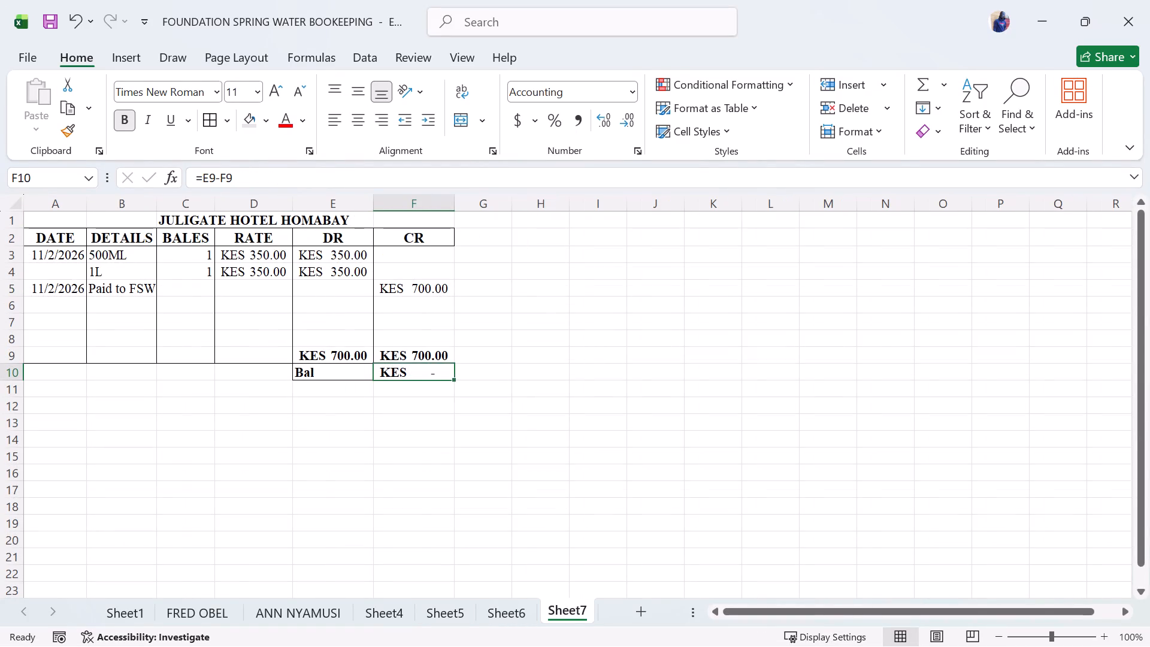
{"action": "left_click", "coordinate": [491, 347]}
{"action": "left_click", "coordinate": [440, 355]}
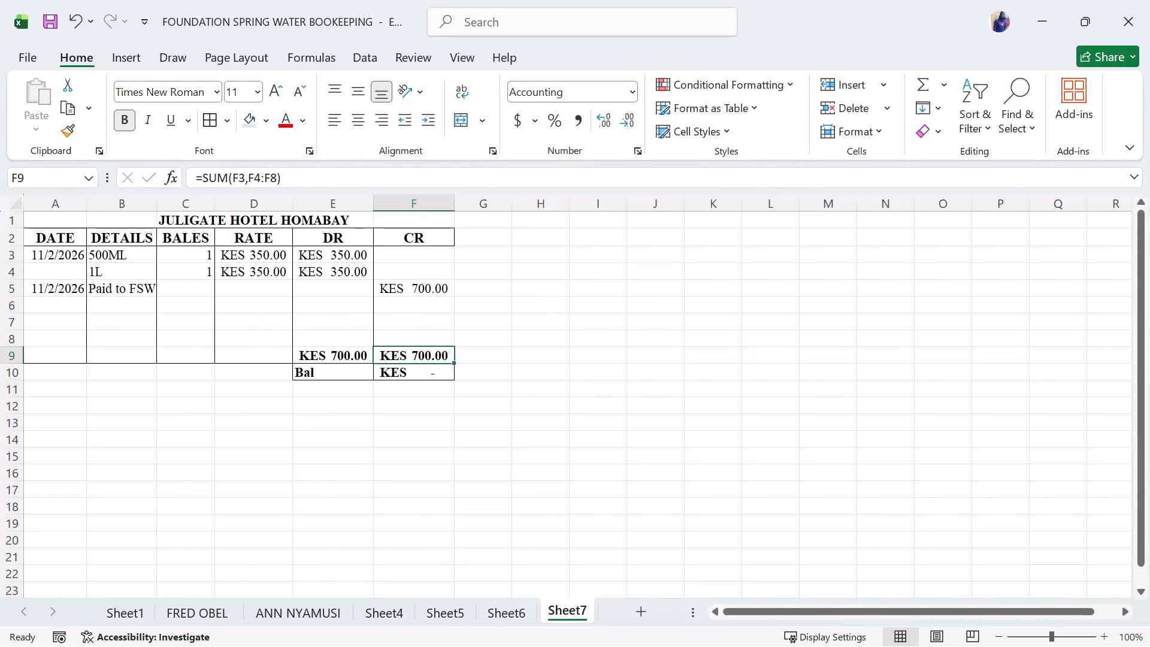
Examine the Bal formula and the DR total formula on the JULIGATE HOTEL HOMABAY ledger, Sheet7.
{"action": "left_click", "coordinate": [422, 369]}
{"action": "left_click", "coordinate": [348, 362]}
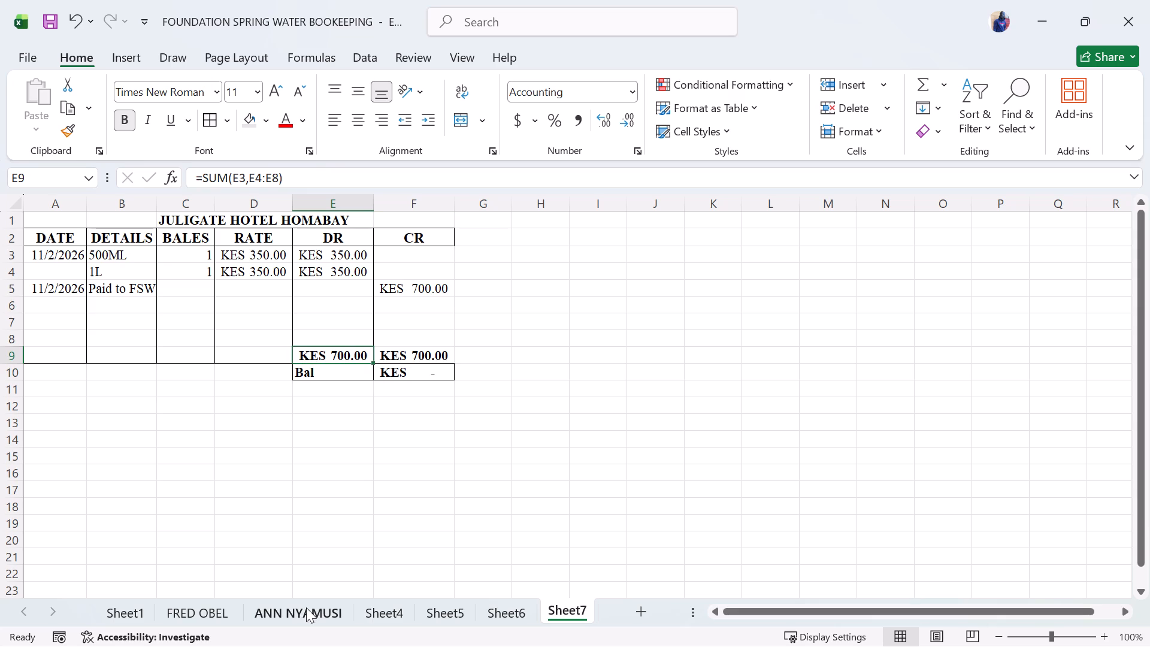
{"action": "left_click", "coordinate": [696, 625]}
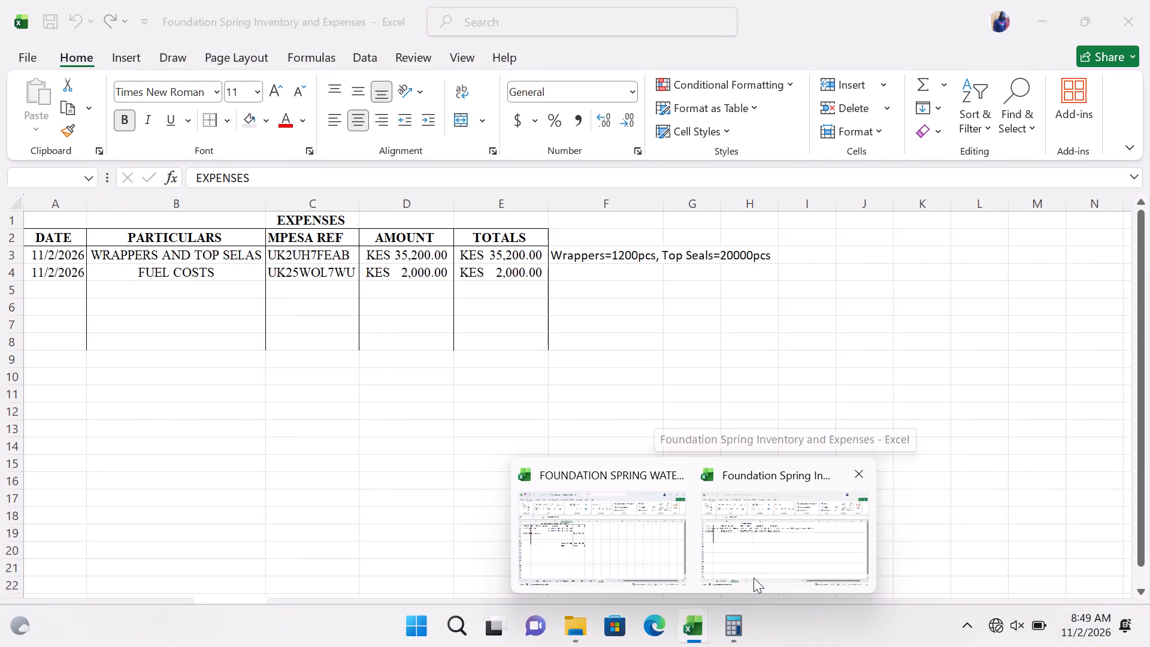
Check the Wi-Fi connection to the Samsung A50 network and return to the bookkeeping workbook.
{"action": "left_click", "coordinate": [1000, 621]}
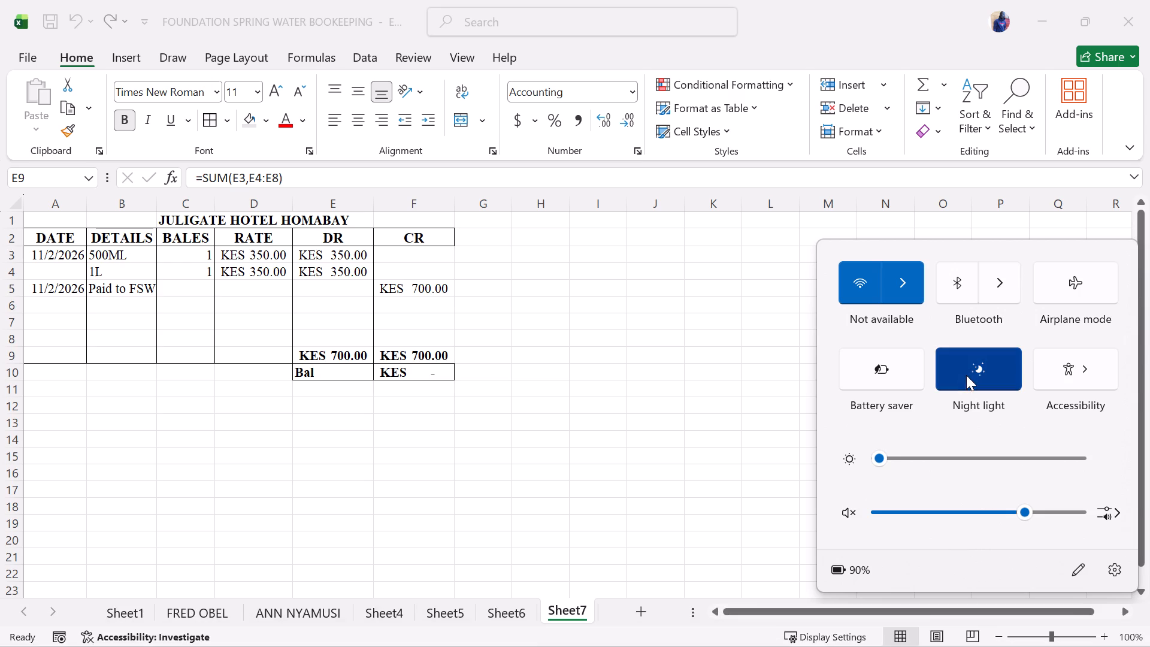
{"action": "left_click", "coordinate": [893, 292]}
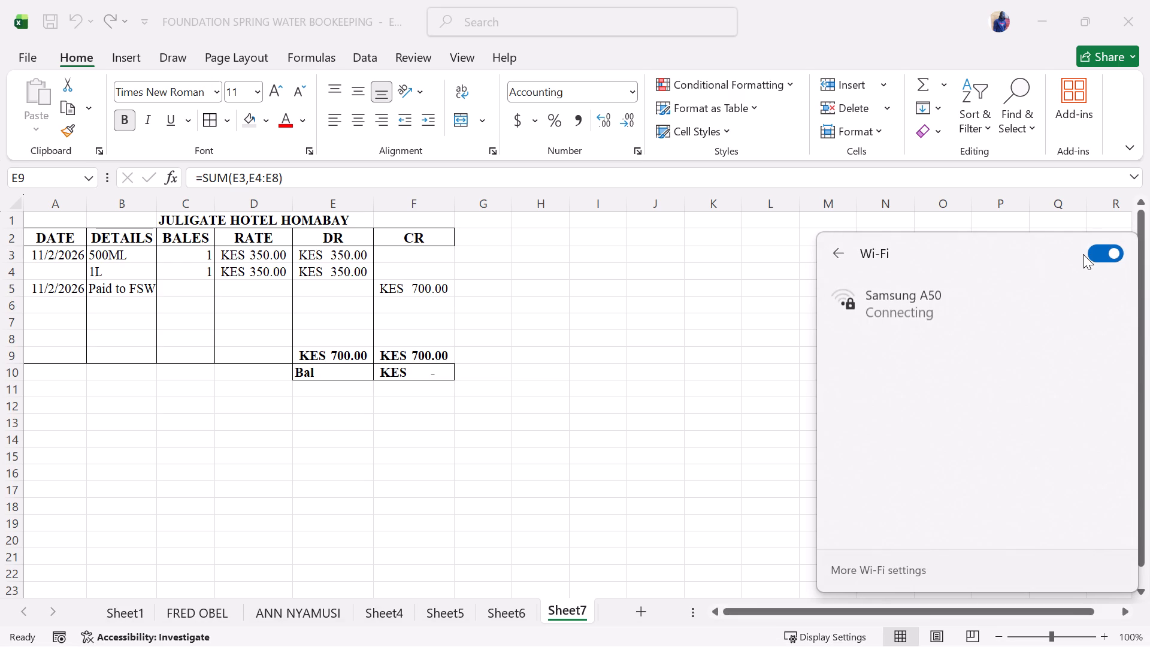
{"action": "left_click", "coordinate": [953, 287]}
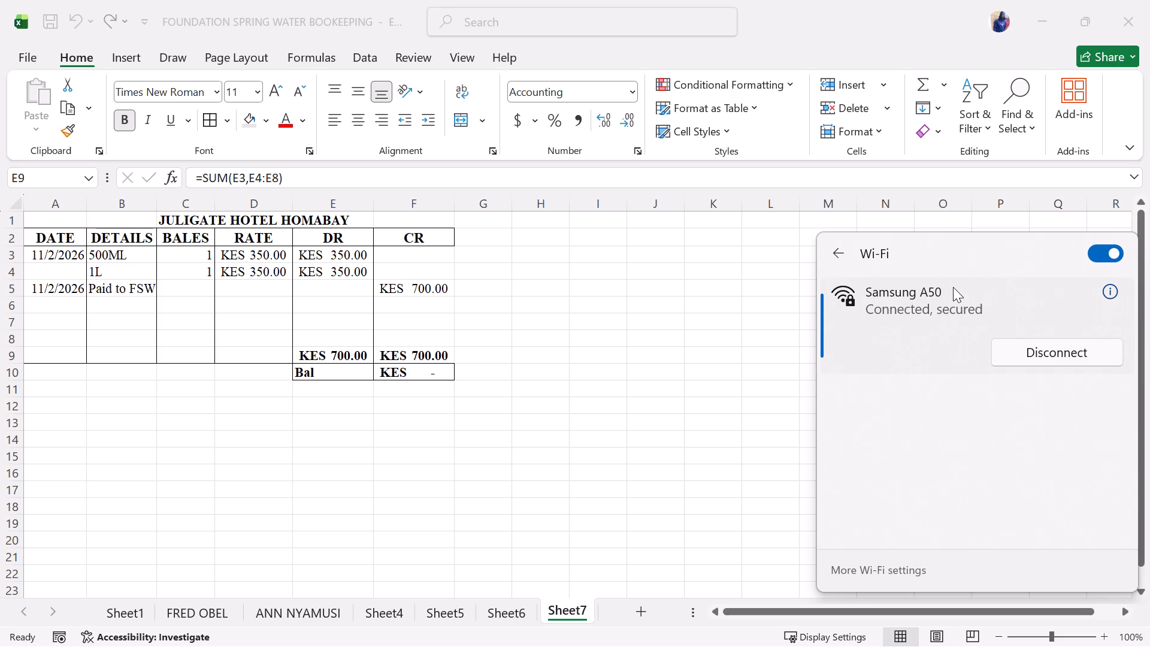
{"action": "left_click", "coordinate": [391, 353]}
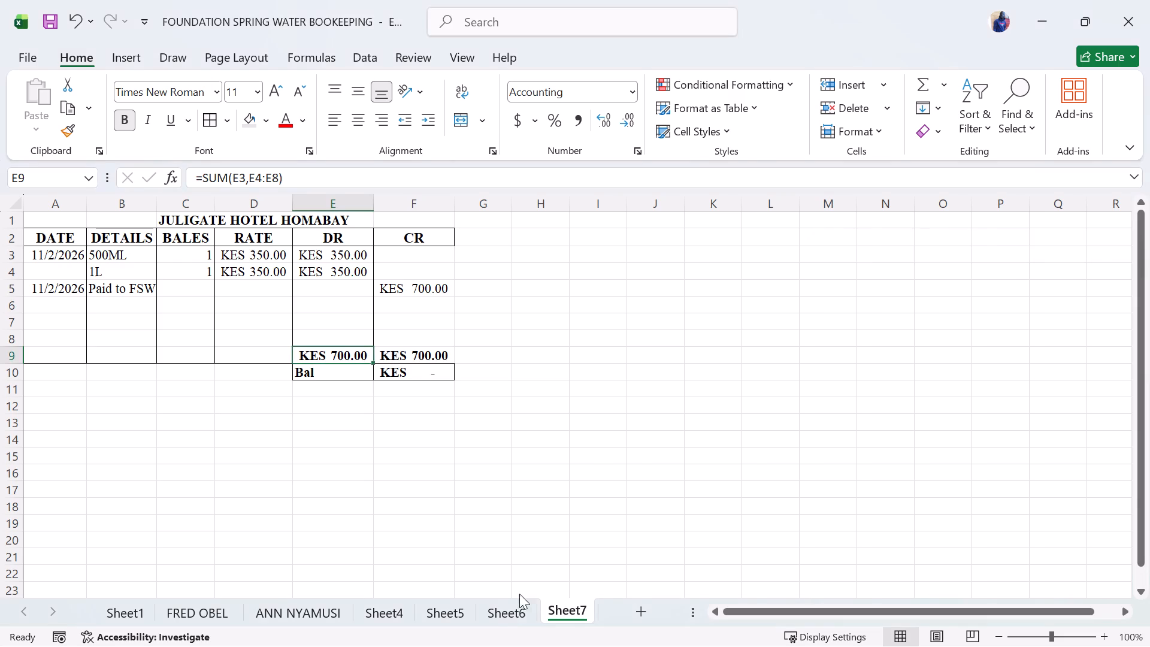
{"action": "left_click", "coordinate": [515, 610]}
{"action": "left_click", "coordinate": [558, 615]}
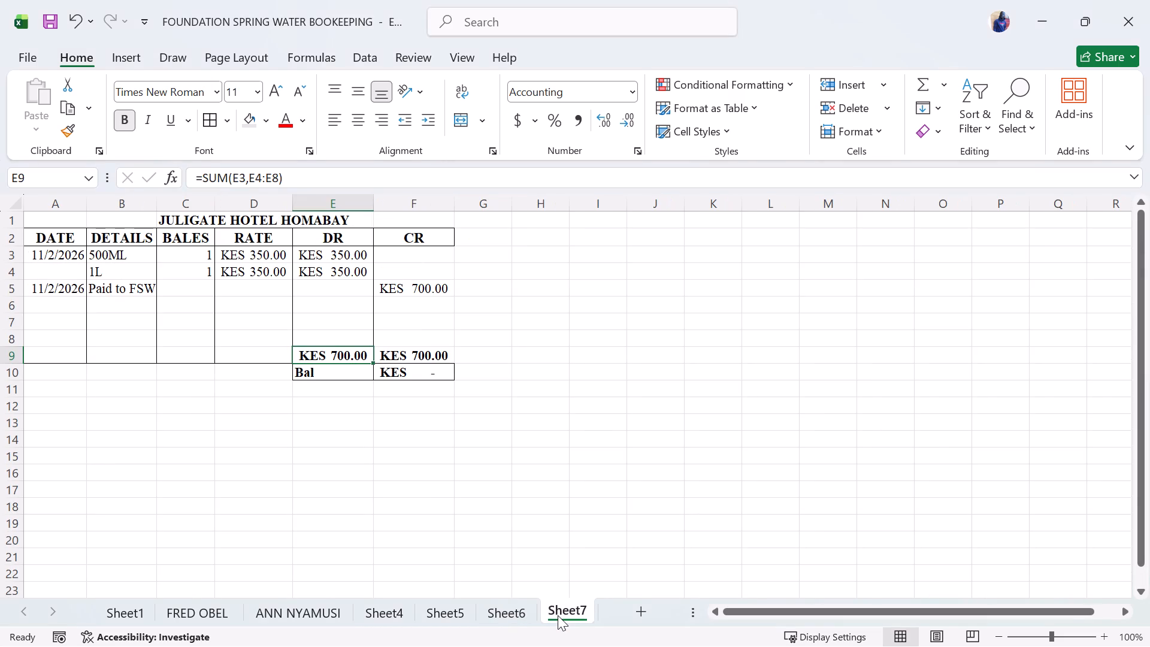
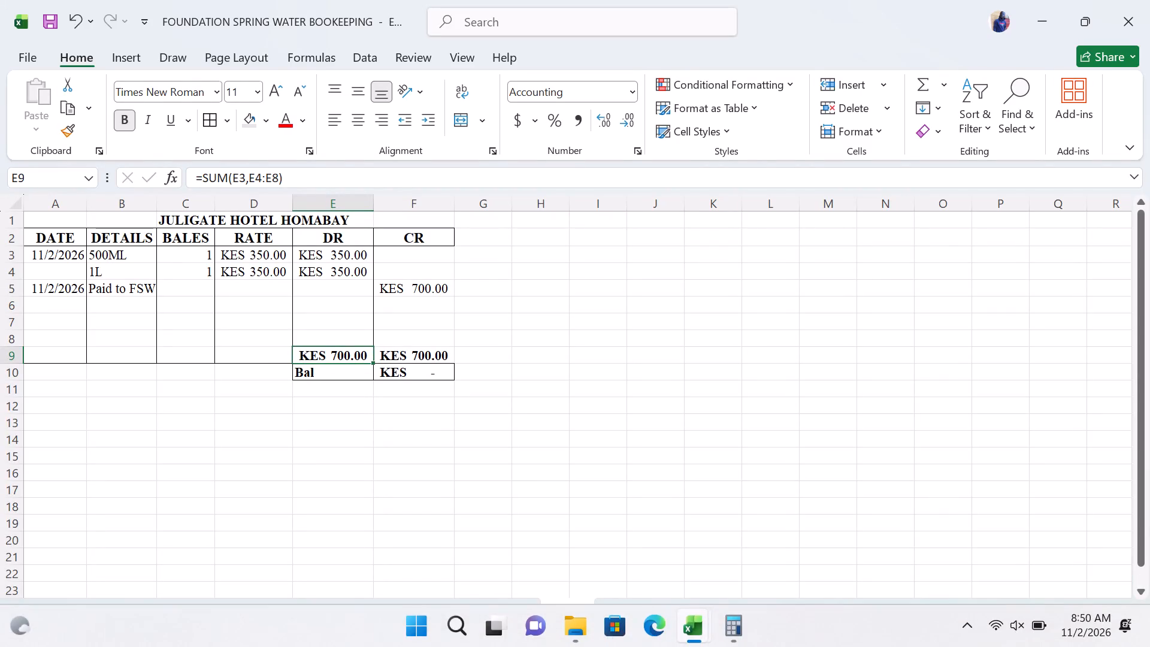
Copy the DATE to CR header row from the JULIGATE HOTEL ledger on Sheet7 into row 2 of blank Sheet8.
{"action": "left_click", "coordinate": [635, 610]}
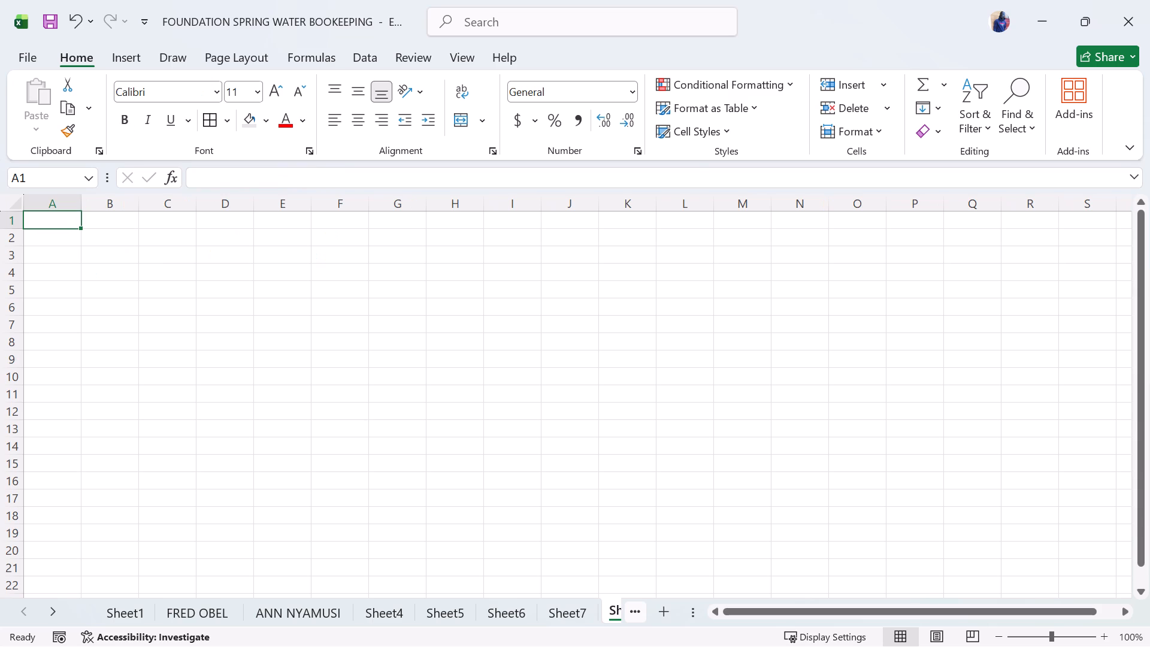
{"action": "left_click", "coordinate": [180, 315]}
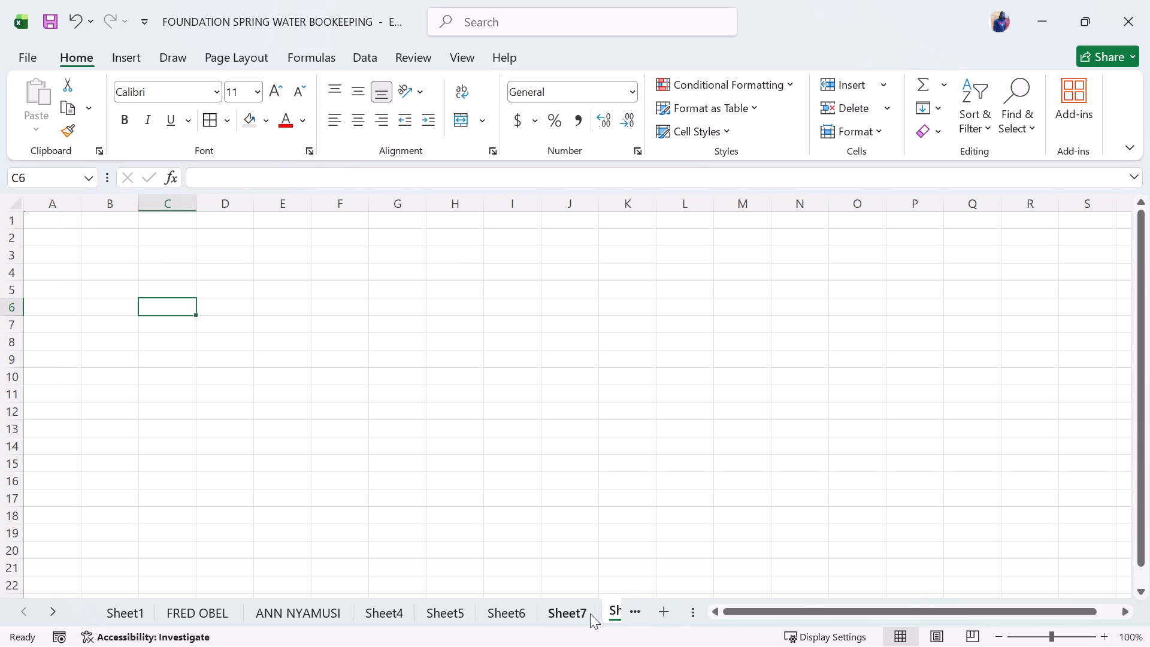
{"action": "left_click", "coordinate": [573, 608]}
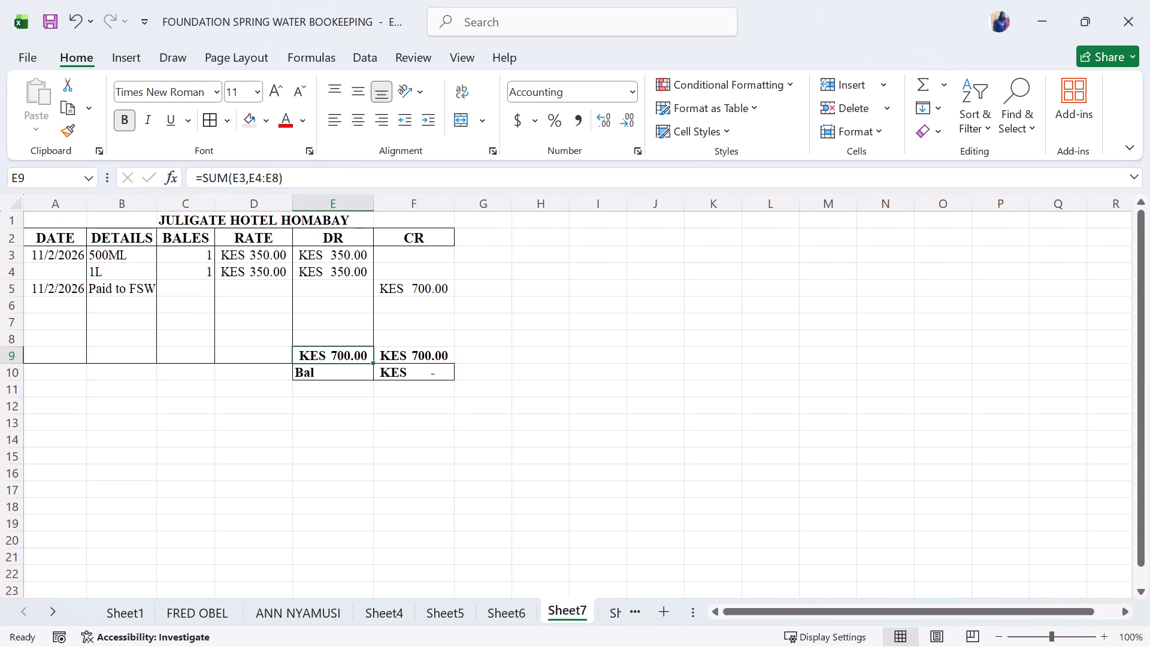
{"action": "left_click_drag", "start_coordinate": [30, 234], "coordinate": [432, 247]}
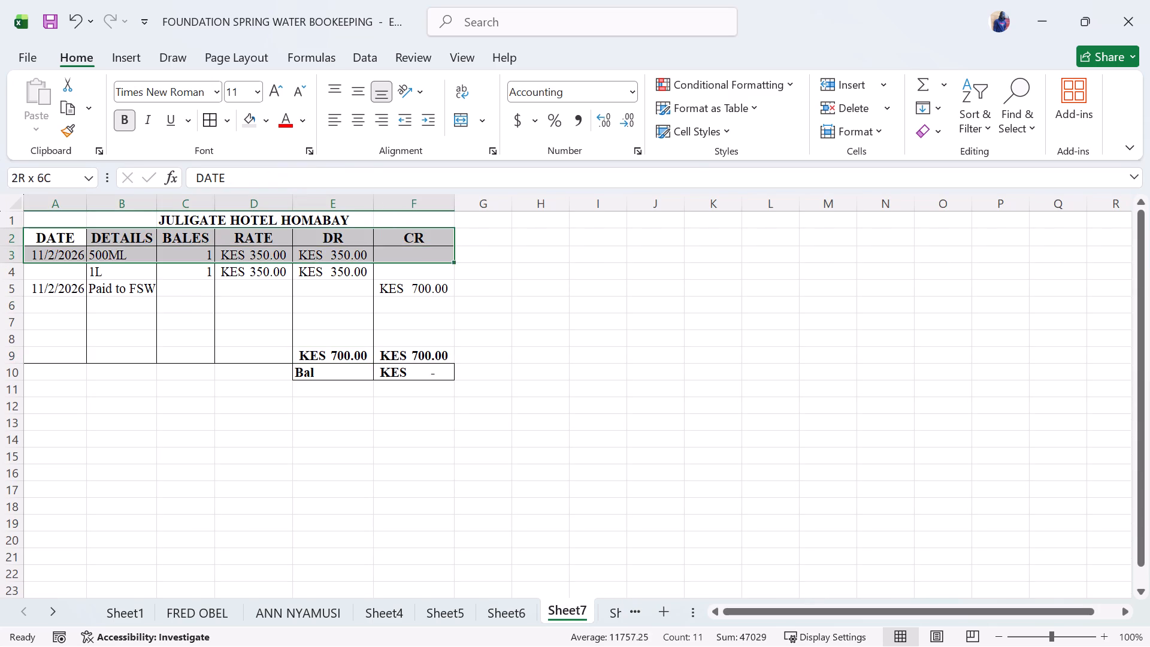
{"action": "left_click_drag", "start_coordinate": [432, 247], "coordinate": [434, 241]}
{"action": "key", "text": "ctrl+c"}
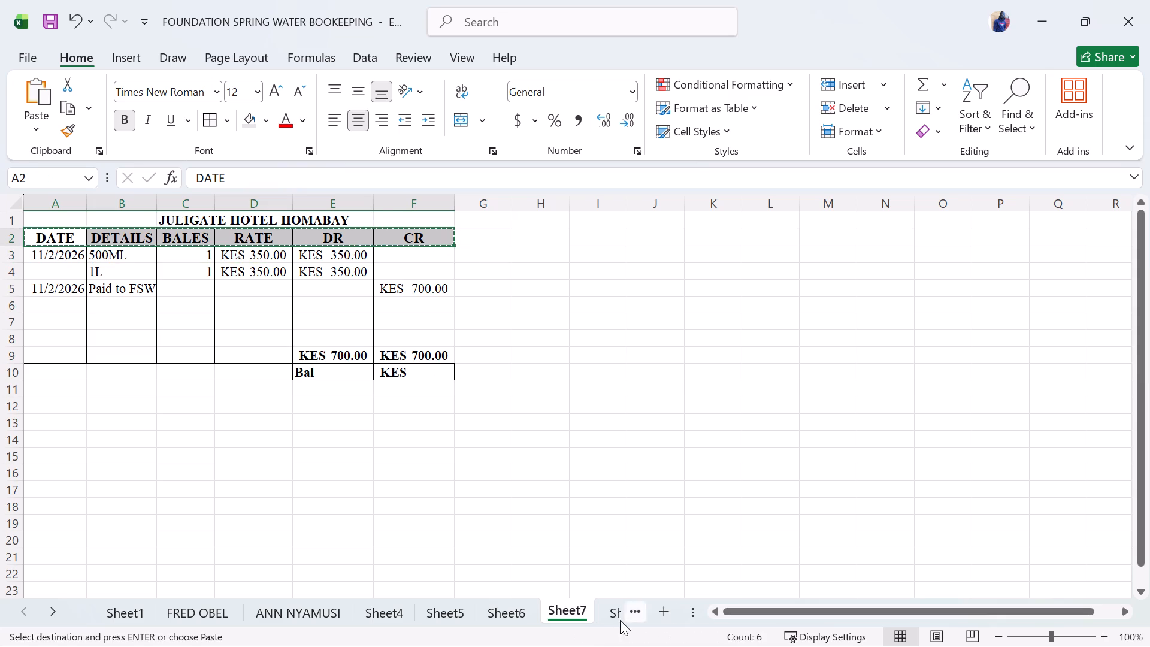
{"action": "left_click", "coordinate": [603, 615]}
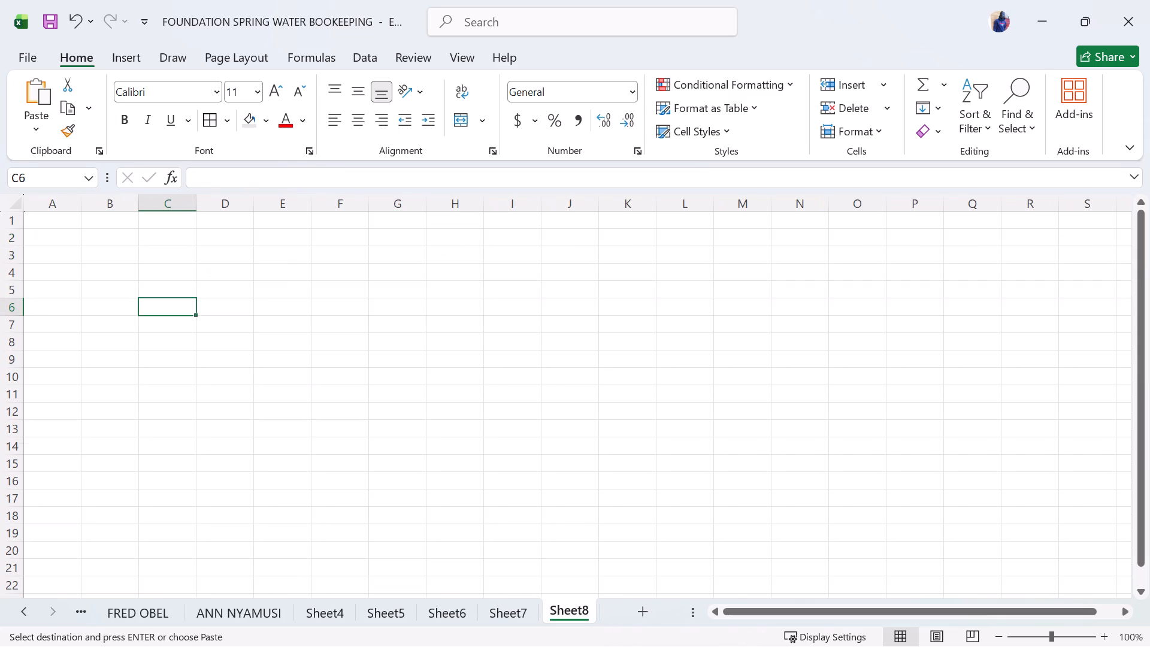
{"action": "left_click_drag", "start_coordinate": [59, 236], "coordinate": [300, 253]}
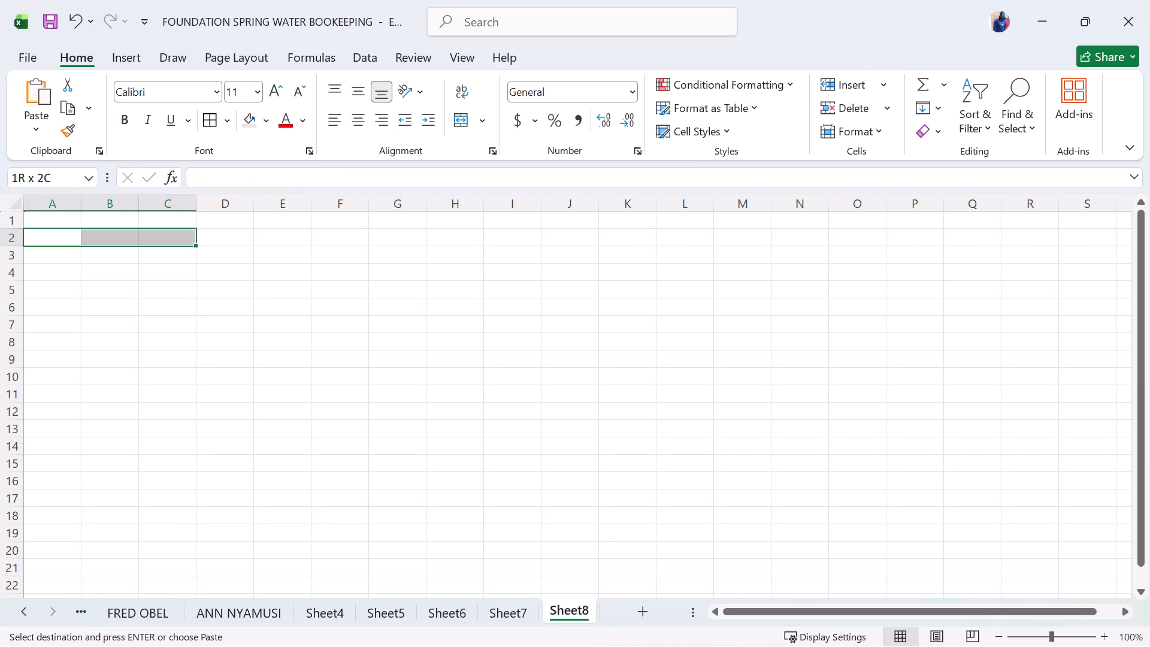
{"action": "left_click_drag", "start_coordinate": [300, 253], "coordinate": [392, 242]}
{"action": "key", "text": "ctrl+v"}
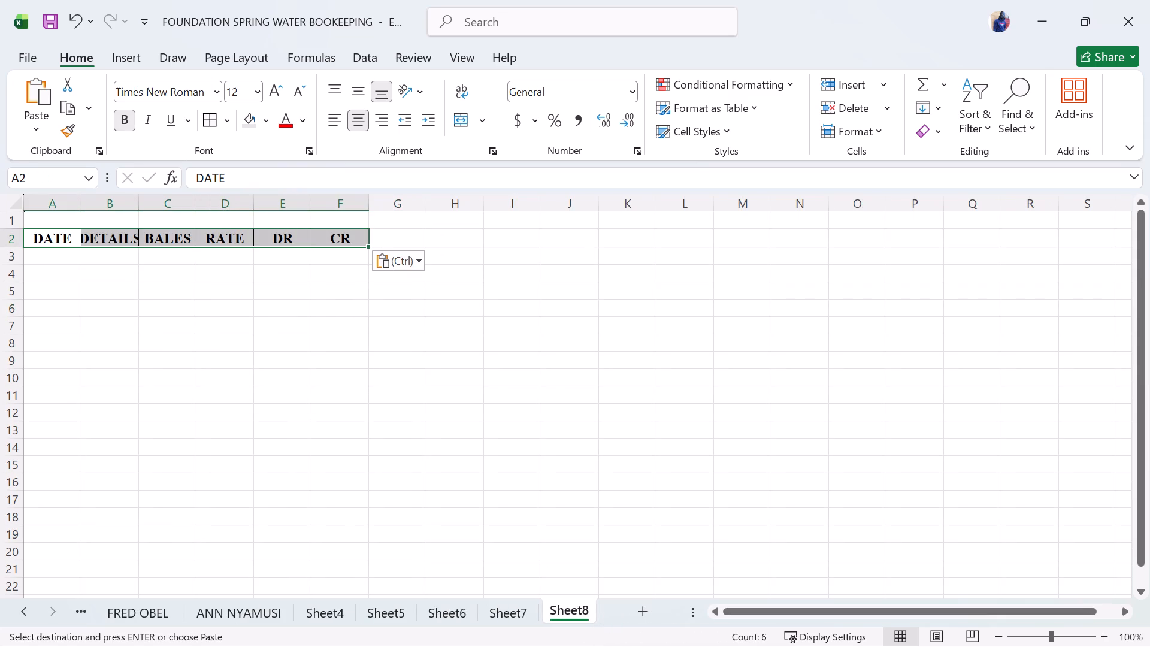
Enter the ledger title JACKY SHOP HB in cell B1 above the headers on Sheet8.
{"action": "left_click", "coordinate": [131, 220]}
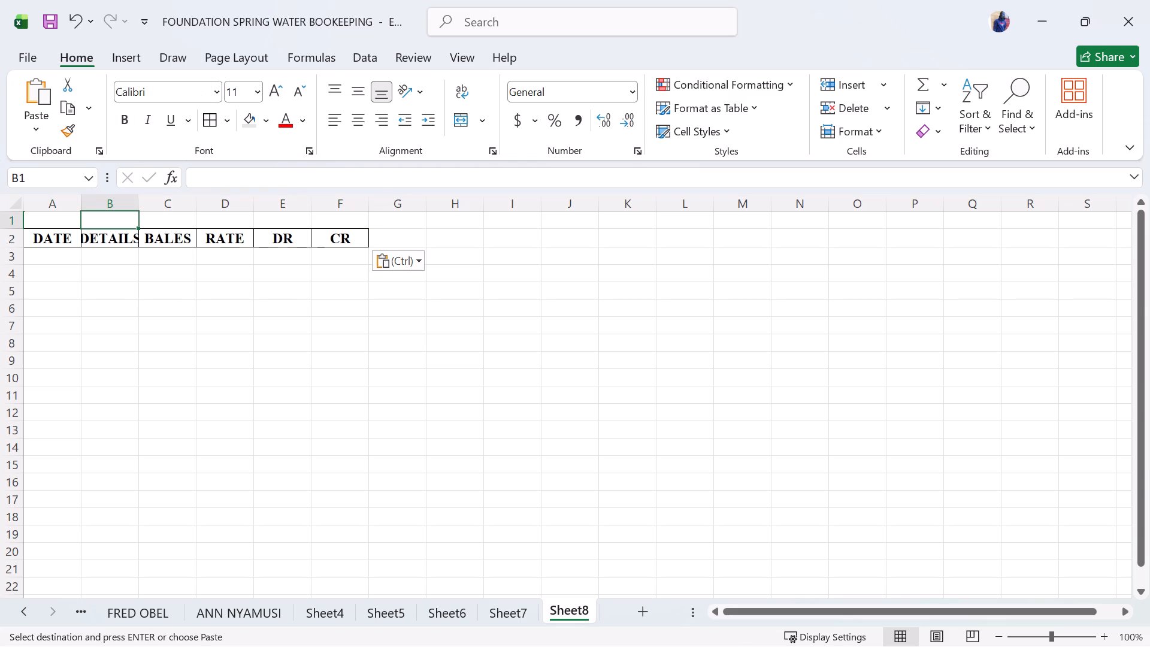
{"action": "type", "text": "JACKY SHOP HB"}
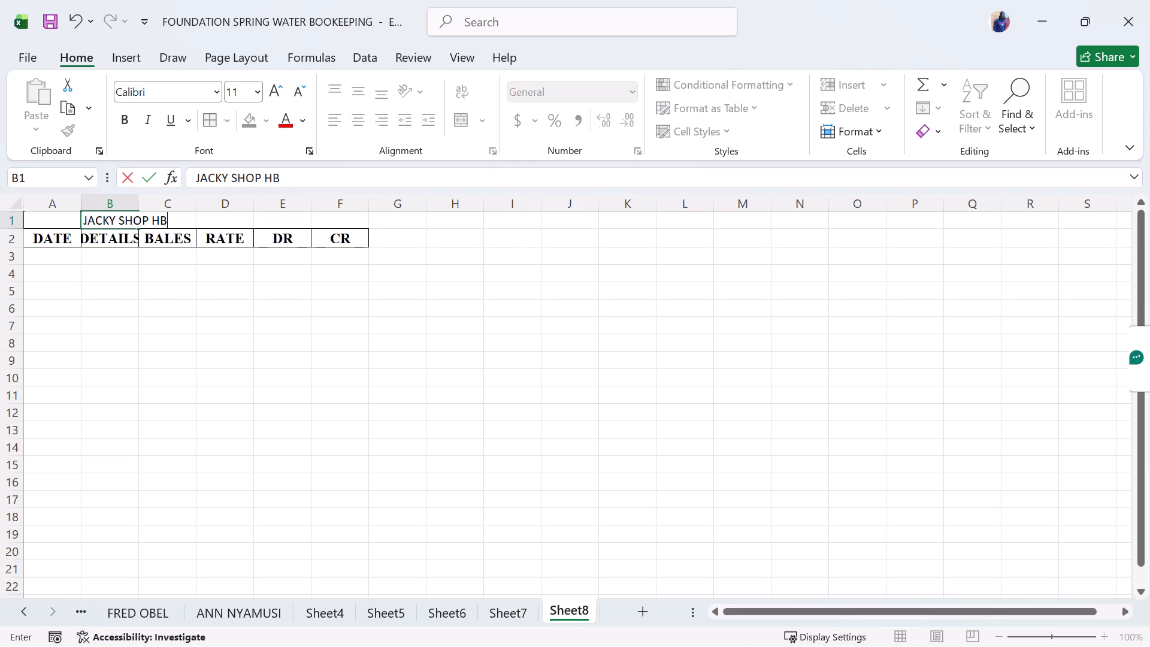
{"action": "left_click_drag", "start_coordinate": [175, 258], "coordinate": [63, 253]}
{"action": "left_click", "coordinate": [63, 253]}
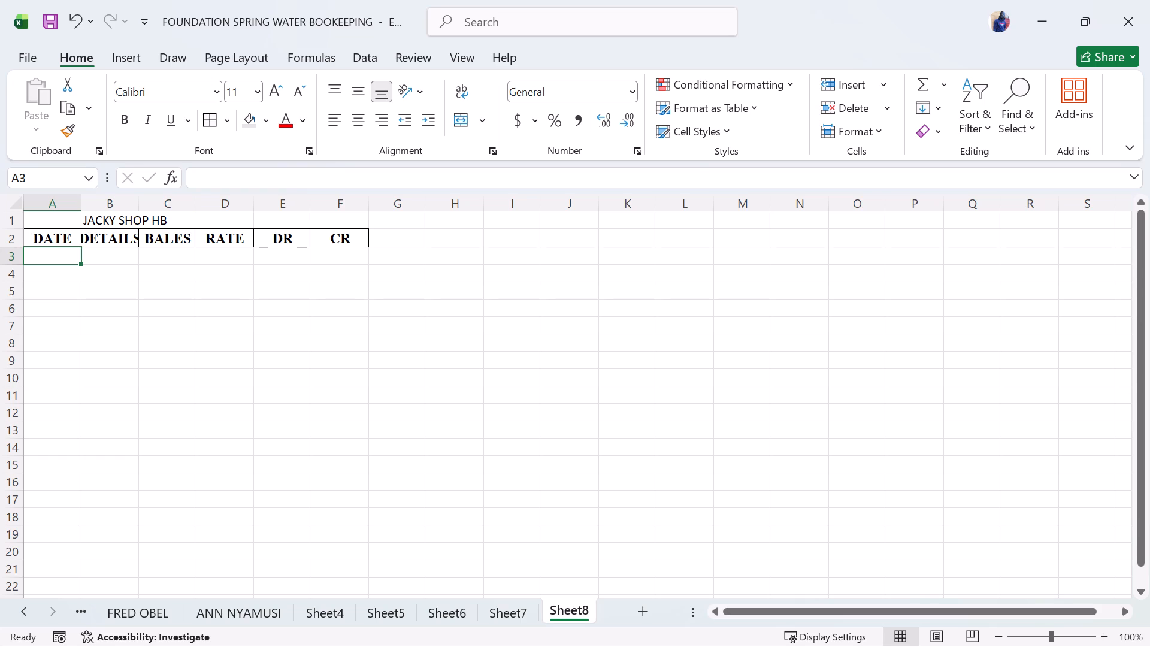
Look through the existing customer ledgers, from the individual customers' sheets to Sheet7, and return to Sheet8.
{"action": "left_click", "coordinate": [219, 611]}
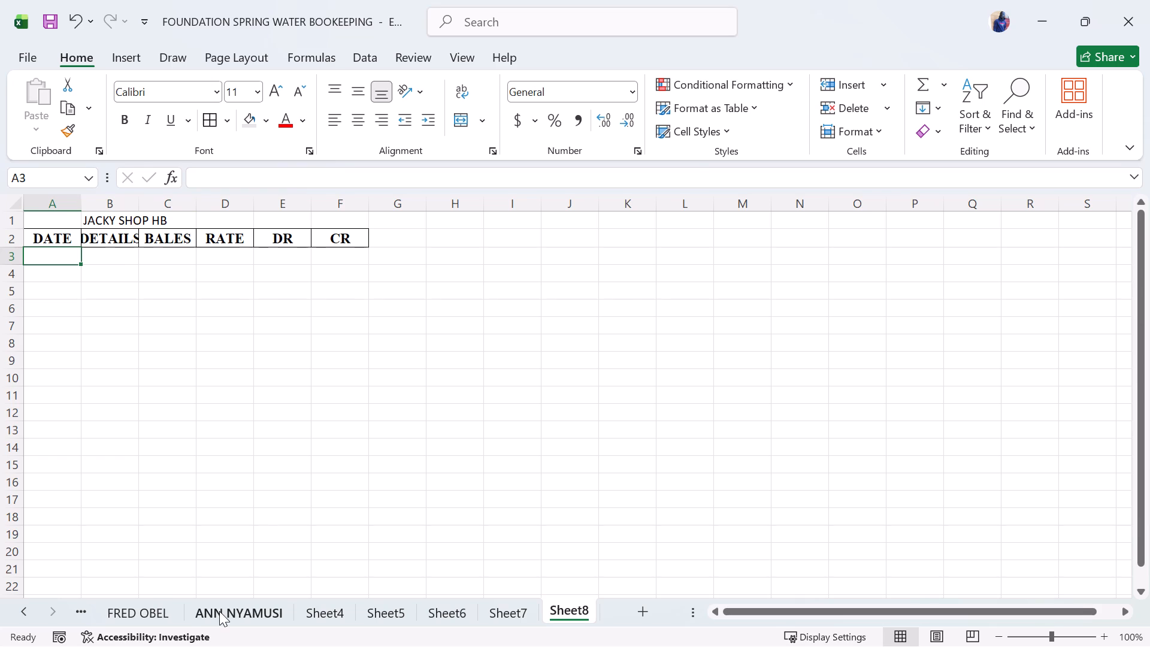
{"action": "left_click", "coordinate": [129, 613]}
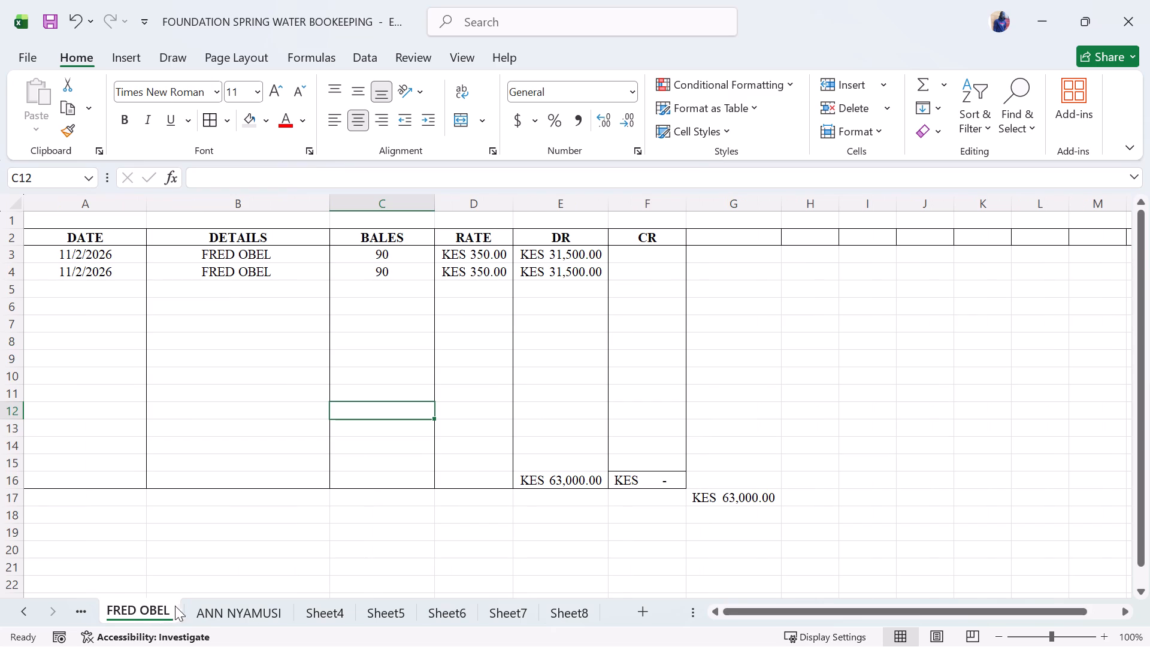
{"action": "left_click", "coordinate": [245, 612]}
{"action": "left_click", "coordinate": [326, 614]}
{"action": "left_click", "coordinate": [393, 617]}
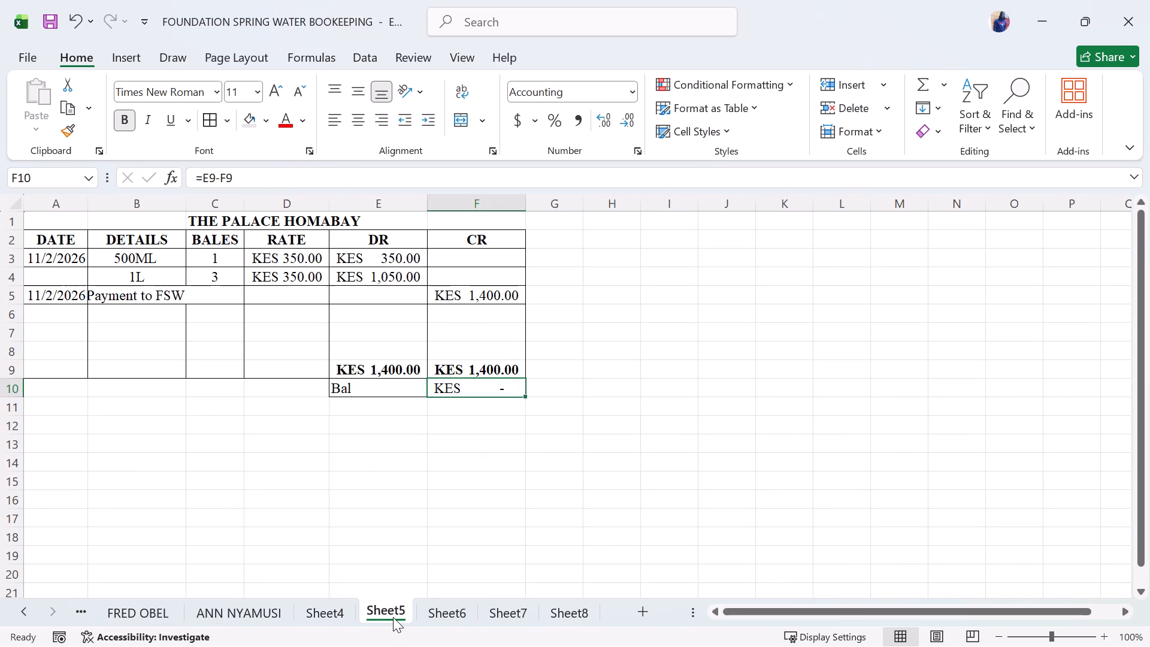
{"action": "left_click", "coordinate": [442, 615]}
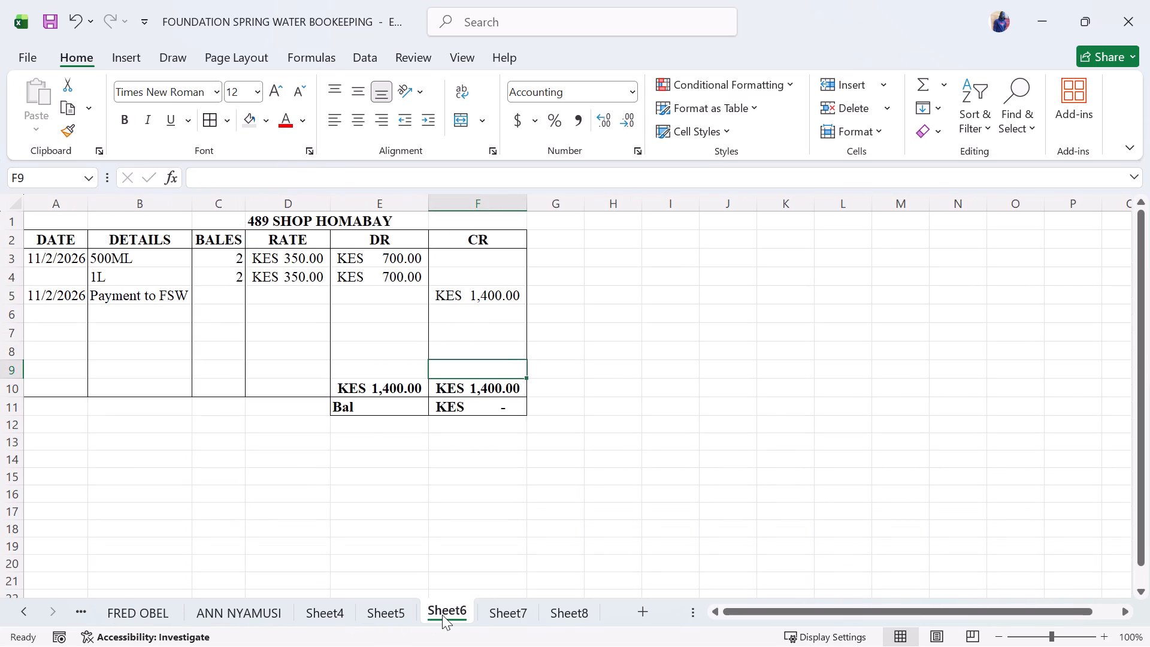
{"action": "left_click", "coordinate": [512, 599]}
{"action": "left_click", "coordinate": [579, 618]}
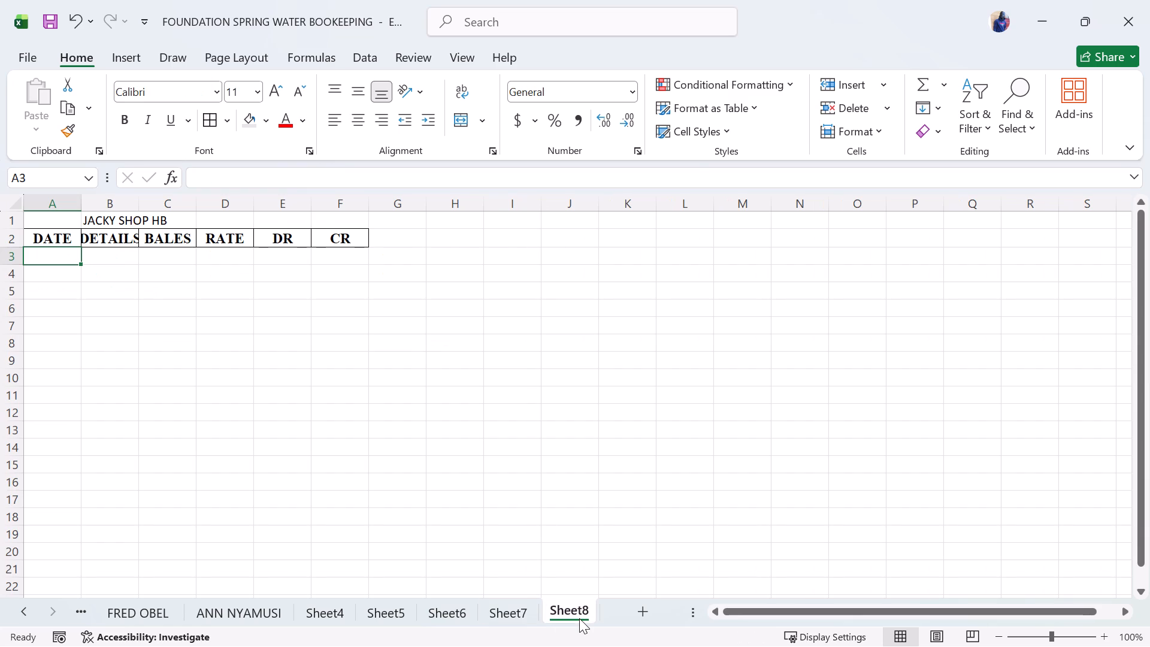
Centre the contents of the BALES and RATE columns on the JULIGATE HOTEL HOMABAY ledger, Sheet7.
{"action": "left_click", "coordinate": [517, 615]}
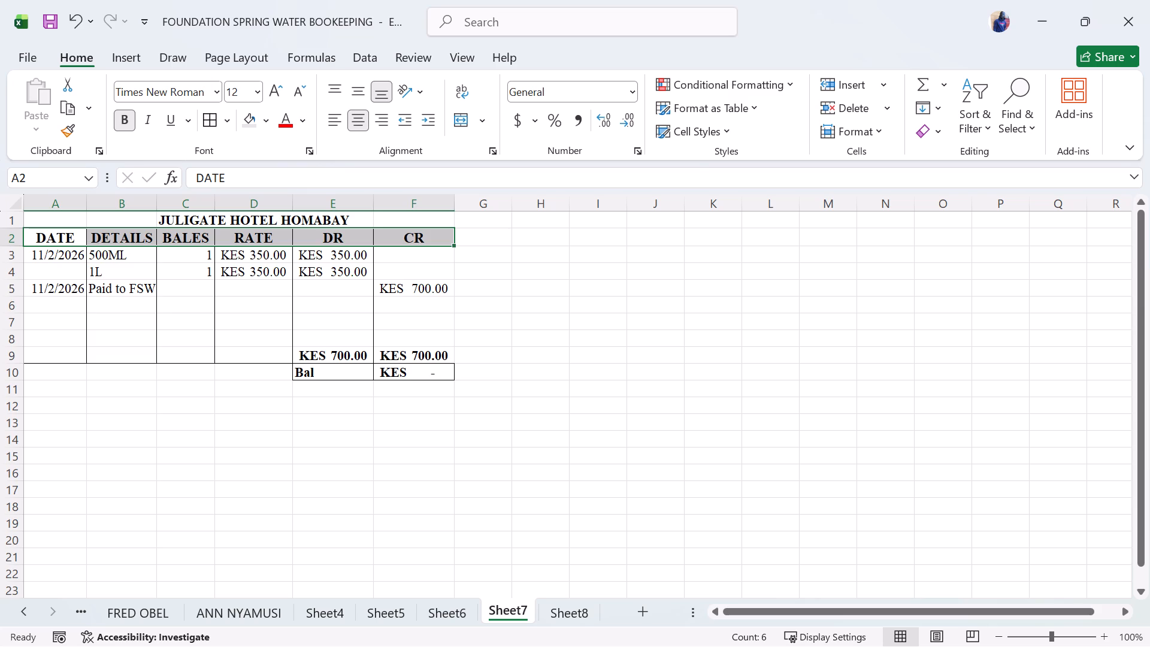
{"action": "left_click", "coordinate": [127, 291]}
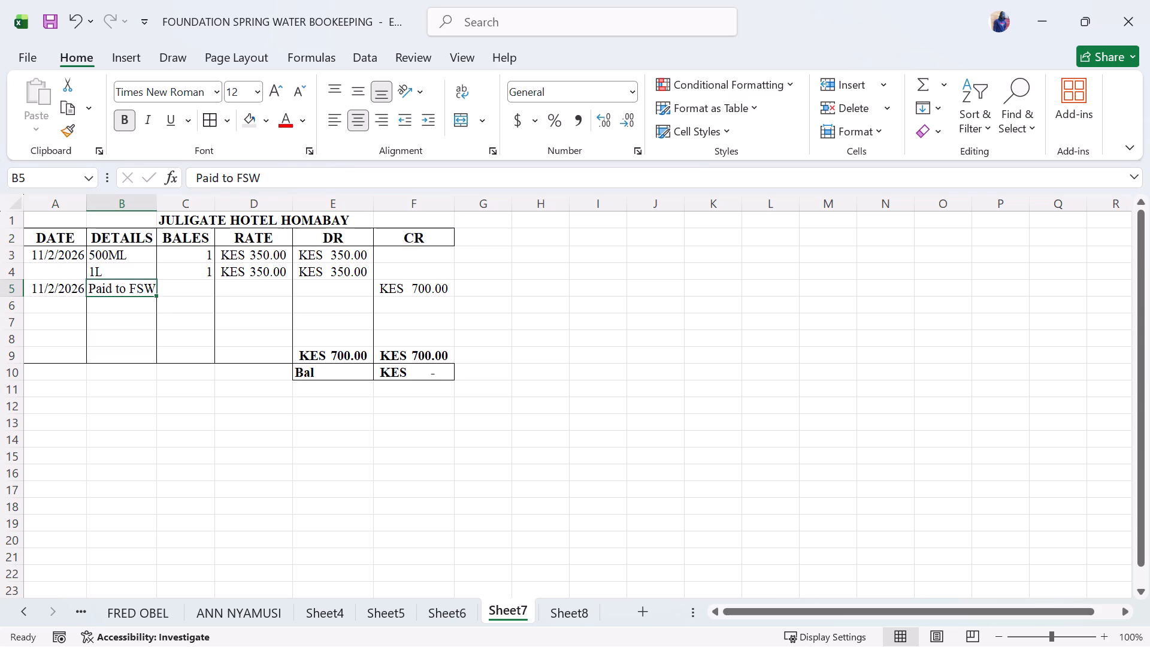
{"action": "left_click", "coordinate": [135, 206]}
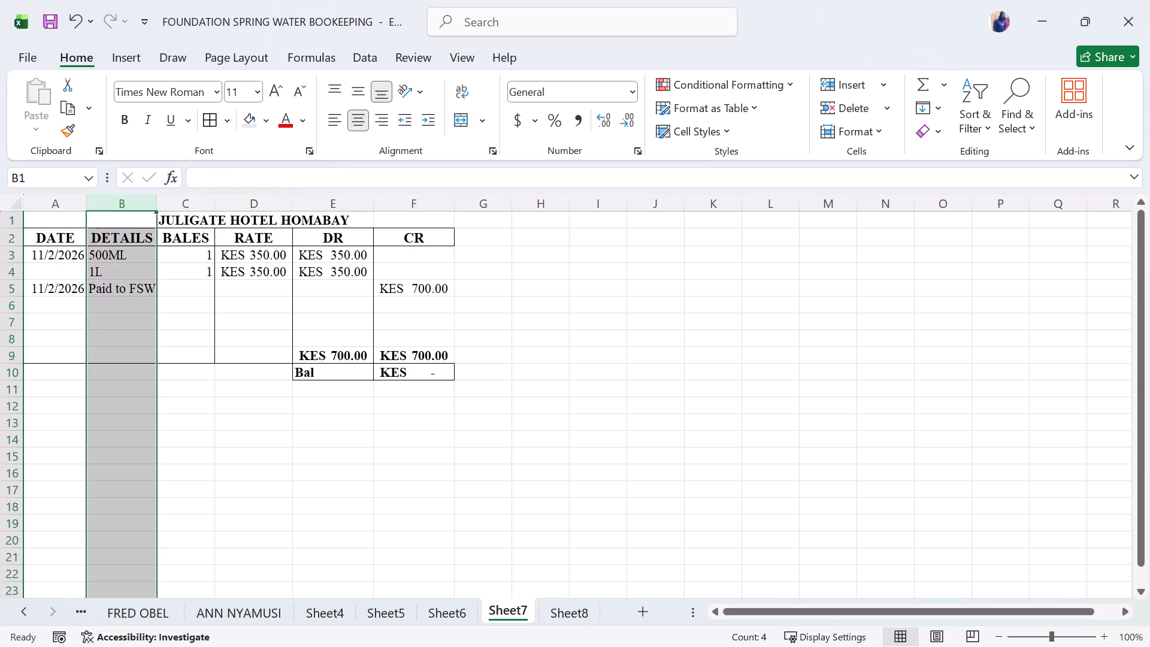
{"action": "left_click", "coordinate": [199, 249]}
{"action": "left_click", "coordinate": [202, 226]}
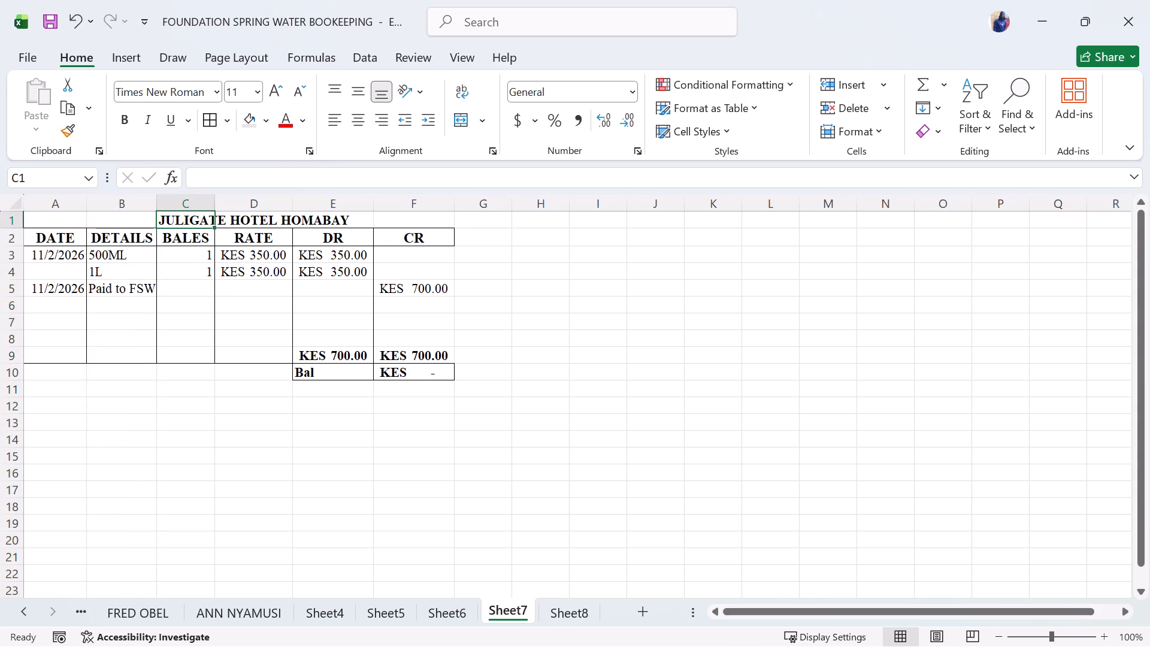
{"action": "left_click", "coordinate": [203, 202]}
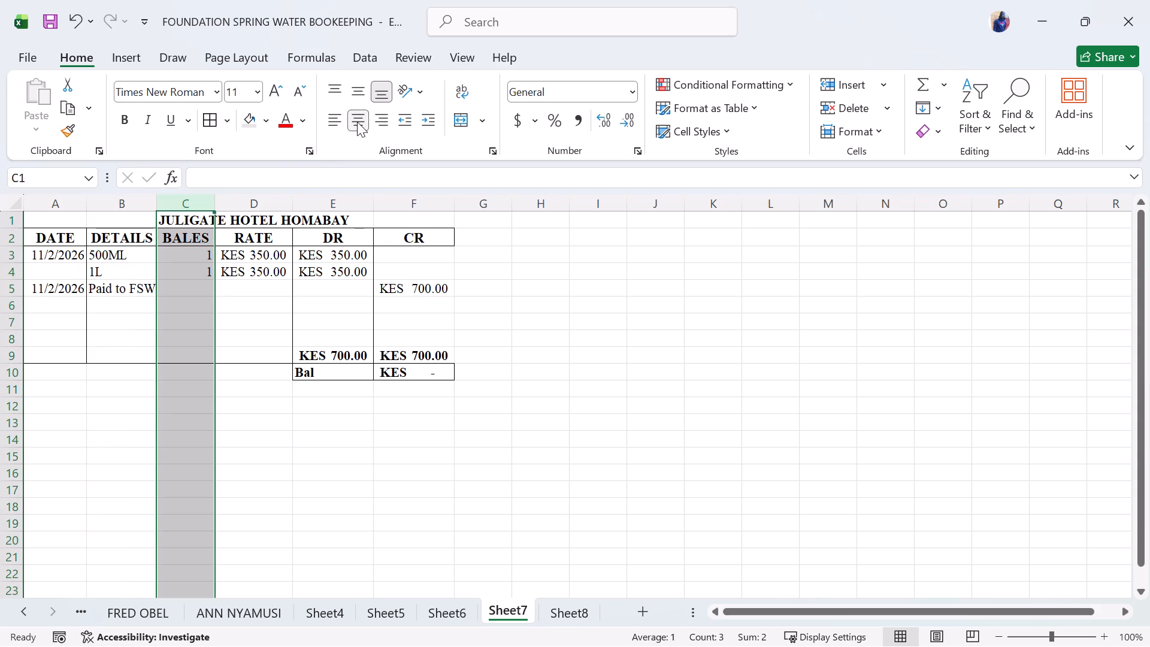
{"action": "left_click", "coordinate": [357, 122]}
{"action": "left_click", "coordinate": [357, 122]}
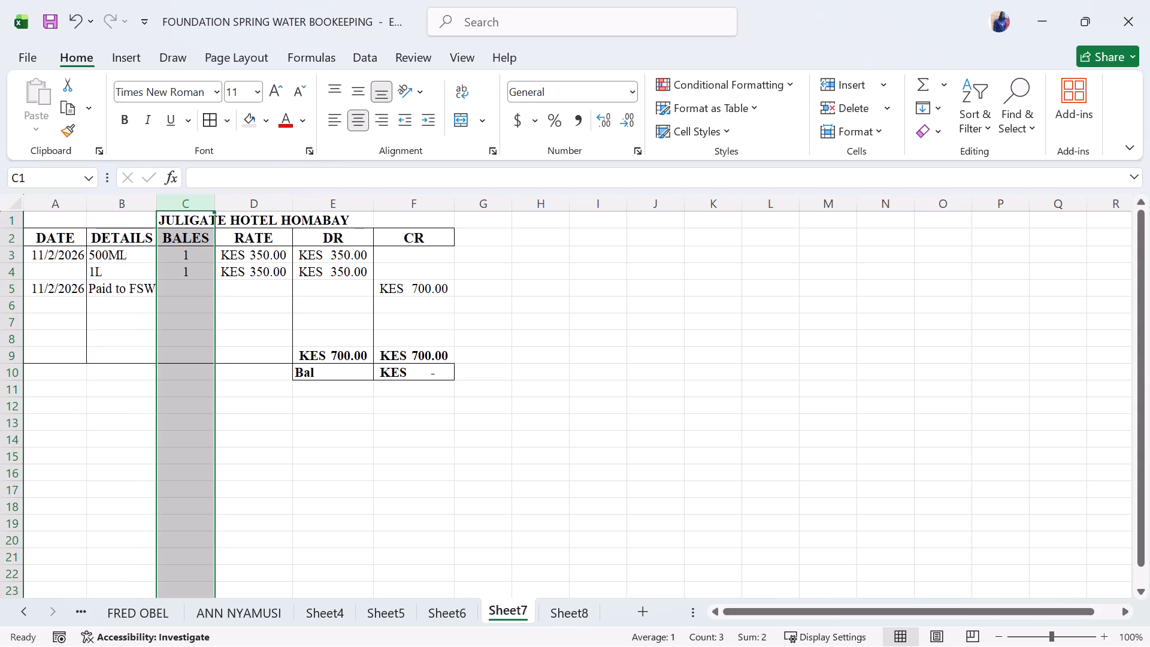
{"action": "left_click", "coordinate": [273, 211]}
{"action": "left_click", "coordinate": [261, 204]}
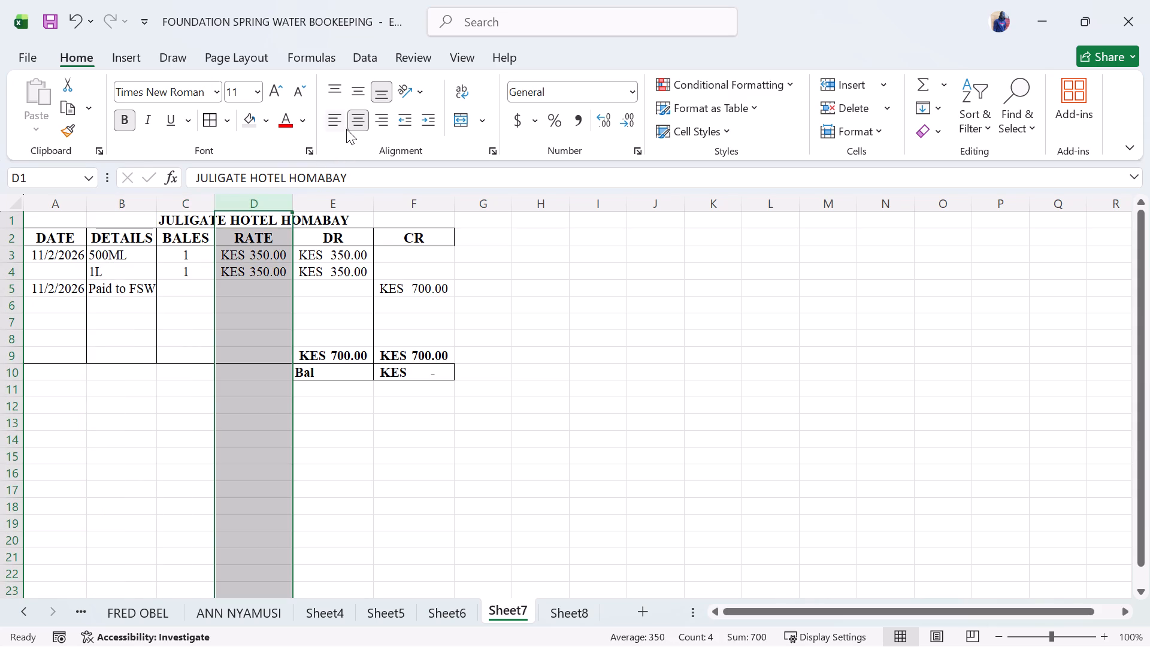
{"action": "left_click", "coordinate": [350, 126]}
{"action": "left_click", "coordinate": [356, 114]}
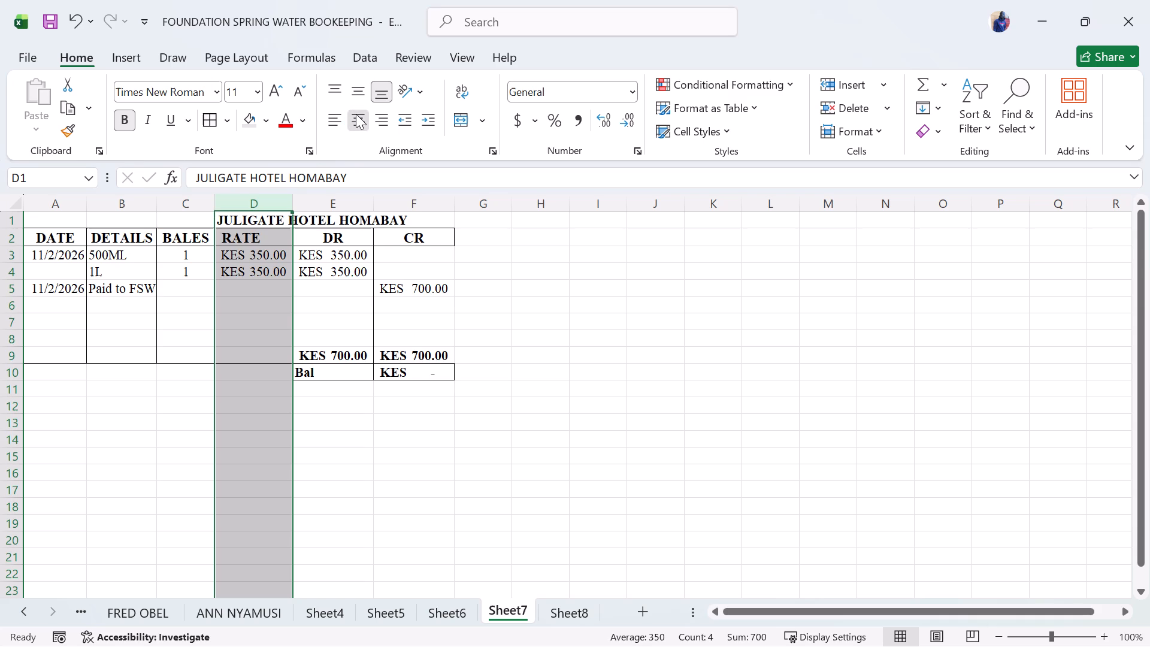
{"action": "left_click", "coordinate": [337, 288]}
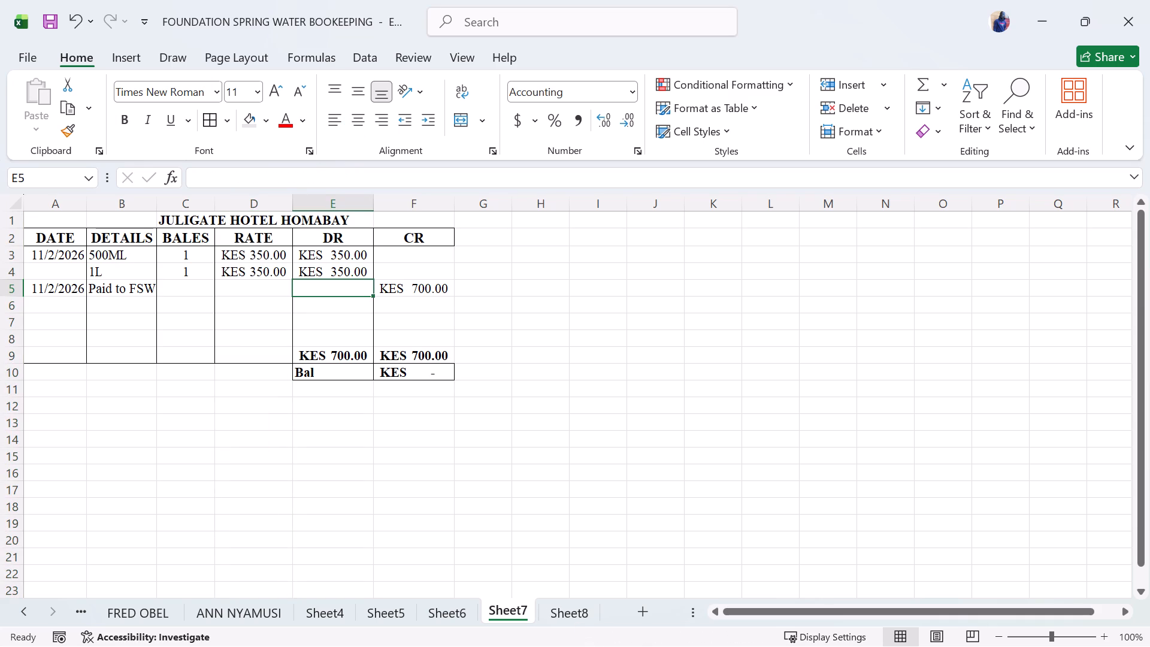
Review the customer summary on Sheet1 and select the first empty DATE cell, A9.
{"action": "left_click", "coordinate": [153, 608]}
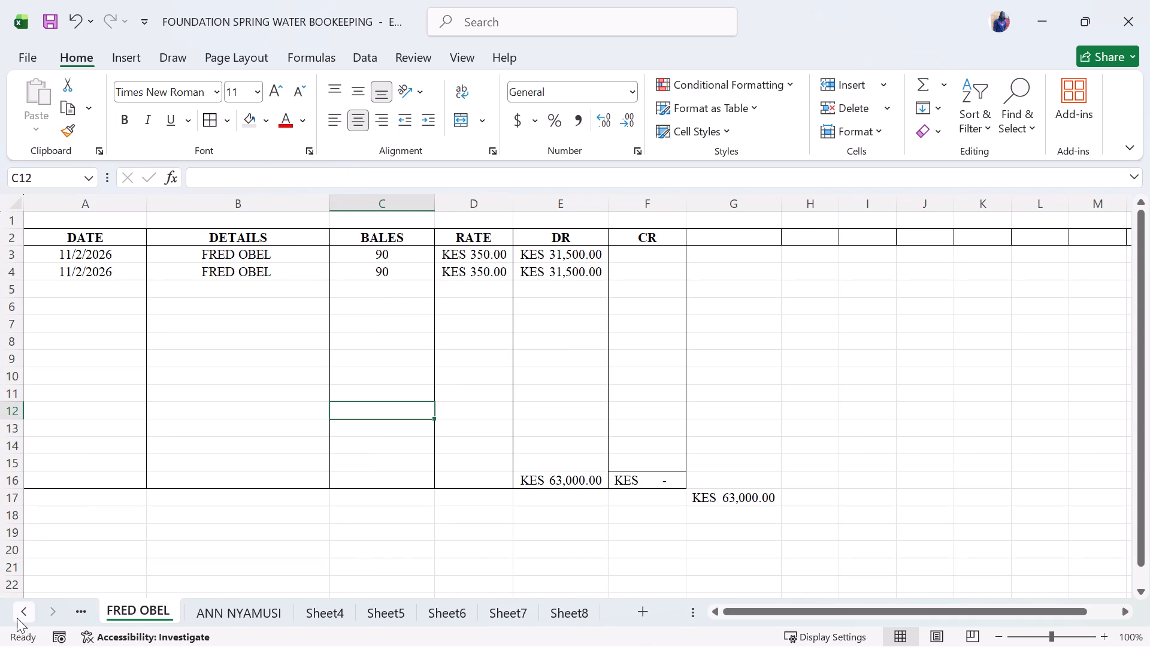
{"action": "double_click", "coordinate": [17, 618]}
{"action": "left_click", "coordinate": [107, 615]}
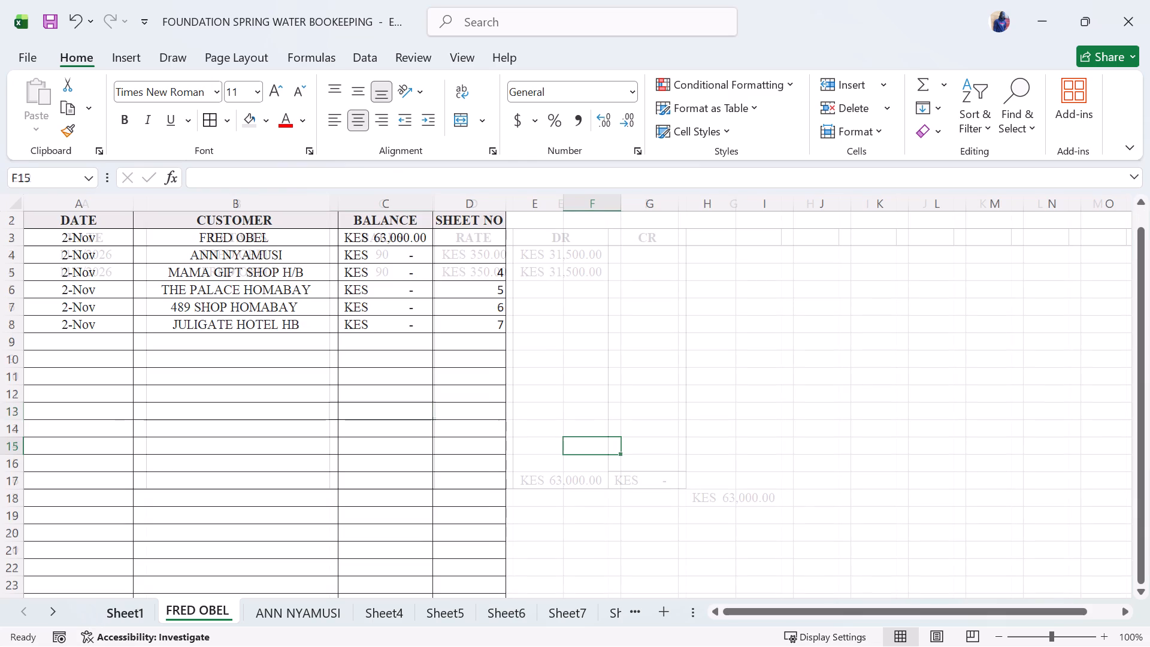
{"action": "left_click", "coordinate": [93, 339]}
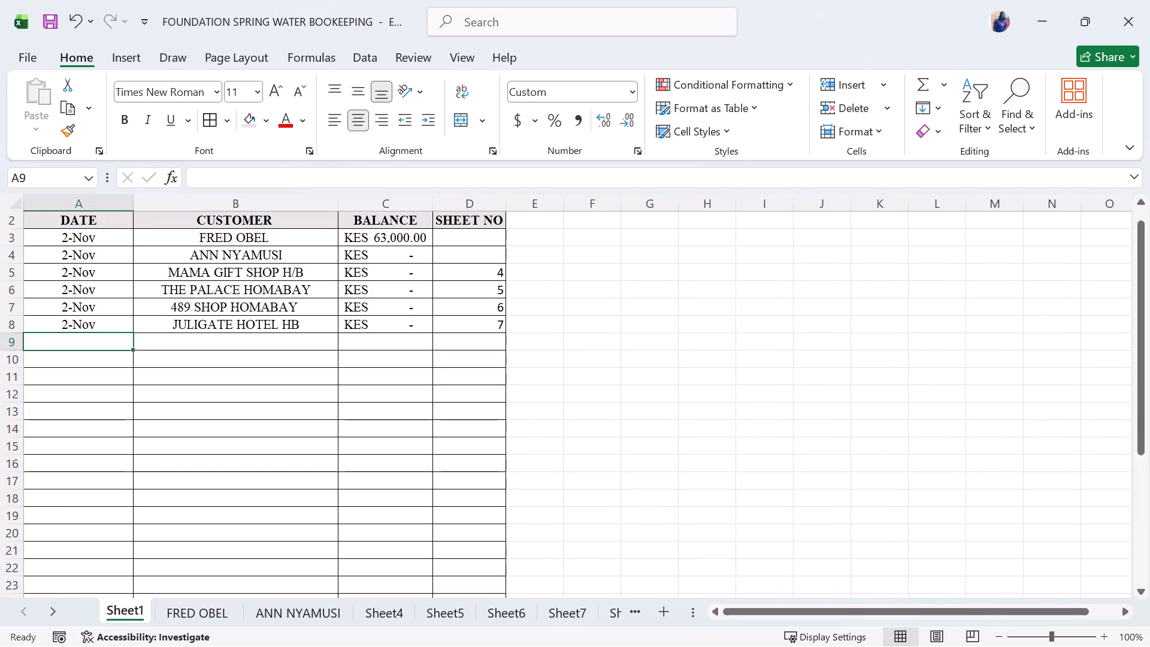
Enter the date 11/2/2026 in the first DATE row, cell A3, of the JACKY SHOP HB ledger on Sheet8.
{"action": "left_click", "coordinate": [621, 606]}
{"action": "left_click", "coordinate": [565, 601]}
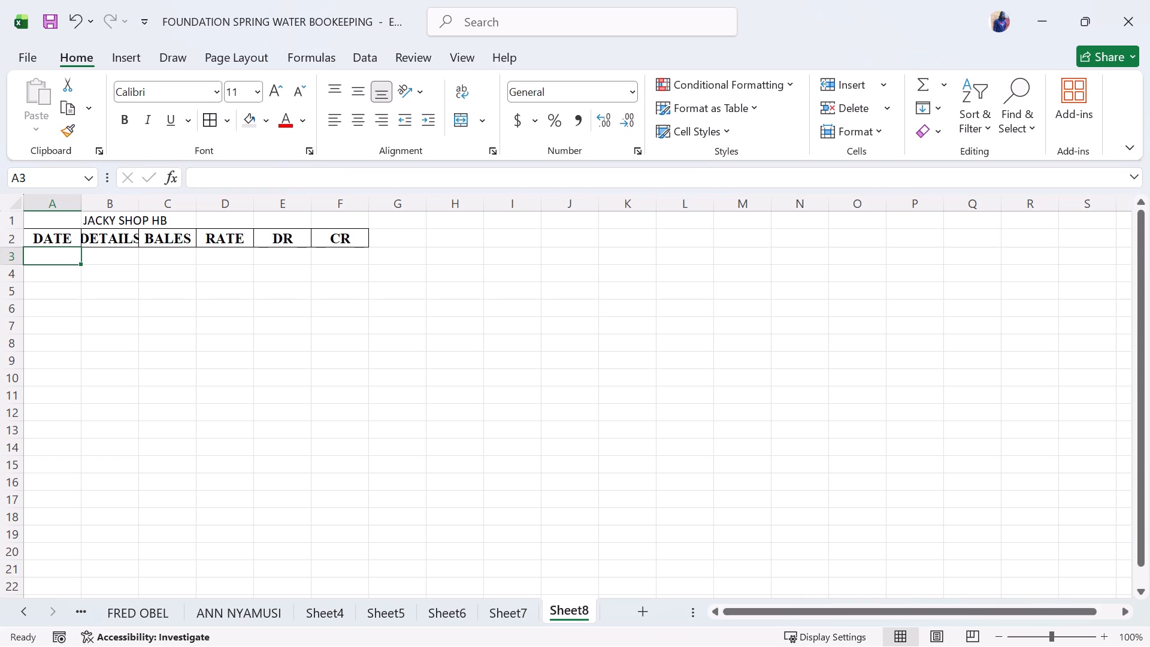
{"action": "type", "text": "11"}
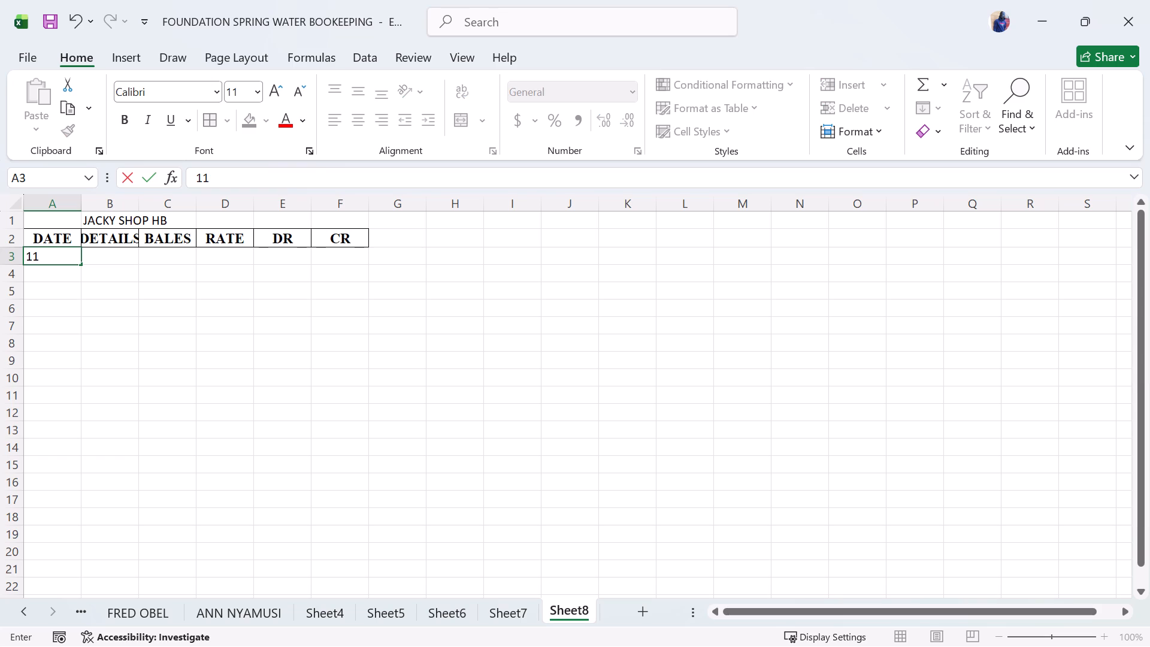
{"action": "key", "text": "BackSpace"}
{"action": "type", "text": "1/2/"}
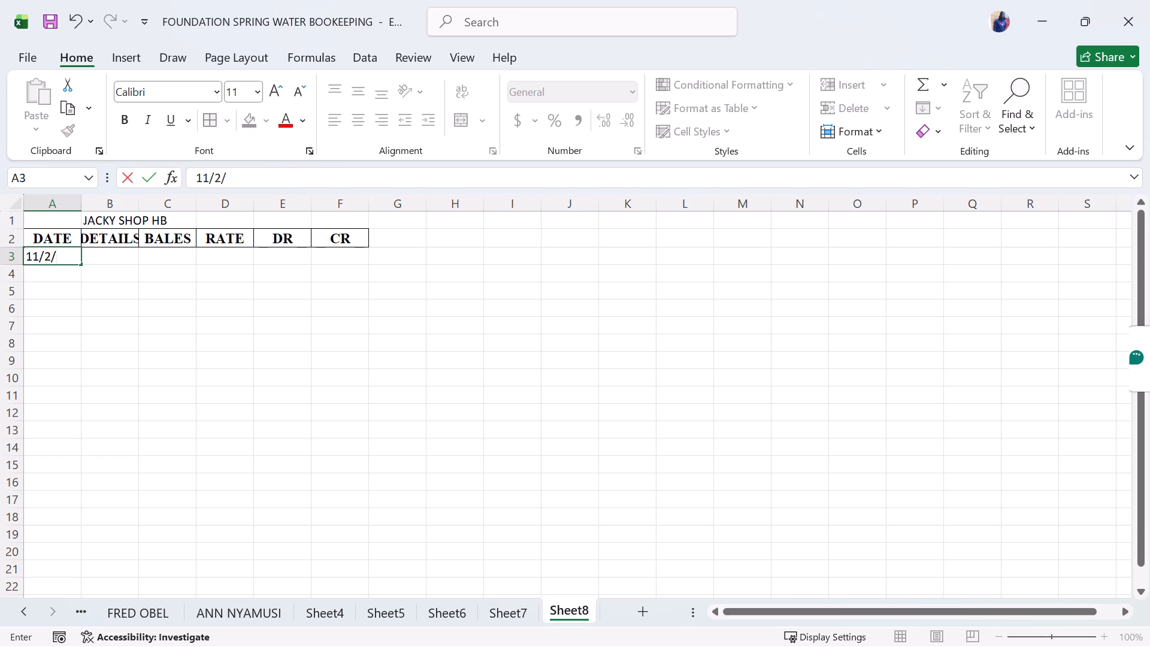
{"action": "key", "text": "2"}
{"action": "type", "text": "02"}
{"action": "key", "text": "6"}
{"action": "left_click", "coordinate": [104, 253]}
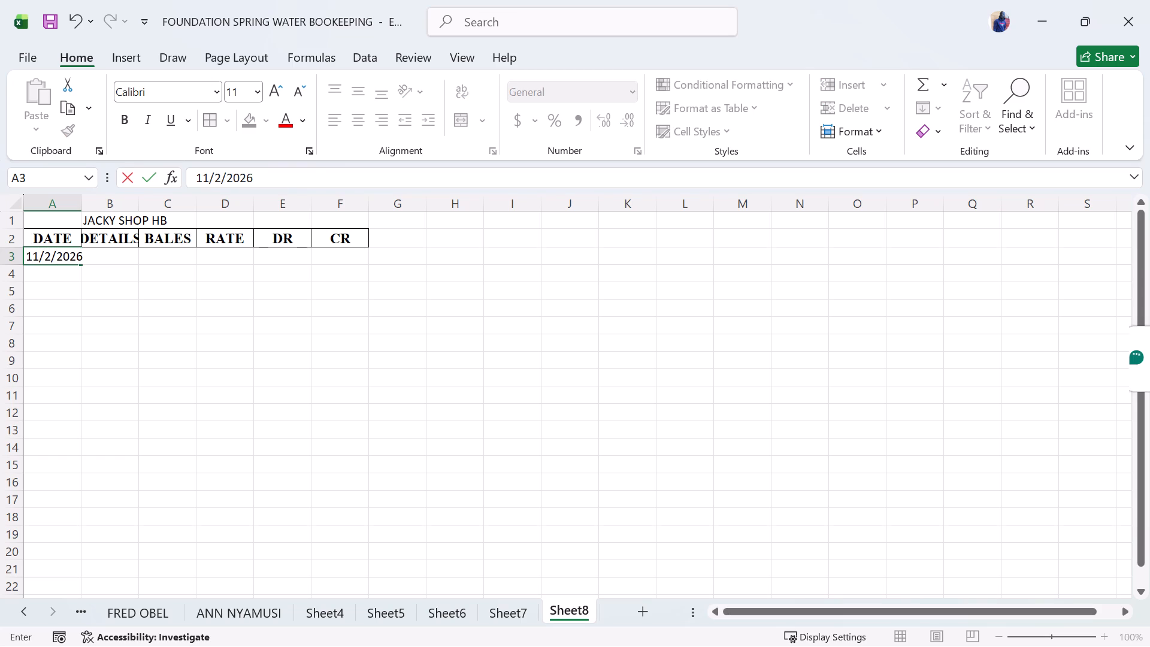
{"action": "left_click", "coordinate": [117, 258]}
{"action": "left_click", "coordinate": [169, 252]}
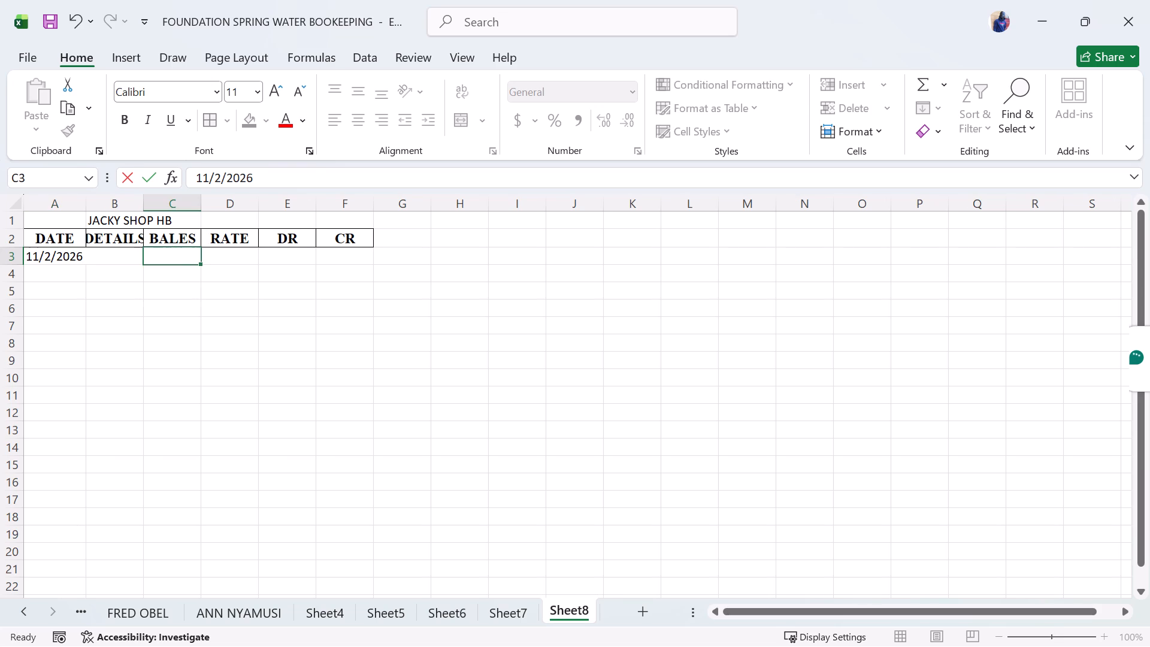
{"action": "left_click", "coordinate": [169, 252]}
{"action": "left_click", "coordinate": [115, 264]}
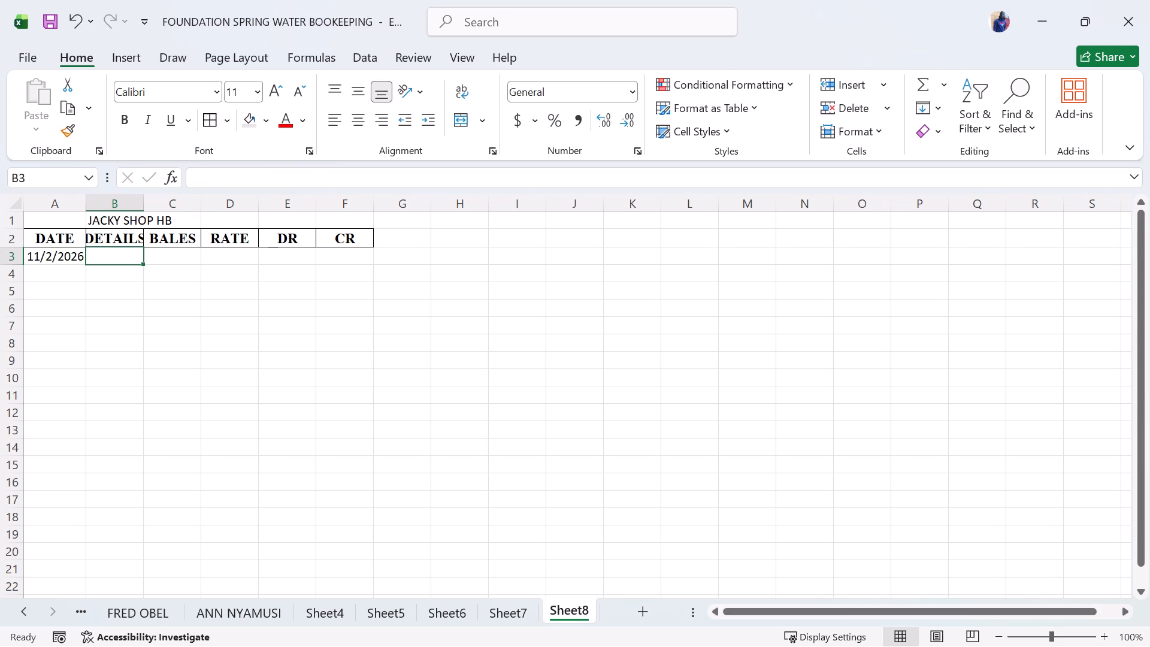
Auto-fit the DETAILS column width to its heading on the JACKY SHOP HB ledger.
{"action": "double_click", "coordinate": [146, 205]}
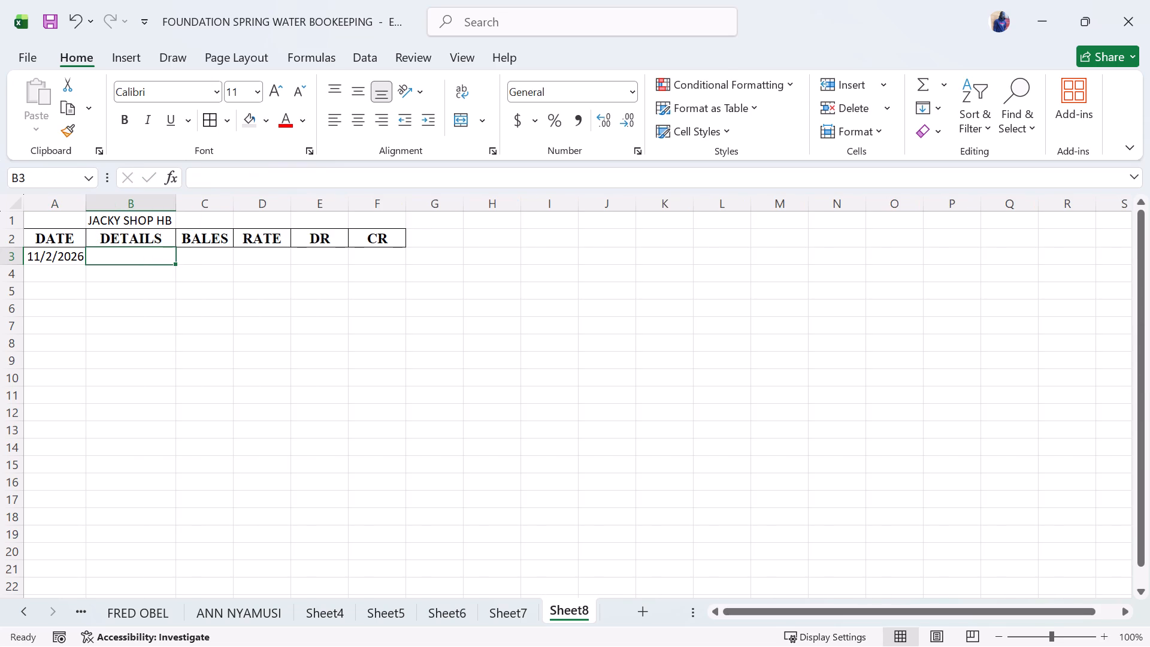
Fill in the first ledger row, row 3, with details 500ML, 1 bale and a rate of 350.
{"action": "left_click", "coordinate": [129, 253]}
{"action": "type", "text": "500"}
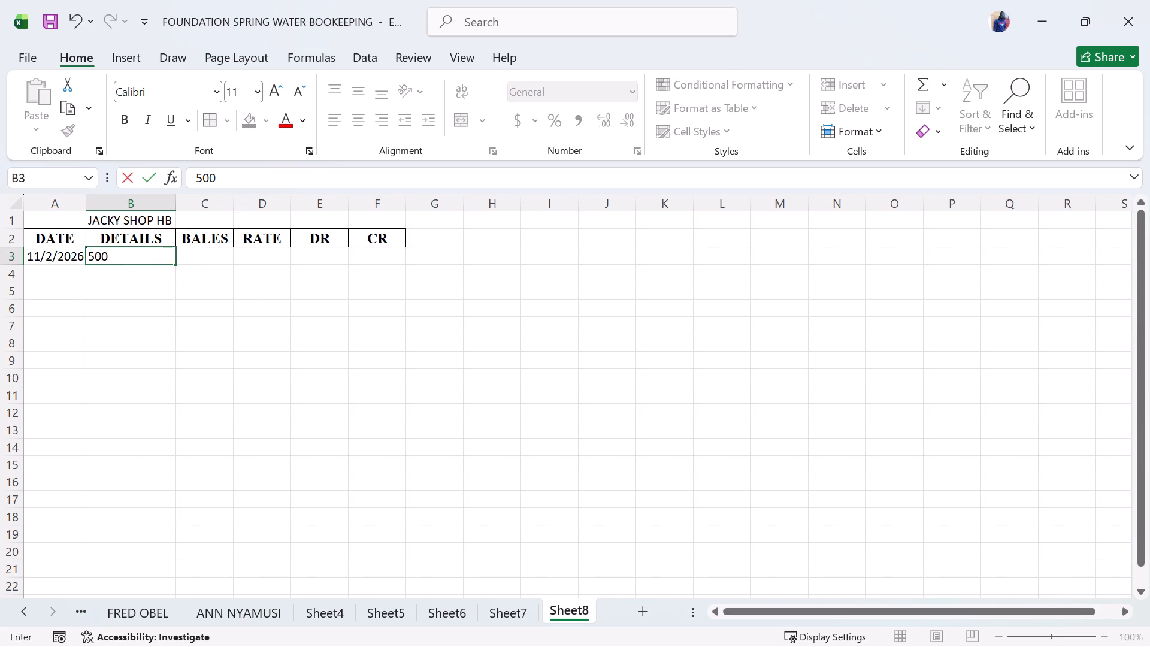
{"action": "type", "text": "ML"}
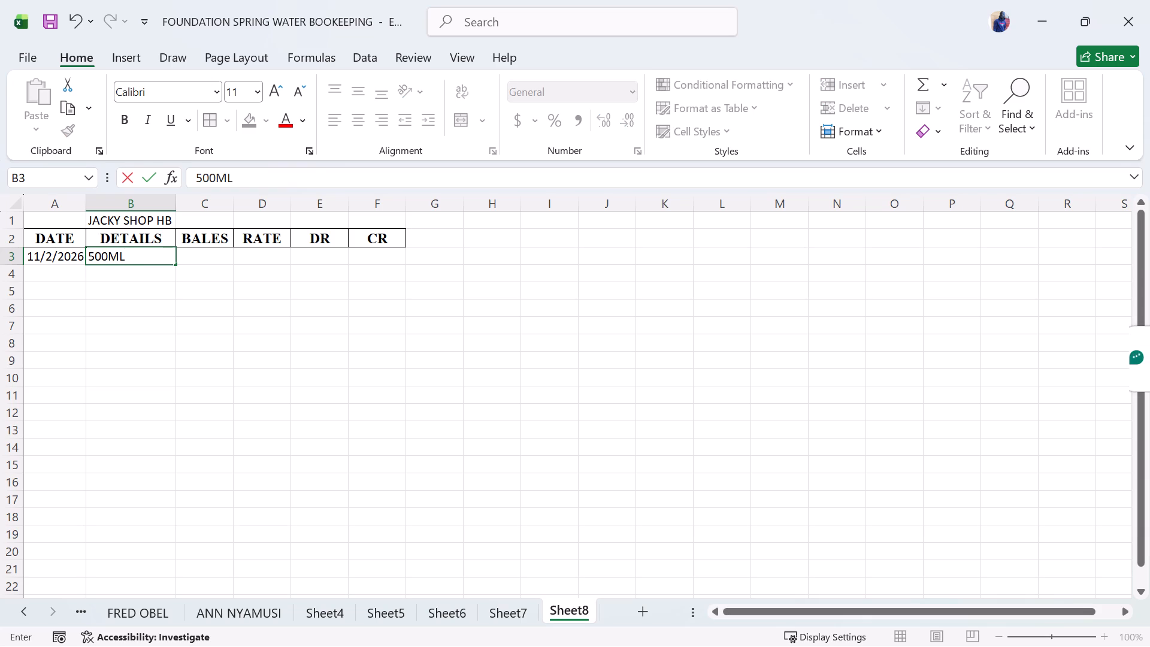
{"action": "left_click", "coordinate": [201, 254]}
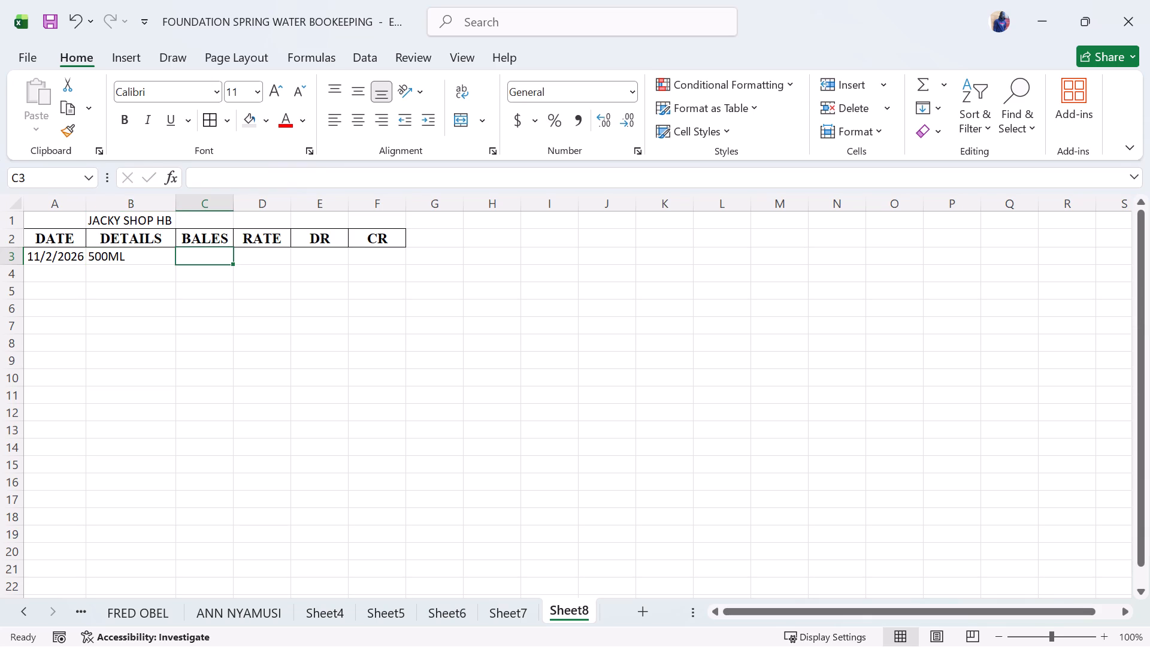
{"action": "key", "text": "1"}
{"action": "left_click", "coordinate": [253, 253]}
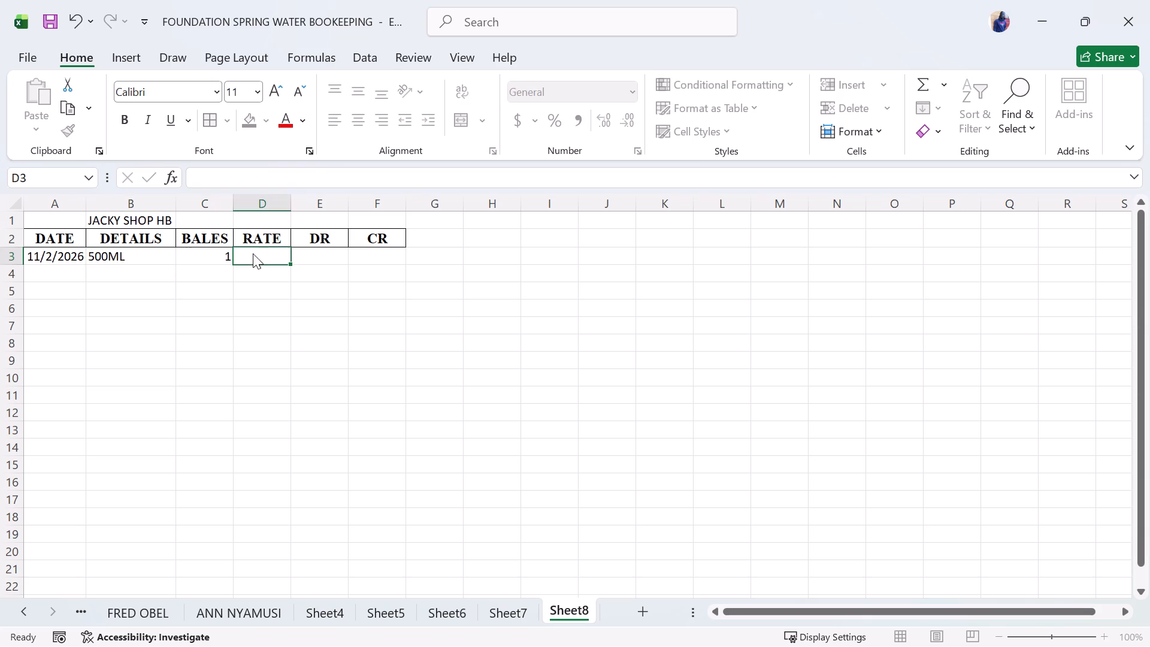
{"action": "type", "text": "350"}
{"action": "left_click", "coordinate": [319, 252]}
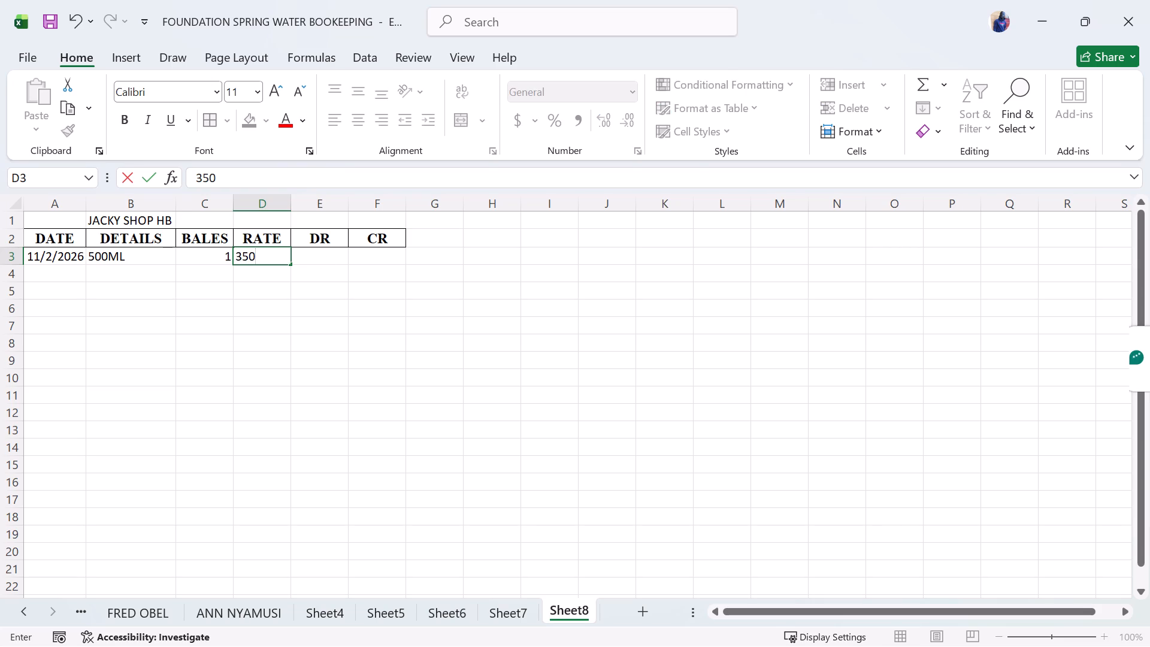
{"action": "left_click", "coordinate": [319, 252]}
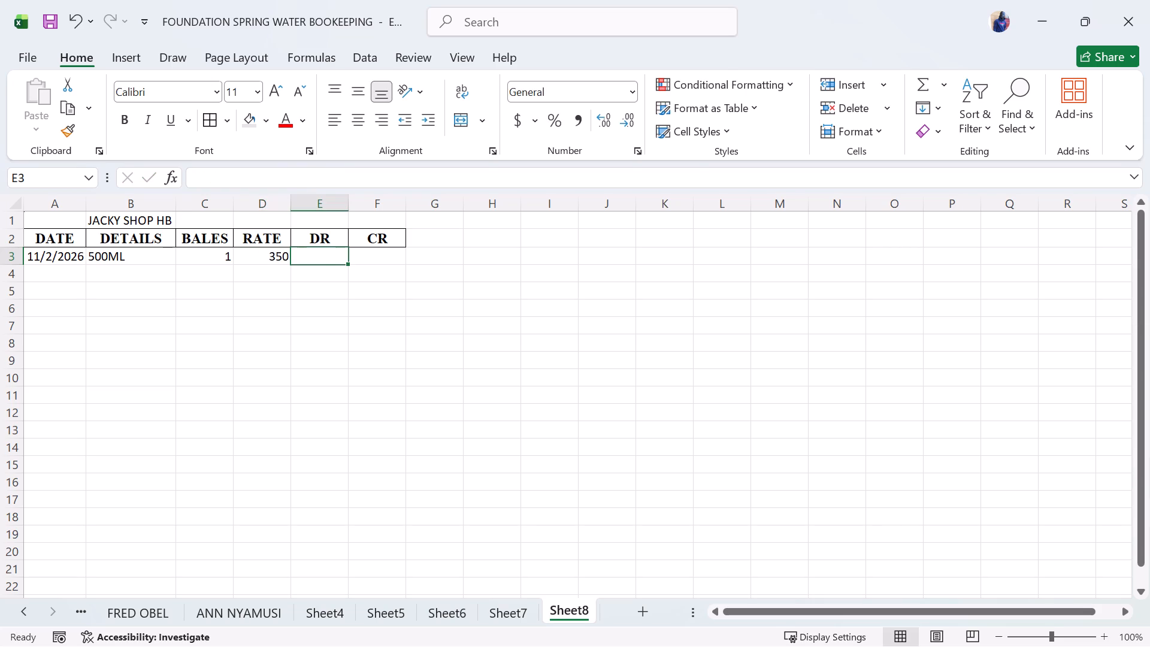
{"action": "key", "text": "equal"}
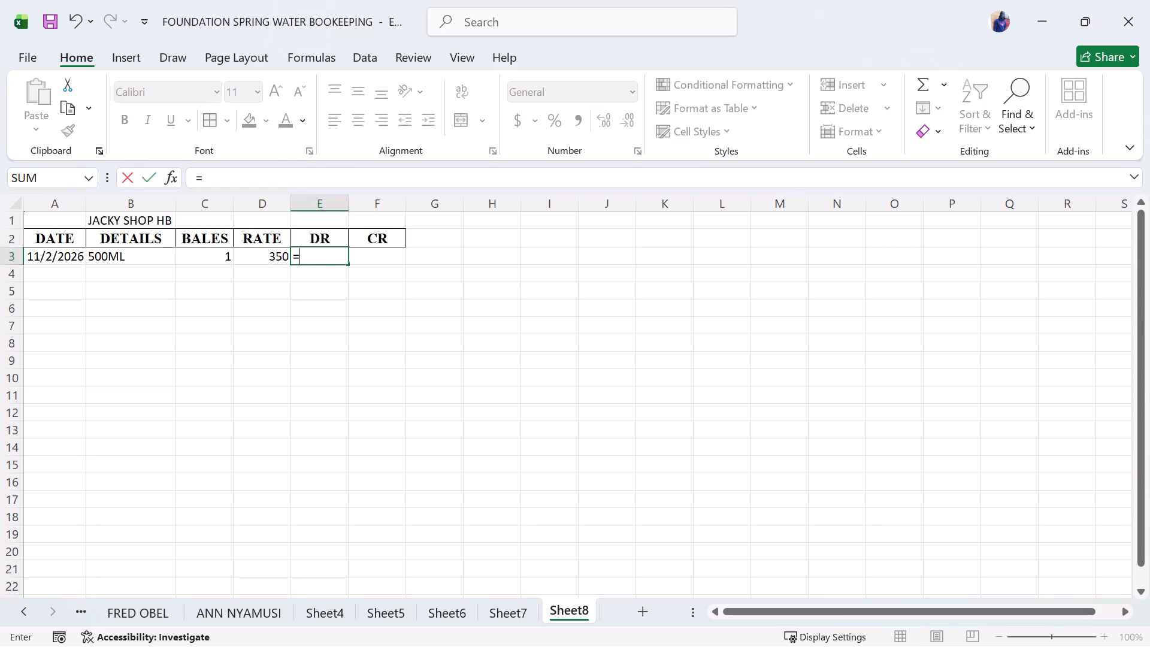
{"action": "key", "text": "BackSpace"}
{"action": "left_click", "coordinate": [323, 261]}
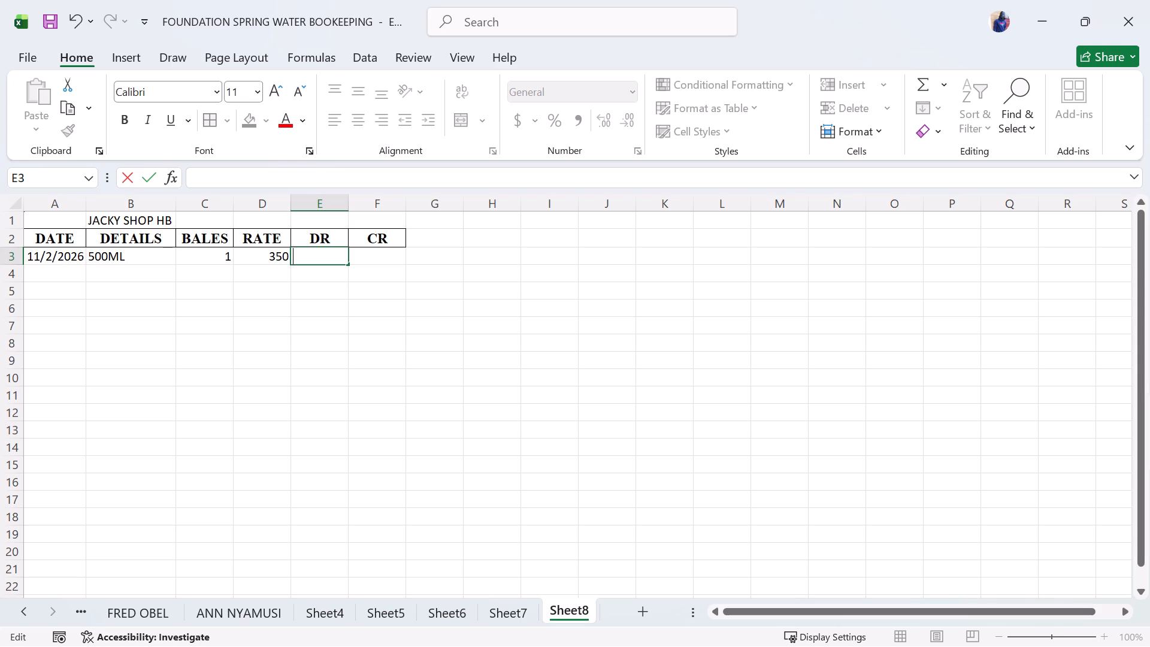
Fill in row 4 of the ledger with details 1L, 9 bales and a rate of 350.
{"action": "left_click", "coordinate": [144, 268]}
{"action": "type", "text": "1L"}
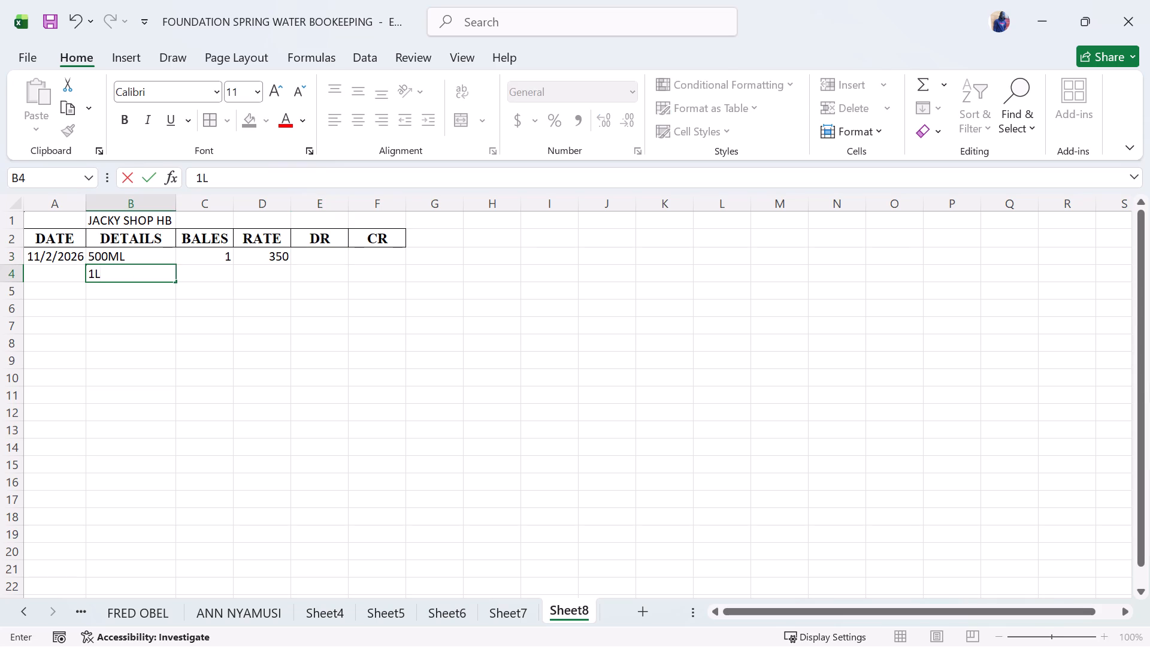
{"action": "left_click", "coordinate": [195, 273]}
{"action": "key", "text": "9"}
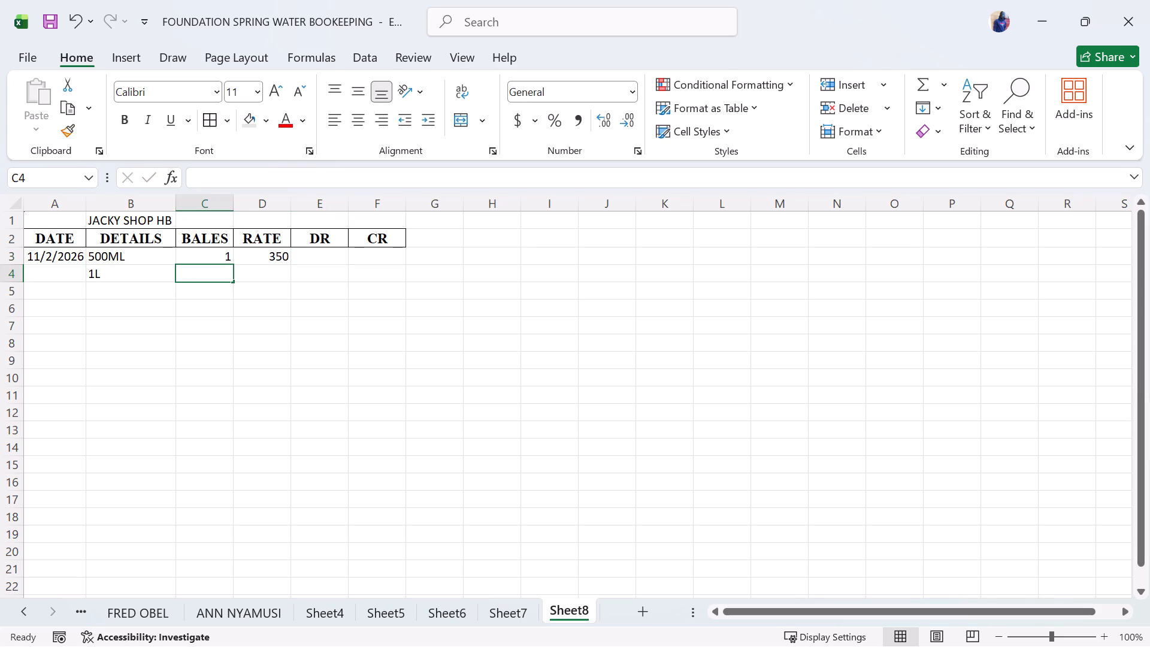
{"action": "left_click", "coordinate": [261, 280]}
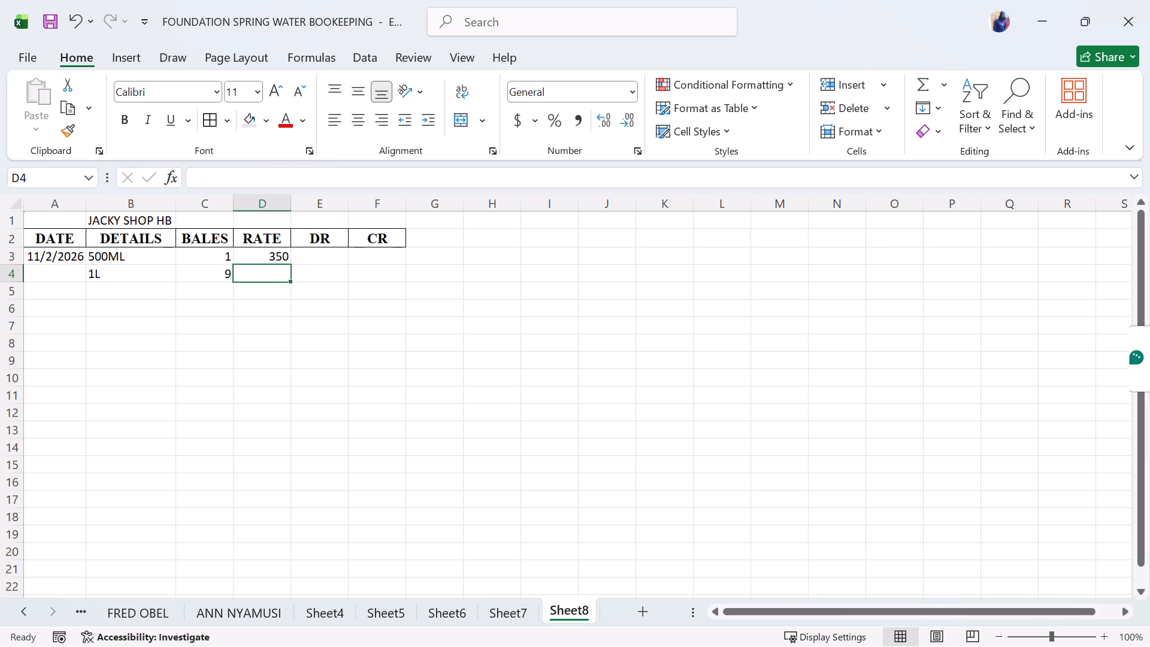
{"action": "type", "text": "350"}
Calculate the DR amount for the 1L row in cell E4 with the formula =C4*D4.
{"action": "left_click", "coordinate": [320, 279]}
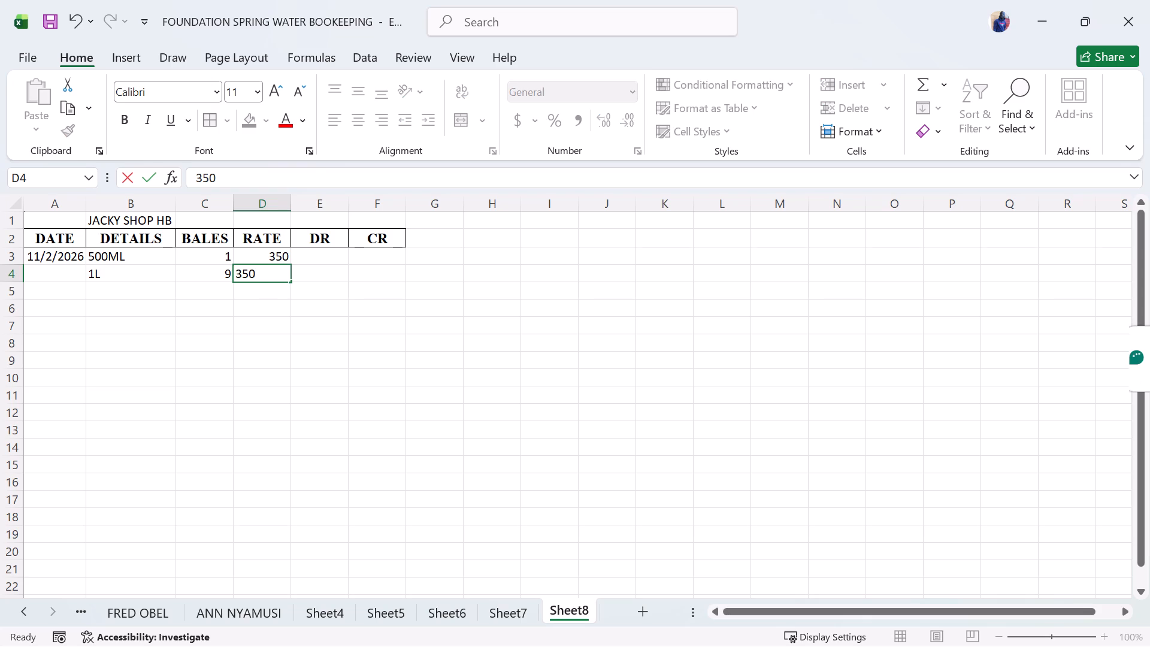
{"action": "left_click", "coordinate": [326, 272]}
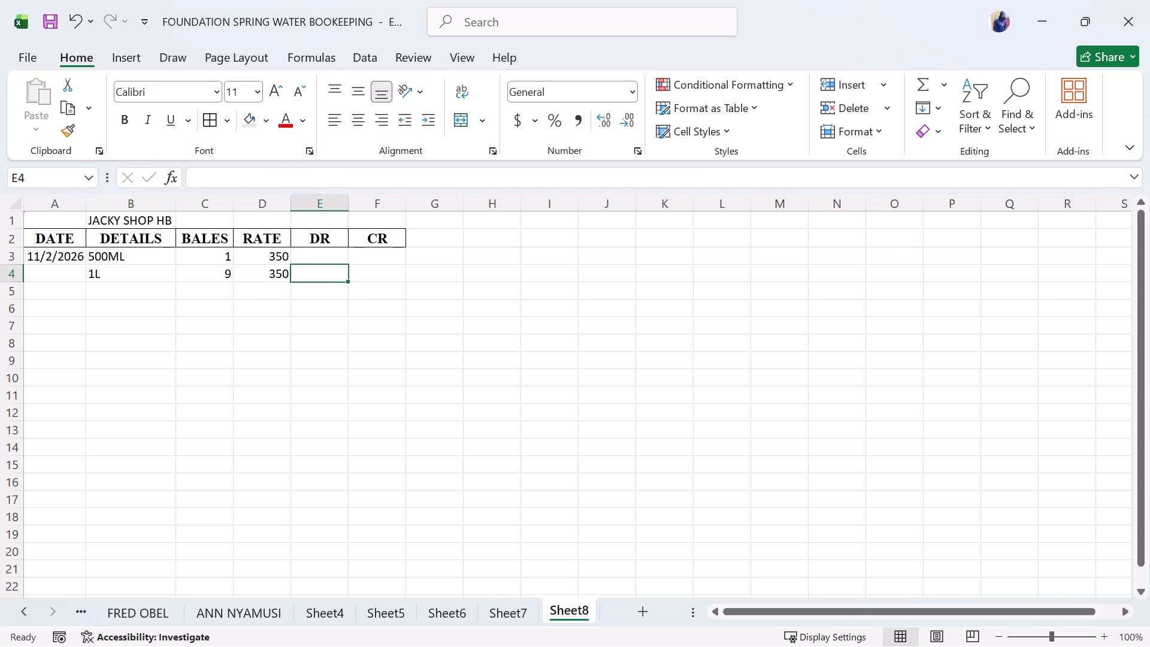
{"action": "key", "text": "equal"}
{"action": "left_click", "coordinate": [225, 275]}
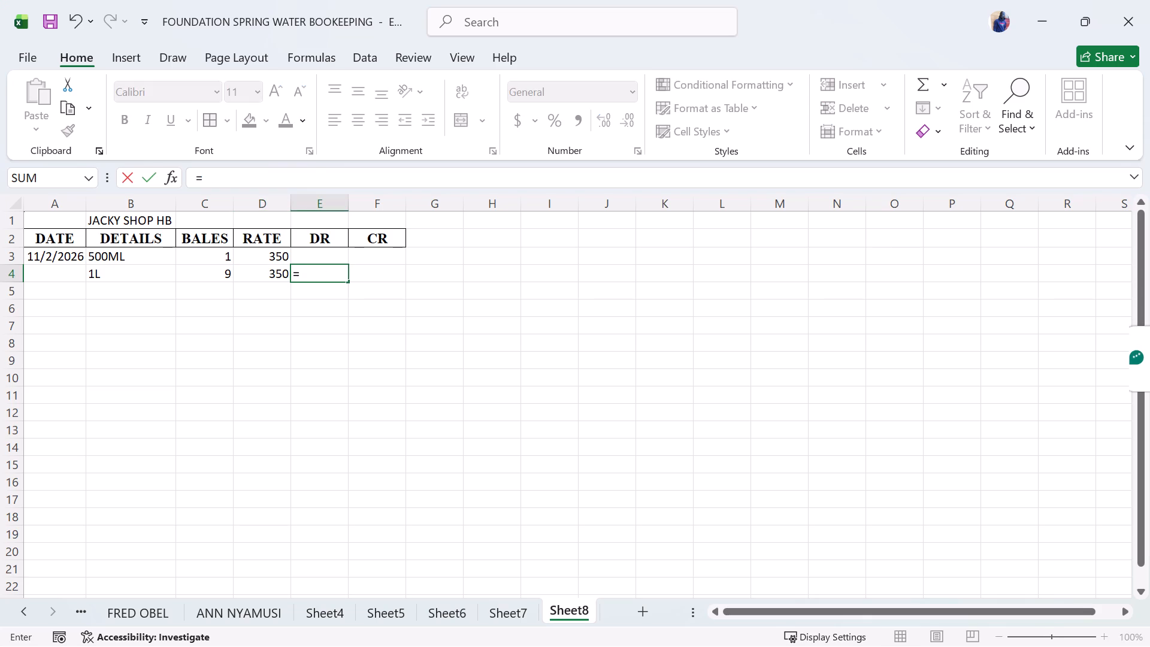
{"action": "left_click", "coordinate": [217, 275]}
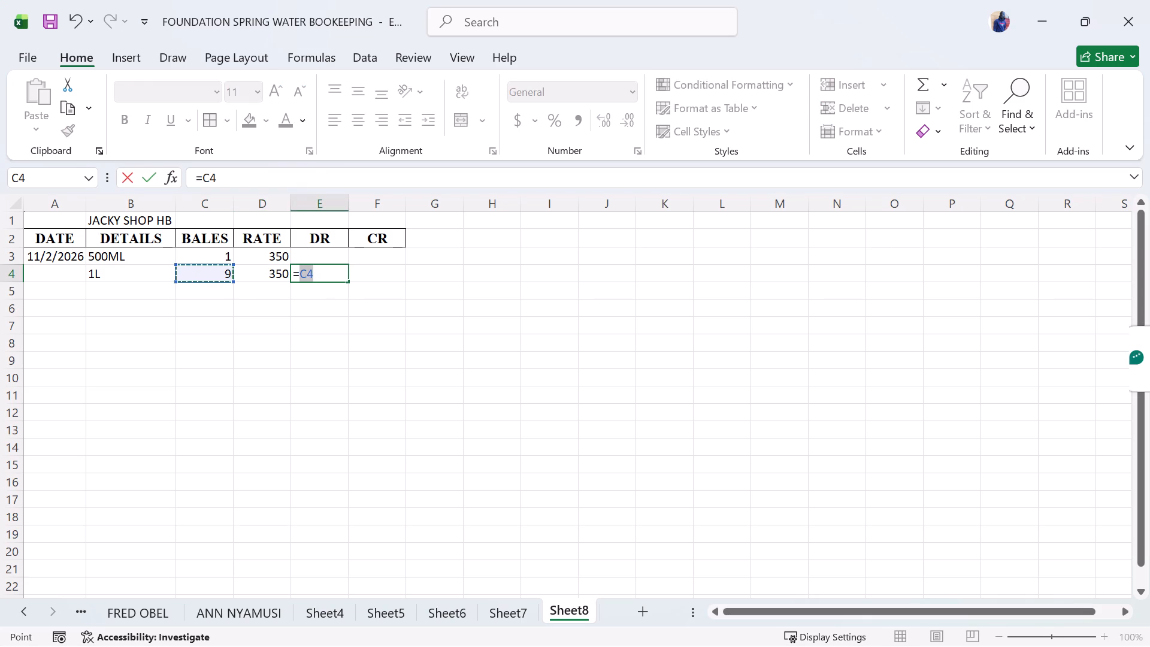
{"action": "key", "text": "shift+asterisk"}
{"action": "left_click", "coordinate": [256, 273]}
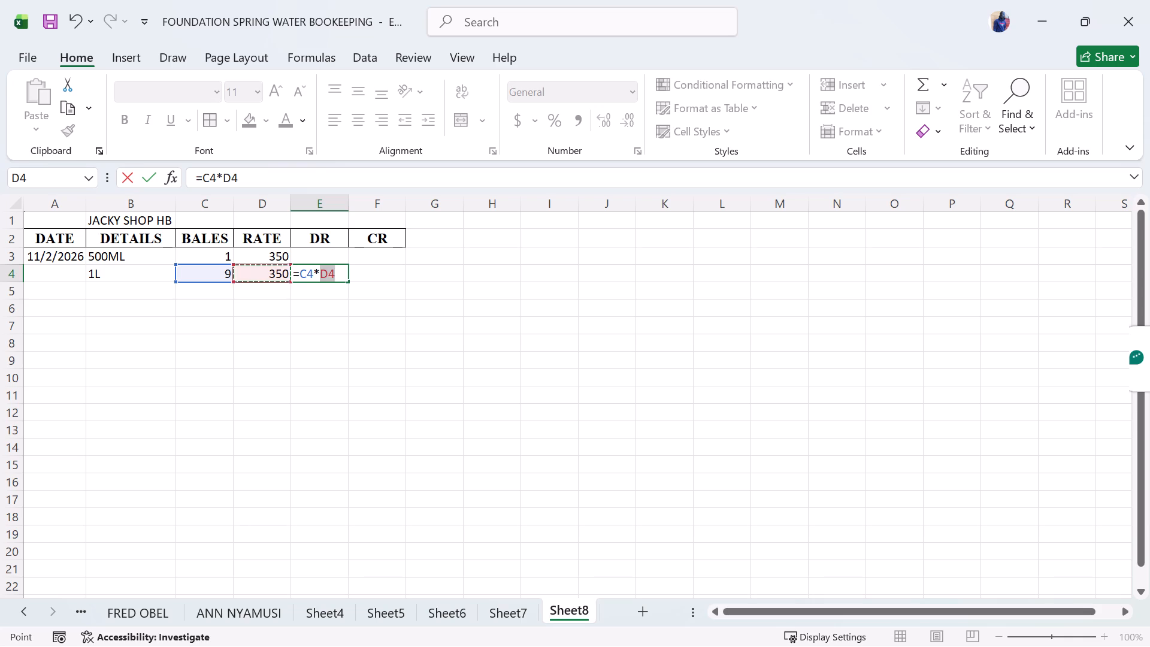
{"action": "key", "text": "Return"}
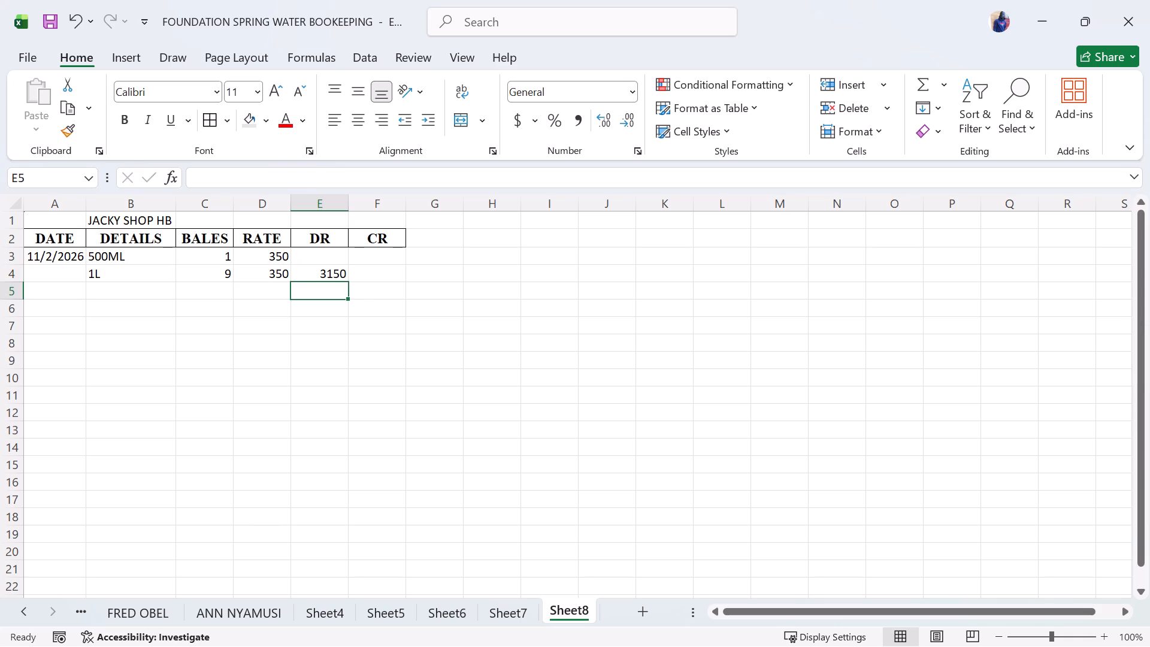
Enter 350 as the DR amount for the 500ML row in cell E3.
{"action": "left_click", "coordinate": [317, 253]}
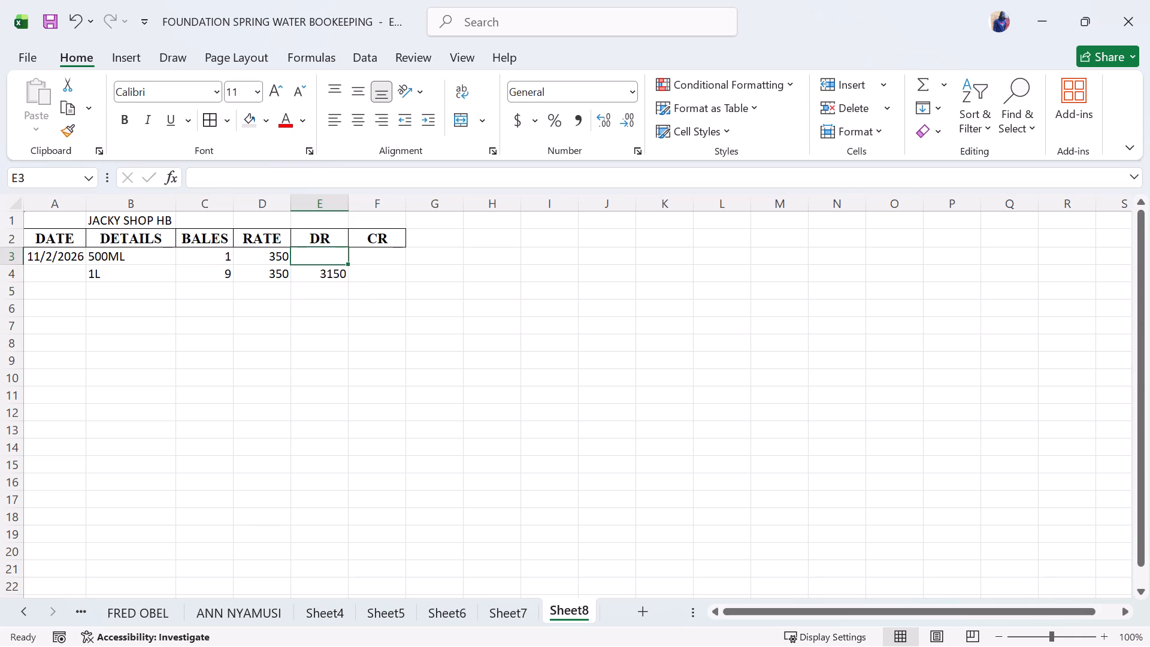
{"action": "type", "text": "350"}
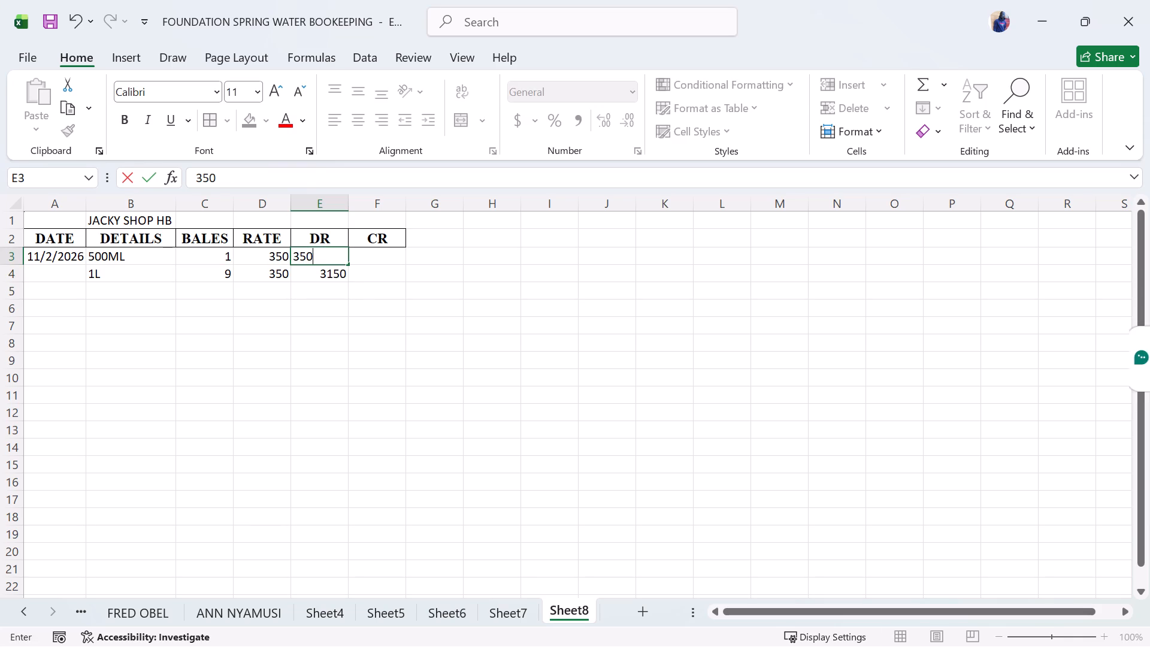
{"action": "left_click", "coordinate": [377, 258]}
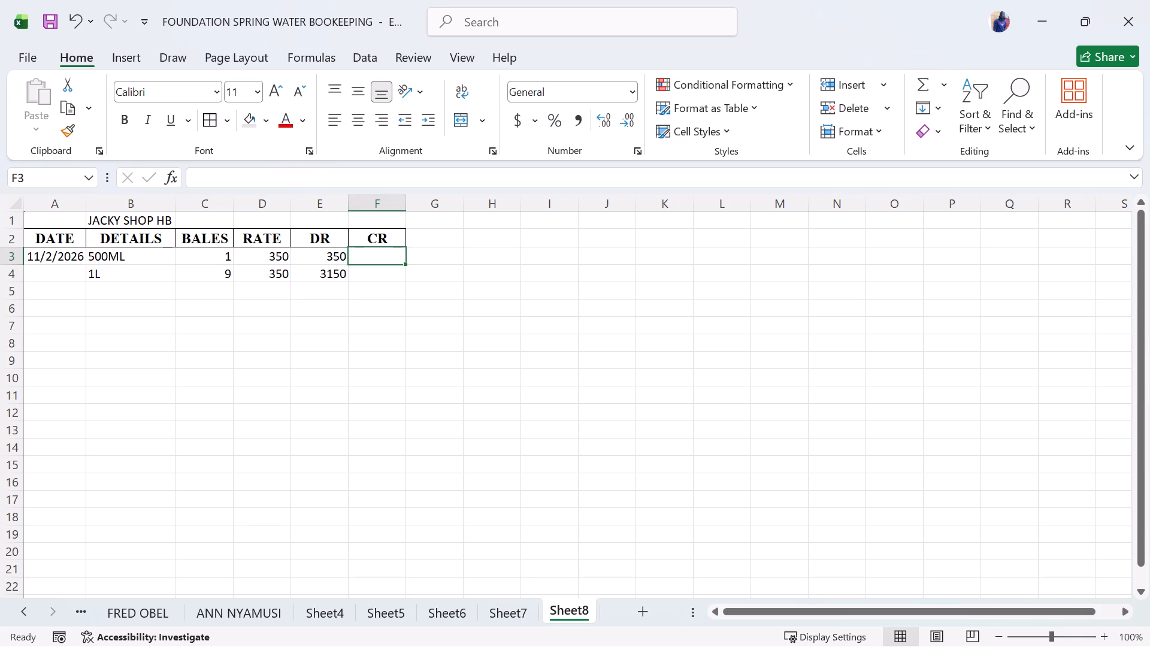
Apply a right border to the DATE column cells A3 to A8.
{"action": "left_click", "coordinate": [55, 265]}
{"action": "left_click_drag", "start_coordinate": [56, 255], "coordinate": [64, 297]}
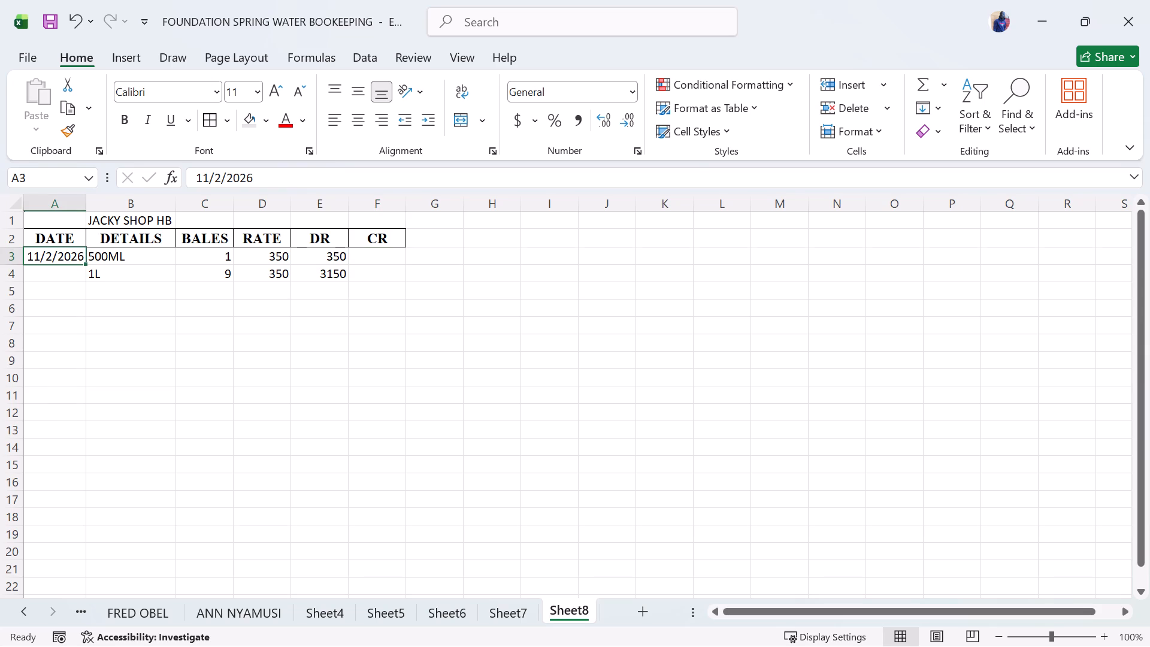
{"action": "left_click_drag", "start_coordinate": [64, 297], "coordinate": [75, 340]}
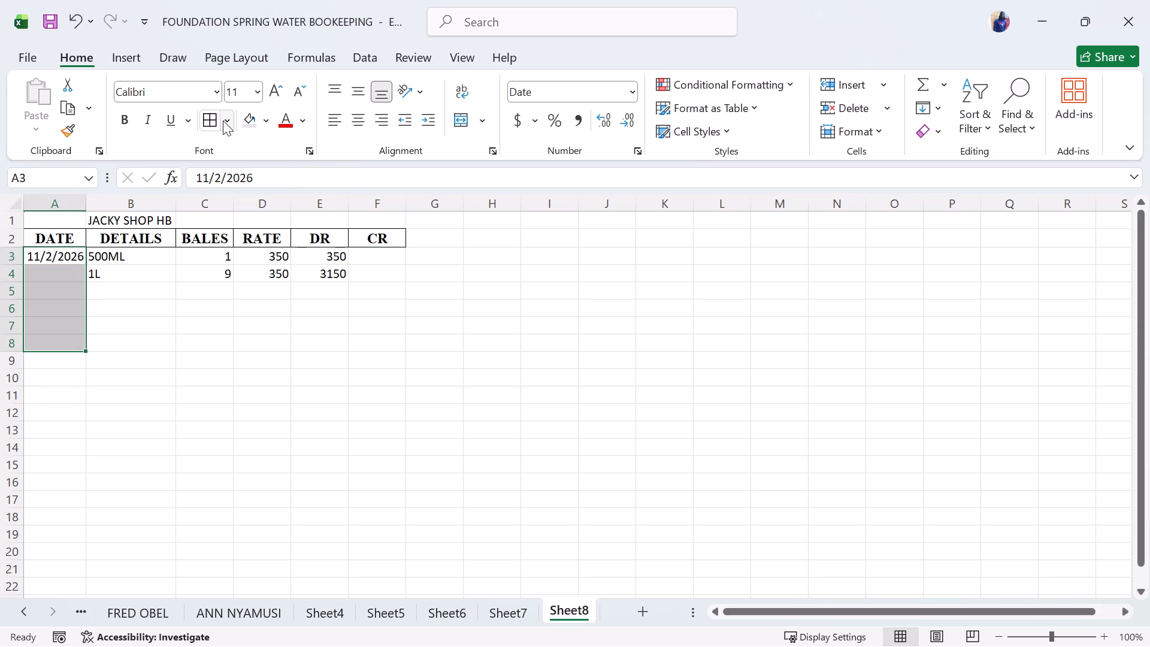
{"action": "left_click", "coordinate": [231, 119]}
{"action": "left_click", "coordinate": [233, 245]}
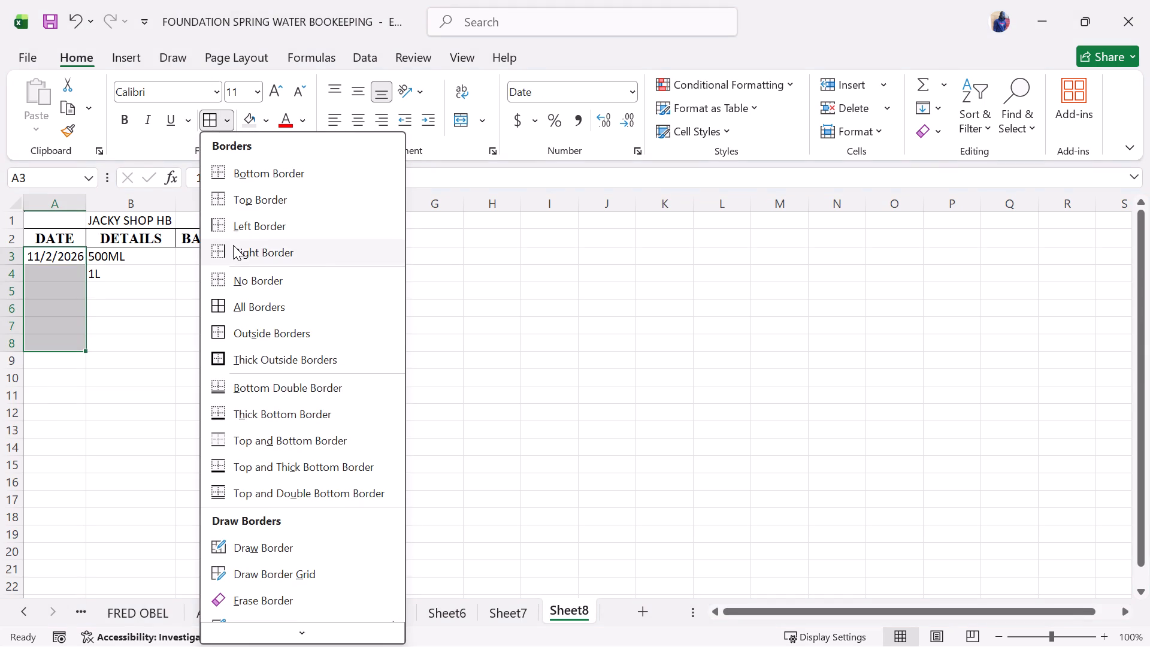
Apply the same right border to rows 3 to 8 of the DETAILS, BALES, RATE, DR and CR columns, one column at a time.
{"action": "left_click_drag", "start_coordinate": [147, 259], "coordinate": [140, 323]}
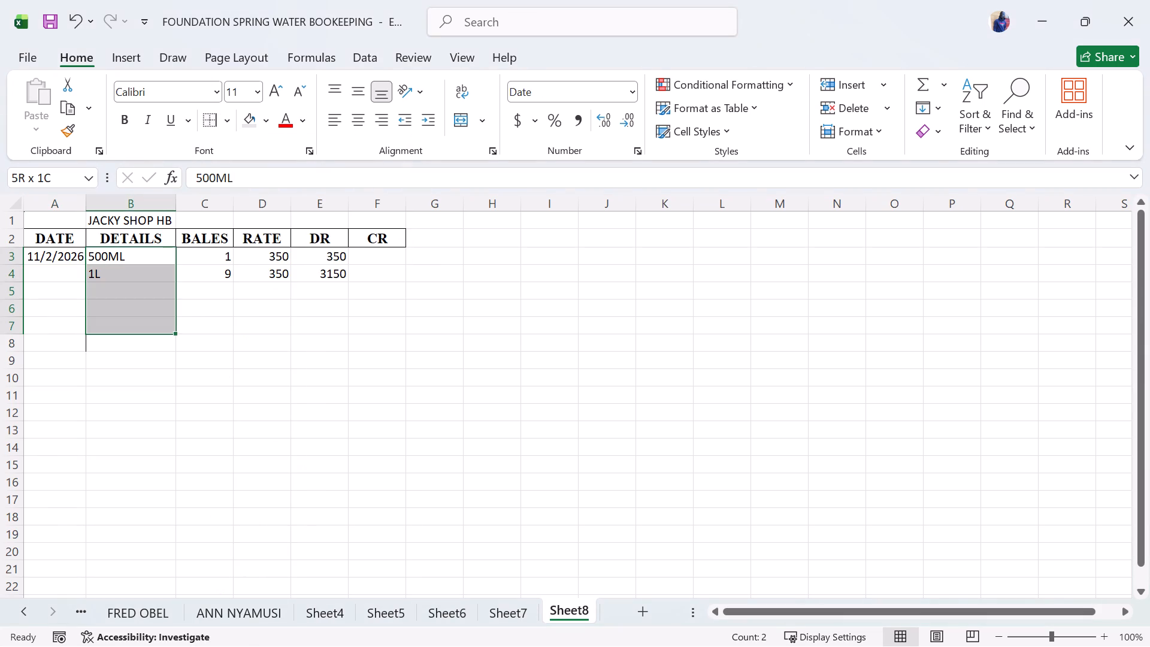
{"action": "left_click_drag", "start_coordinate": [140, 323], "coordinate": [138, 340]}
{"action": "left_click", "coordinate": [204, 125]}
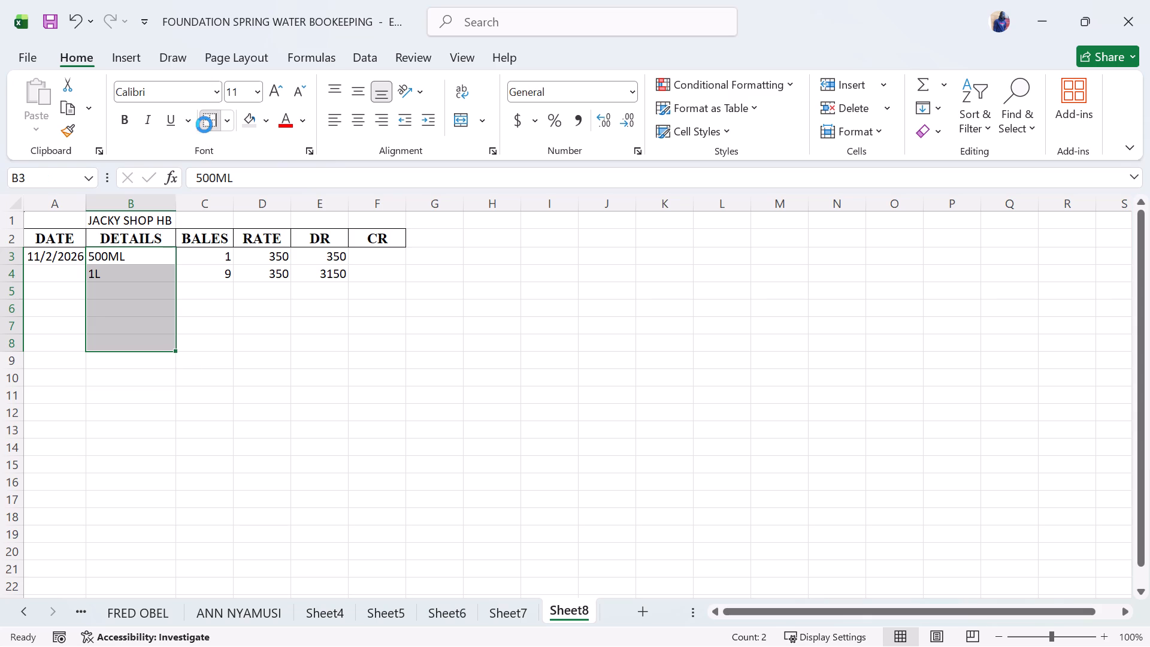
{"action": "left_click_drag", "start_coordinate": [207, 252], "coordinate": [200, 337]}
{"action": "left_click", "coordinate": [212, 117]}
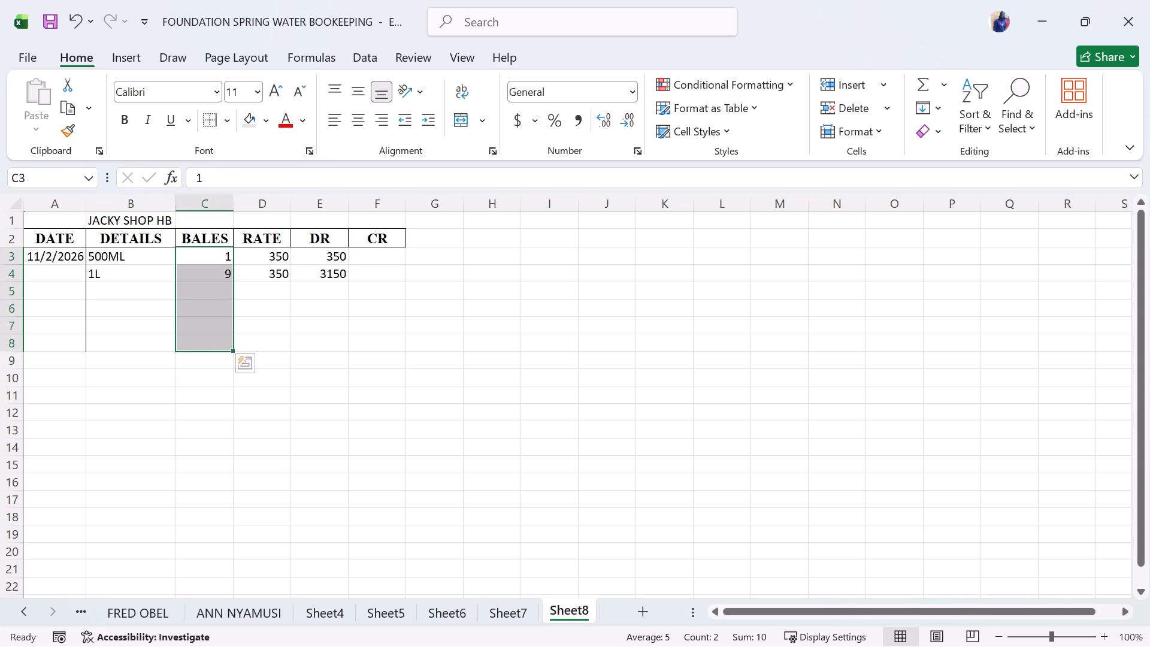
{"action": "left_click_drag", "start_coordinate": [276, 249], "coordinate": [264, 341]}
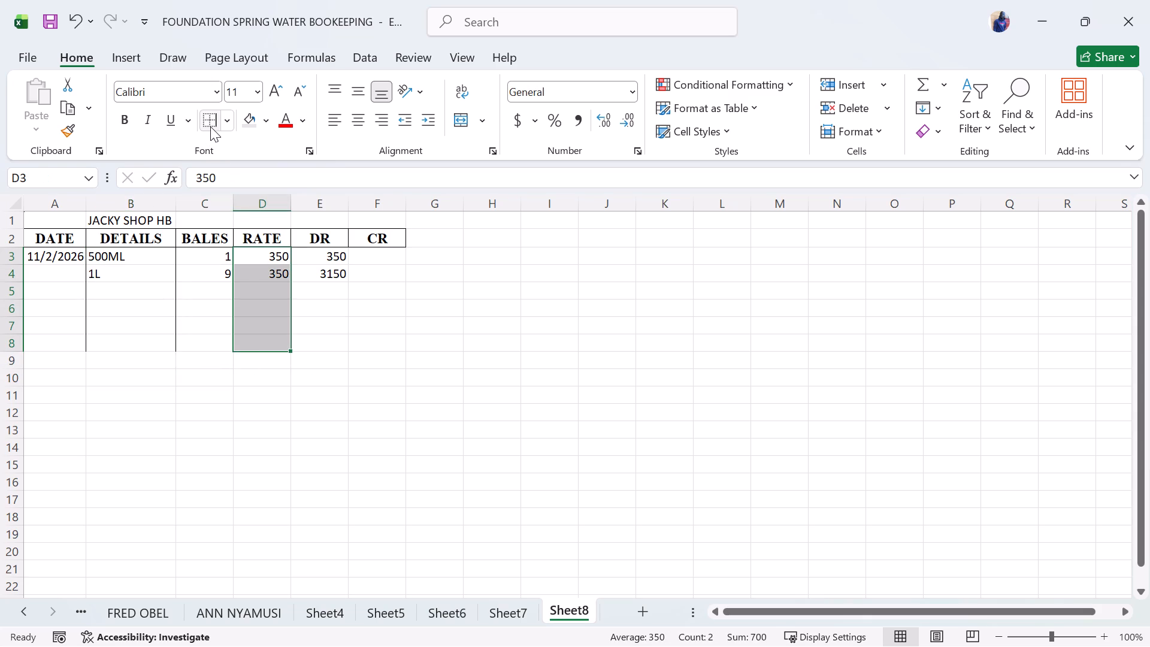
{"action": "left_click", "coordinate": [210, 126]}
{"action": "left_click_drag", "start_coordinate": [333, 255], "coordinate": [330, 322]}
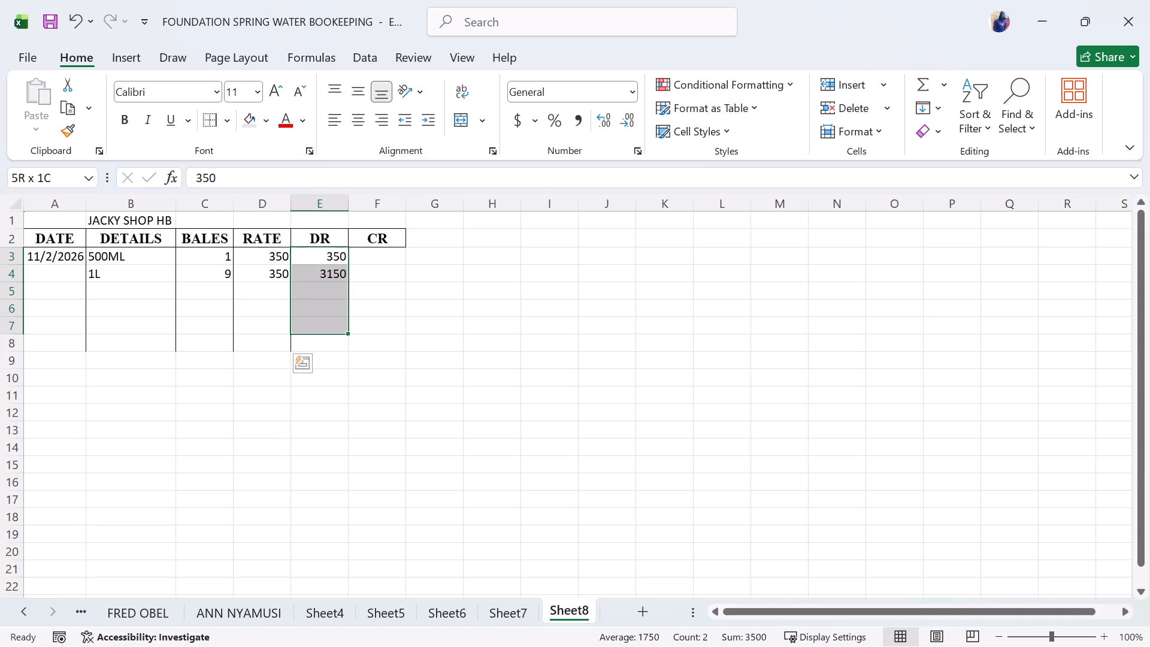
{"action": "left_click_drag", "start_coordinate": [330, 322], "coordinate": [333, 346]}
{"action": "left_click", "coordinate": [211, 128]}
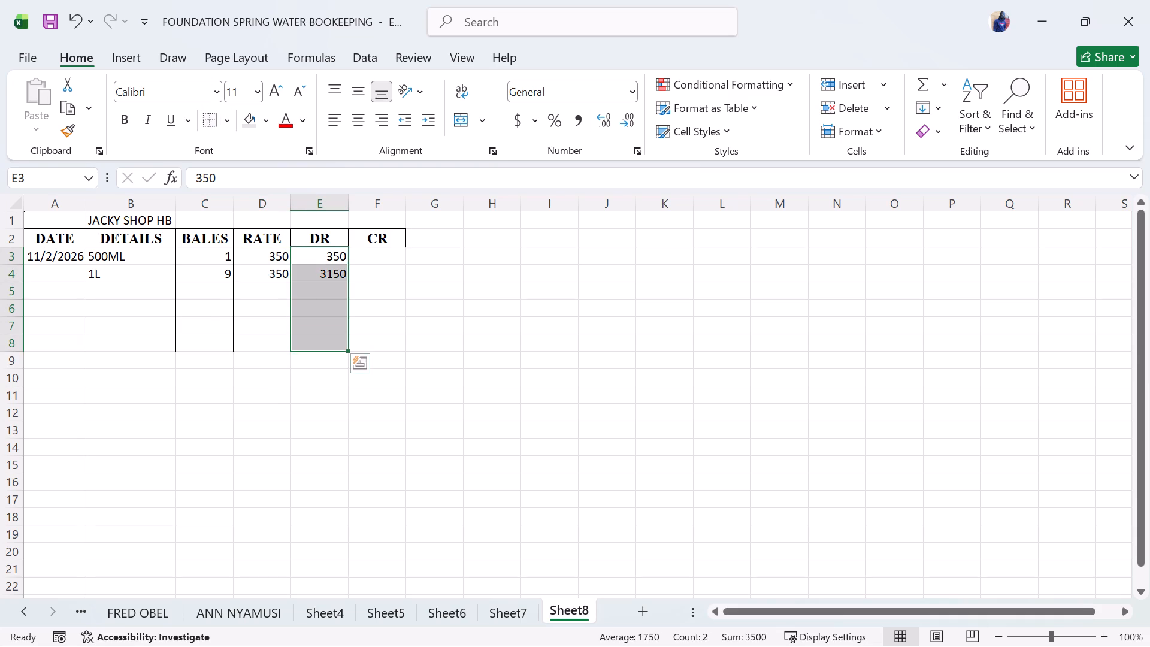
{"action": "left_click_drag", "start_coordinate": [373, 254], "coordinate": [389, 349]}
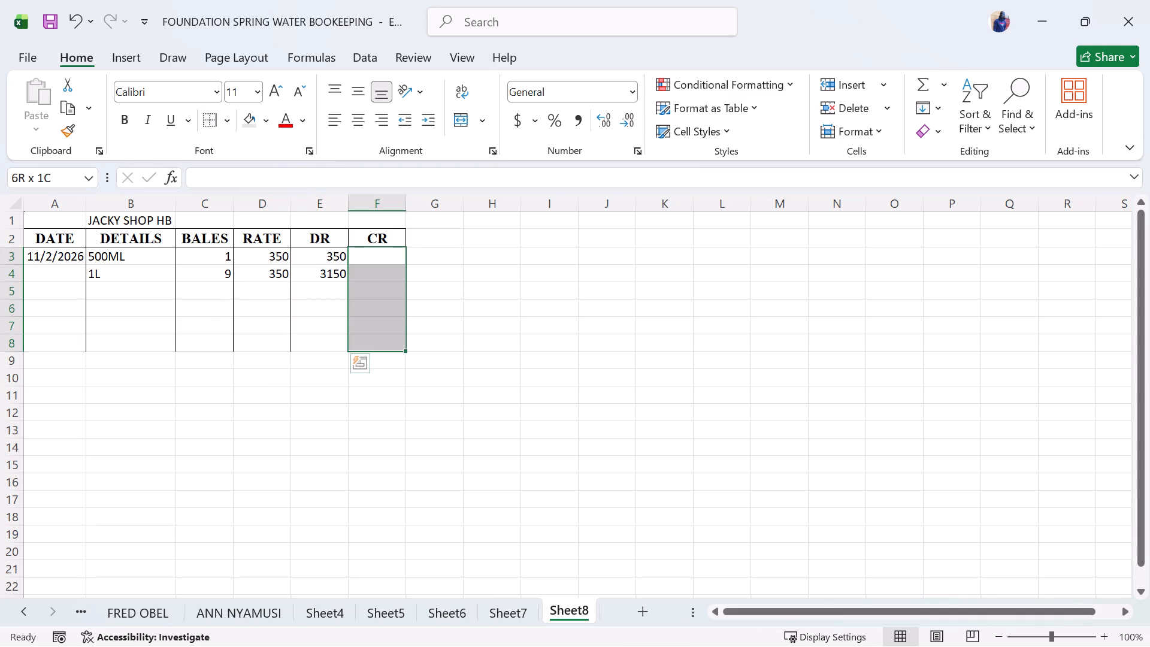
{"action": "left_click_drag", "start_coordinate": [389, 349], "coordinate": [388, 351]}
{"action": "left_click", "coordinate": [202, 118]}
Total the DR column in cell E8 with the formula =SUM(E3,E4:E7).
{"action": "left_click", "coordinate": [239, 296]}
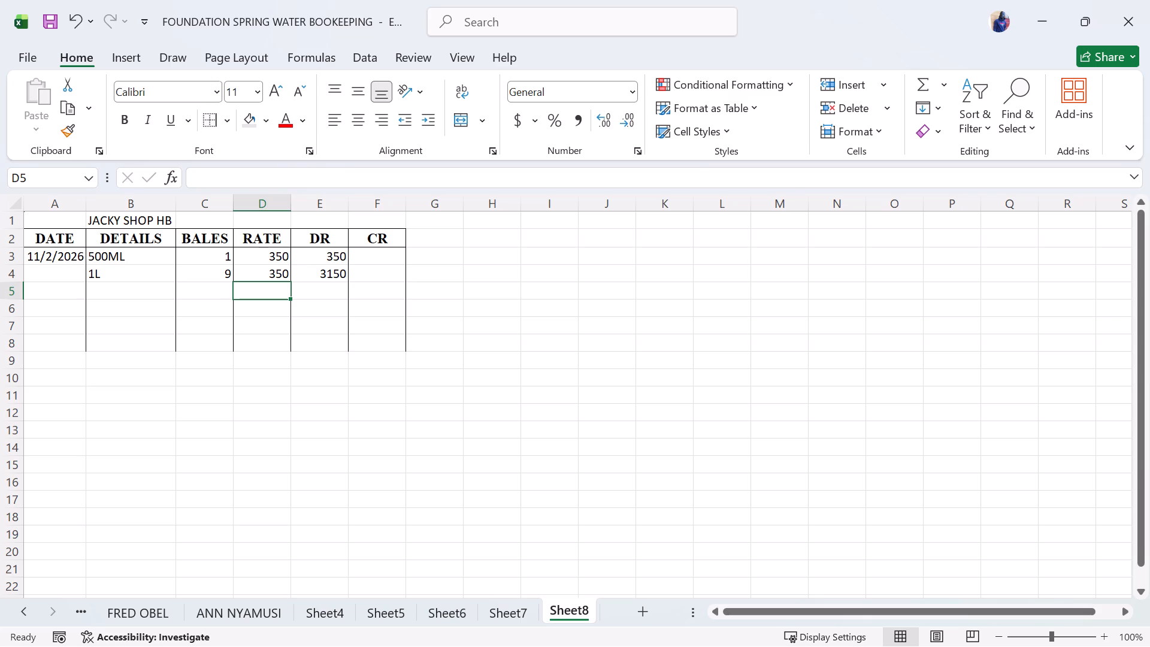
{"action": "left_click", "coordinate": [332, 289]}
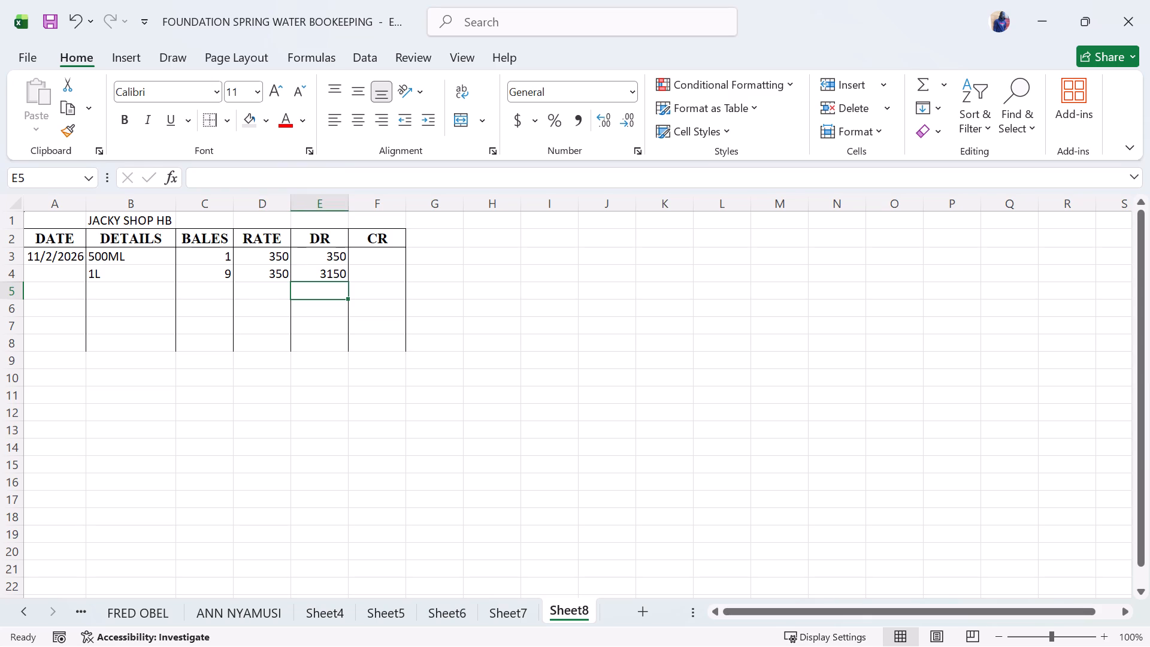
{"action": "left_click", "coordinate": [323, 346]}
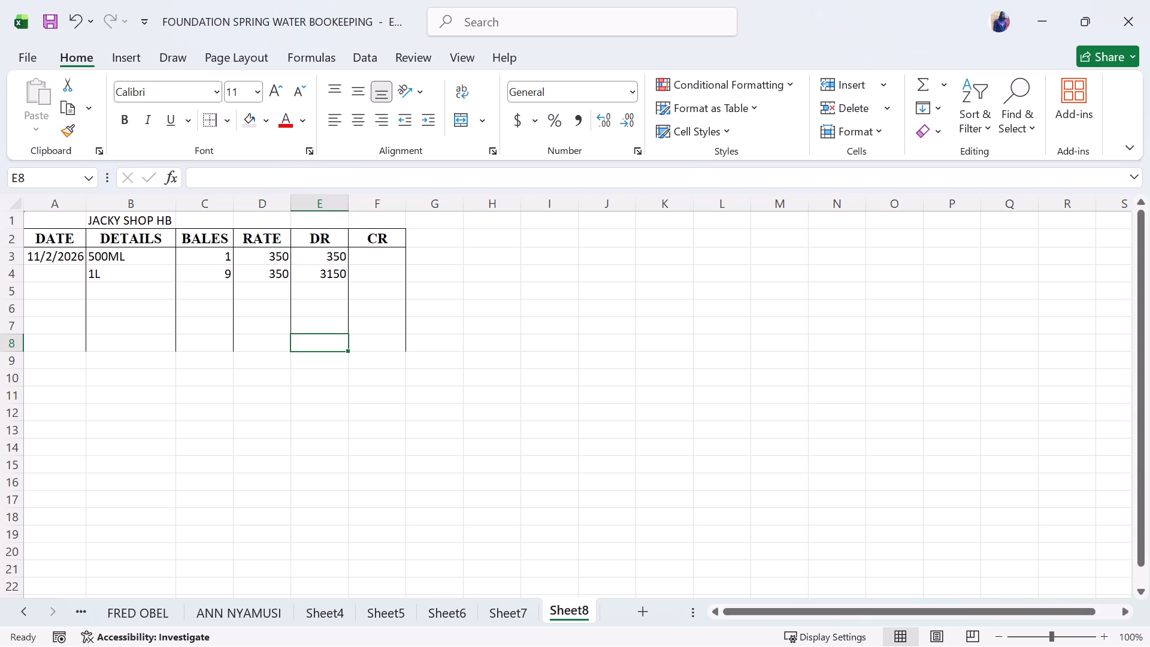
{"action": "type", "text": "=SUM"}
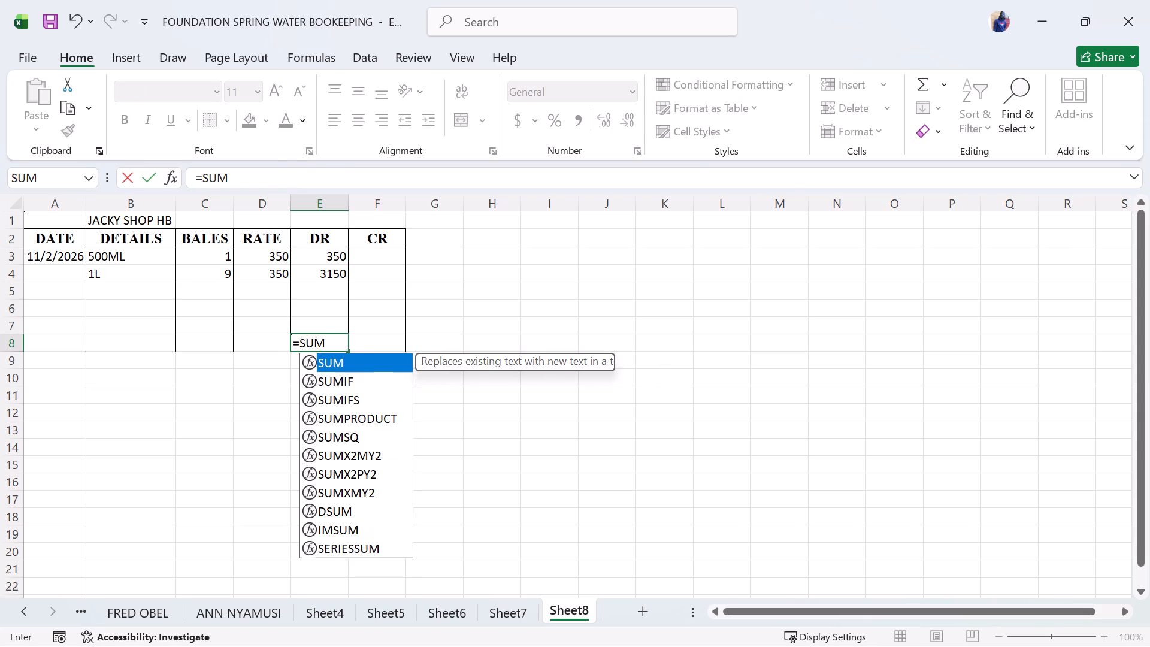
{"action": "double_click", "coordinate": [332, 367]}
{"action": "left_click", "coordinate": [340, 252]}
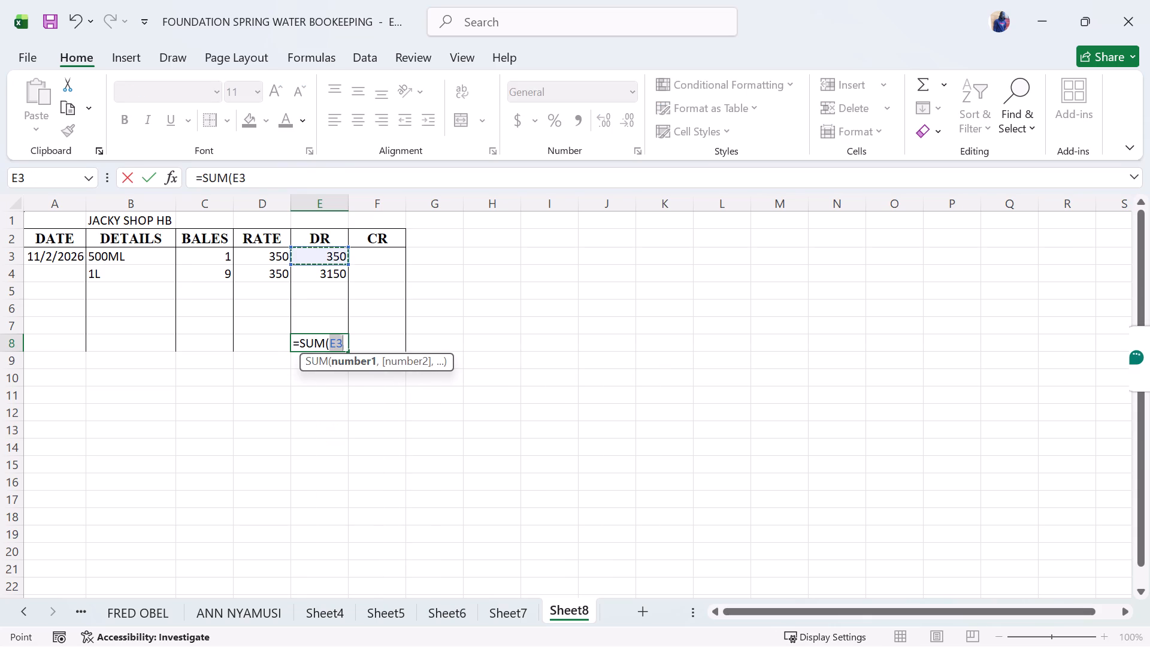
{"action": "key", "text": "comma"}
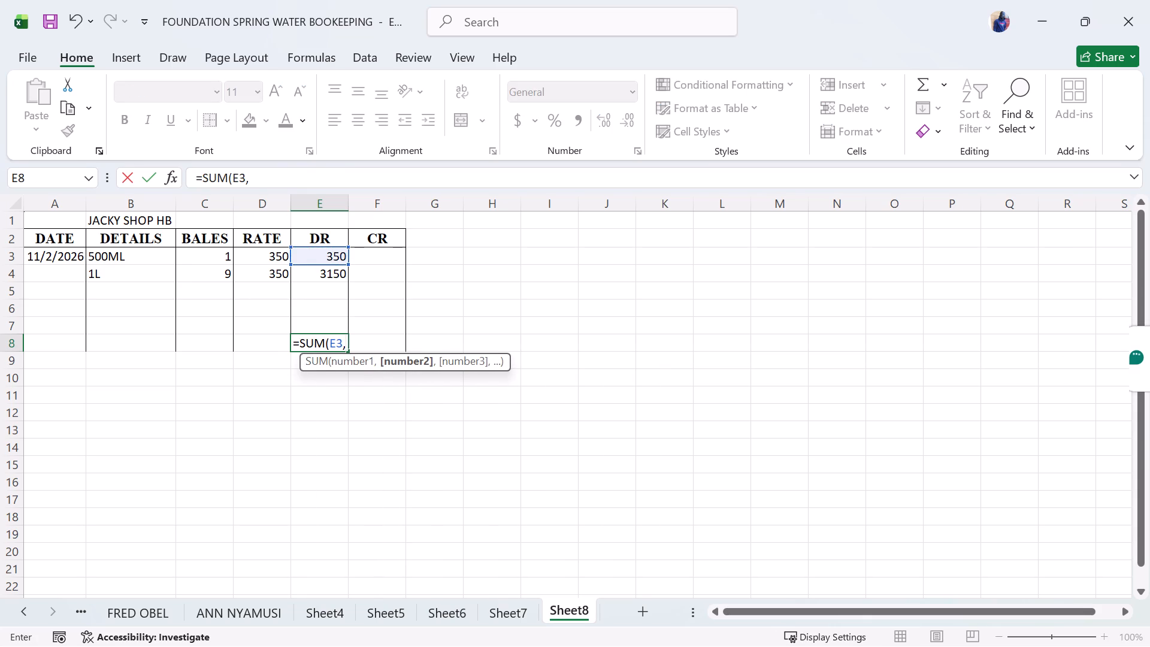
{"action": "left_click", "coordinate": [335, 273]}
{"action": "left_click_drag", "start_coordinate": [335, 273], "coordinate": [335, 293]}
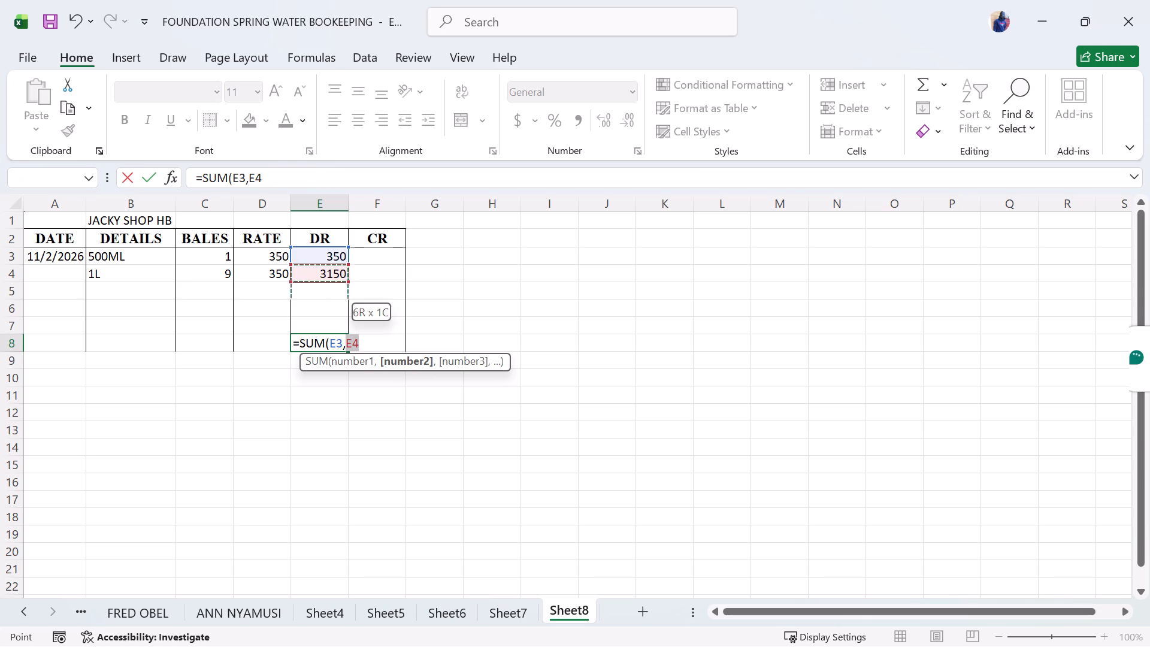
{"action": "left_click_drag", "start_coordinate": [335, 293], "coordinate": [336, 323]}
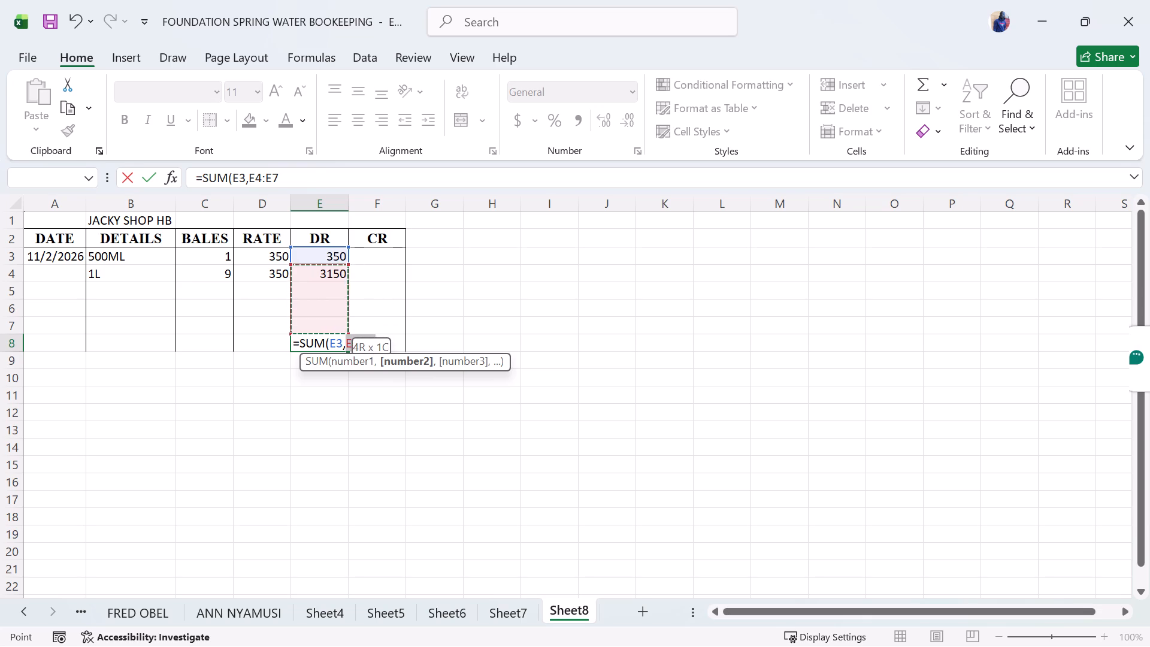
{"action": "left_click_drag", "start_coordinate": [336, 323], "coordinate": [336, 325]}
{"action": "key", "text": "Return"}
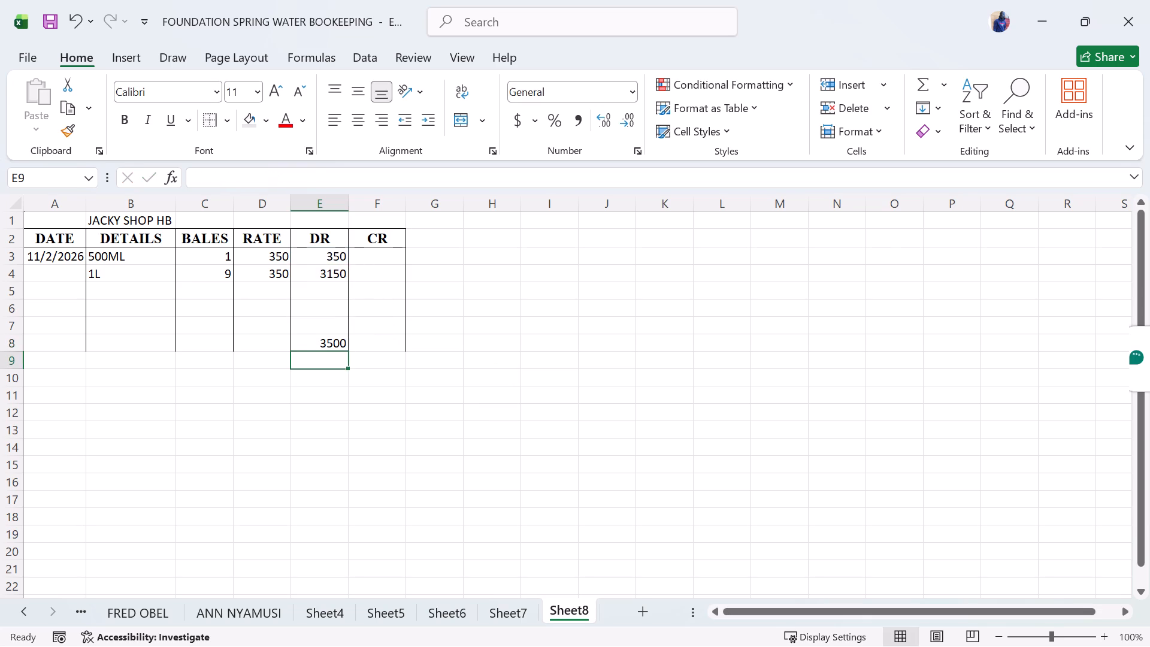
Total the CR column in cell F8 with the formula =SUM(F3,F4:F7).
{"action": "left_click", "coordinate": [367, 345]}
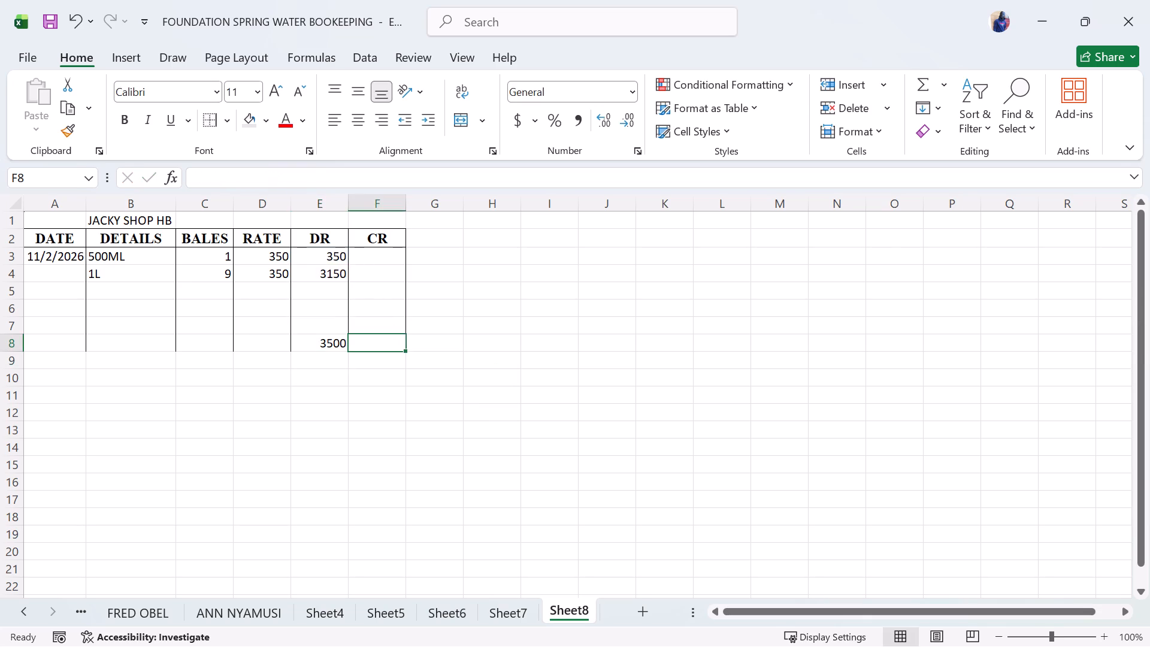
{"action": "type", "text": "=SUM"}
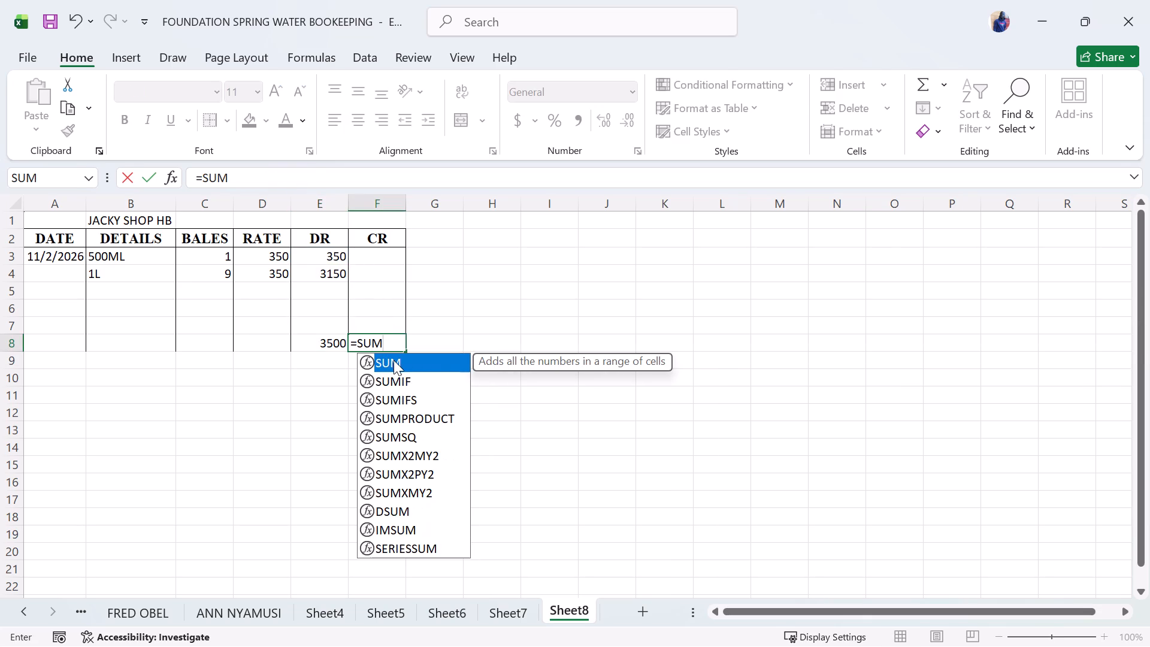
{"action": "double_click", "coordinate": [394, 360]}
{"action": "left_click", "coordinate": [395, 343]}
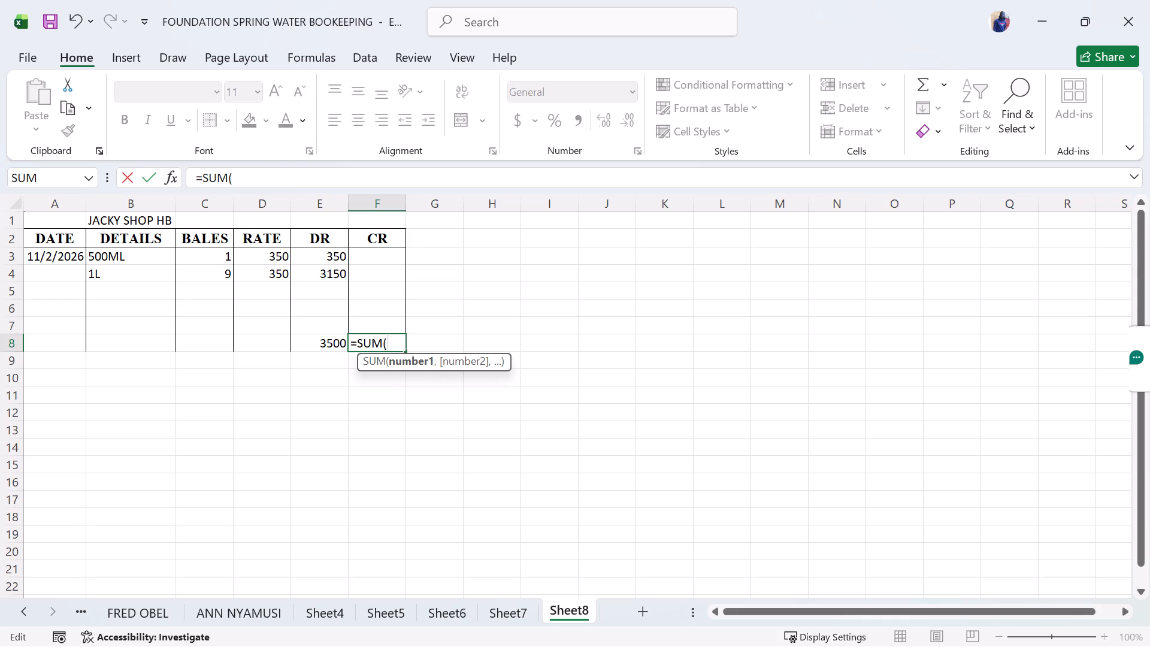
{"action": "left_click", "coordinate": [326, 345]}
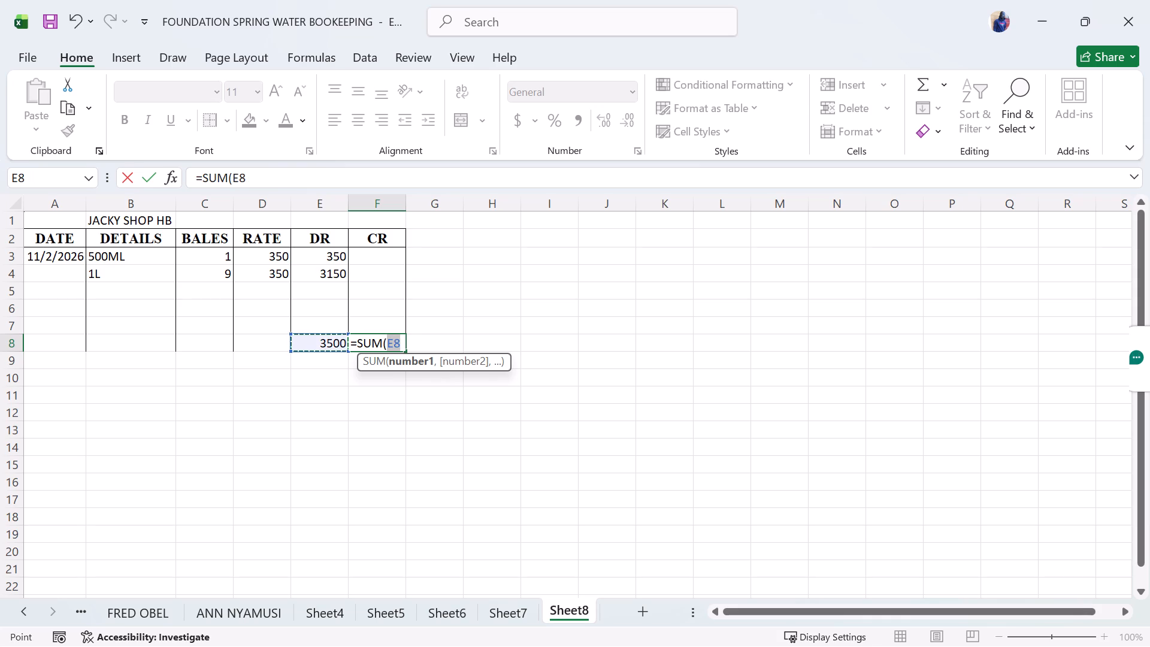
{"action": "left_click", "coordinate": [400, 342]}
{"action": "key", "text": "BackSpace"}
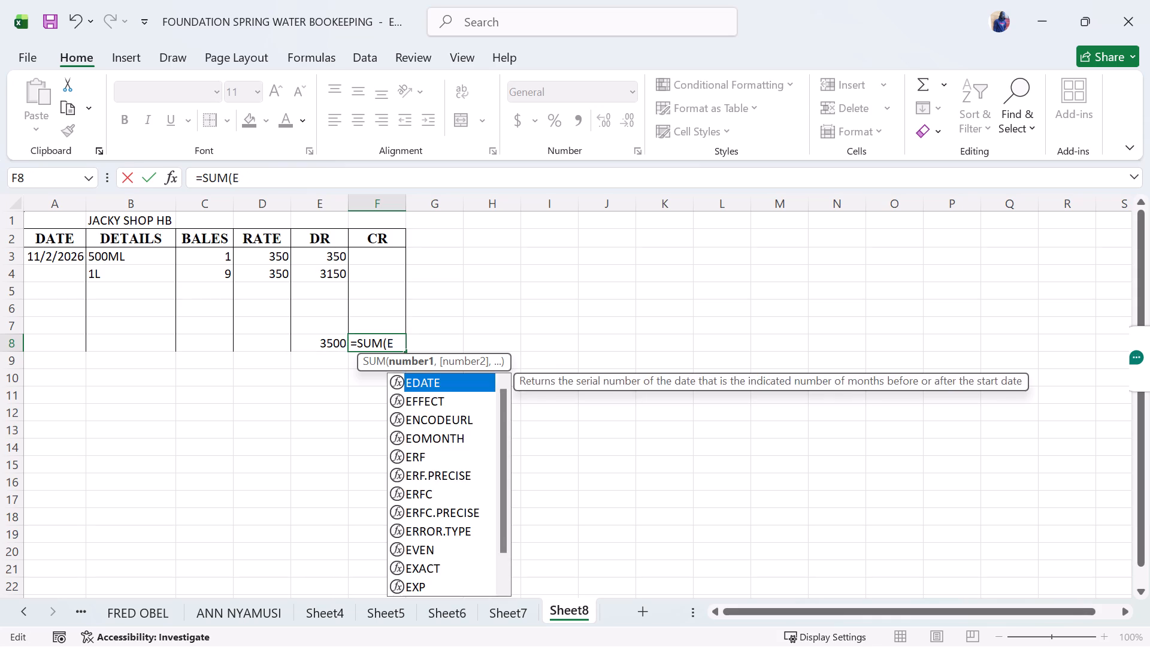
{"action": "key", "text": "BackSpace"}
{"action": "left_click", "coordinate": [388, 252]}
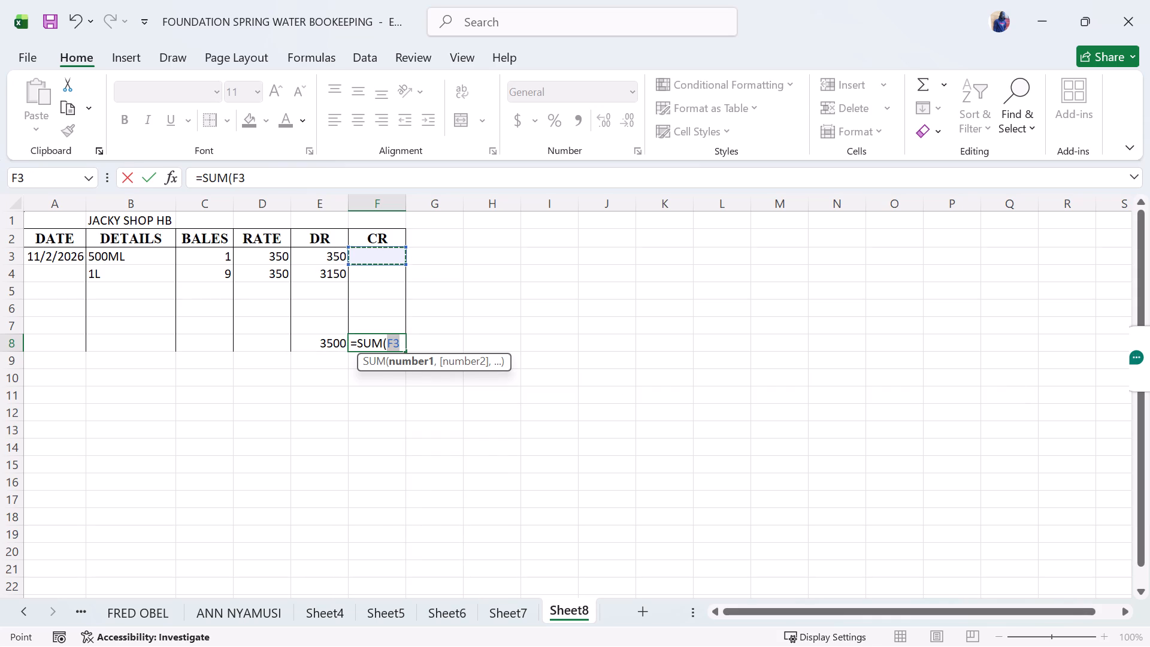
{"action": "key", "text": "comma"}
{"action": "left_click_drag", "start_coordinate": [379, 273], "coordinate": [377, 285]}
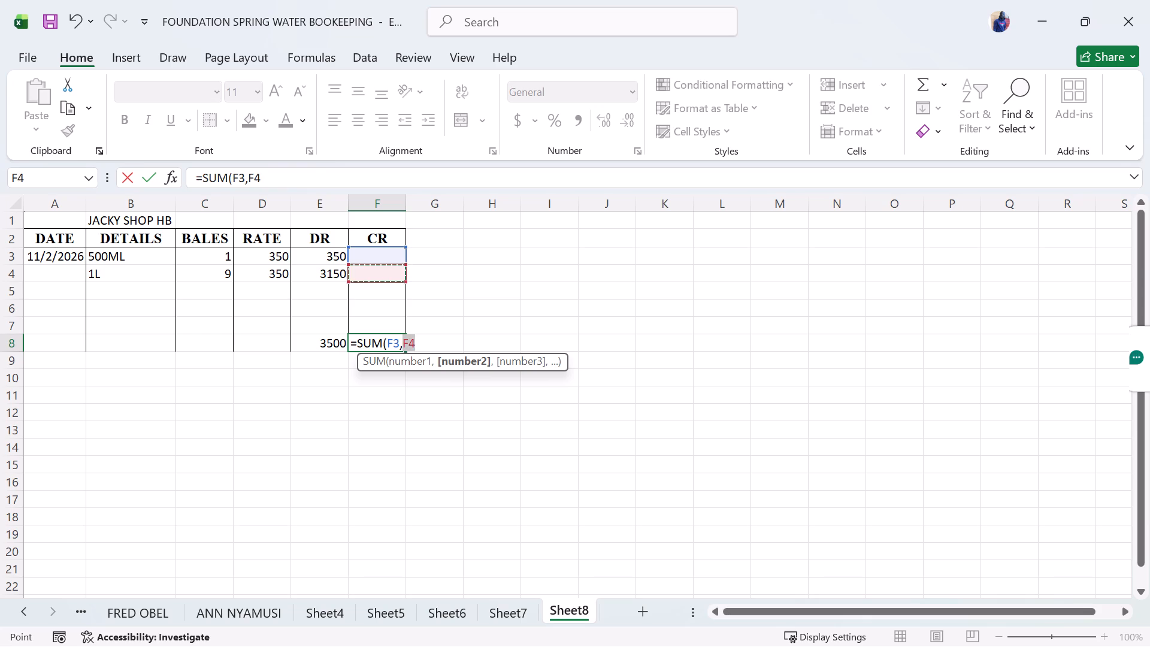
{"action": "left_click_drag", "start_coordinate": [377, 285], "coordinate": [374, 325]}
{"action": "key", "text": "Return"}
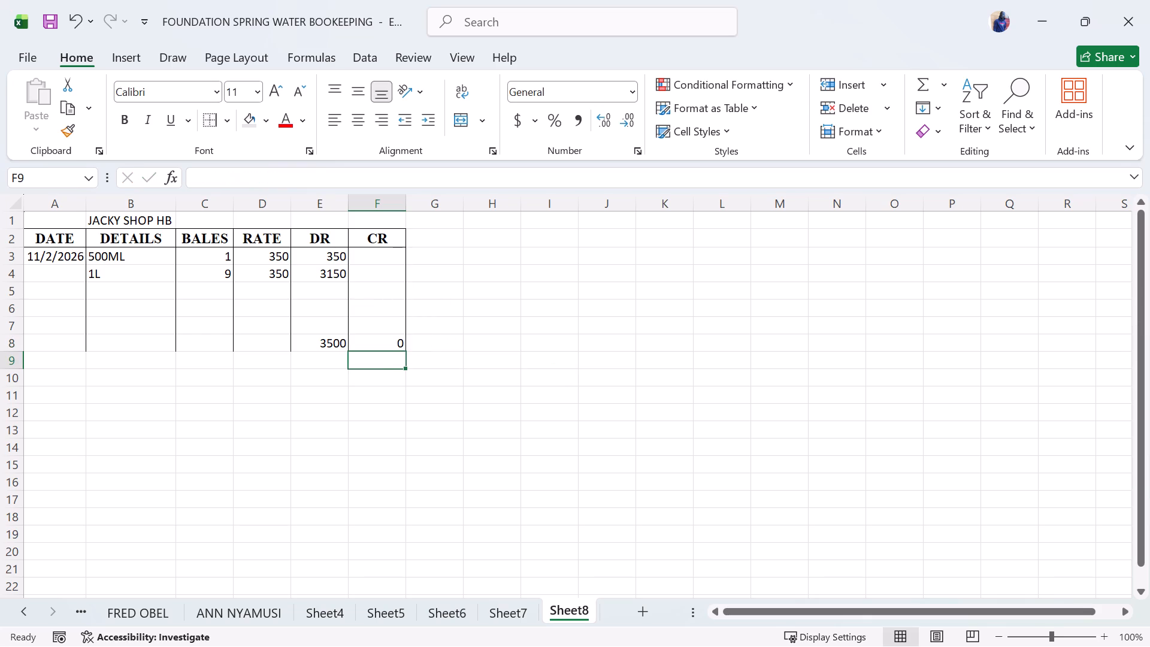
Apply a bottom border to the totals row, cells A8 to F8.
{"action": "left_click", "coordinate": [379, 353]}
{"action": "left_click_drag", "start_coordinate": [26, 347], "coordinate": [391, 337]}
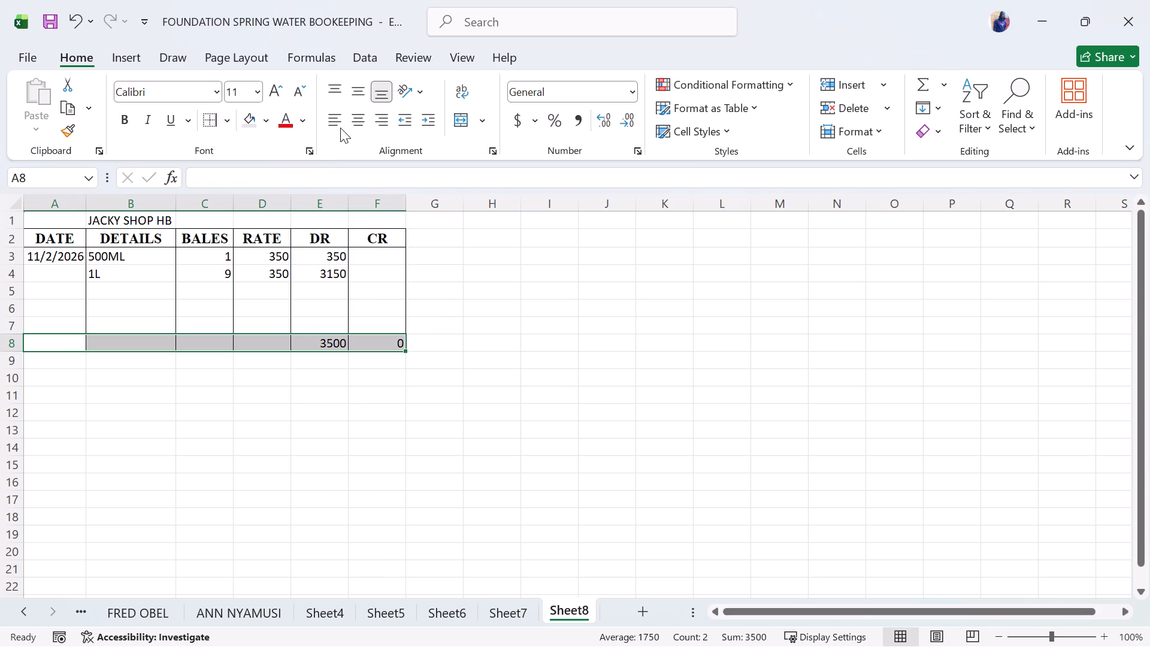
{"action": "left_click", "coordinate": [228, 113]}
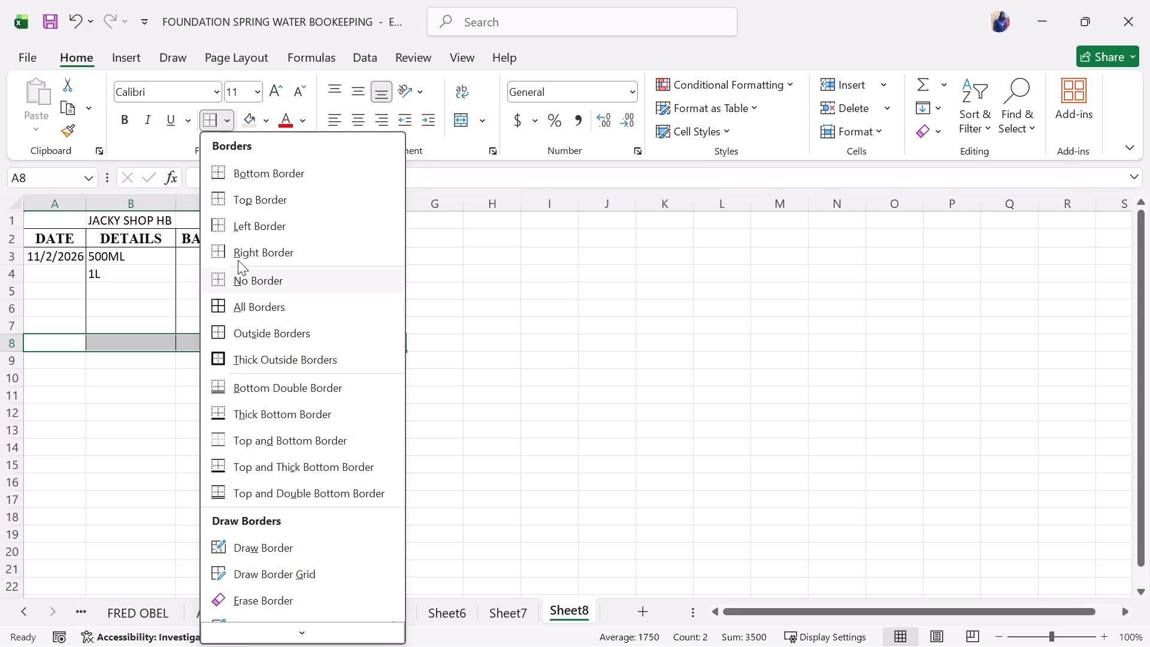
{"action": "left_click", "coordinate": [254, 163]}
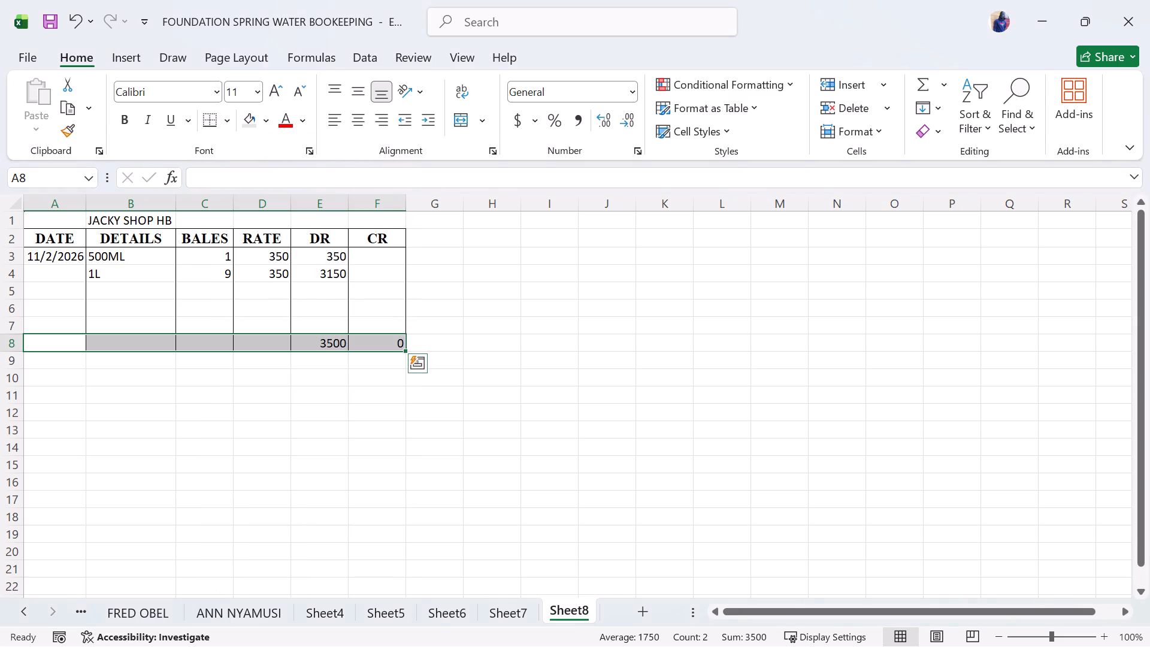
Enter the label Bal in cell E9 below the DR total.
{"action": "left_click", "coordinate": [337, 359]}
{"action": "type", "text": "BAL"}
{"action": "key", "text": "space"}
{"action": "key", "text": "BackSpace"}
{"action": "key", "text": "BackSpace"}
{"action": "type", "text": "sl"}
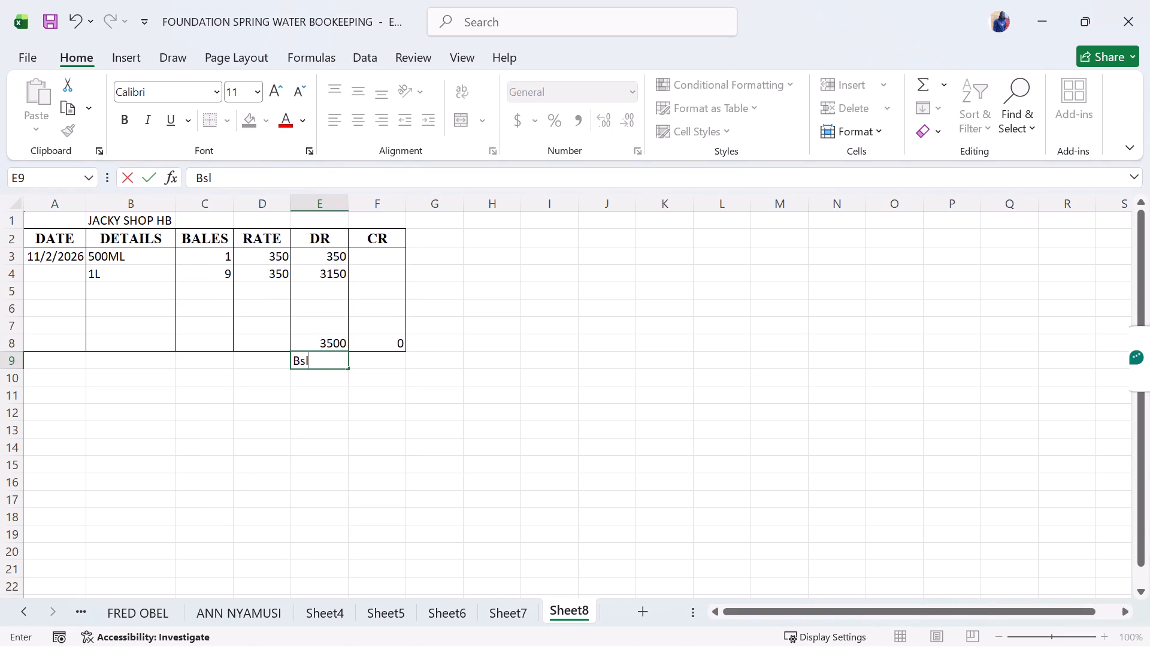
{"action": "key", "text": "BackSpace"}
{"action": "key", "text": "BackSpace"}
{"action": "type", "text": "al"}
{"action": "key", "text": "space"}
Calculate the balance in cell F9 with the formula =E8-F8.
{"action": "left_click", "coordinate": [368, 358]}
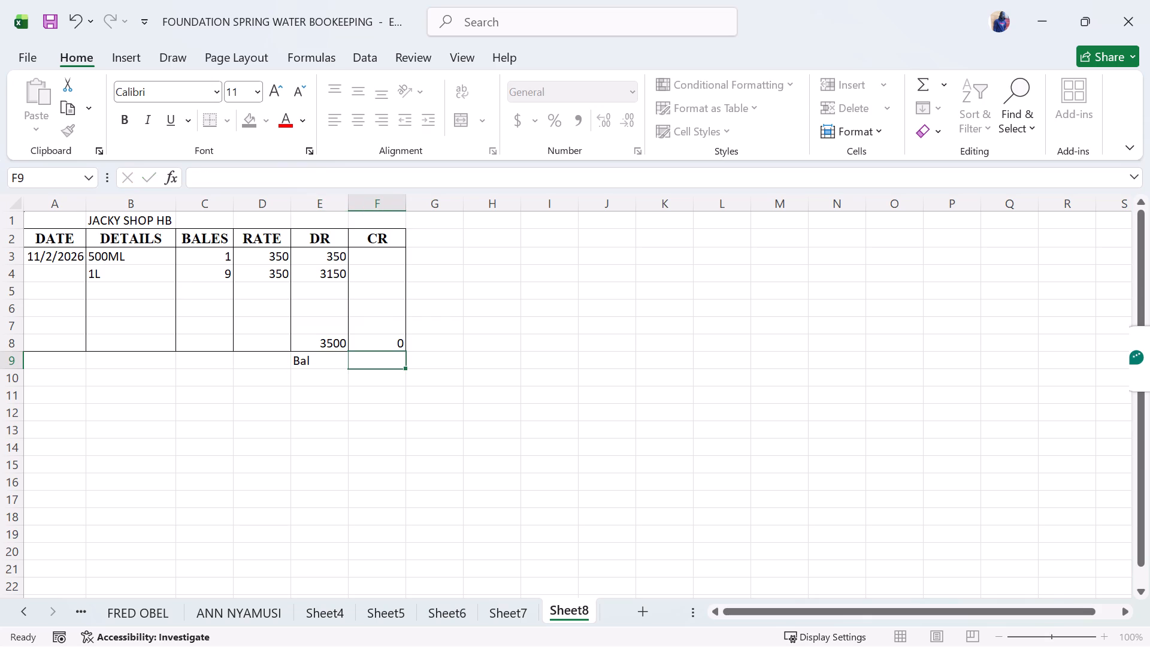
{"action": "key", "text": "equal"}
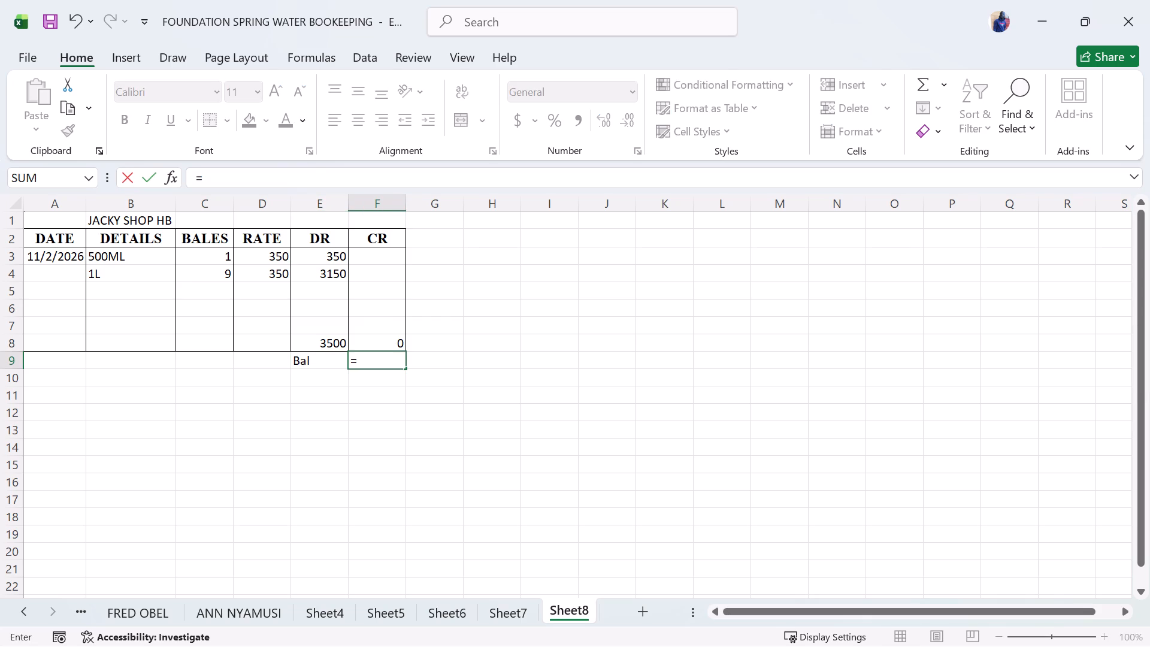
{"action": "left_click", "coordinate": [327, 344]}
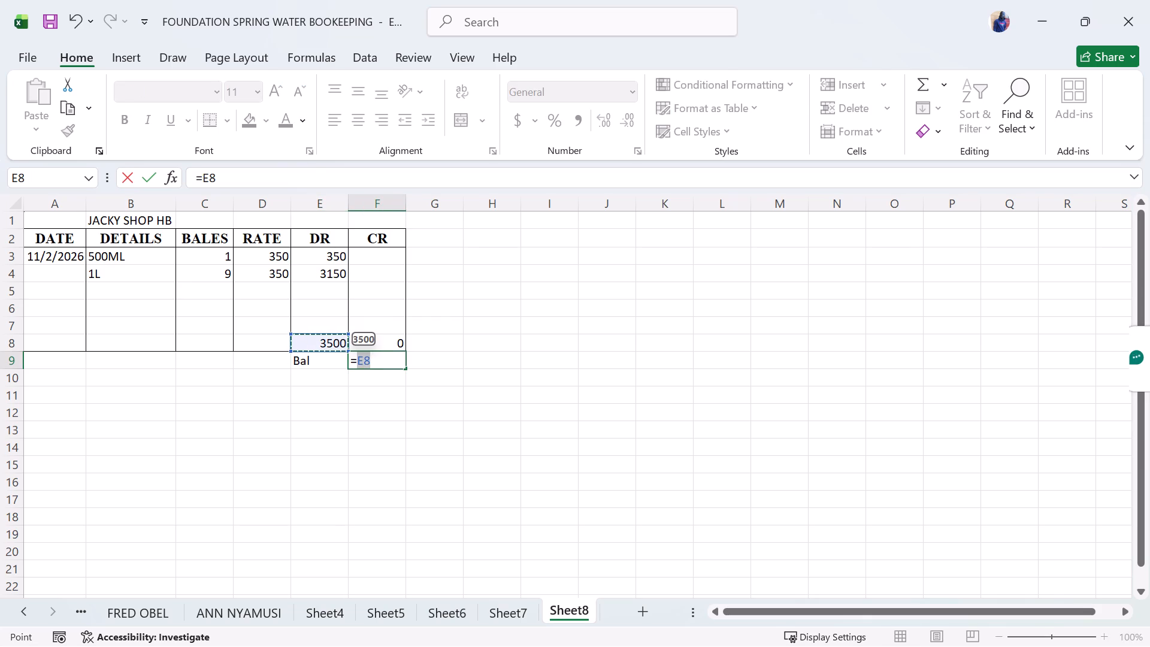
{"action": "key", "text": "minus"}
{"action": "left_click", "coordinate": [368, 344]}
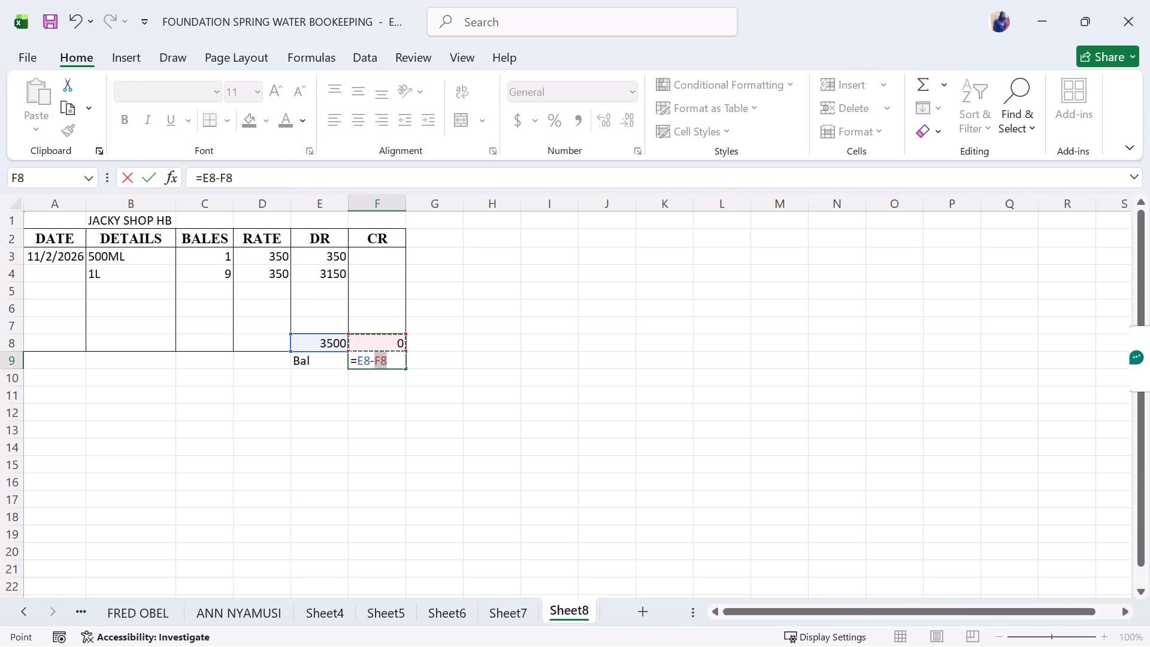
{"action": "key", "text": "Return"}
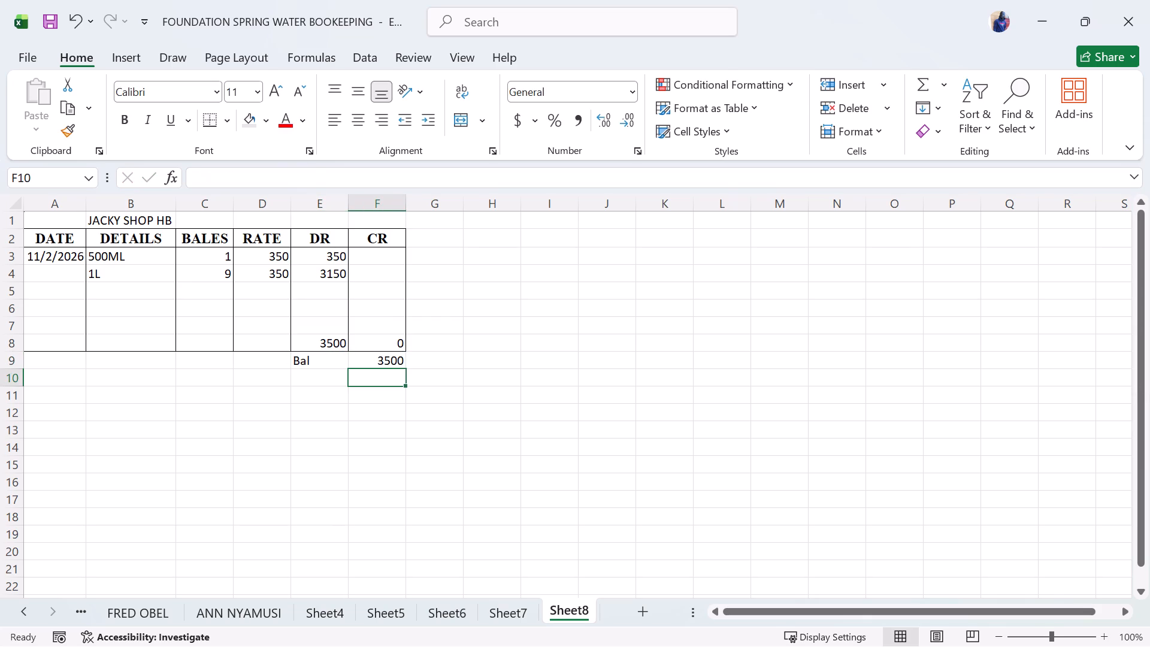
Format the rate, DR and CR cells D3 to F8 as Accounting with the KES currency symbol and two decimal places.
{"action": "left_click_drag", "start_coordinate": [276, 256], "coordinate": [376, 339]}
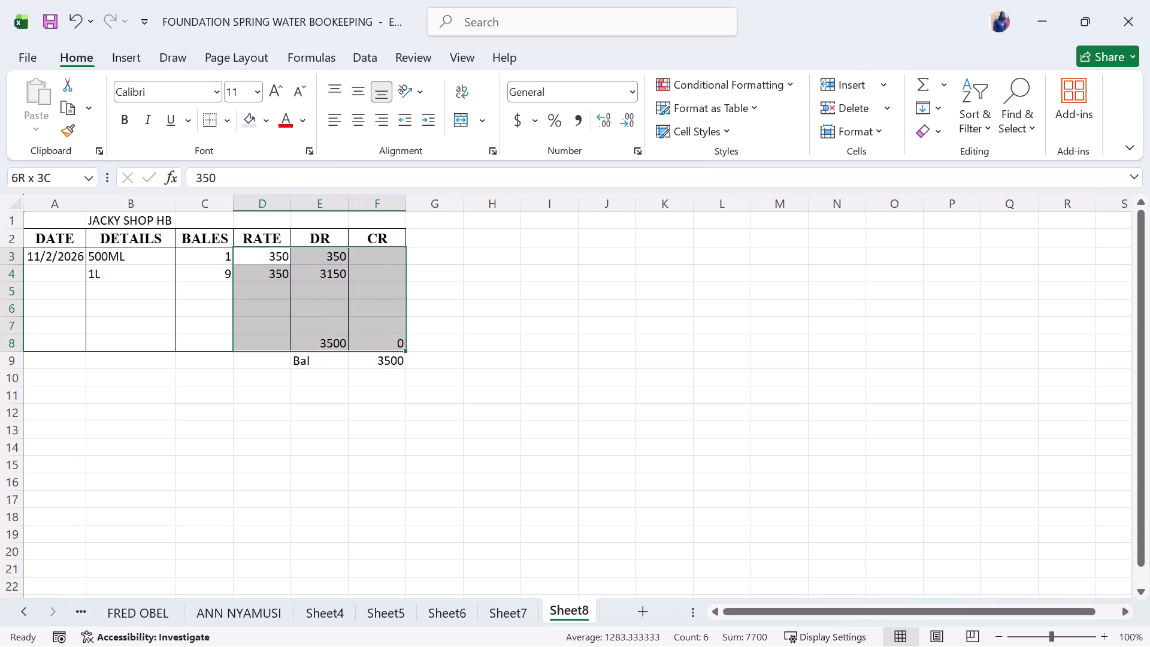
{"action": "left_click_drag", "start_coordinate": [376, 339], "coordinate": [384, 340]}
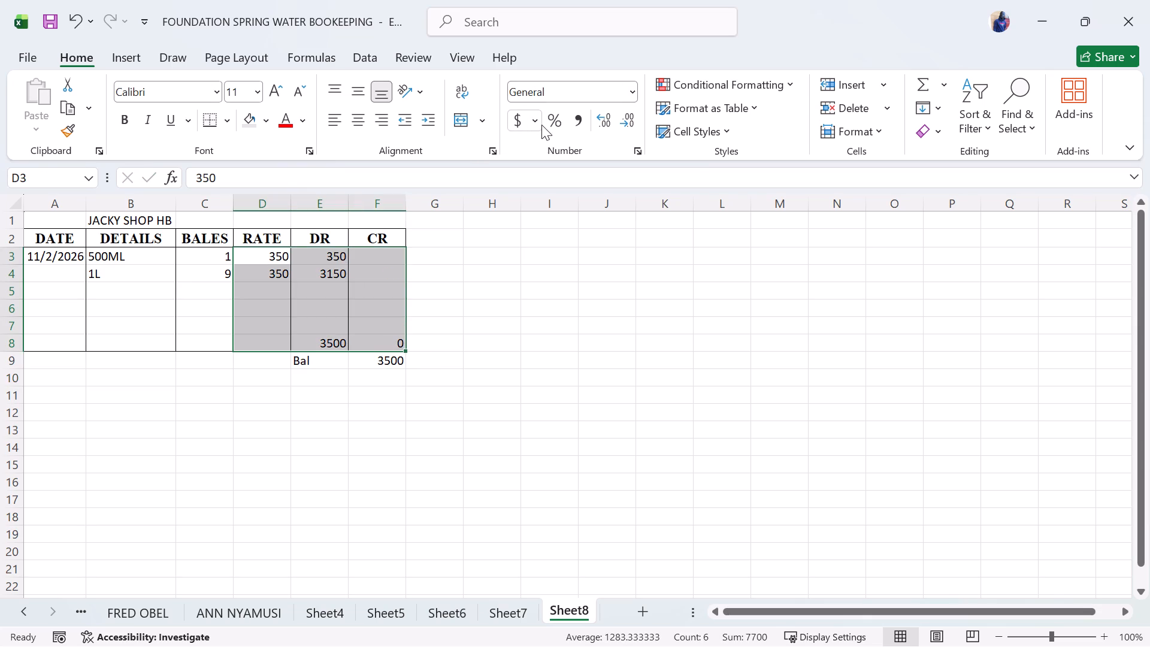
{"action": "left_click", "coordinate": [541, 125]}
{"action": "left_click", "coordinate": [571, 274]}
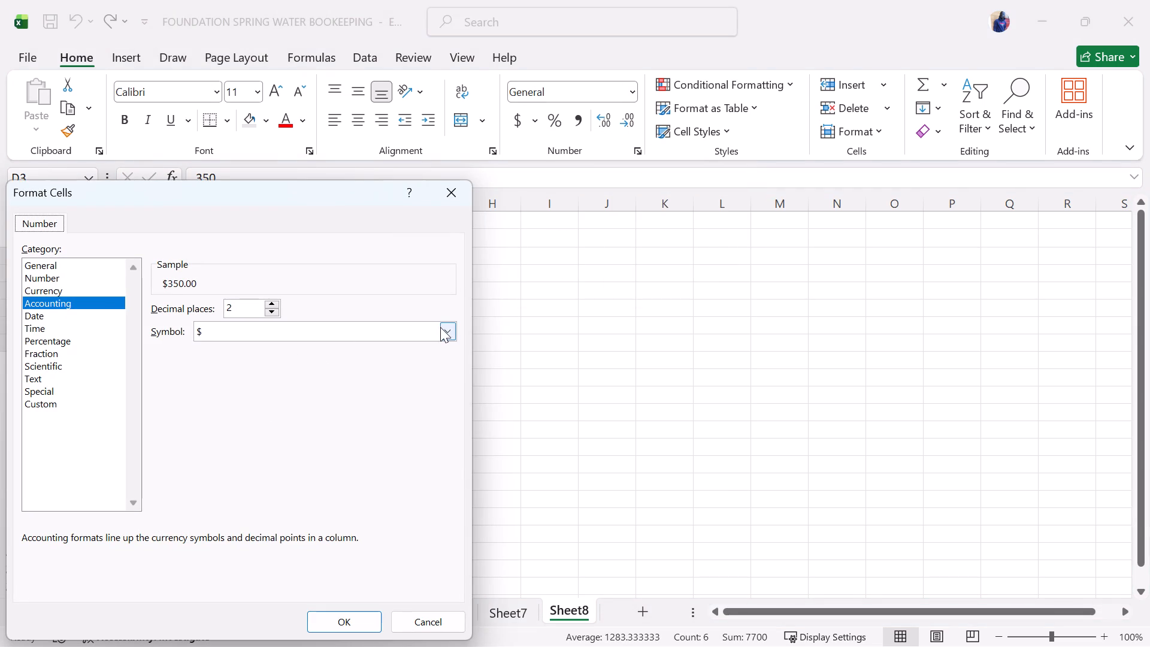
{"action": "left_click", "coordinate": [444, 330]}
{"action": "scroll", "coordinate": [246, 469], "scroll_direction": "down", "scroll_amount": 5}
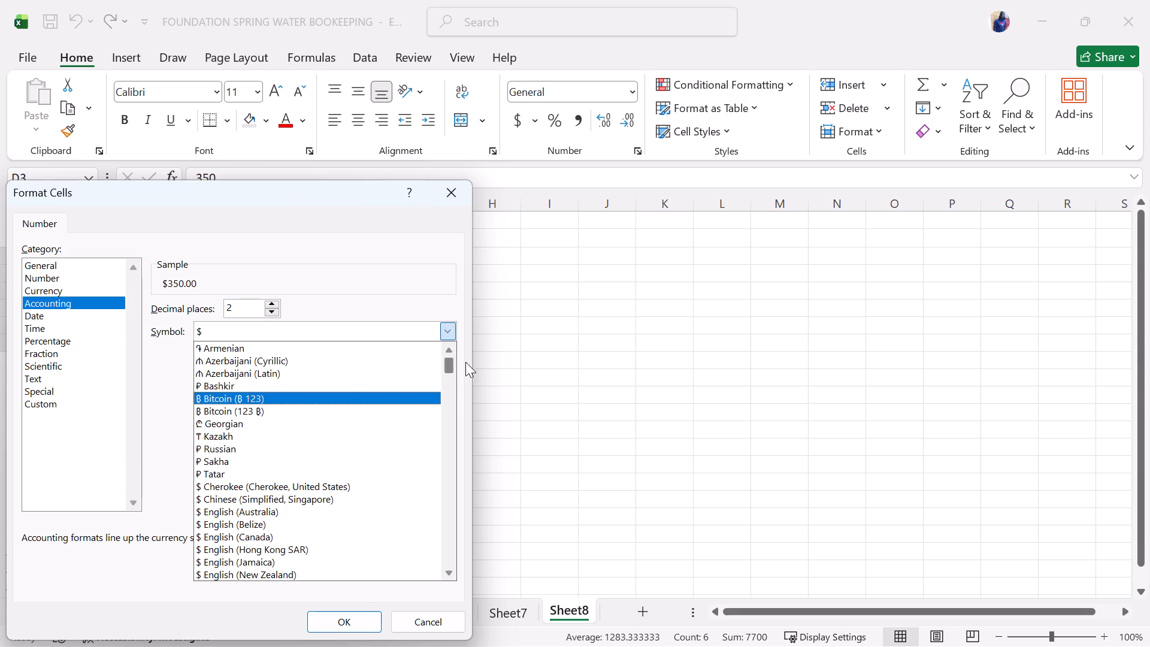
{"action": "left_click_drag", "start_coordinate": [450, 364], "coordinate": [450, 489]}
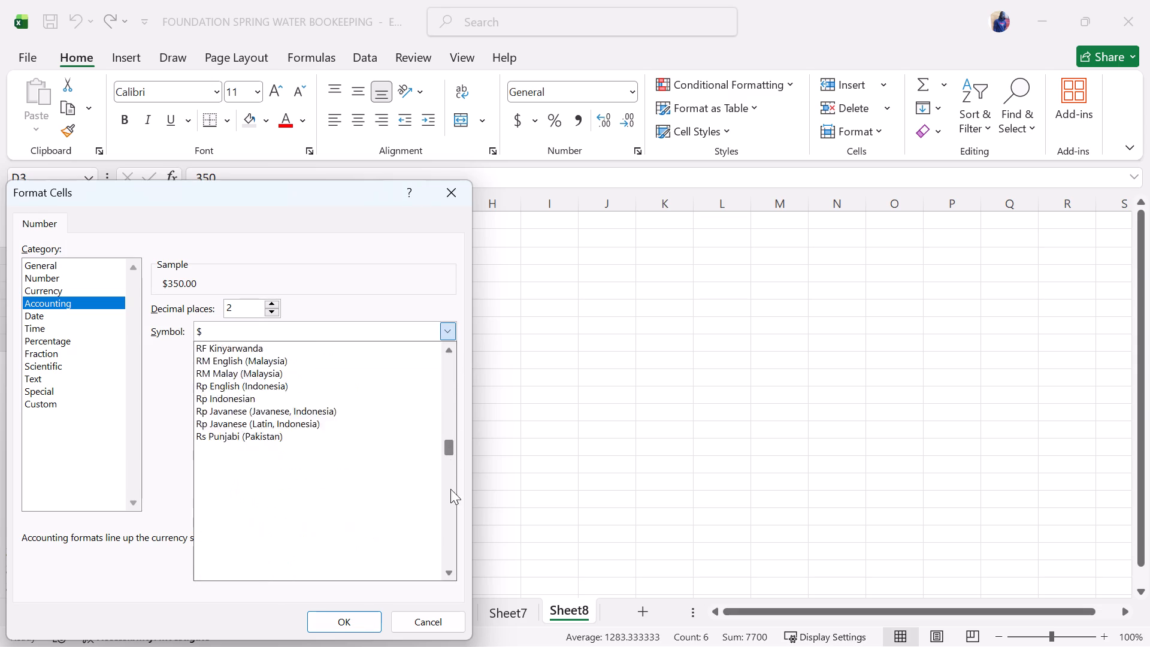
{"action": "left_click_drag", "start_coordinate": [450, 489], "coordinate": [450, 523]}
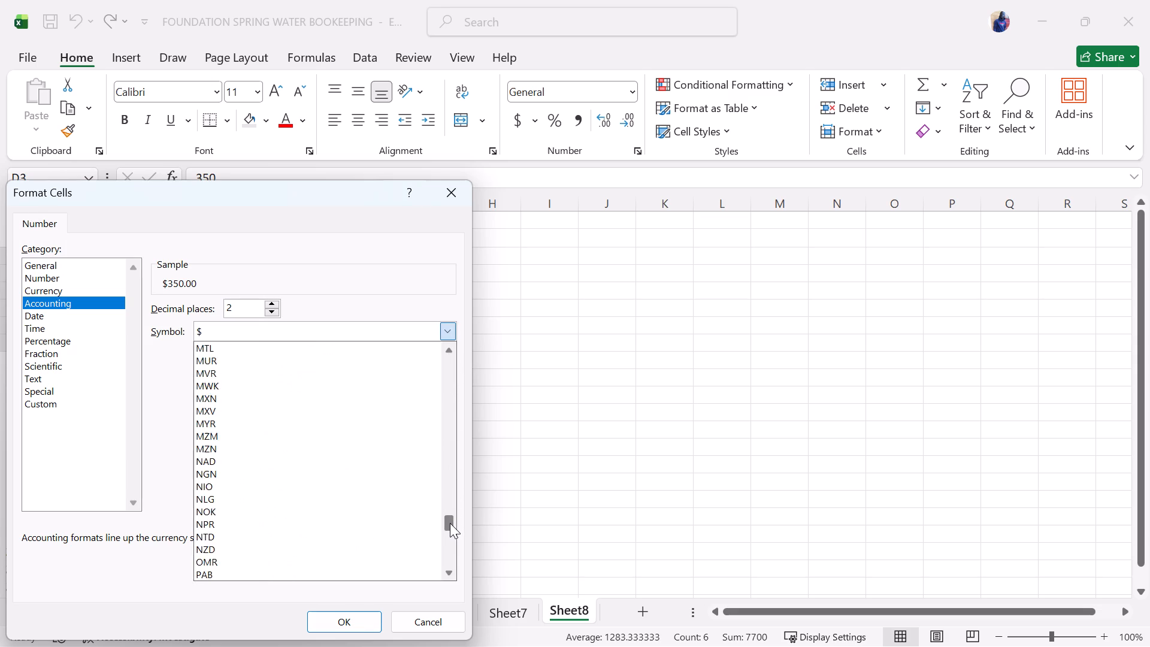
{"action": "left_click_drag", "start_coordinate": [450, 523], "coordinate": [450, 557]}
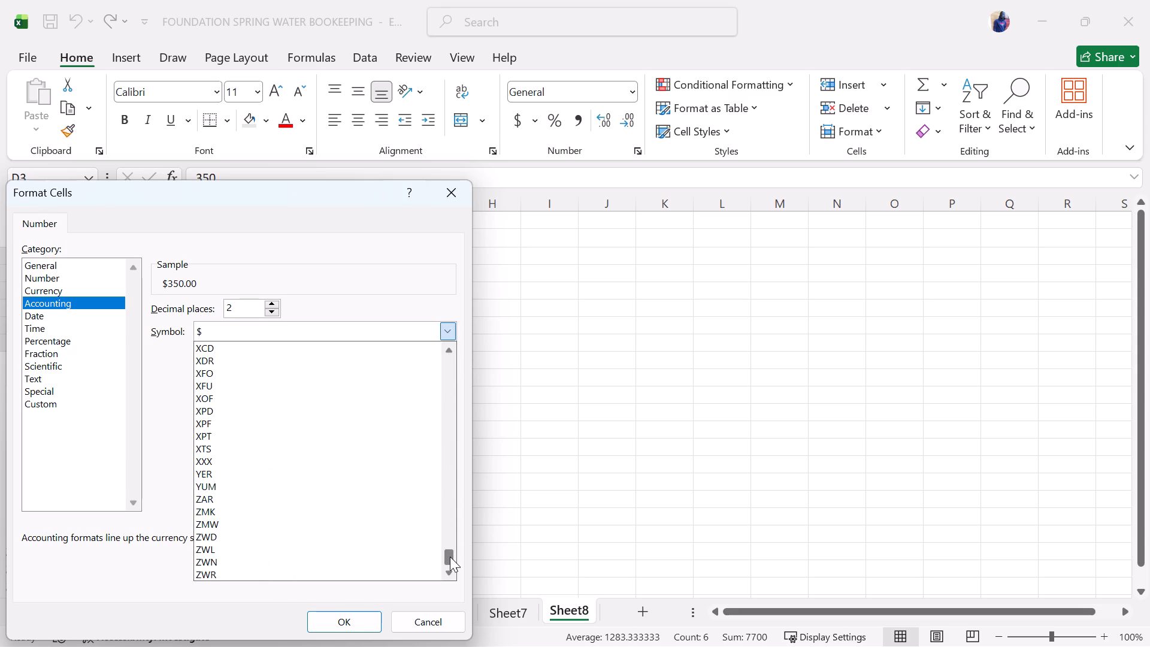
{"action": "left_click_drag", "start_coordinate": [450, 557], "coordinate": [449, 575]}
{"action": "left_click_drag", "start_coordinate": [449, 575], "coordinate": [462, 526]}
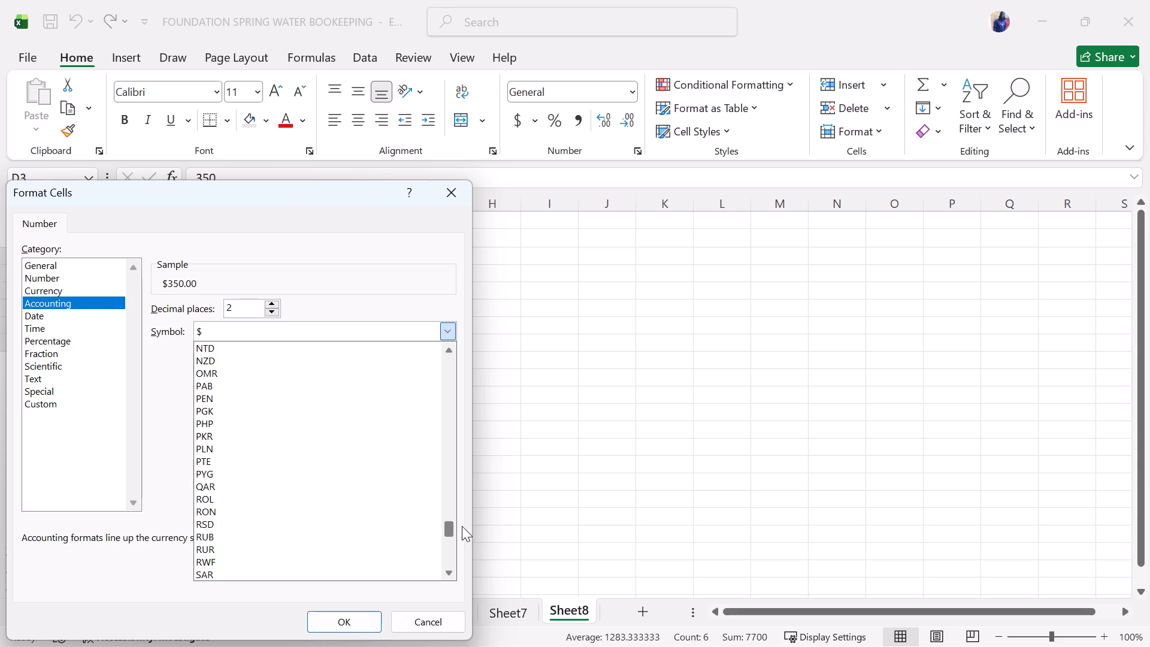
{"action": "left_click_drag", "start_coordinate": [462, 526], "coordinate": [464, 507]}
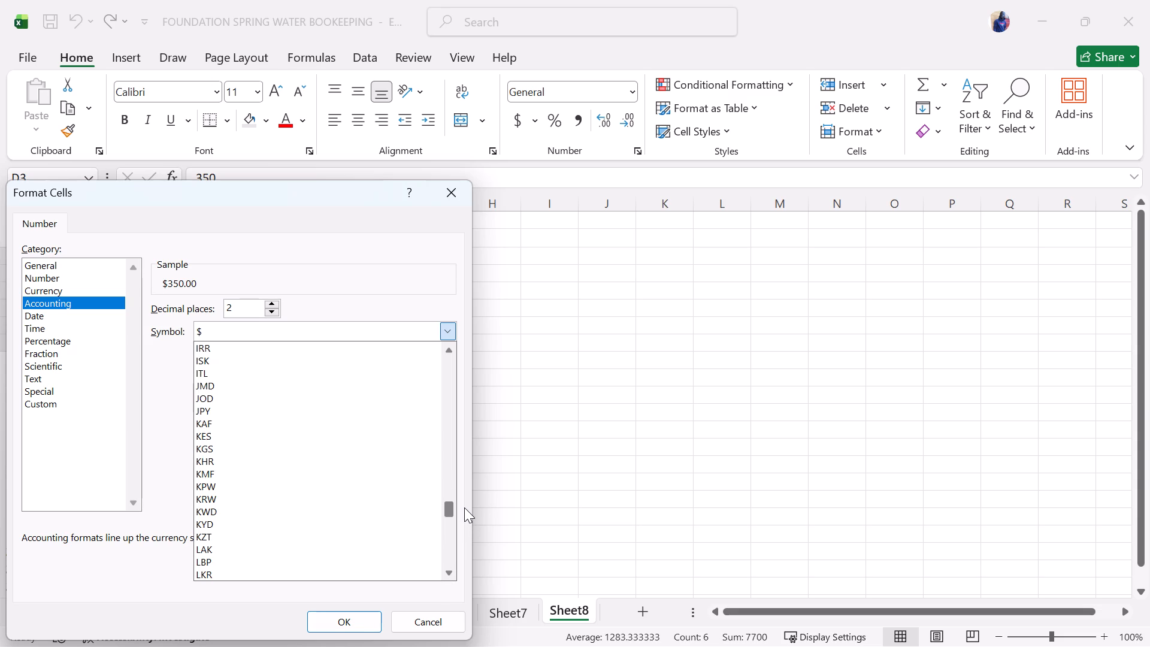
{"action": "left_click_drag", "start_coordinate": [464, 507], "coordinate": [464, 506]}
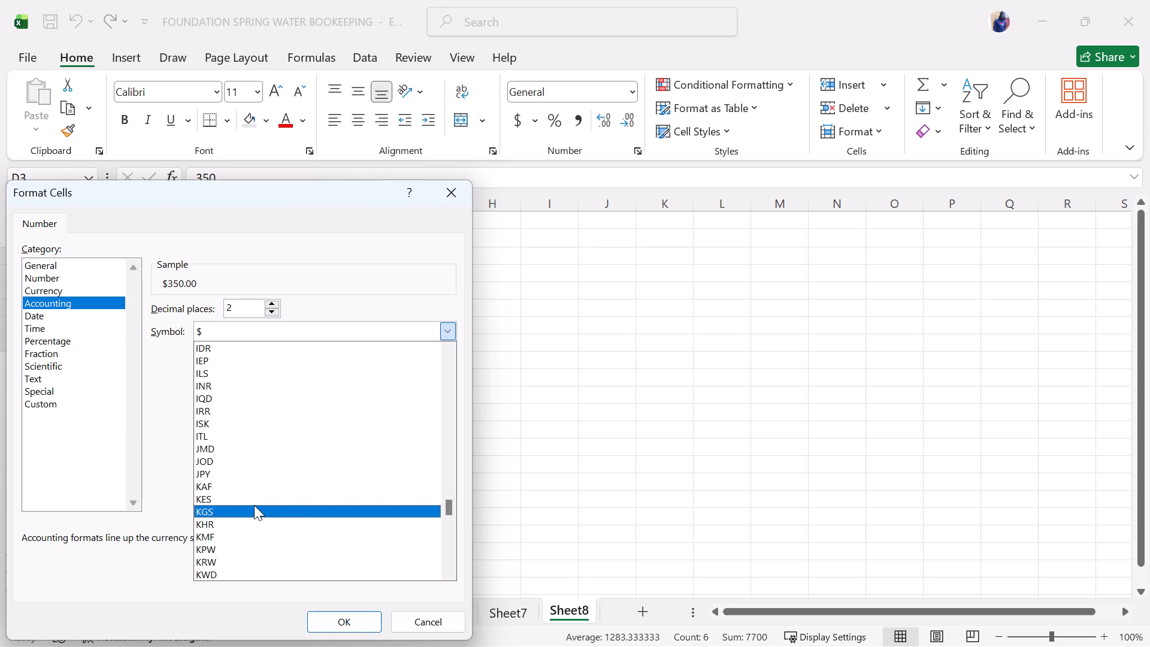
{"action": "left_click", "coordinate": [255, 500]}
{"action": "left_click", "coordinate": [344, 621]}
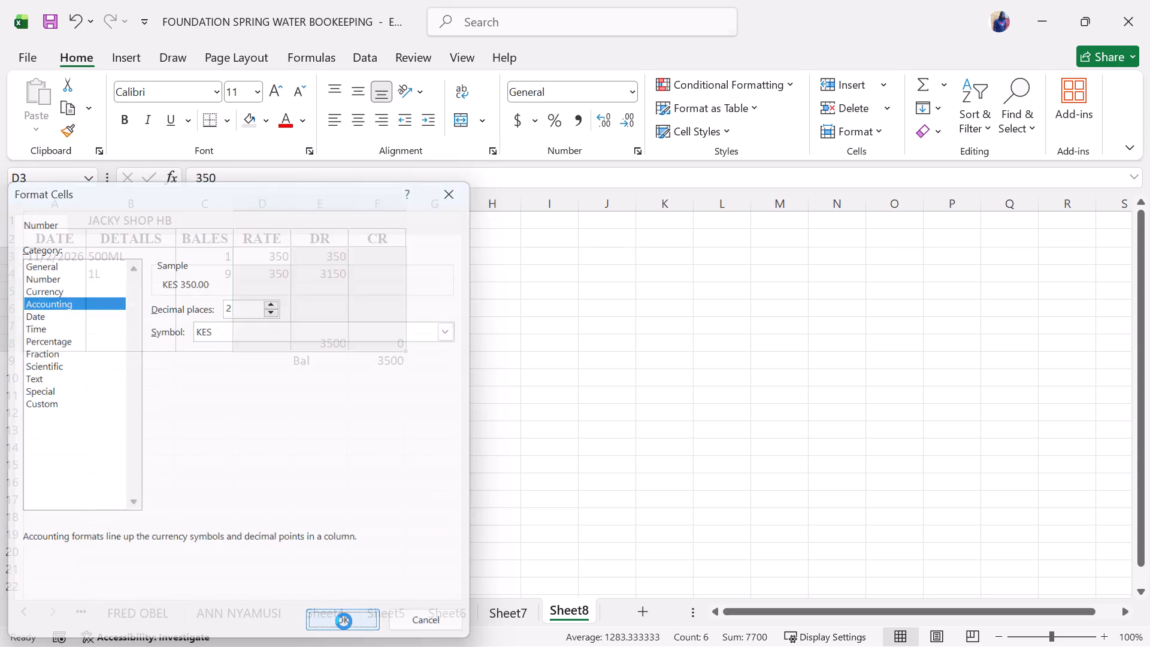
{"action": "left_click", "coordinate": [447, 422]}
Format the balance in cell F9 as Accounting with the KES currency symbol and two decimal places.
{"action": "left_click", "coordinate": [426, 358]}
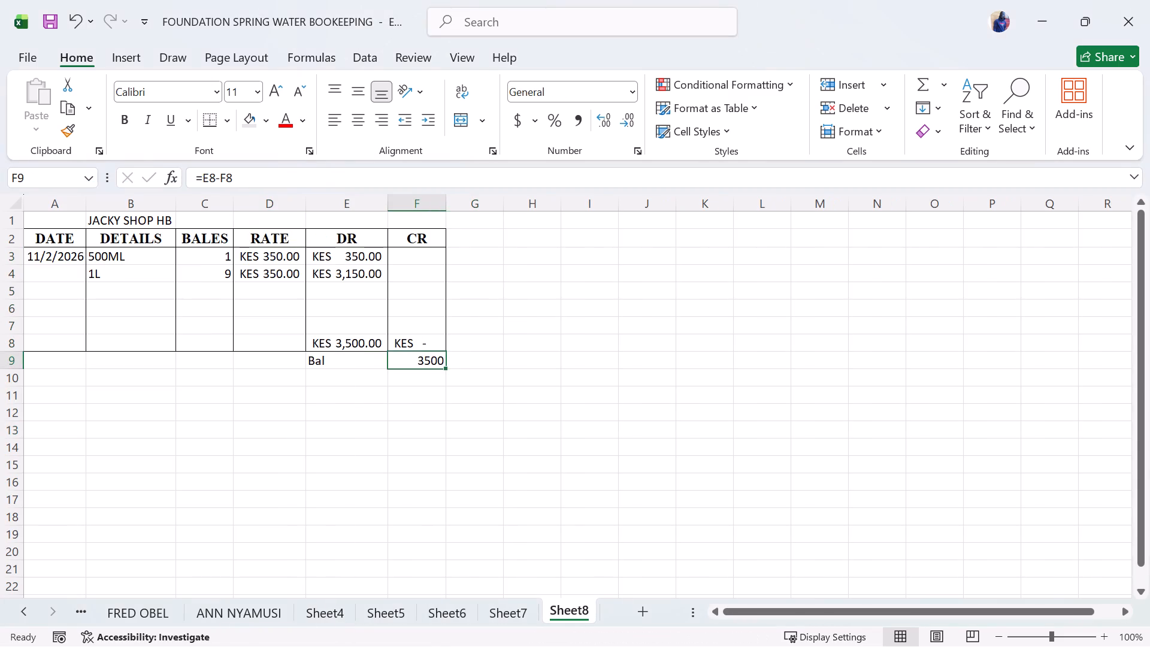
{"action": "left_click", "coordinate": [536, 114]}
{"action": "left_click", "coordinate": [599, 274]}
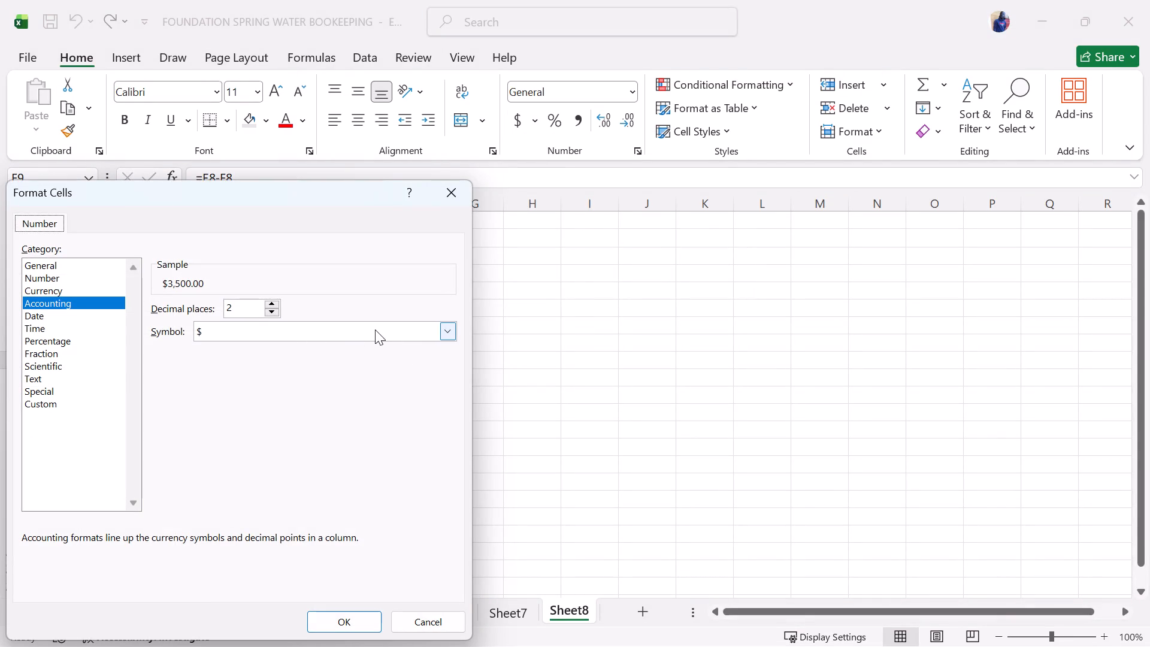
{"action": "left_click", "coordinate": [375, 329]}
{"action": "left_click_drag", "start_coordinate": [449, 363], "coordinate": [445, 537]}
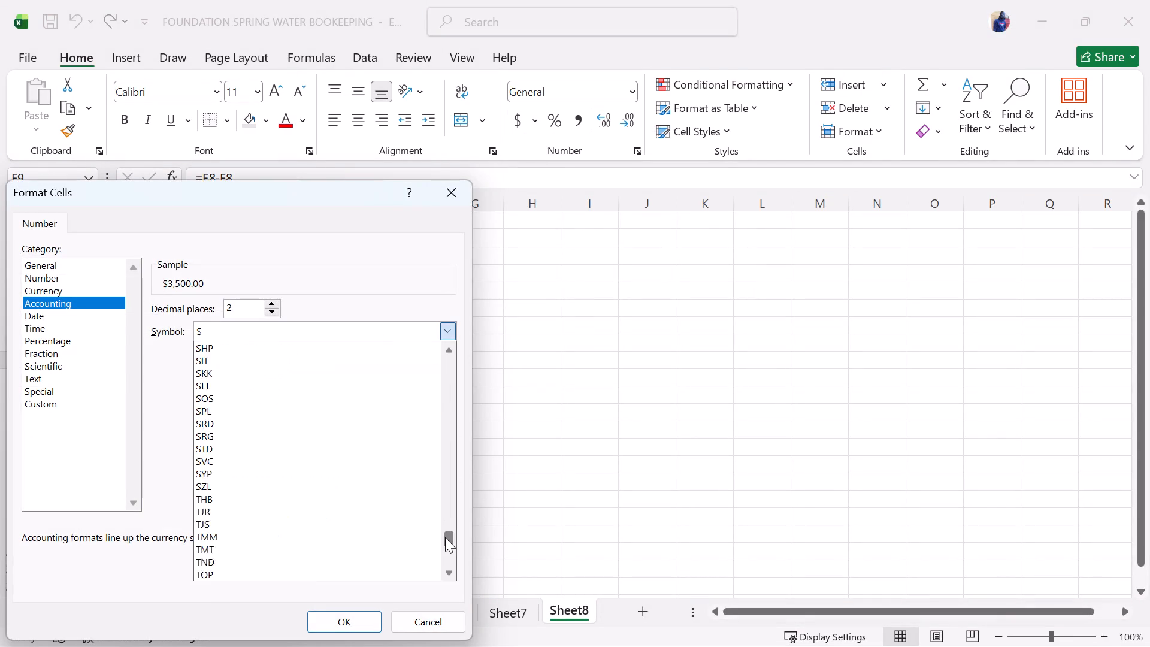
{"action": "left_click_drag", "start_coordinate": [445, 537], "coordinate": [444, 548]}
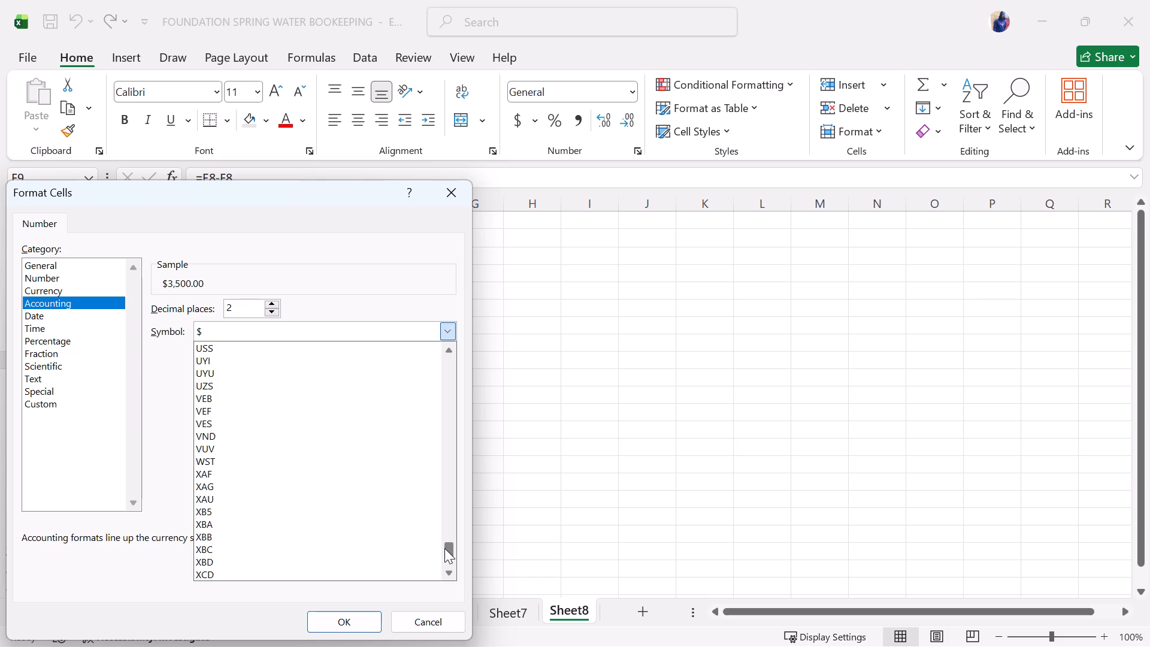
{"action": "left_click_drag", "start_coordinate": [444, 548], "coordinate": [444, 564]}
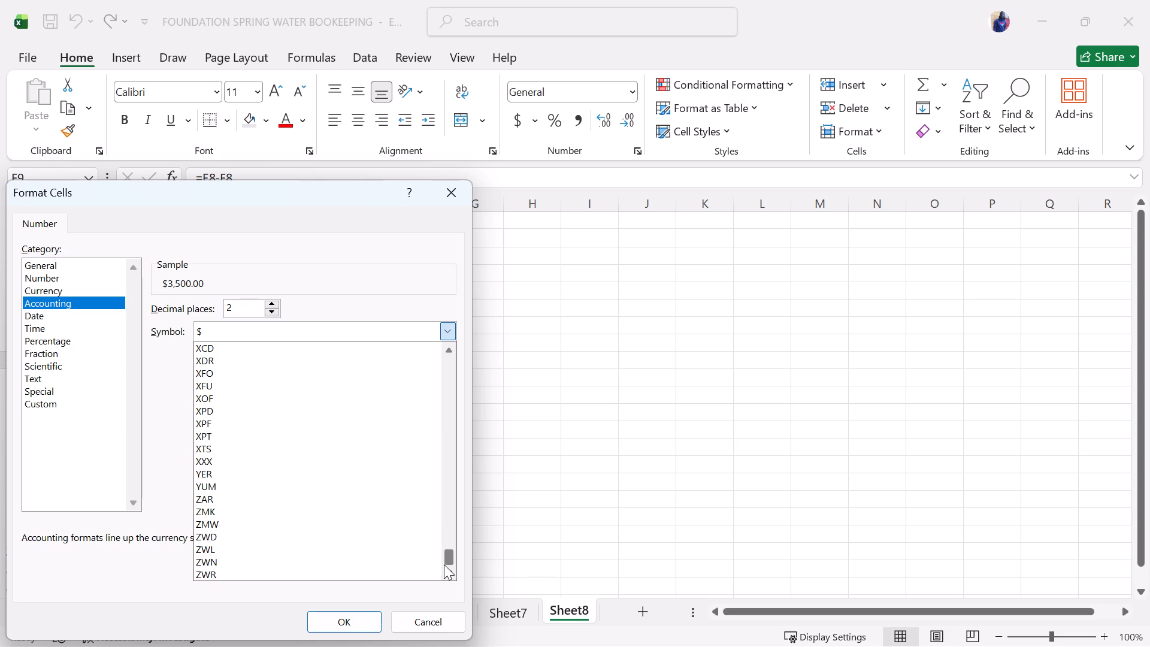
{"action": "left_click_drag", "start_coordinate": [444, 564], "coordinate": [447, 517]}
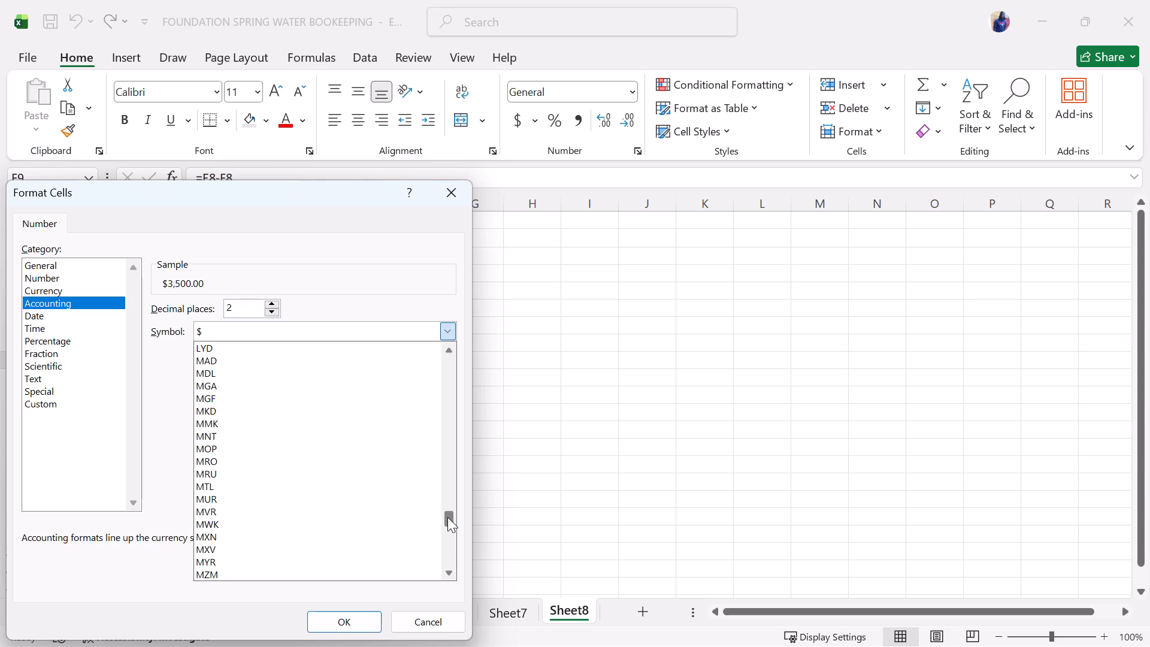
{"action": "left_click_drag", "start_coordinate": [447, 517], "coordinate": [451, 506]}
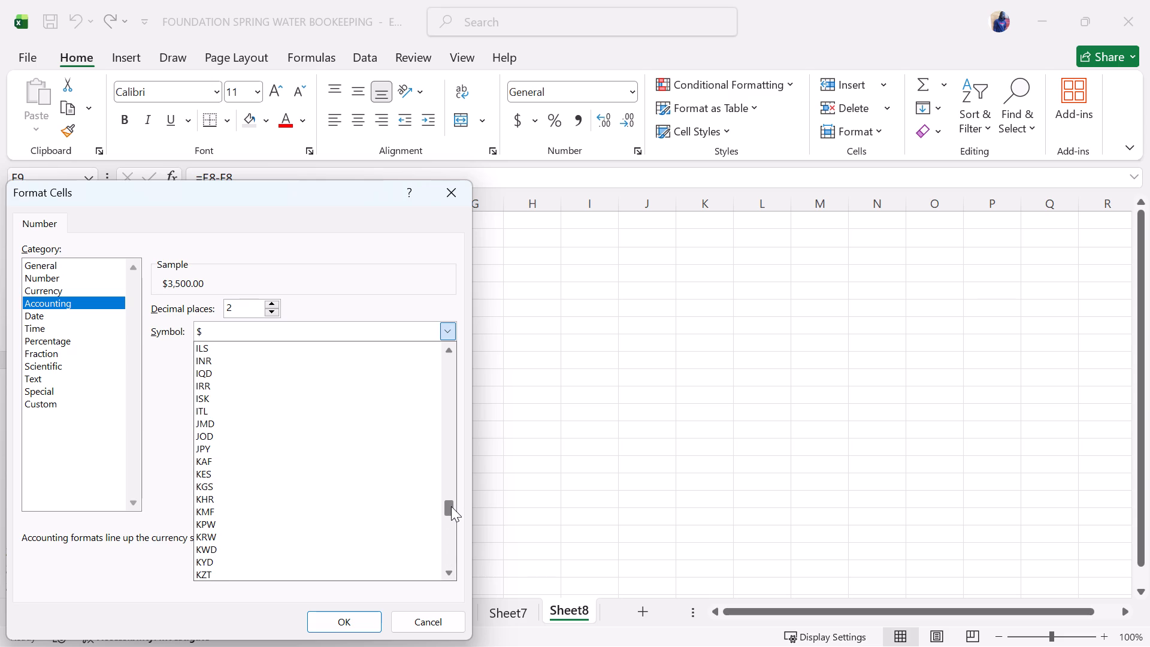
{"action": "left_click_drag", "start_coordinate": [451, 506], "coordinate": [454, 509]}
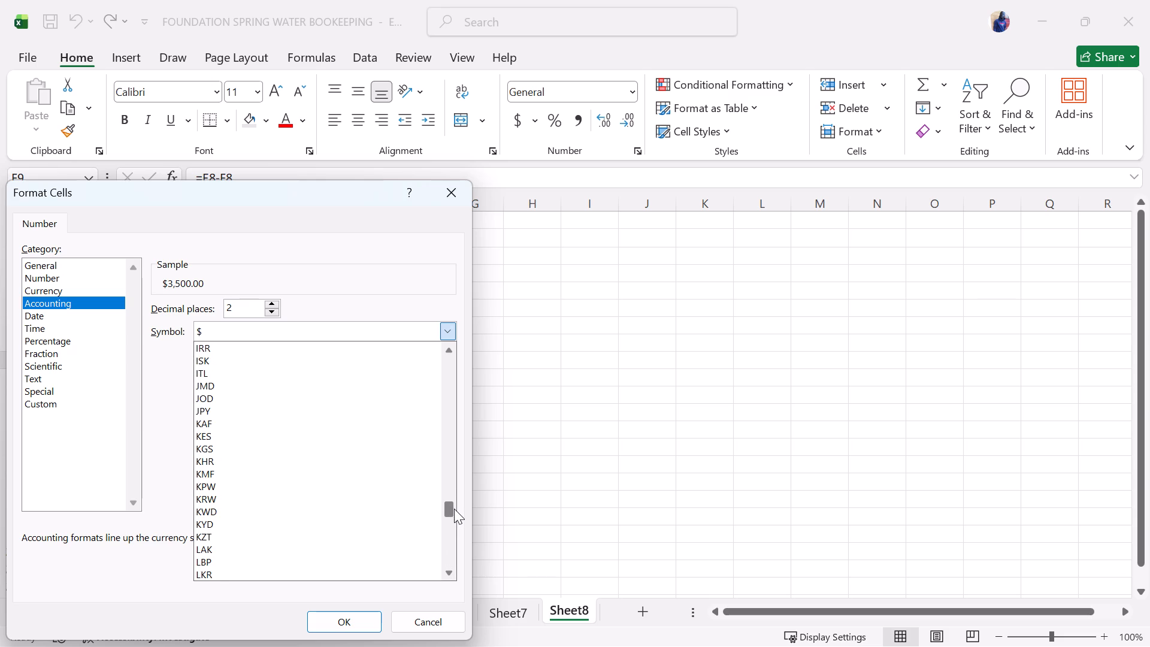
{"action": "left_click_drag", "start_coordinate": [454, 509], "coordinate": [454, 509]}
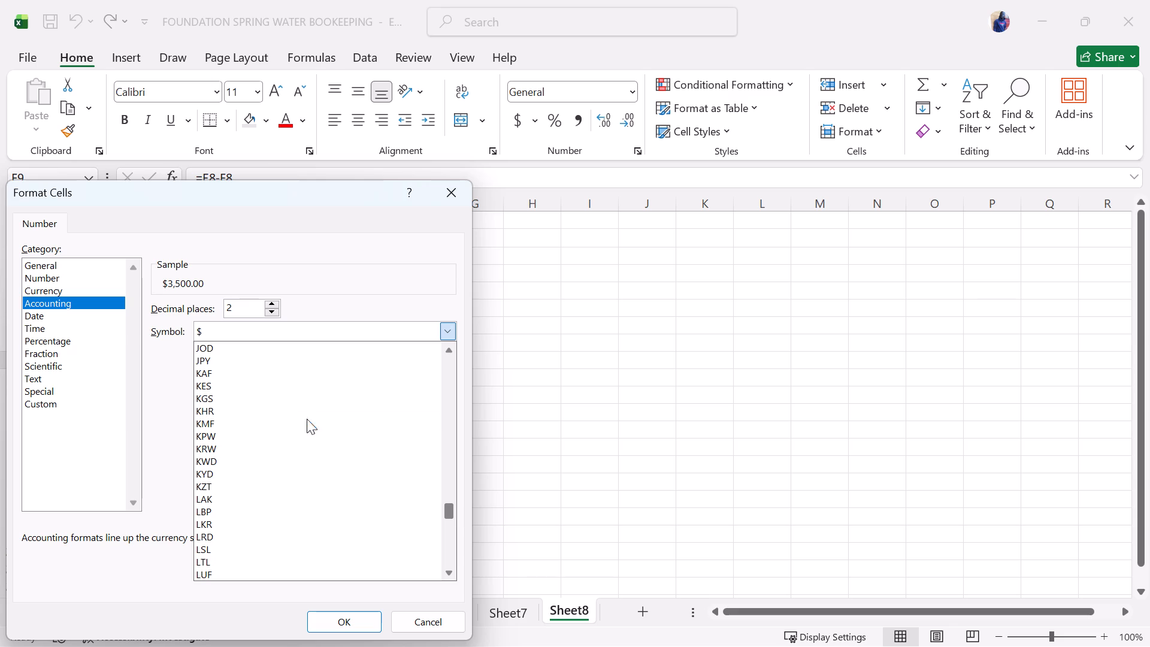
{"action": "left_click", "coordinate": [278, 381]}
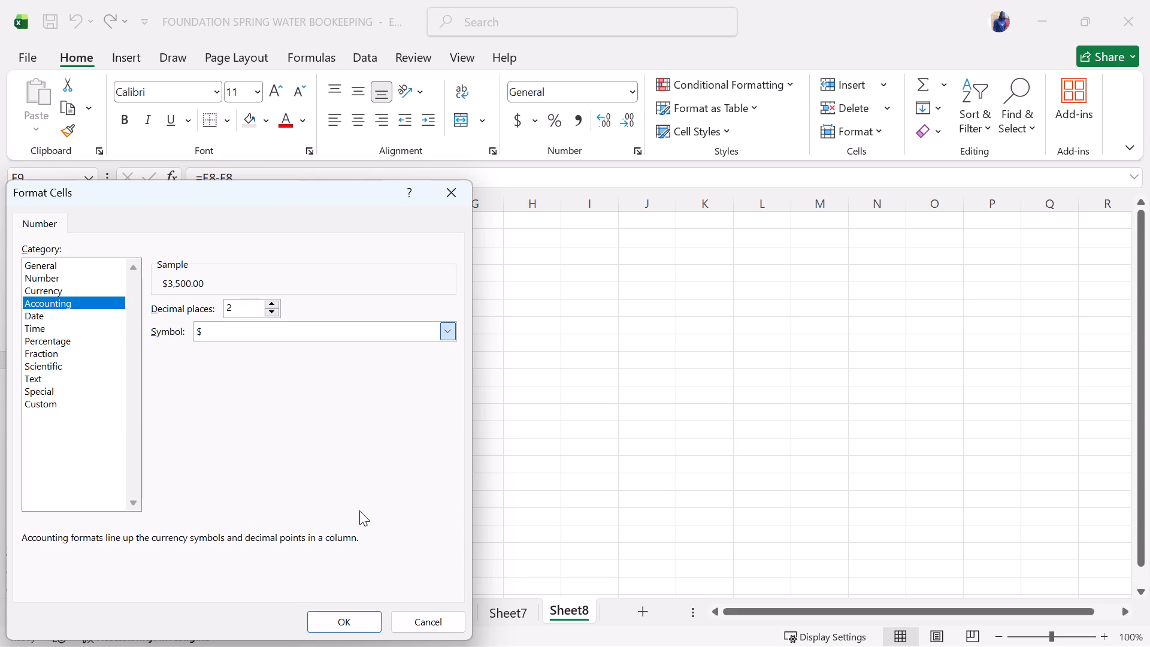
{"action": "left_click", "coordinate": [362, 617]}
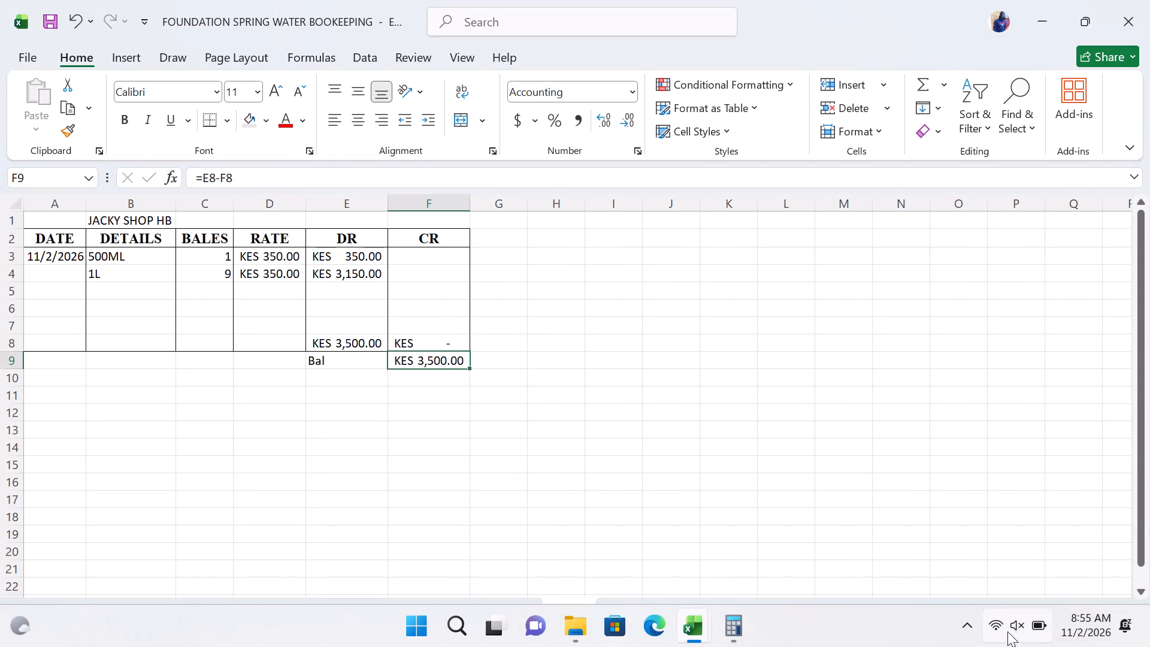
Minimize both Excel workbooks, Calculator and File Explorer to reach the desktop.
{"action": "left_click", "coordinate": [1046, 10]}
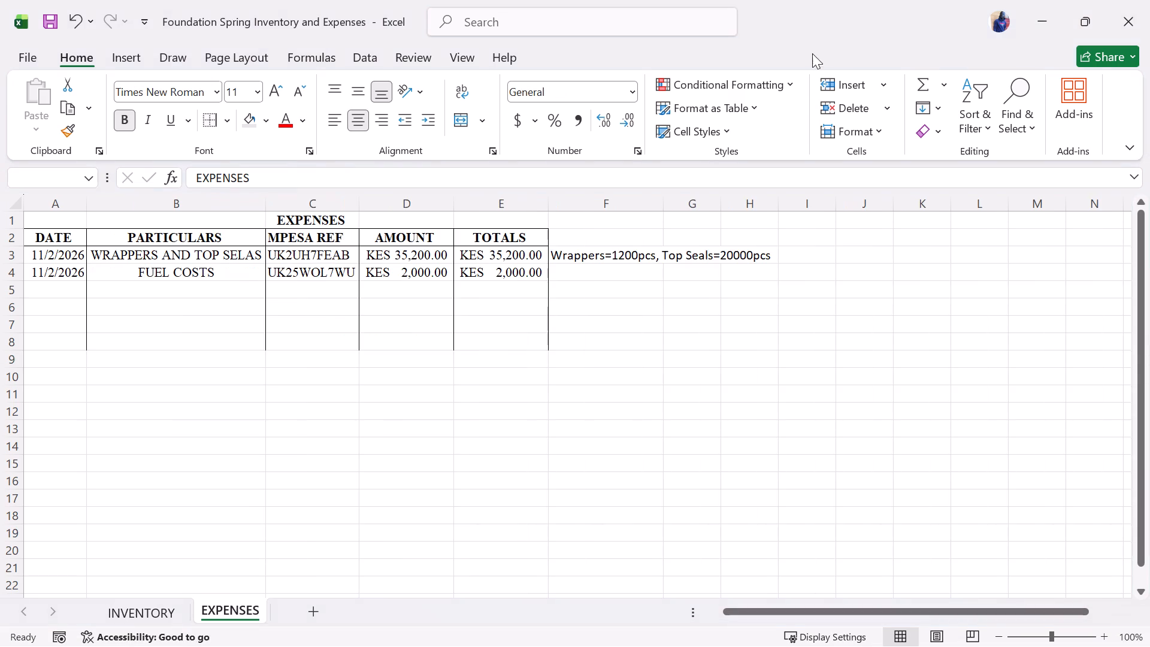
{"action": "left_click", "coordinate": [1044, 3]}
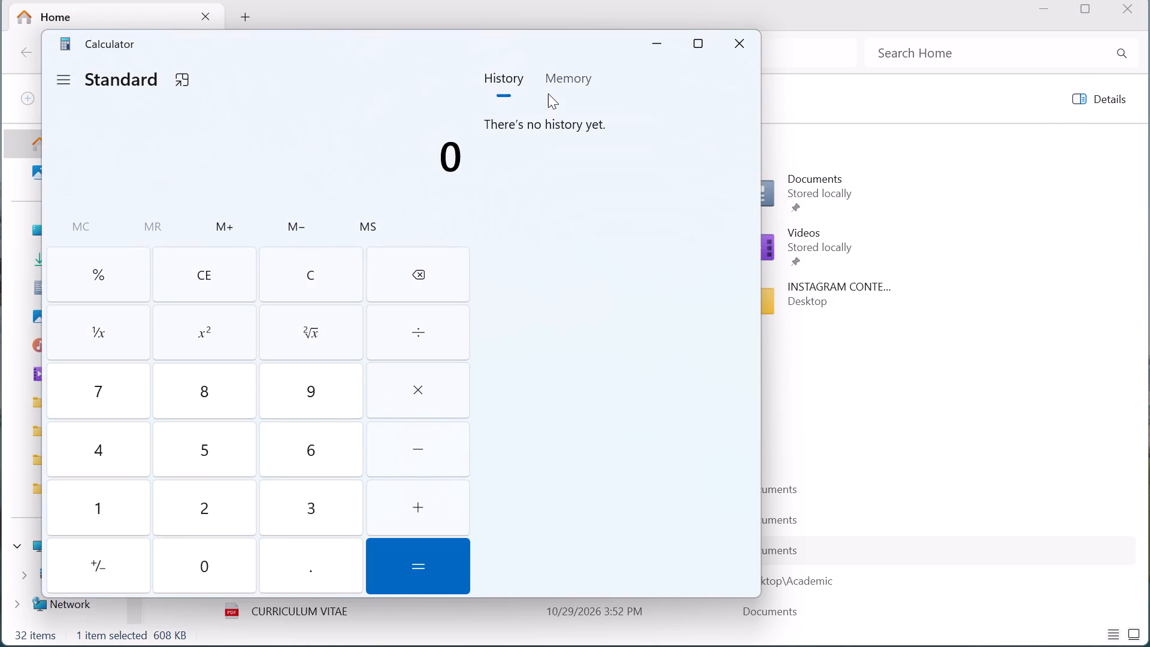
{"action": "left_click", "coordinate": [655, 40]}
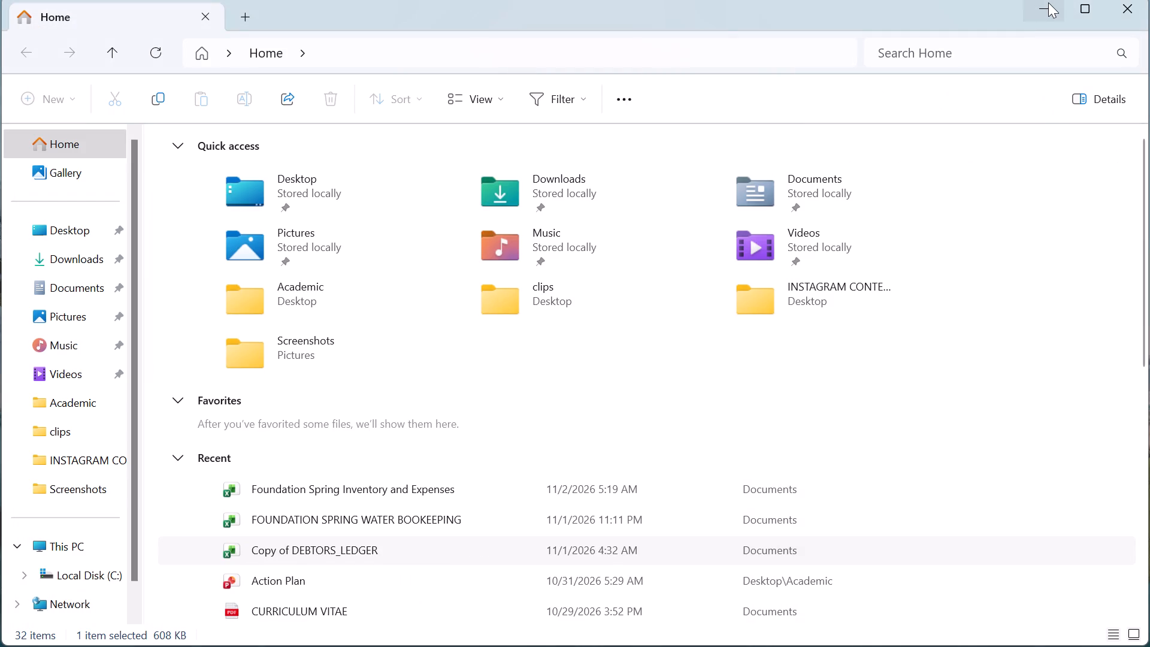
{"action": "left_click", "coordinate": [1048, 4]}
{"action": "left_click", "coordinate": [1042, 1]}
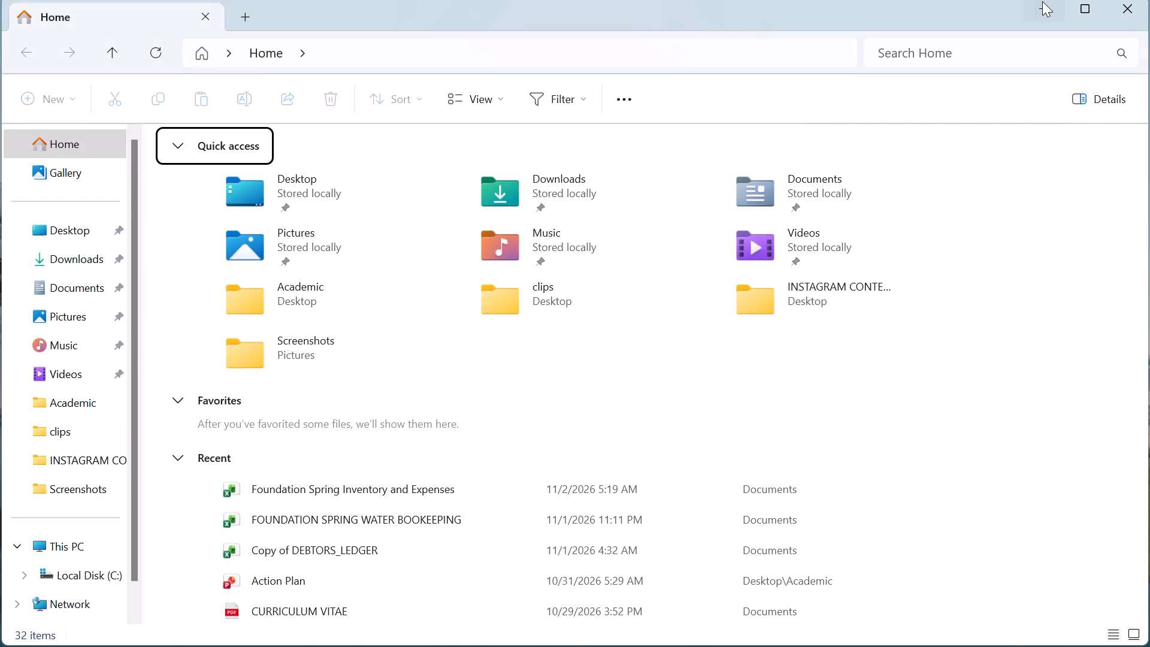
Launch Kuro from the desktop.
{"action": "double_click", "coordinate": [37, 105]}
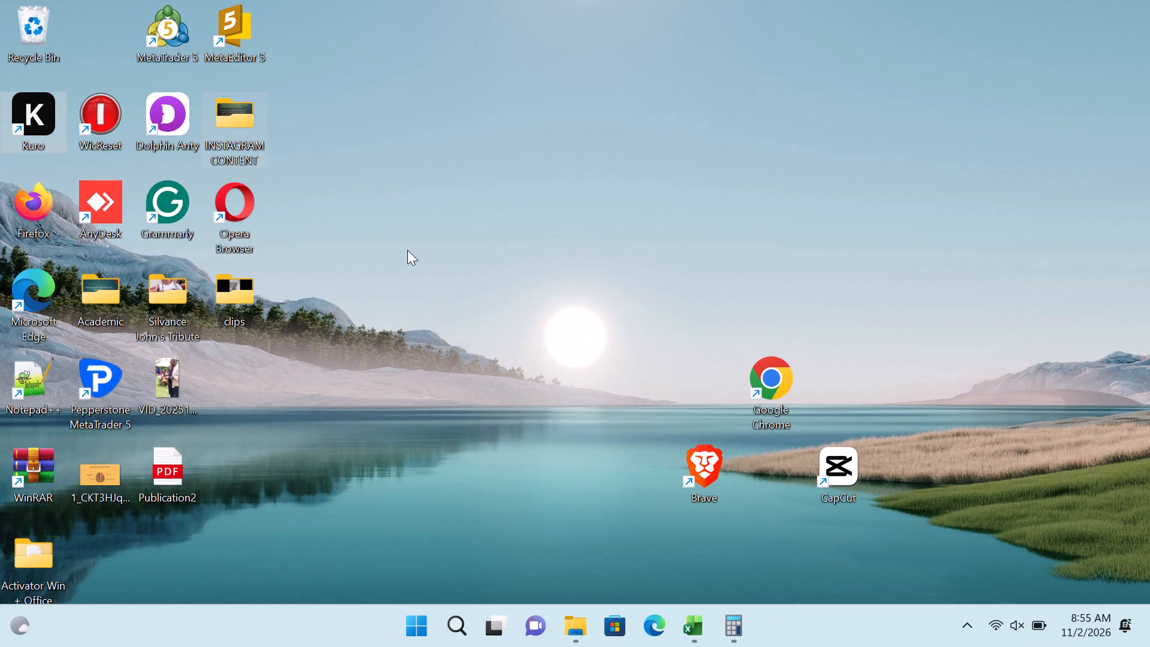
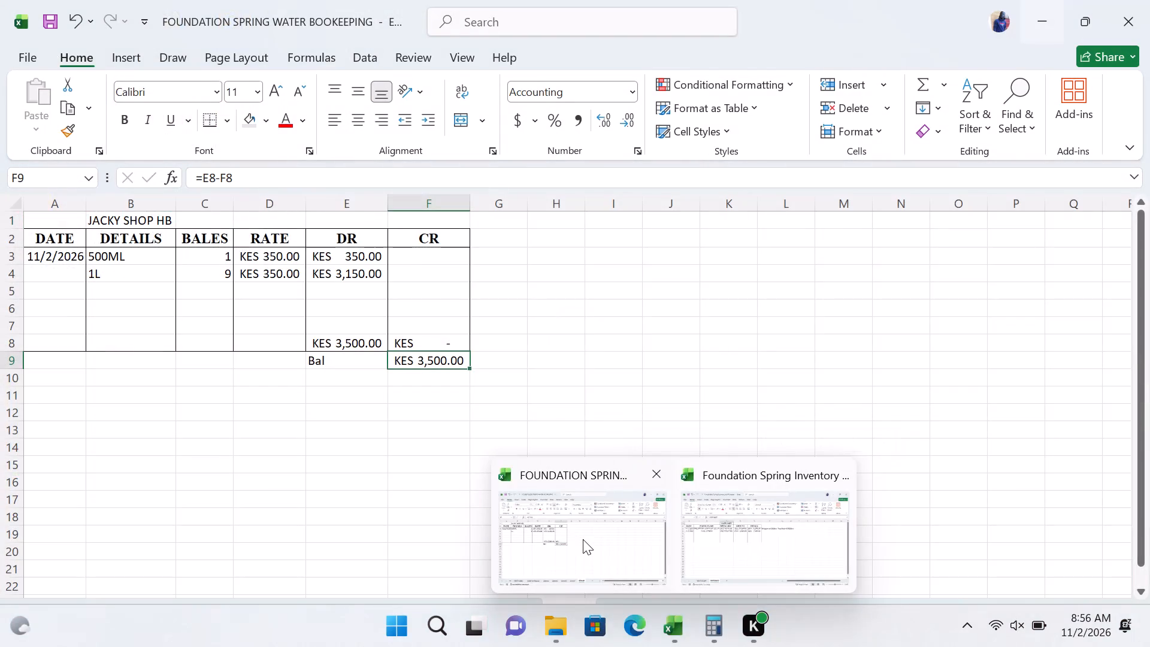
Switch to the FOUNDATION SPRING WATER BOOKEEPING workbook and open the customer summary on Sheet1.
{"action": "left_click", "coordinate": [583, 539]}
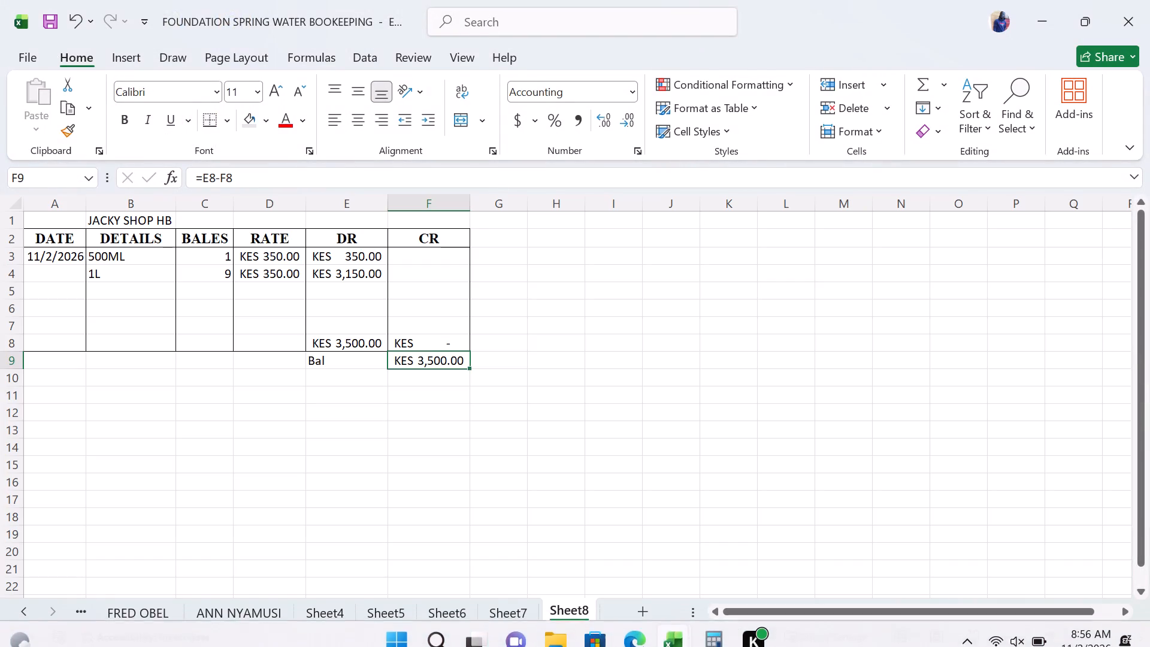
{"action": "left_click", "coordinate": [416, 371]}
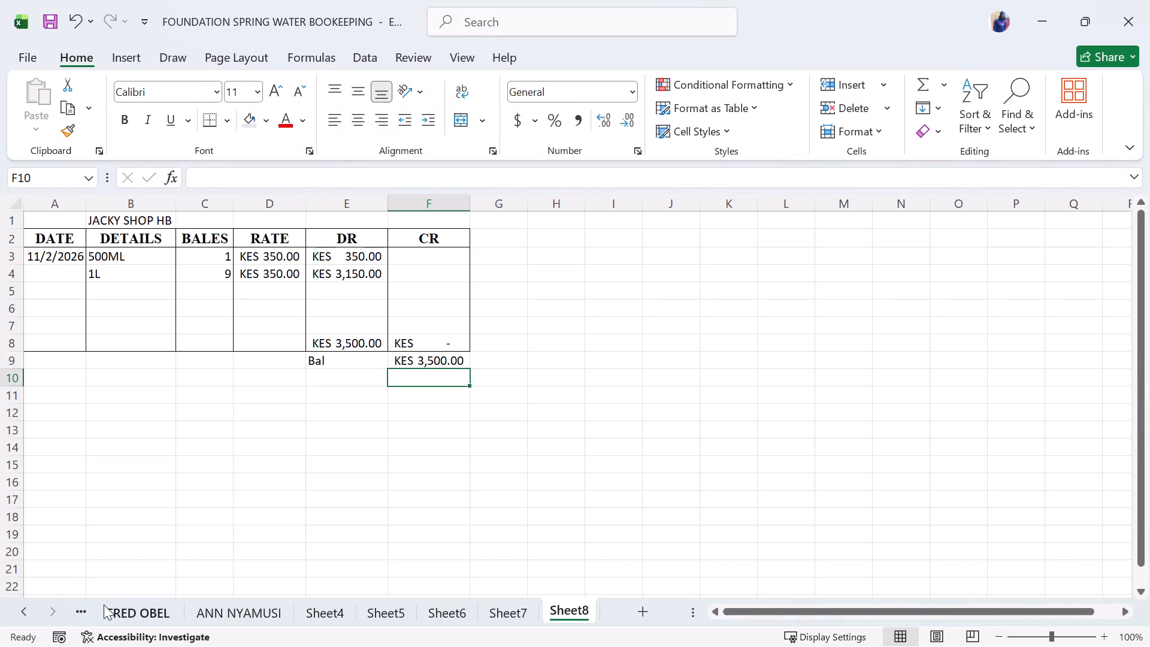
{"action": "triple_click", "coordinate": [12, 603]}
{"action": "left_click", "coordinate": [12, 603]}
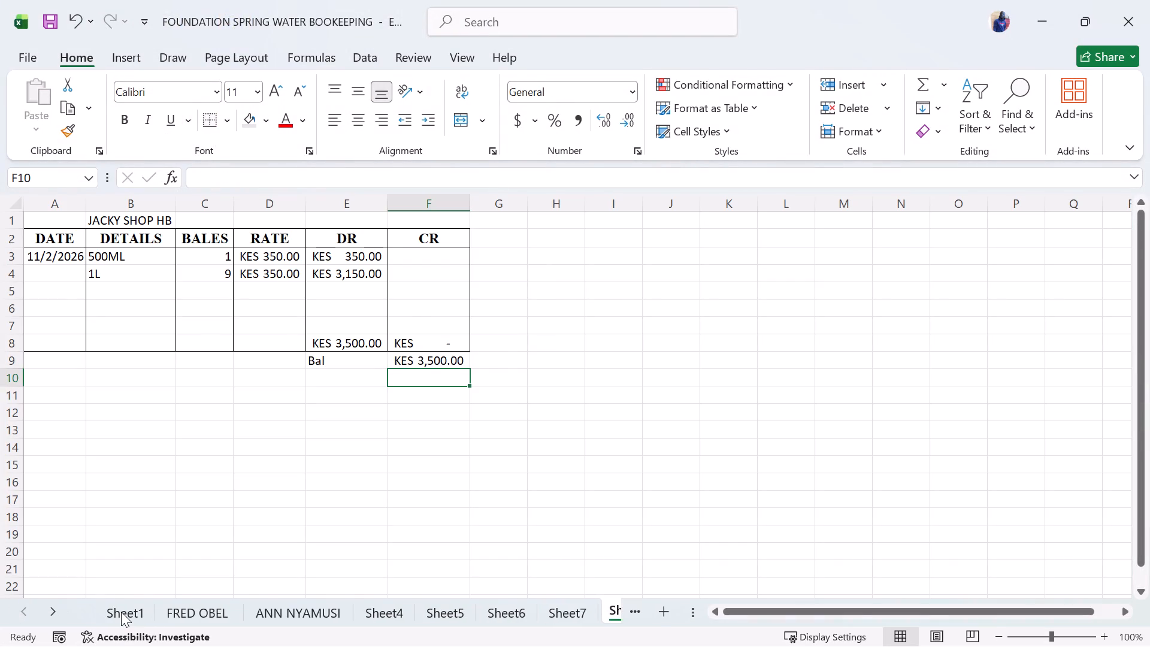
{"action": "left_click", "coordinate": [121, 612]}
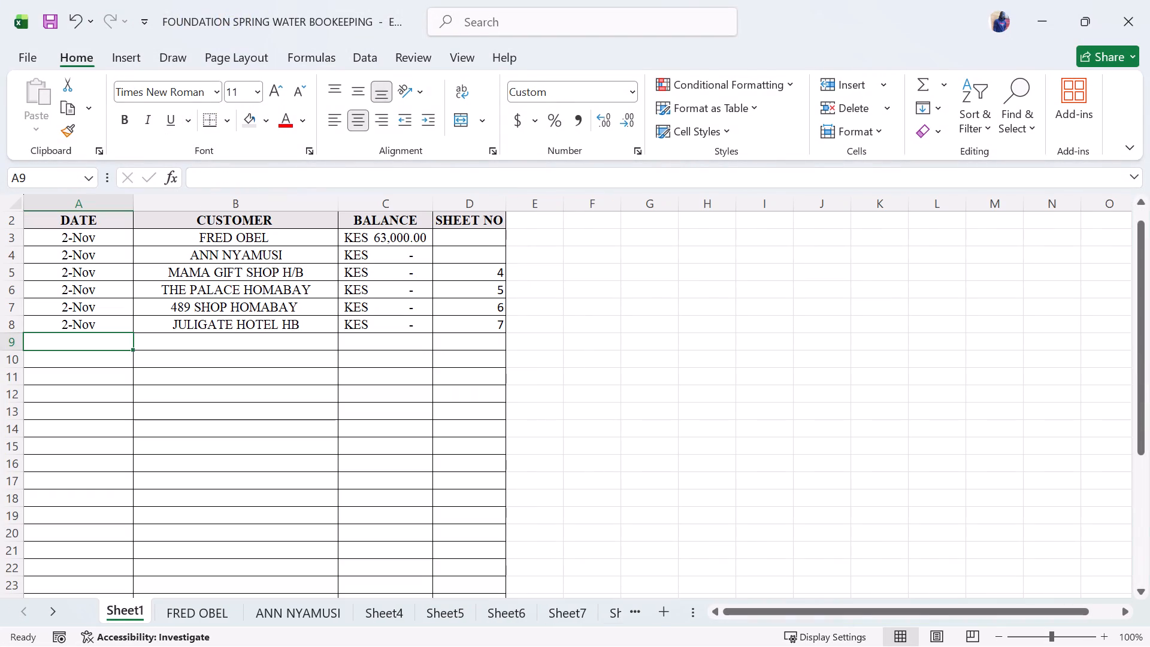
Enter the date 2 nov in cell A9, the first empty row of the customer summary.
{"action": "left_click", "coordinate": [94, 341]}
{"action": "type", "text": "2 no"}
{"action": "key", "text": "BackSpace"}
{"action": "key", "text": "BackSpace"}
{"action": "key", "text": "BackSpace"}
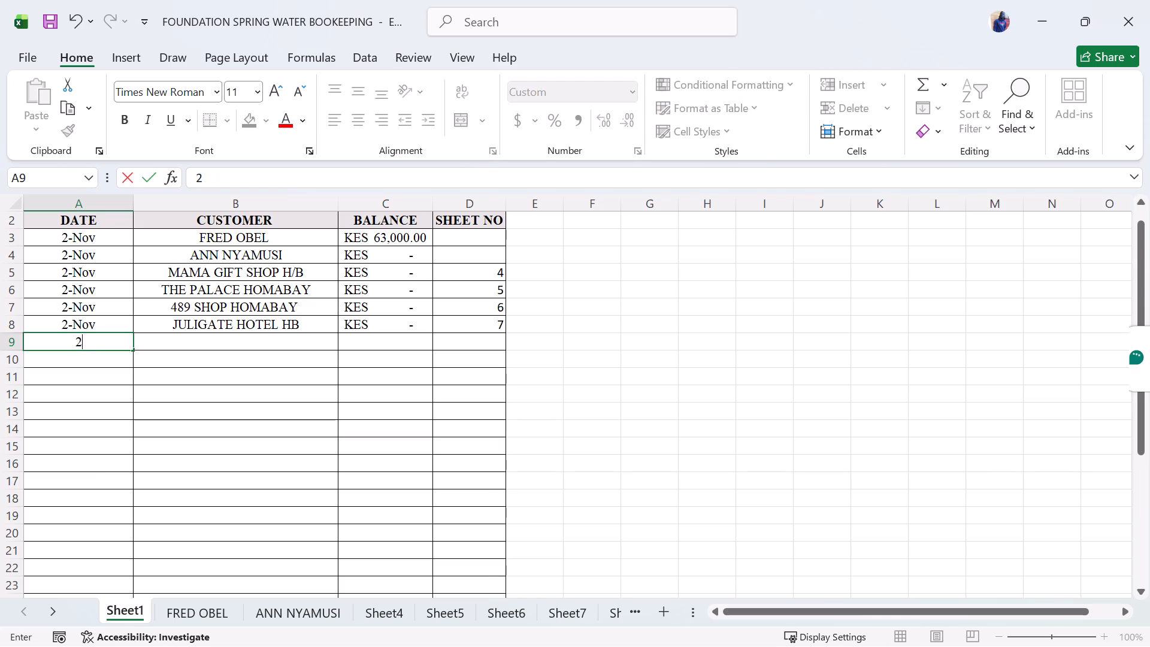
{"action": "type", "text": "no"}
{"action": "key", "text": "BackSpace"}
{"action": "type", "text": "ov"}
{"action": "key", "text": "space"}
{"action": "key", "text": "BackSpace"}
{"action": "key", "text": "BackSpace"}
{"action": "key", "text": "BackSpace"}
{"action": "key", "text": "BackSpace"}
{"action": "key", "text": "space"}
{"action": "type", "text": "nov"}
{"action": "key", "text": "Return"}
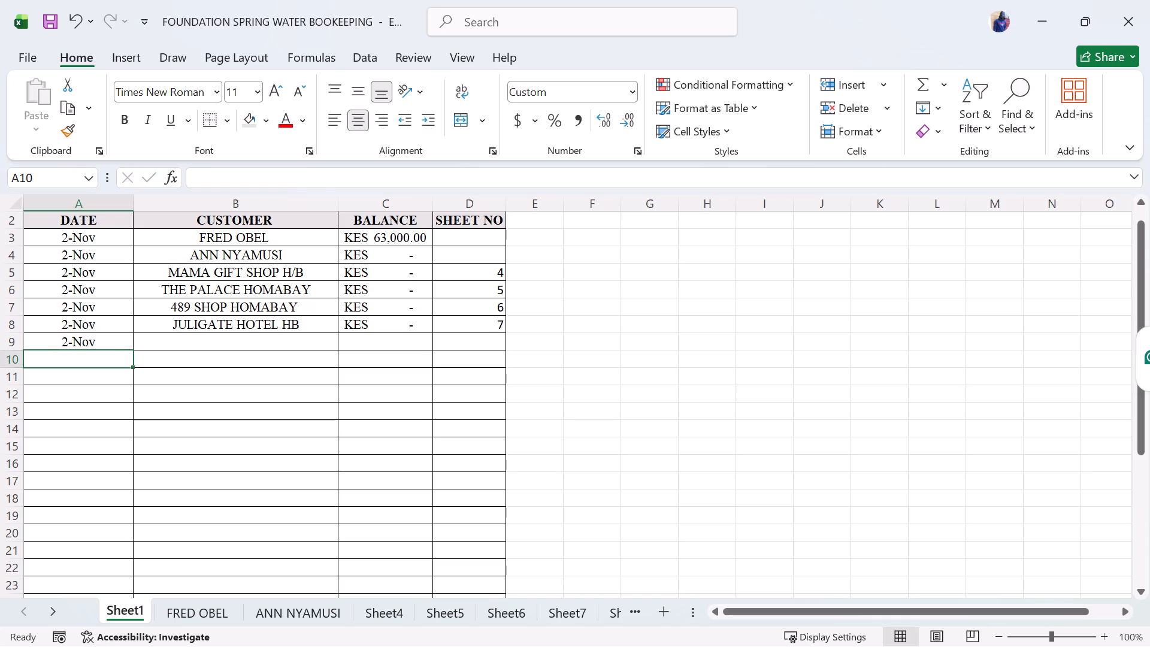
Enter JACKY SHOP as the customer in cell B9 of the Sheet1 summary.
{"action": "left_click", "coordinate": [201, 337]}
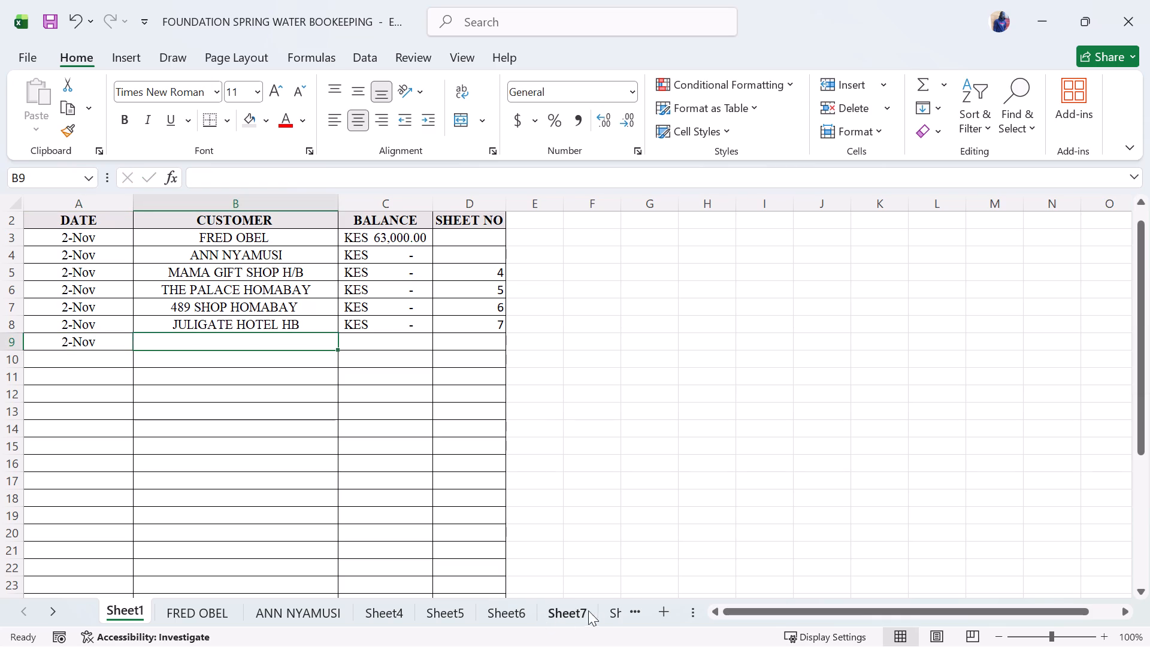
{"action": "left_click", "coordinate": [605, 609]}
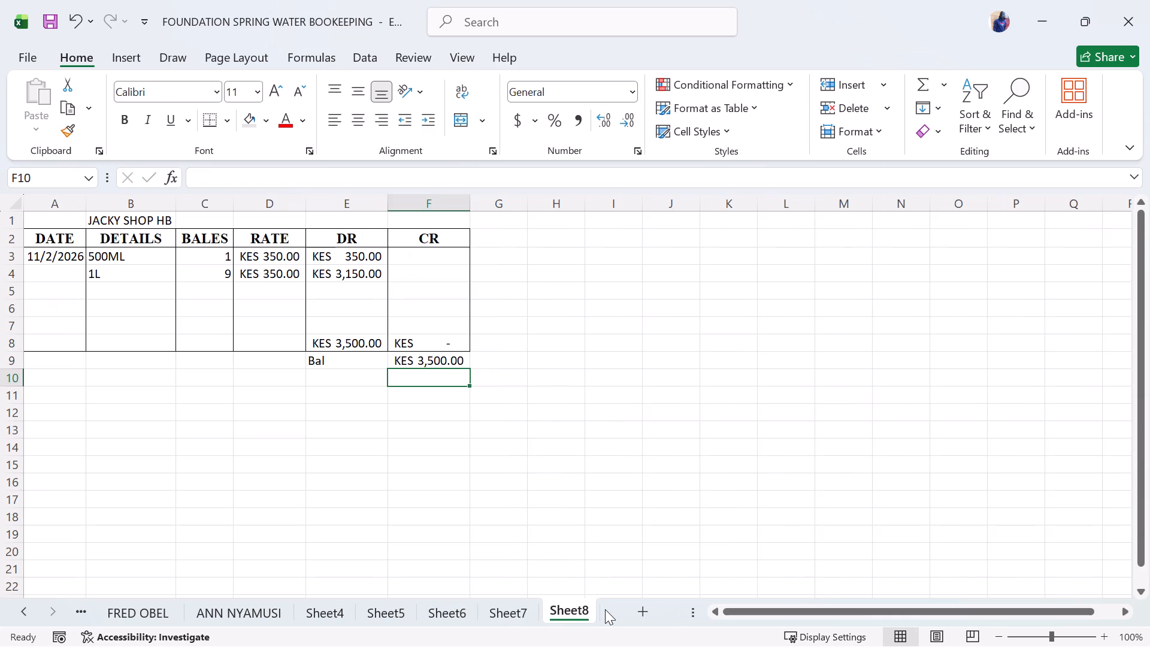
{"action": "left_click", "coordinate": [33, 611]}
{"action": "left_click", "coordinate": [128, 614]}
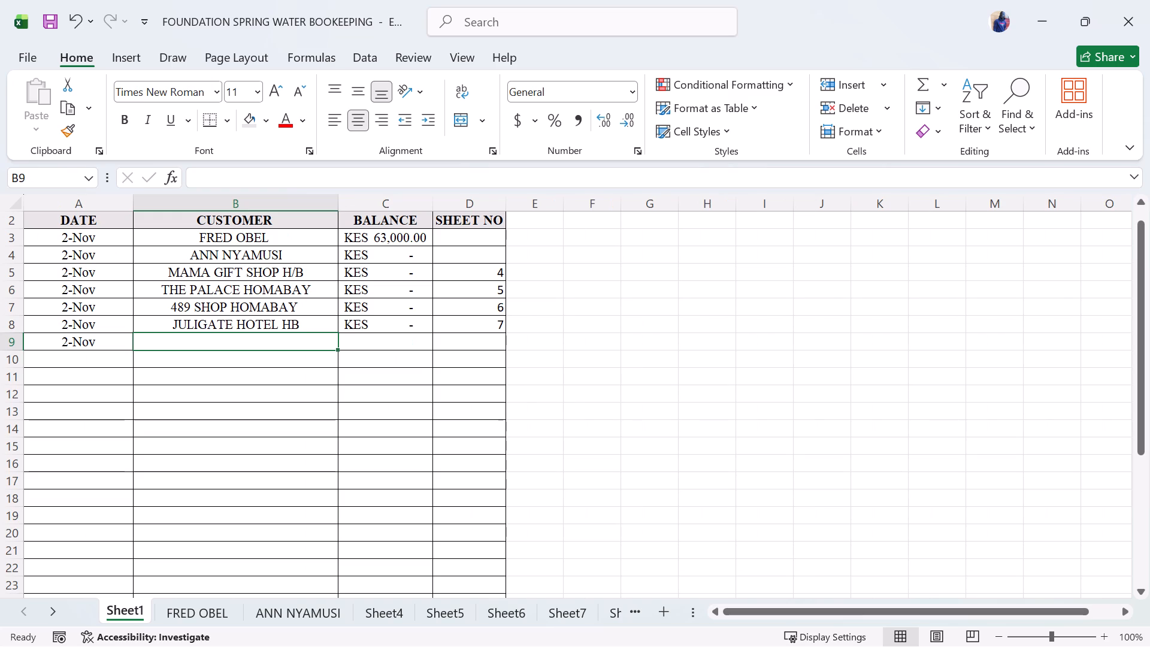
{"action": "left_click", "coordinate": [193, 343]}
{"action": "type", "text": "jacky s"}
{"action": "key", "text": "BackSpace"}
{"action": "key", "text": "BackSpace"}
{"action": "key", "text": "BackSpace"}
{"action": "key", "text": "BackSpace"}
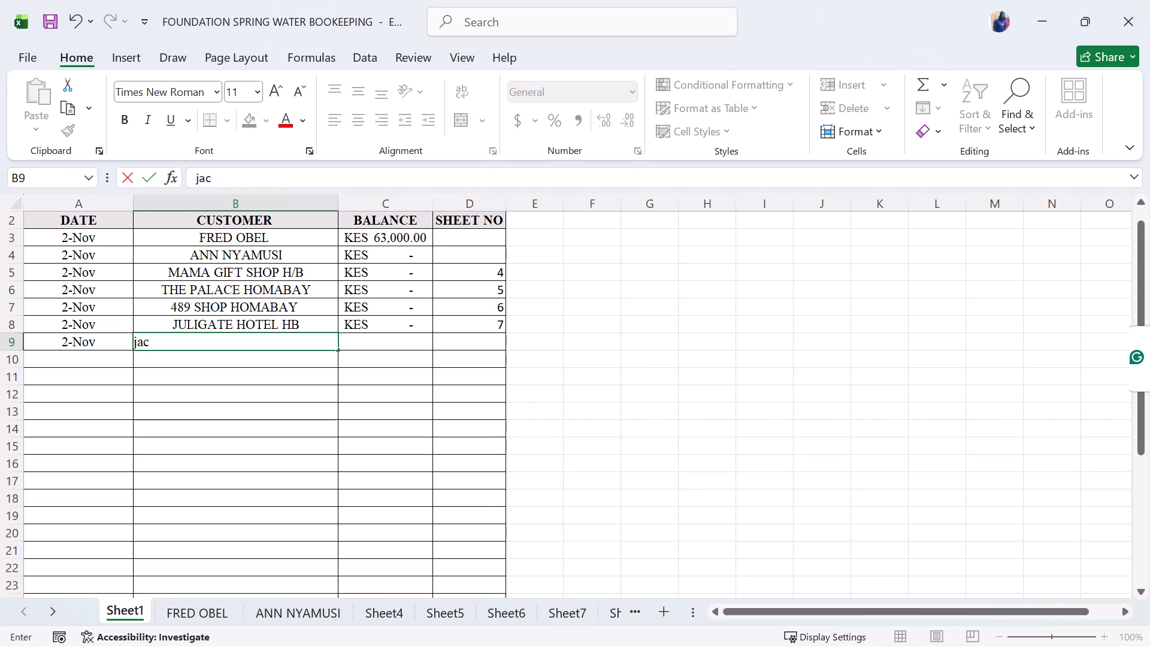
{"action": "key", "text": "BackSpace"}
{"action": "key", "text": "BackSpace"}
{"action": "key", "text": "BackSpace"}
{"action": "type", "text": "JACKY SHO"}
{"action": "key", "text": "p"}
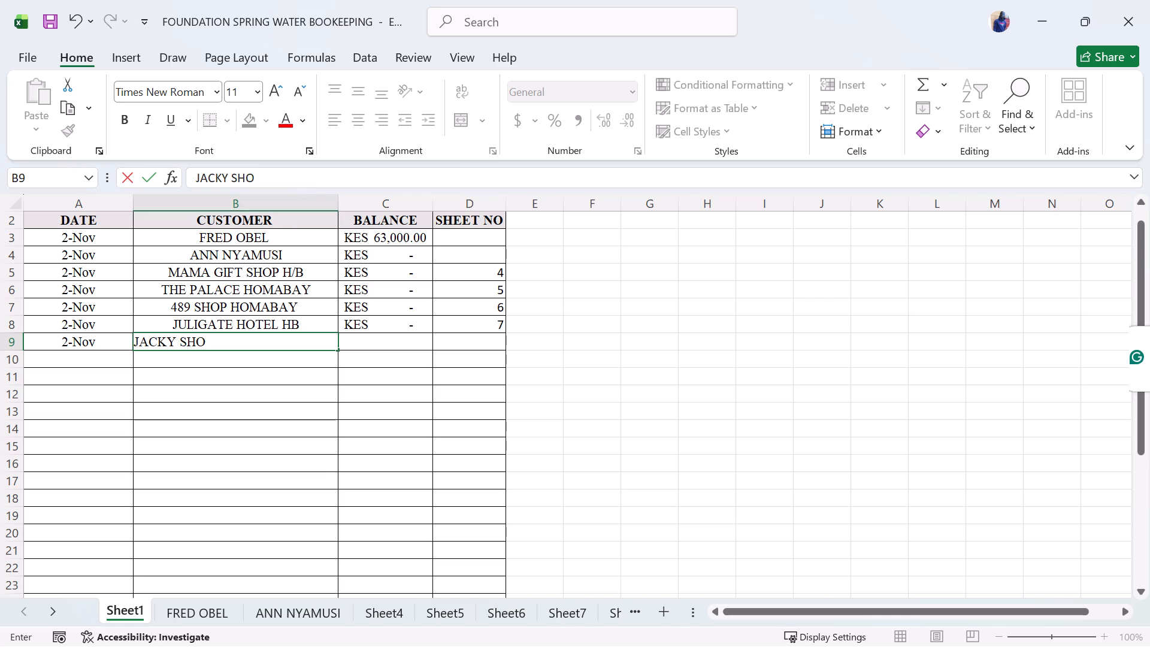
Link the JACKY SHOP balance in cell C9 to the ledger balance with the formula =Sheet8!F9.
{"action": "left_click", "coordinate": [387, 340]}
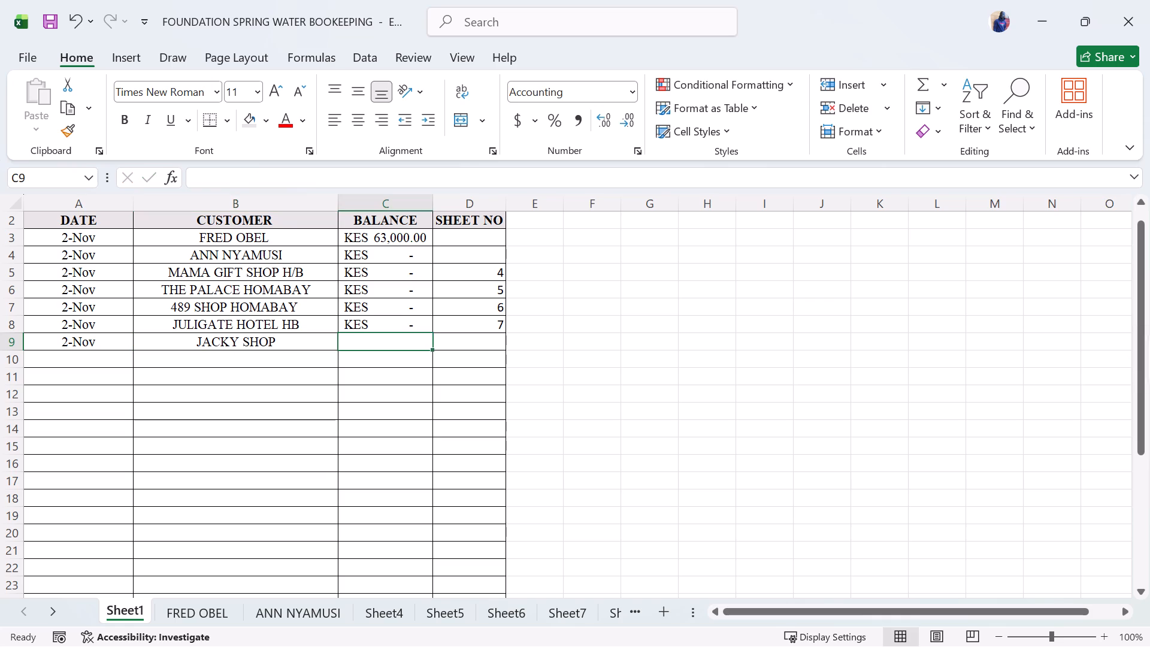
{"action": "key", "text": "equal"}
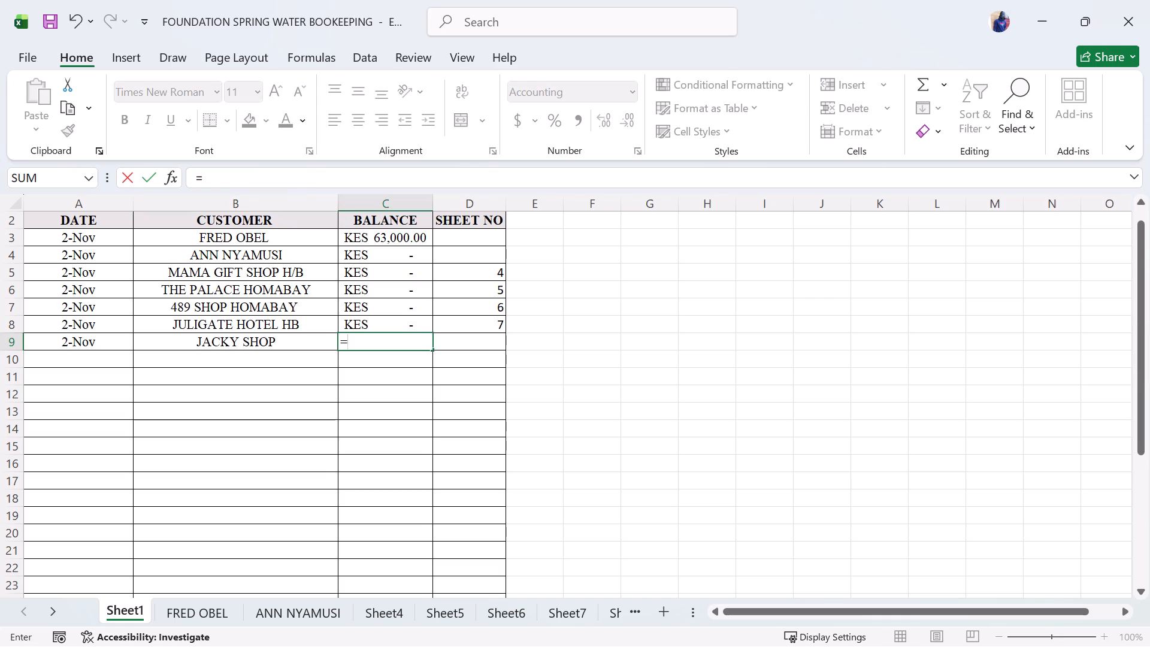
{"action": "left_click", "coordinate": [620, 609]}
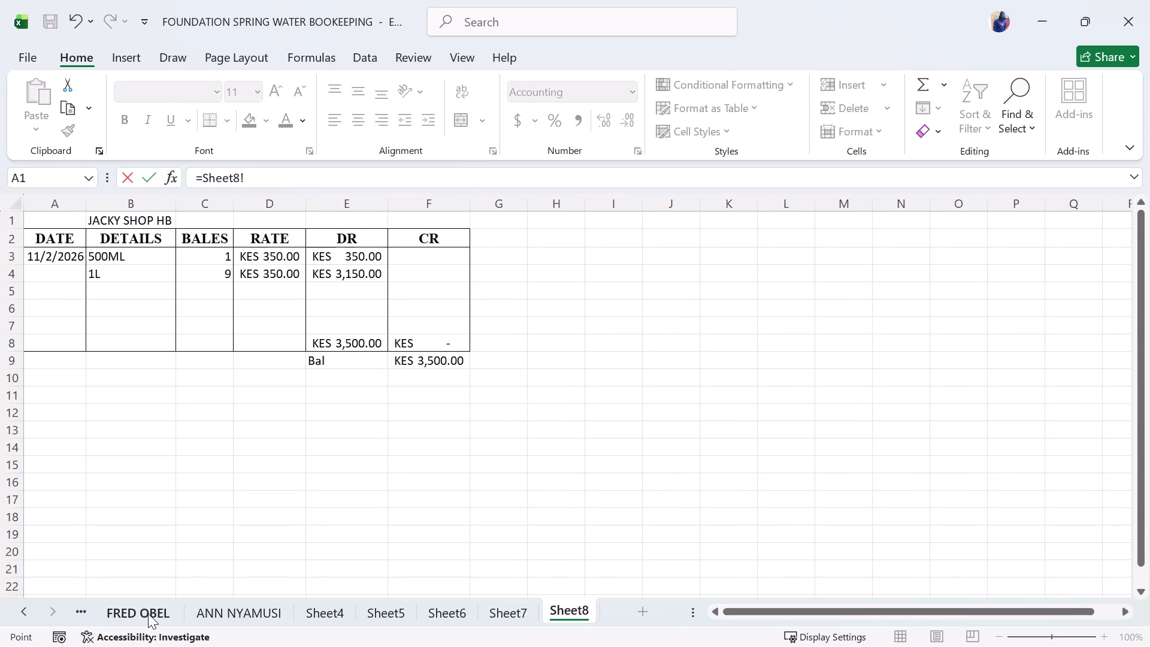
{"action": "left_click", "coordinate": [436, 359]}
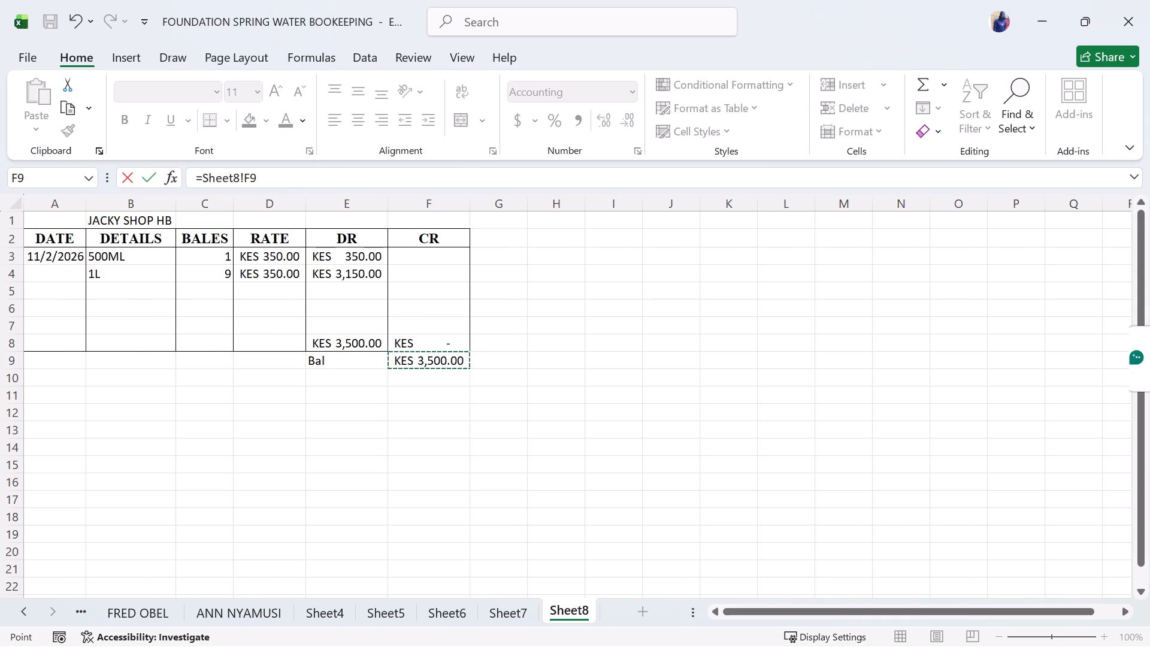
{"action": "key", "text": "Return"}
{"action": "left_click", "coordinate": [420, 350]}
Enter 8 as the sheet number for JACKY SHOP in cell D9.
{"action": "left_click", "coordinate": [458, 340]}
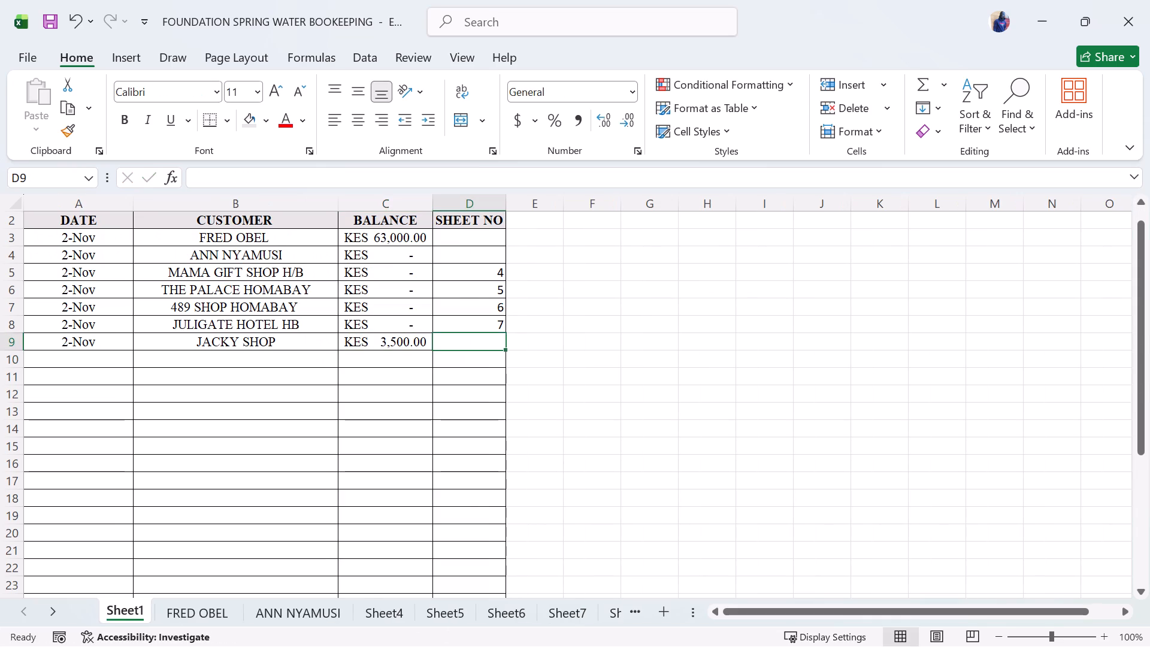
{"action": "key", "text": "8"}
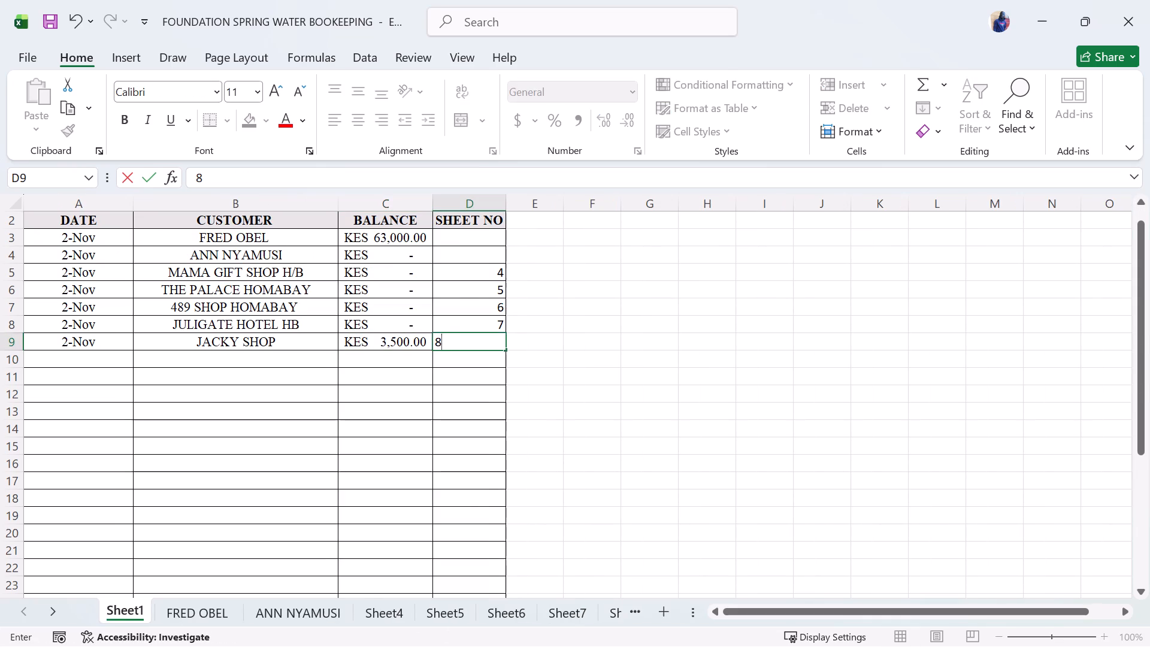
{"action": "left_click", "coordinate": [270, 349]}
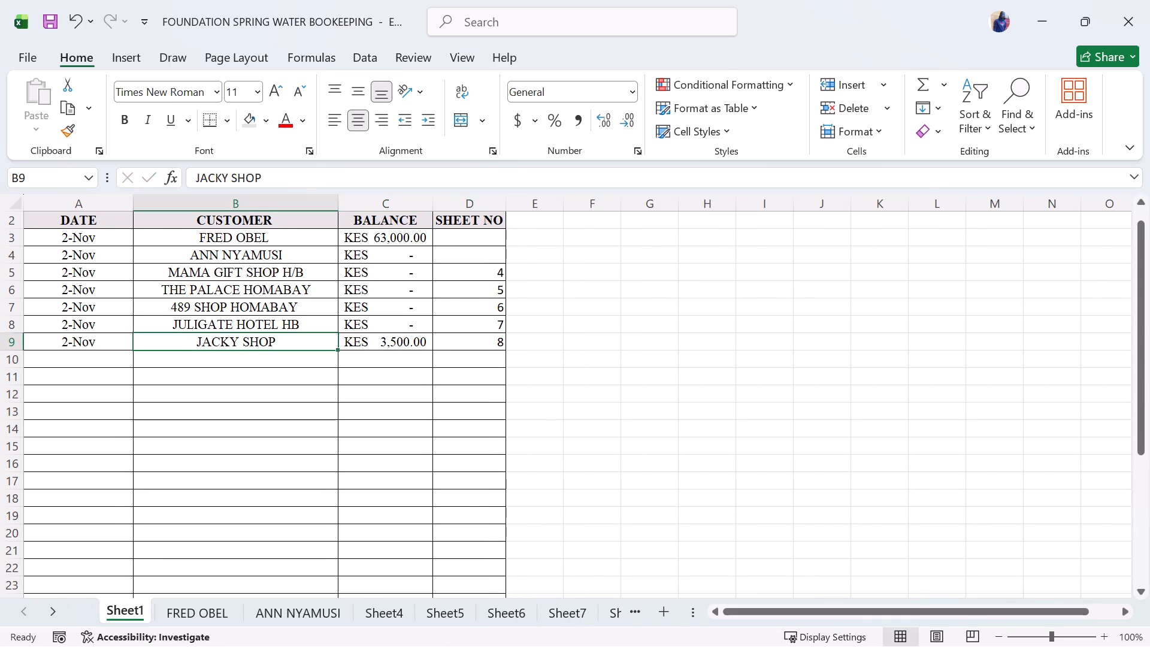
Review the customer summary and the layout of the first two customer ledger sheets.
{"action": "scroll", "coordinate": [293, 338], "scroll_direction": "up", "scroll_amount": 2}
{"action": "scroll", "coordinate": [293, 338], "scroll_direction": "down", "scroll_amount": 2}
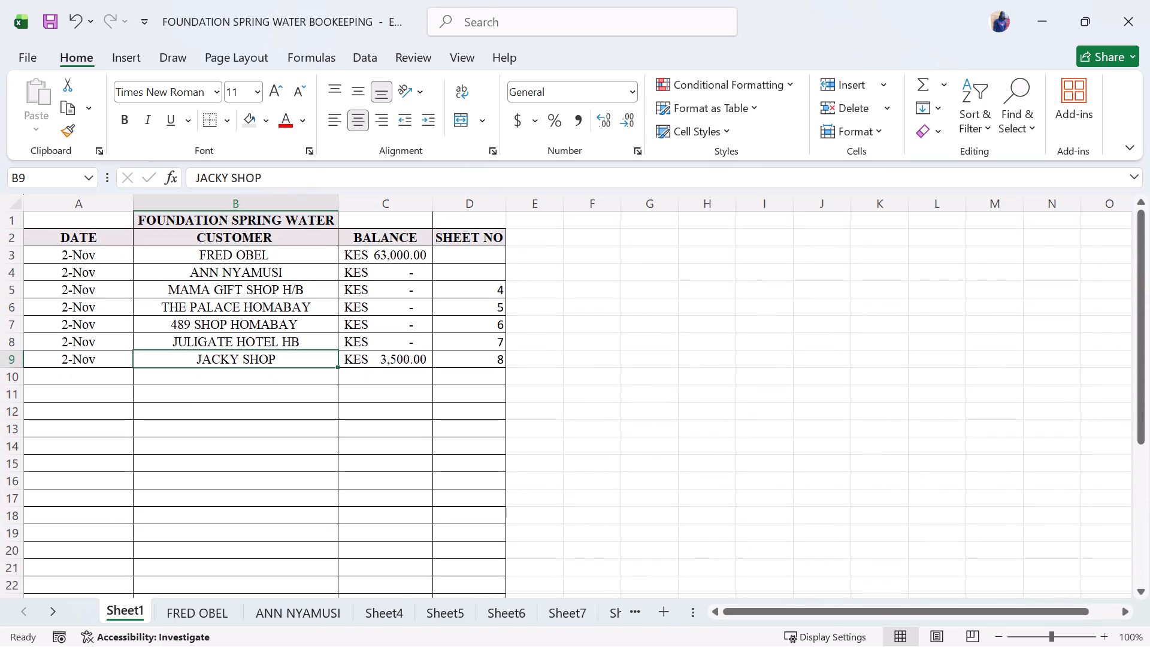
{"action": "left_click", "coordinate": [425, 354]}
{"action": "left_click", "coordinate": [313, 377]}
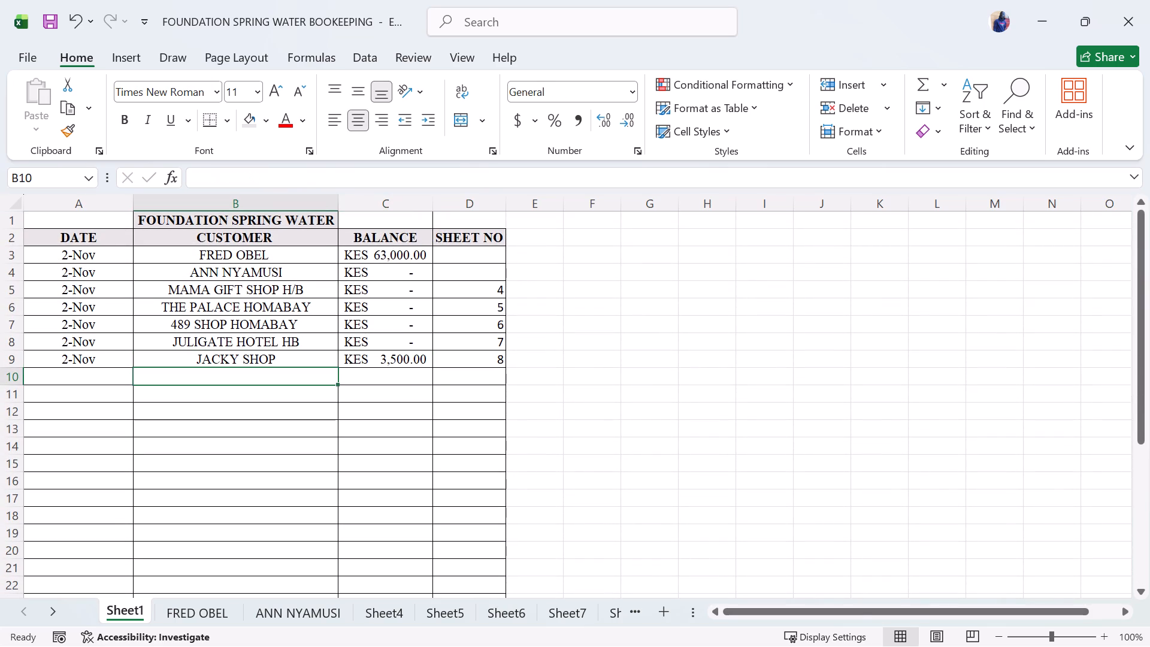
{"action": "left_click", "coordinate": [468, 394]}
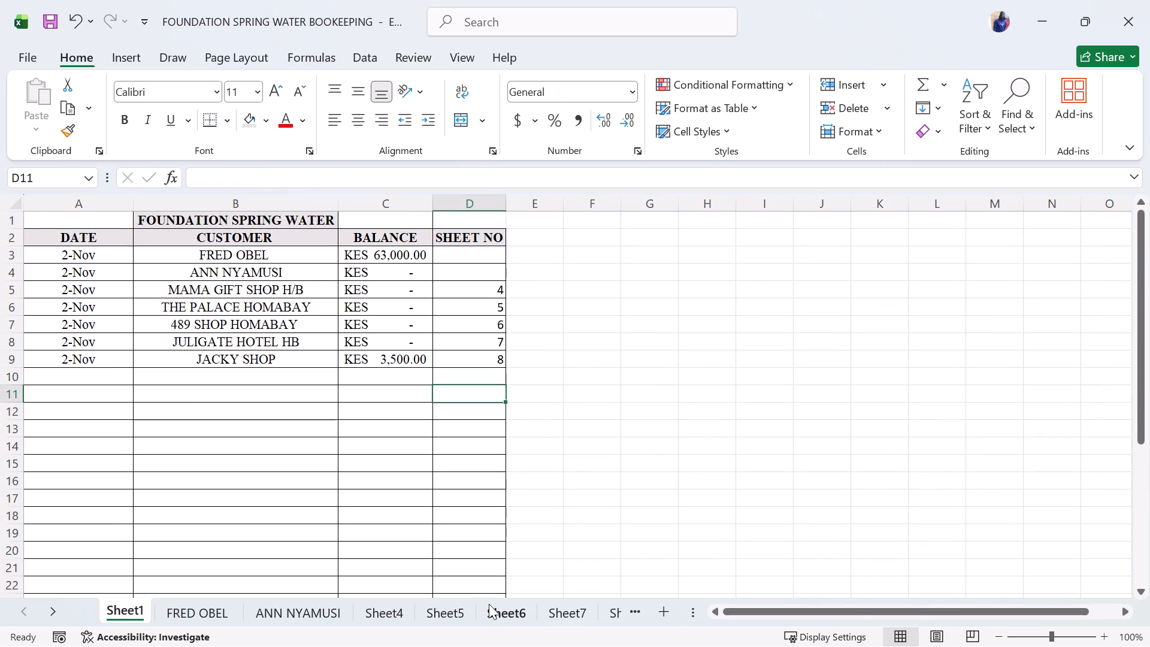
{"action": "left_click", "coordinate": [197, 625]}
{"action": "left_click", "coordinate": [278, 617]}
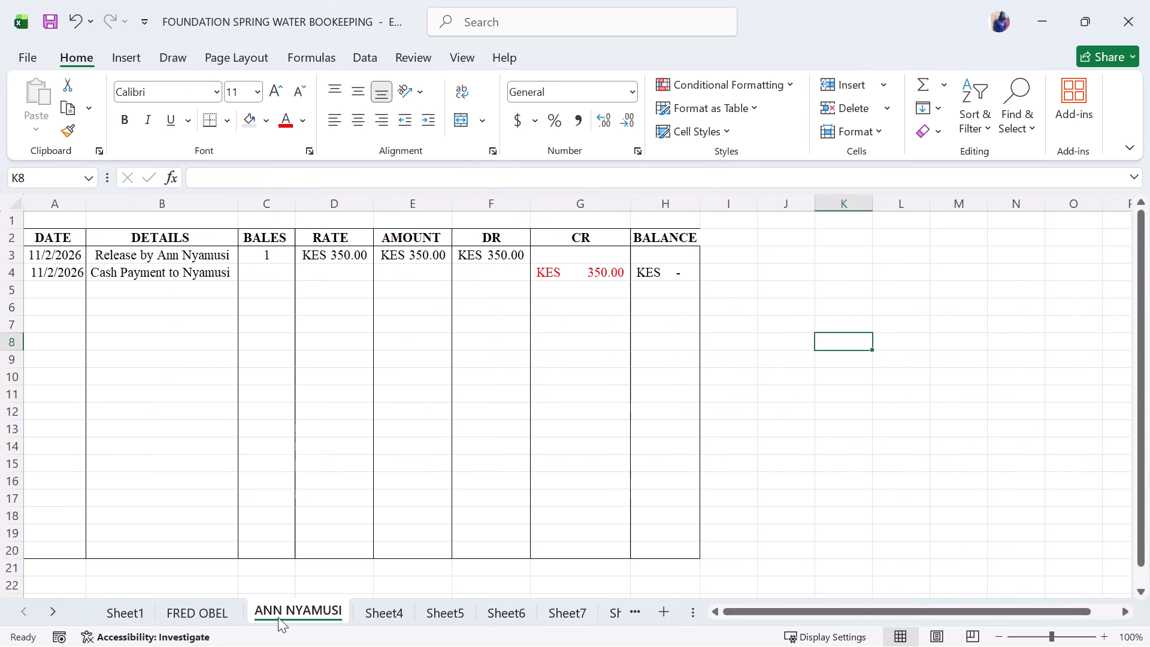
{"action": "left_click", "coordinate": [199, 603]}
{"action": "left_click", "coordinate": [117, 601]}
{"action": "left_click", "coordinate": [180, 612]}
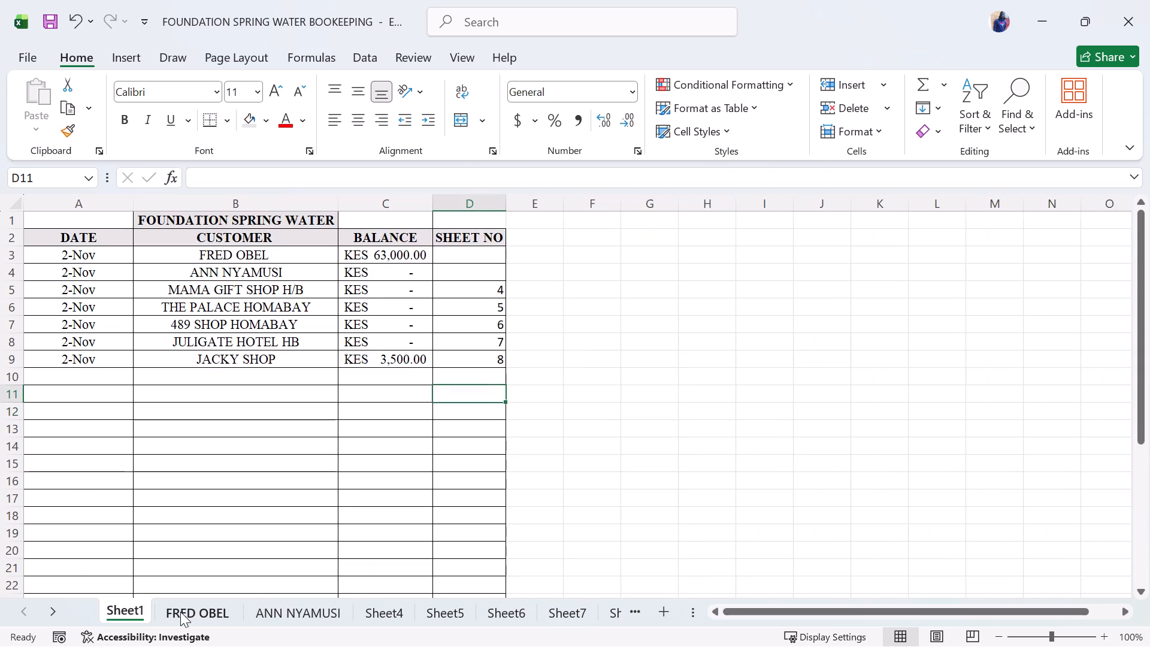
{"action": "scroll", "coordinate": [272, 383], "scroll_direction": "up", "scroll_amount": 1}
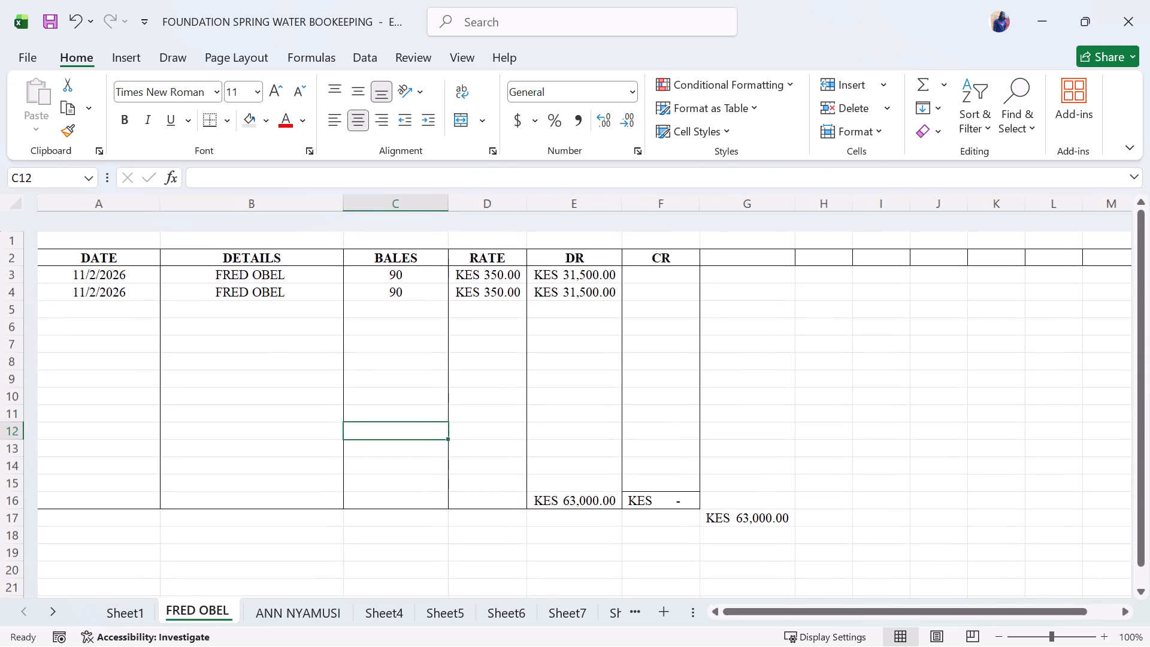
{"action": "scroll", "coordinate": [272, 383], "scroll_direction": "up", "scroll_amount": 1}
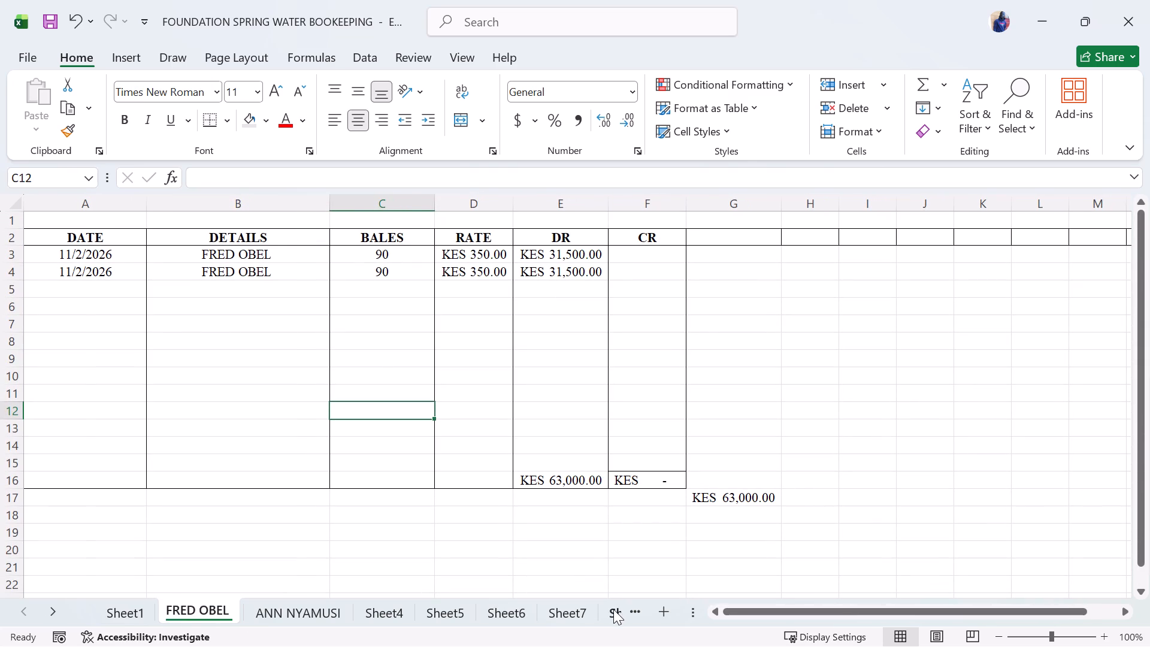
Set the font of the JACKY SHOP HB ledger, cells A1 to F9 on Sheet8, to Times New Roman.
{"action": "left_click", "coordinate": [613, 609]}
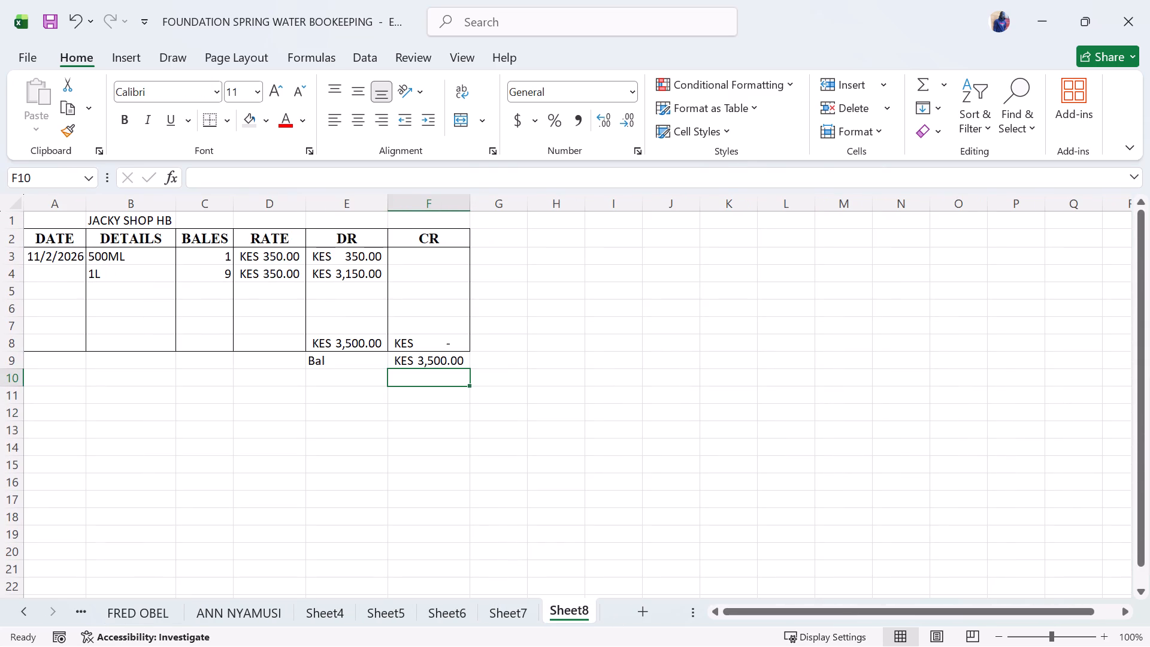
{"action": "left_click", "coordinate": [417, 364]}
{"action": "key", "text": "ctrl+a"}
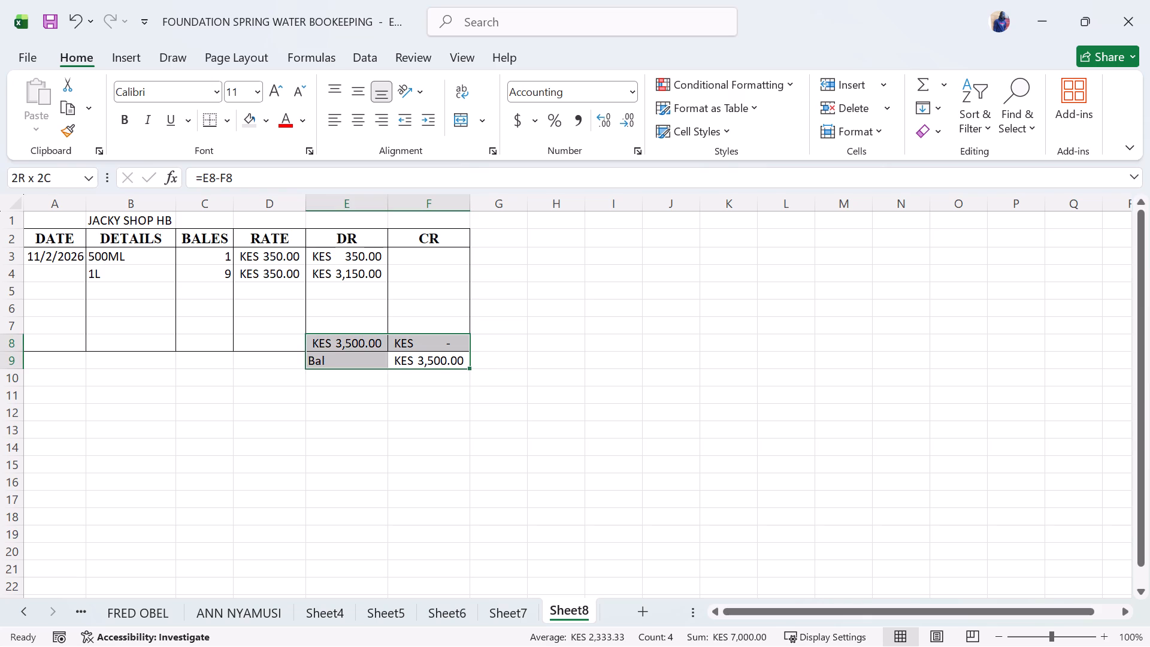
{"action": "left_click_drag", "start_coordinate": [47, 239], "coordinate": [67, 252]}
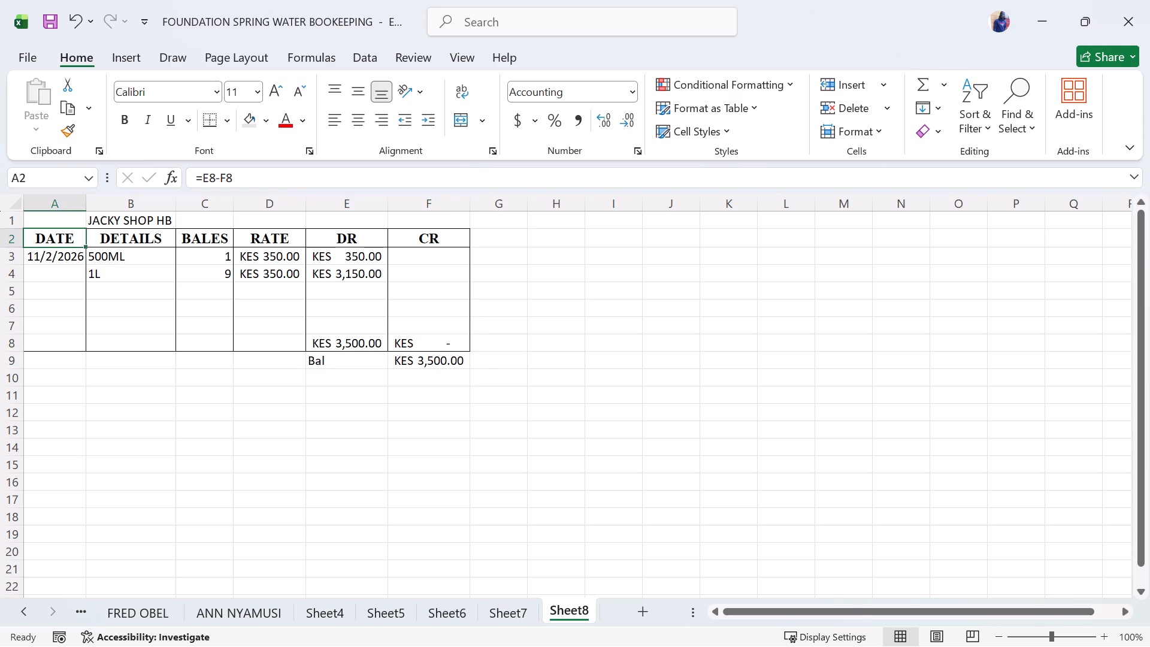
{"action": "left_click_drag", "start_coordinate": [67, 252], "coordinate": [81, 251]}
{"action": "left_click_drag", "start_coordinate": [69, 223], "coordinate": [373, 353]}
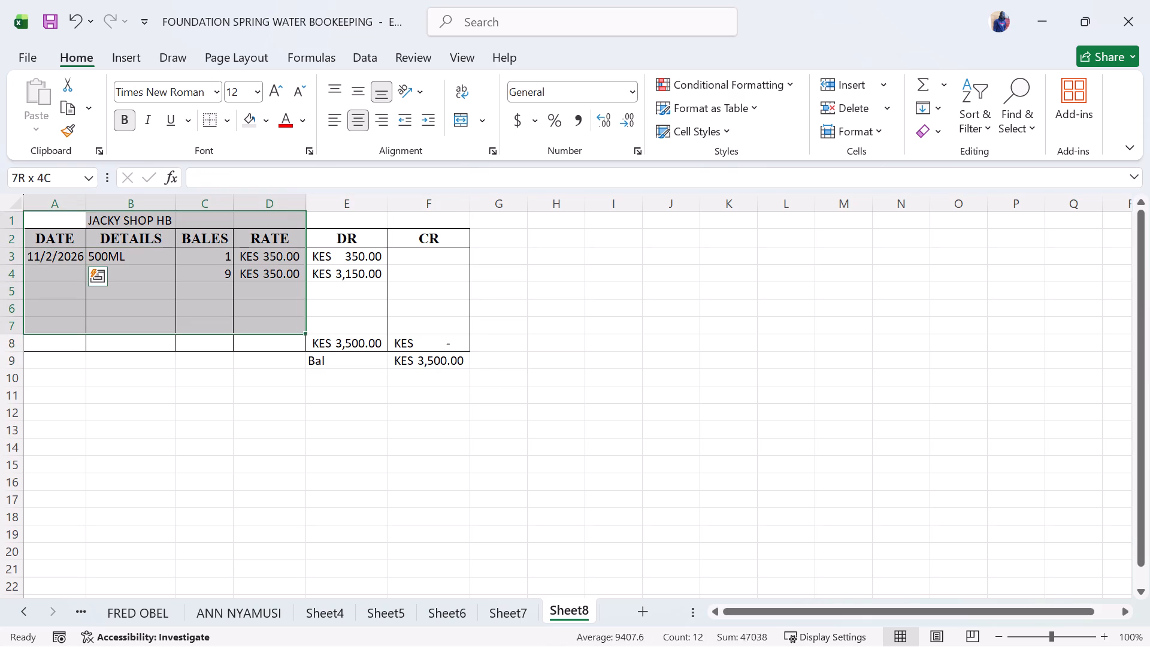
{"action": "left_click_drag", "start_coordinate": [373, 353], "coordinate": [449, 365]}
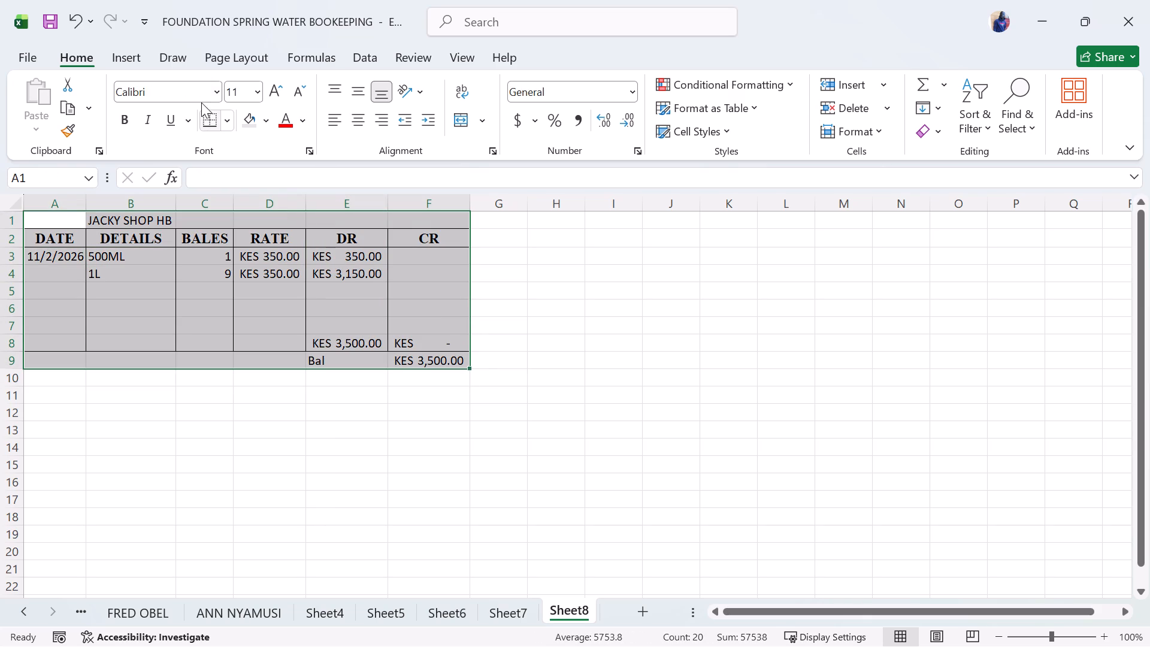
{"action": "left_click", "coordinate": [196, 85]}
{"action": "type", "text": "TIMES"}
{"action": "key", "text": "Return"}
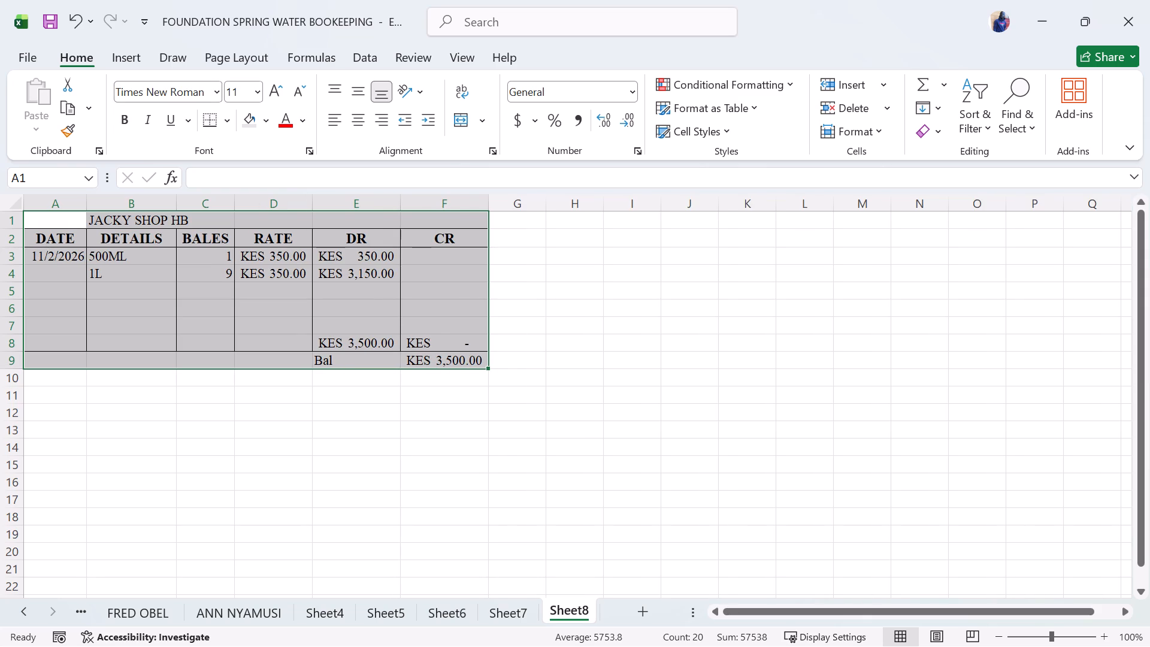
{"action": "left_click", "coordinate": [434, 352]}
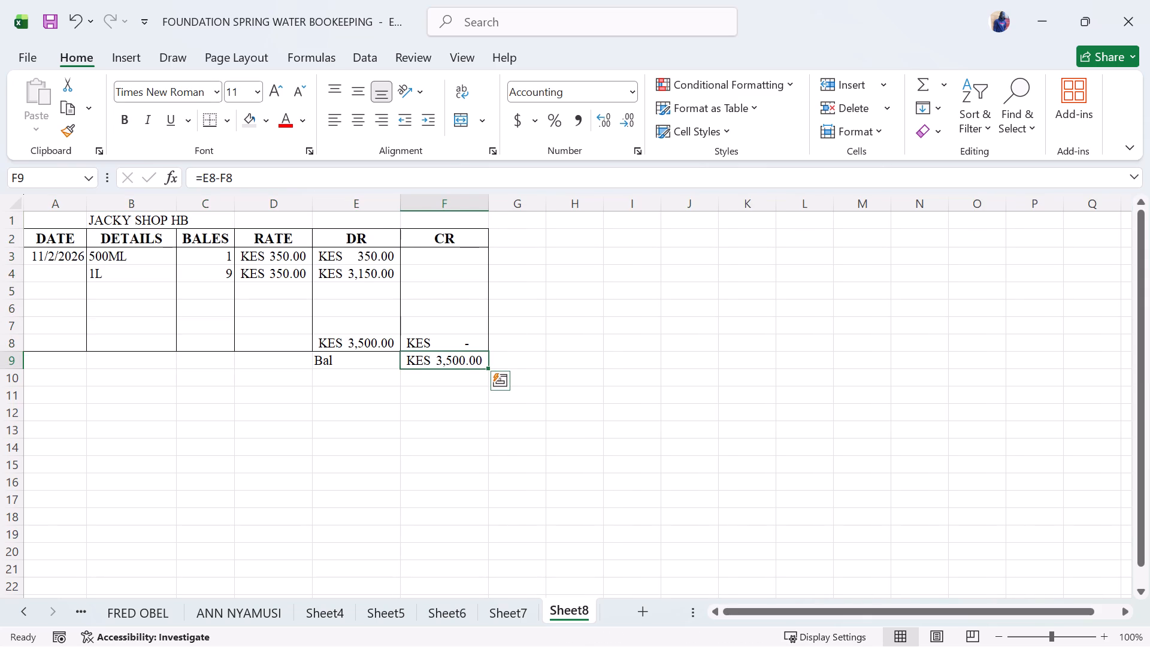
Make the JACKY SHOP HB title in cell B1 bold.
{"action": "double_click", "coordinate": [133, 220]}
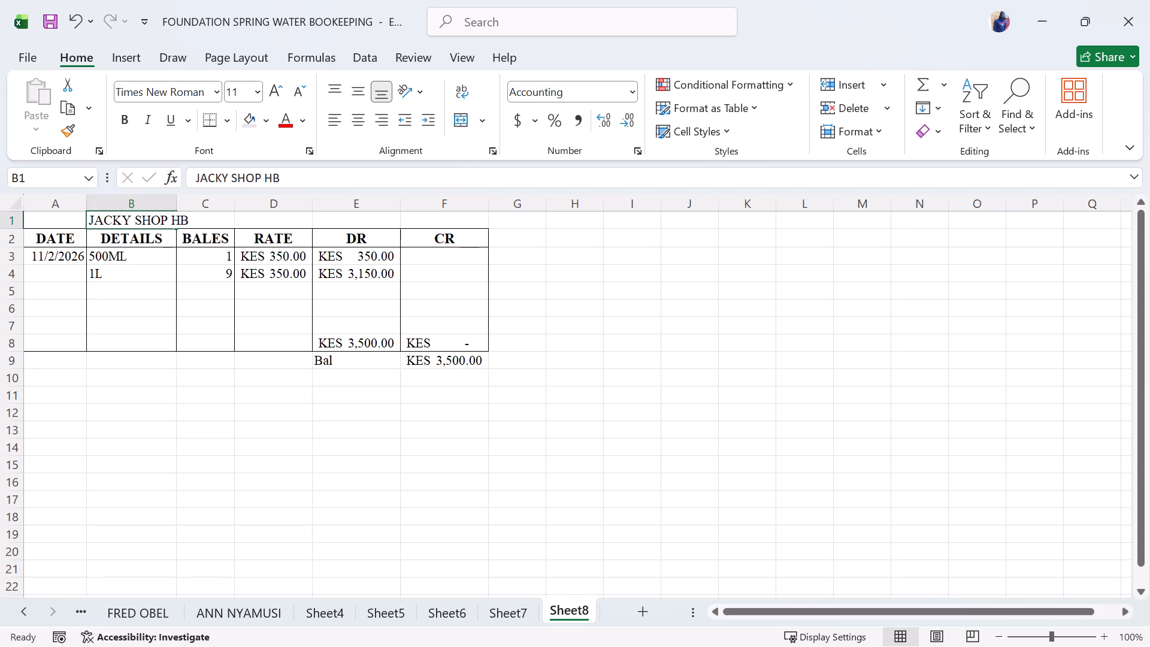
{"action": "left_click_drag", "start_coordinate": [90, 221], "coordinate": [155, 221]}
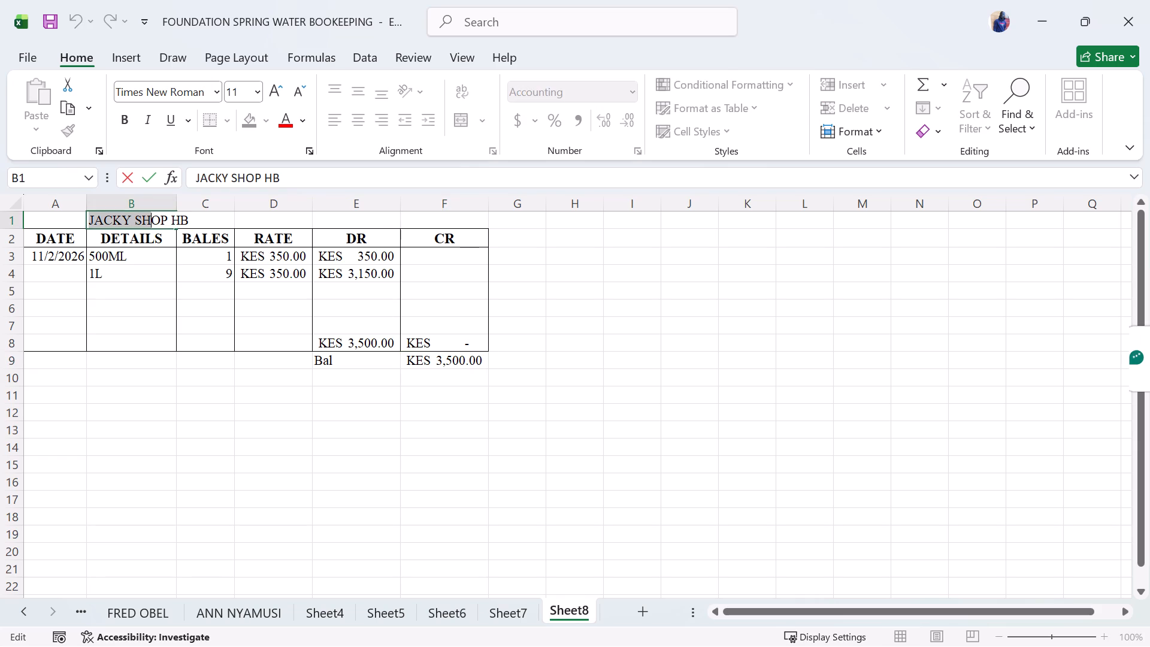
{"action": "left_click_drag", "start_coordinate": [155, 221], "coordinate": [188, 222]}
{"action": "key", "text": "ctrl+b"}
{"action": "left_click", "coordinate": [364, 293]}
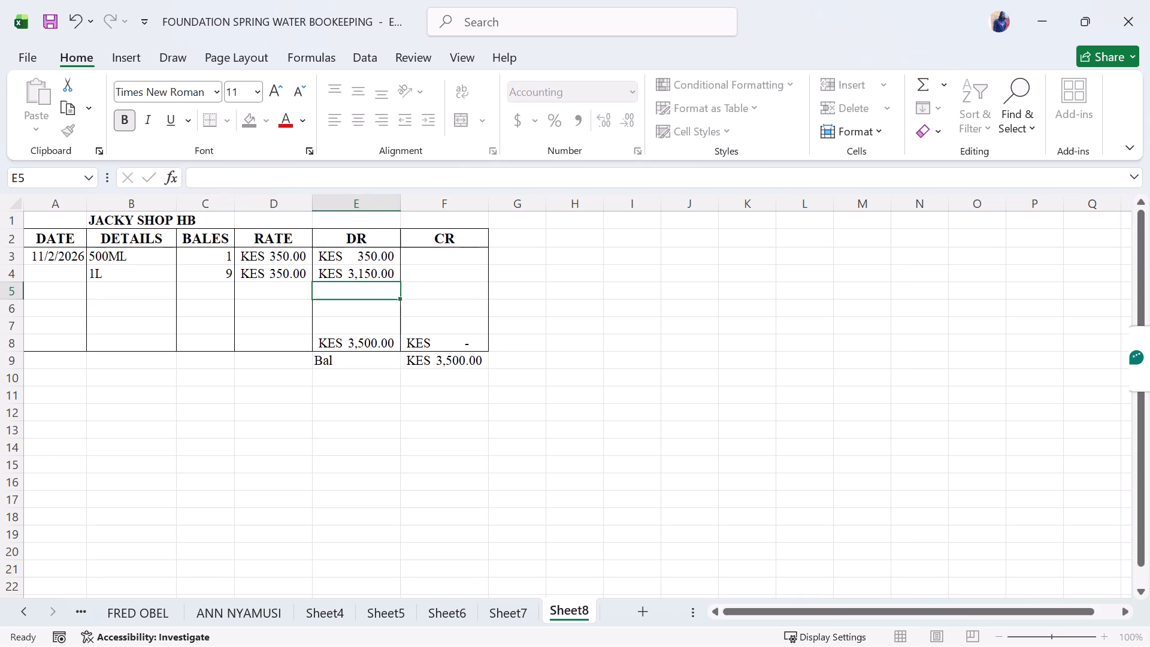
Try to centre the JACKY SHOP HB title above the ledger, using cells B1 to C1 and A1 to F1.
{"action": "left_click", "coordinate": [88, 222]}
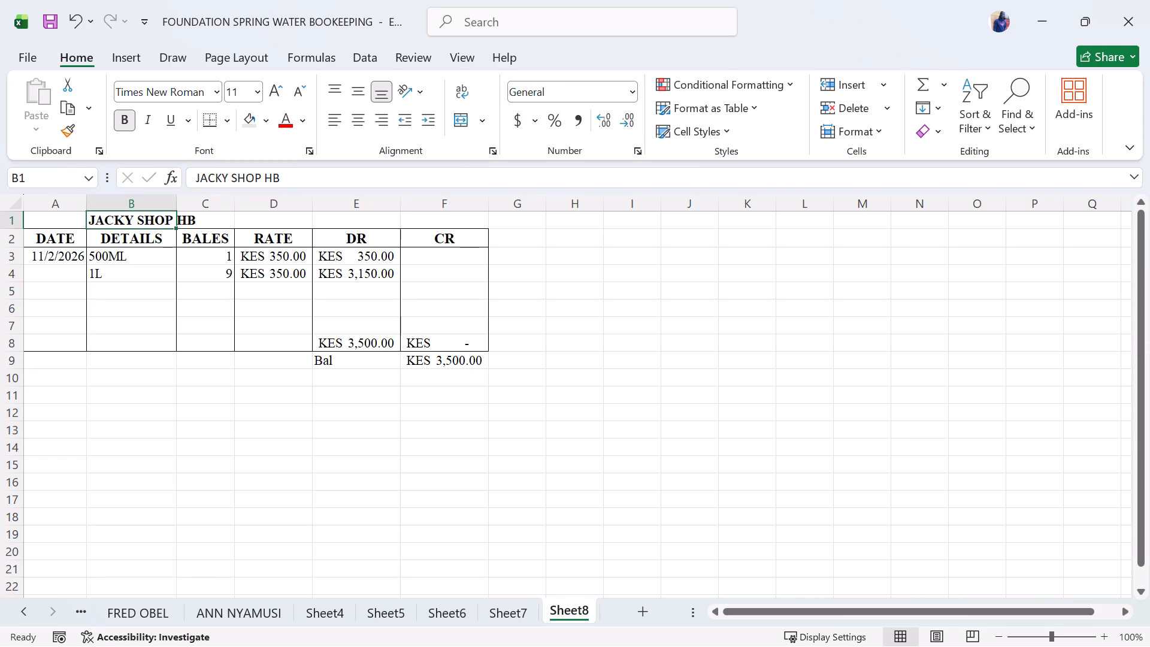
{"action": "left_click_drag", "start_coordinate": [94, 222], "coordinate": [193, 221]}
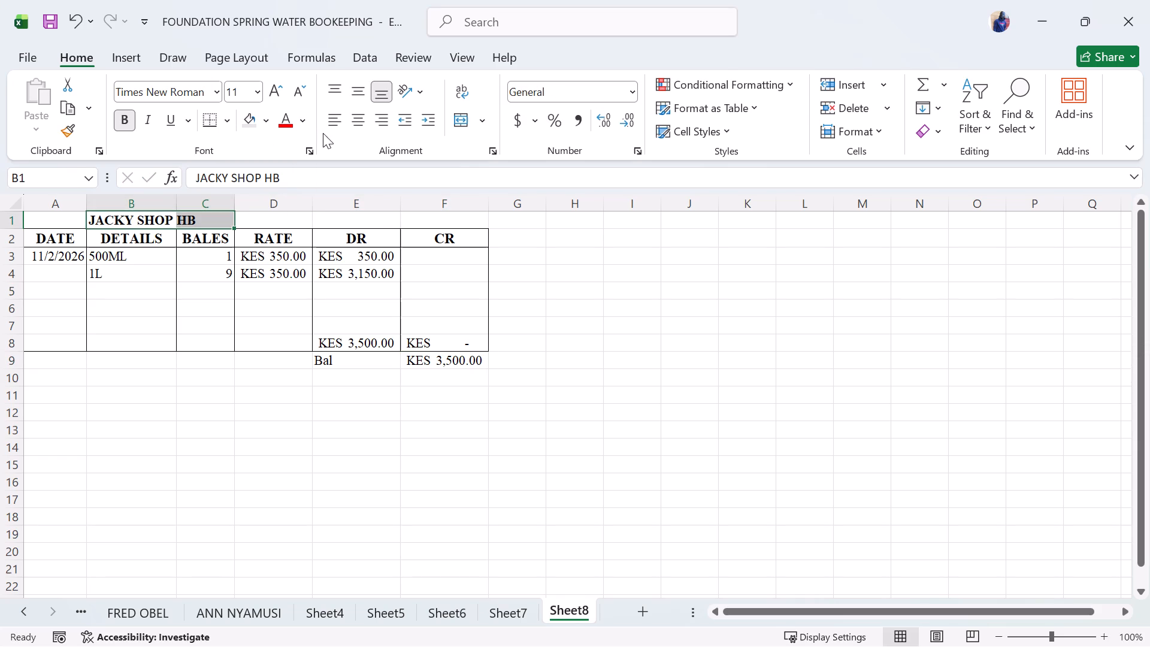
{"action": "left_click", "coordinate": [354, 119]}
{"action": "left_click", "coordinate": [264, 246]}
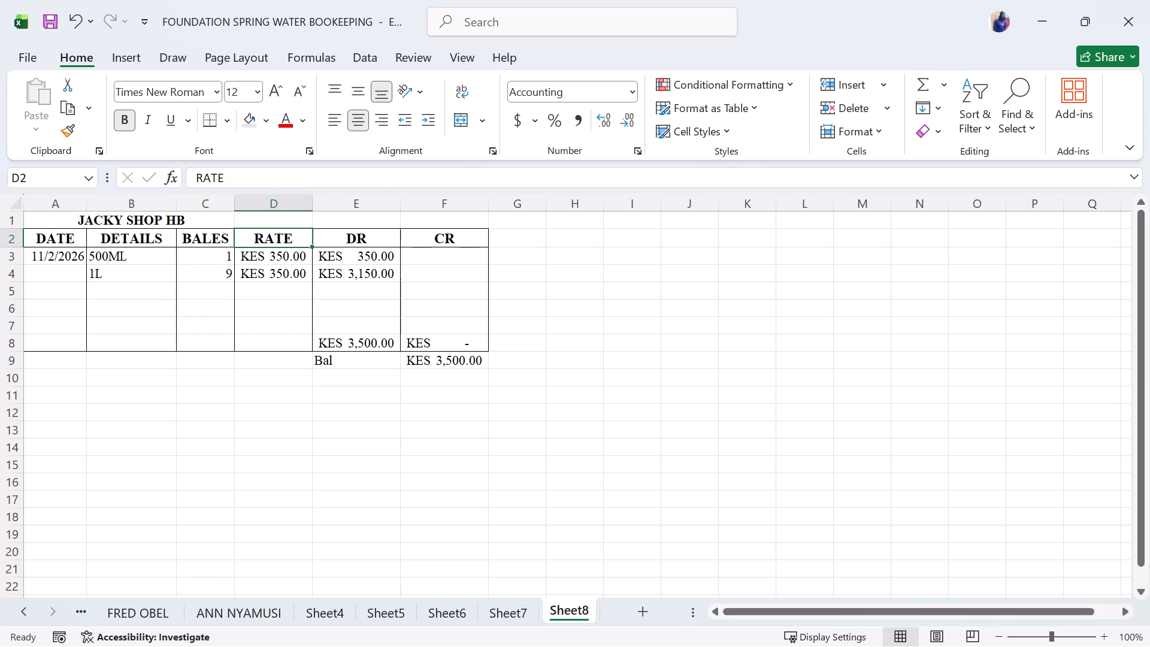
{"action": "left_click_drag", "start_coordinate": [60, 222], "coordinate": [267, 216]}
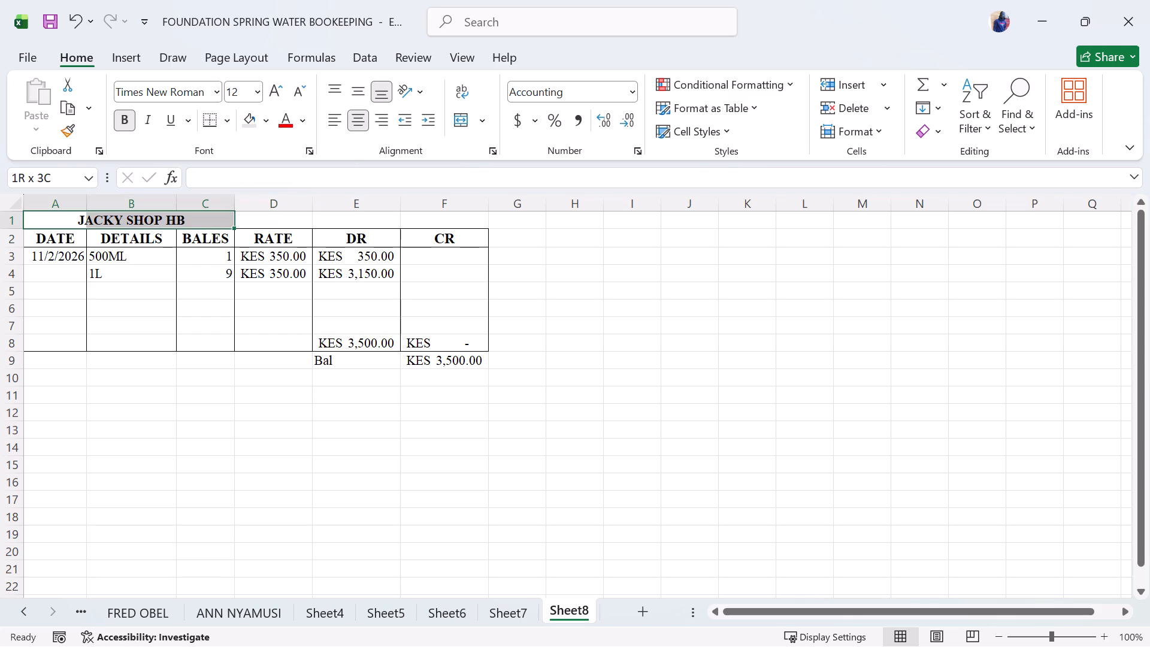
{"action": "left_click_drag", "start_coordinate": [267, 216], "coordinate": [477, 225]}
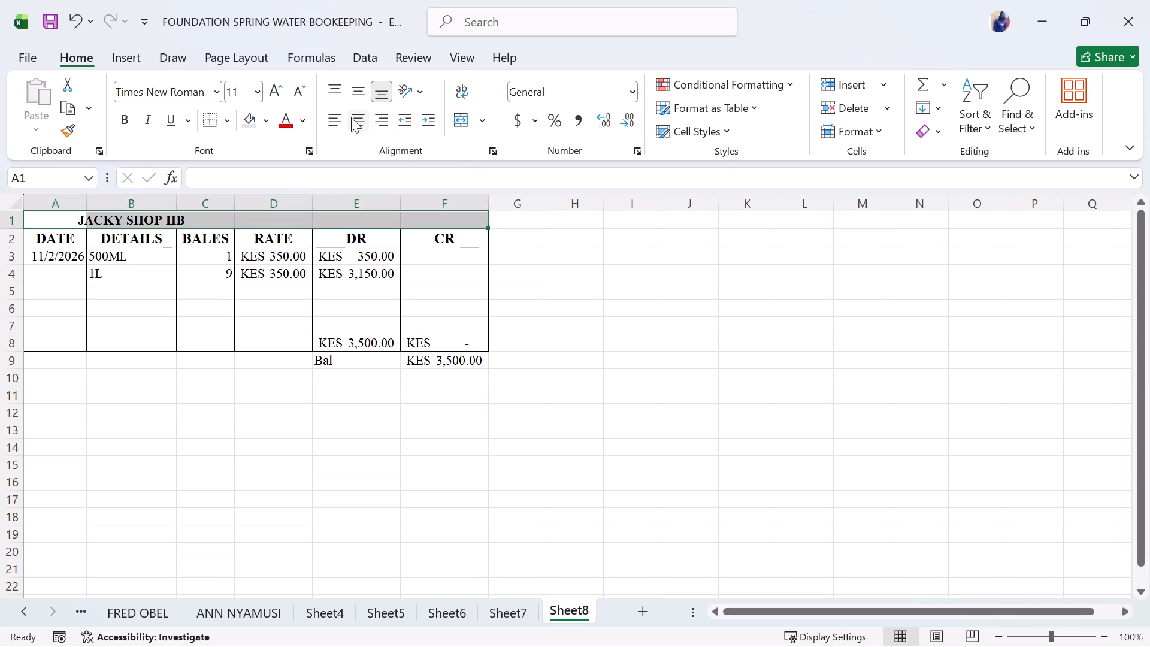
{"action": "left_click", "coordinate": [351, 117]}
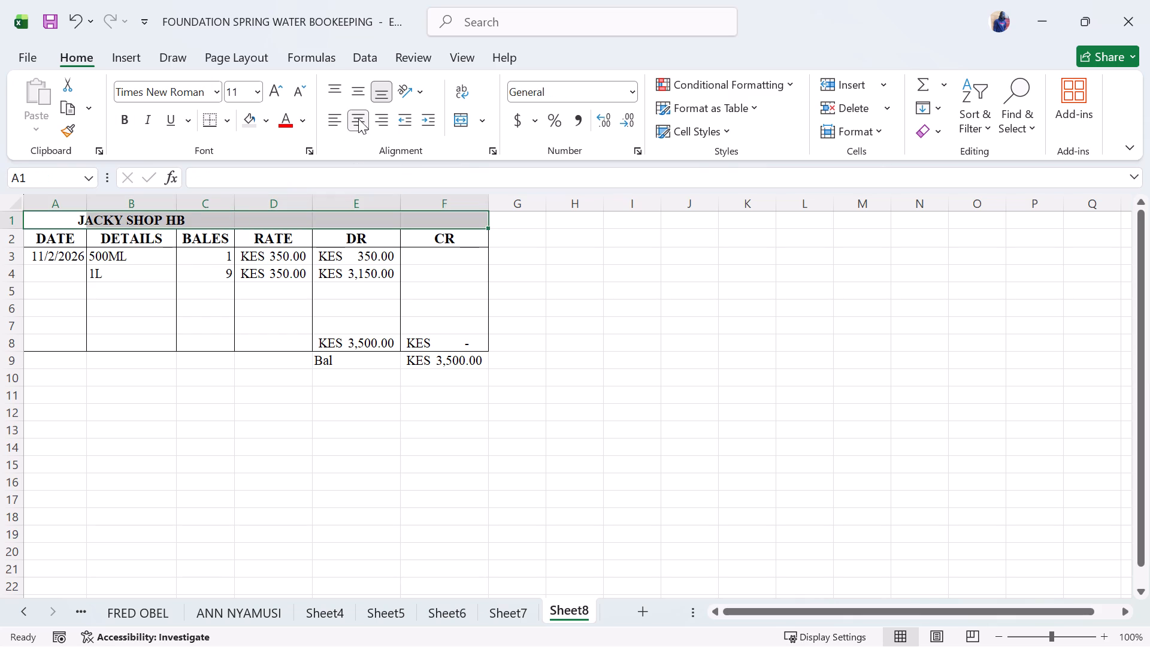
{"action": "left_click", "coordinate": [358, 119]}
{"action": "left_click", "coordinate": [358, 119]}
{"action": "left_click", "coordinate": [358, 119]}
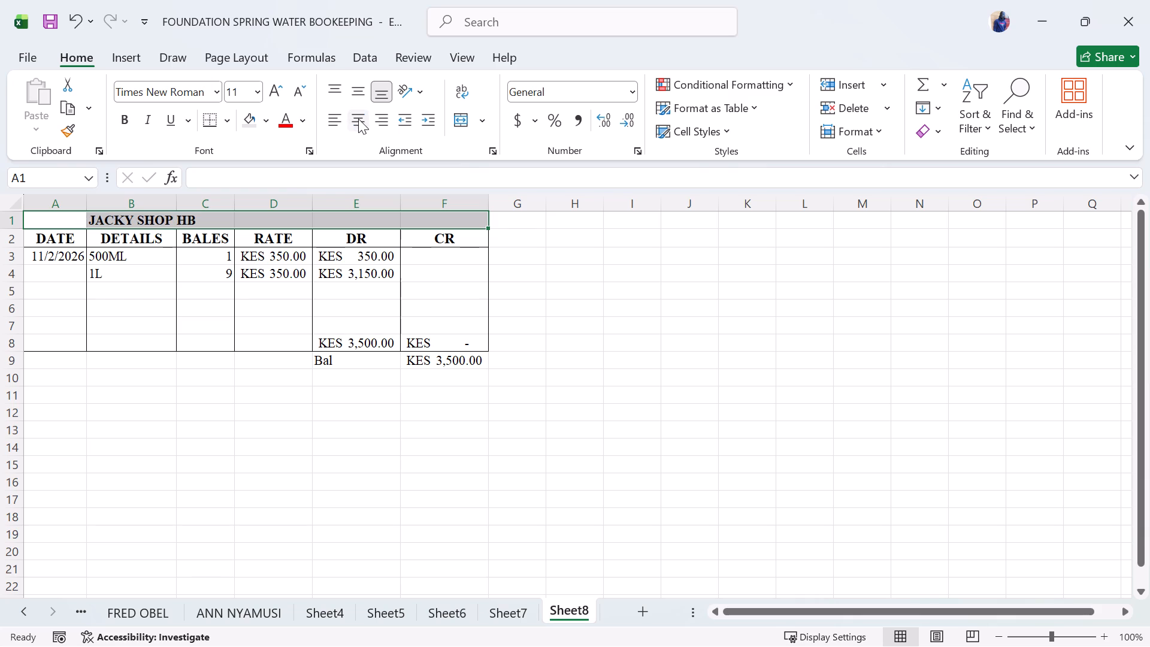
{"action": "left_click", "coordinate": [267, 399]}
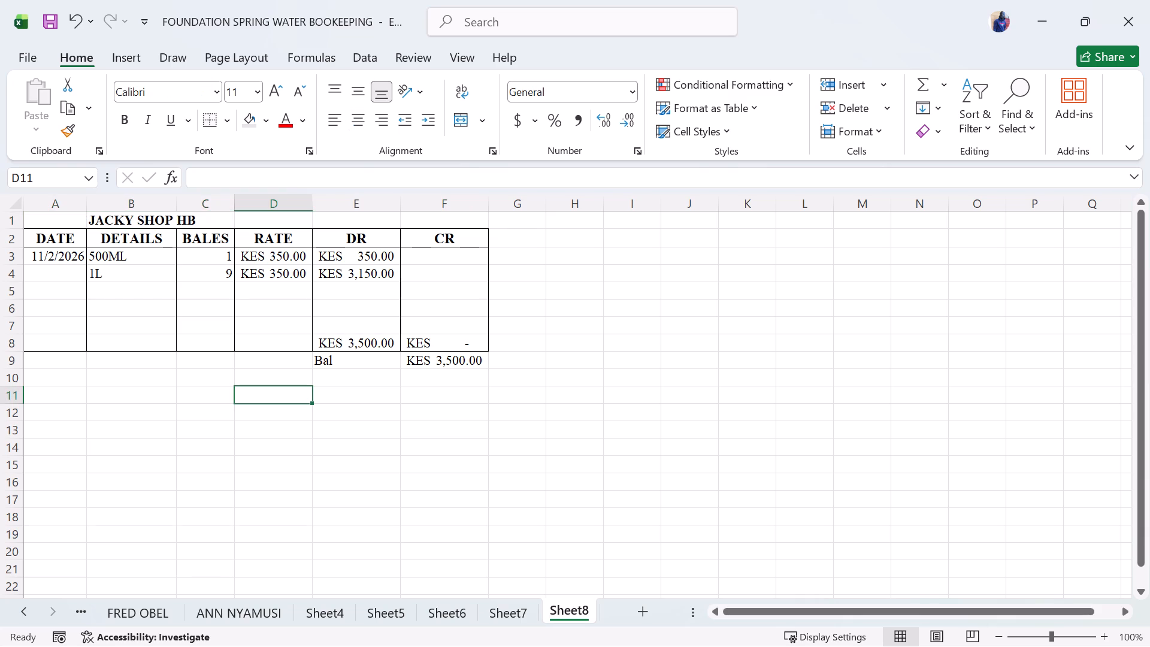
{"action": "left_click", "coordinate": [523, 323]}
Apply all borders to the balance row of the JACKY SHOP HB ledger, cells E9 to F9.
{"action": "left_click", "coordinate": [411, 355]}
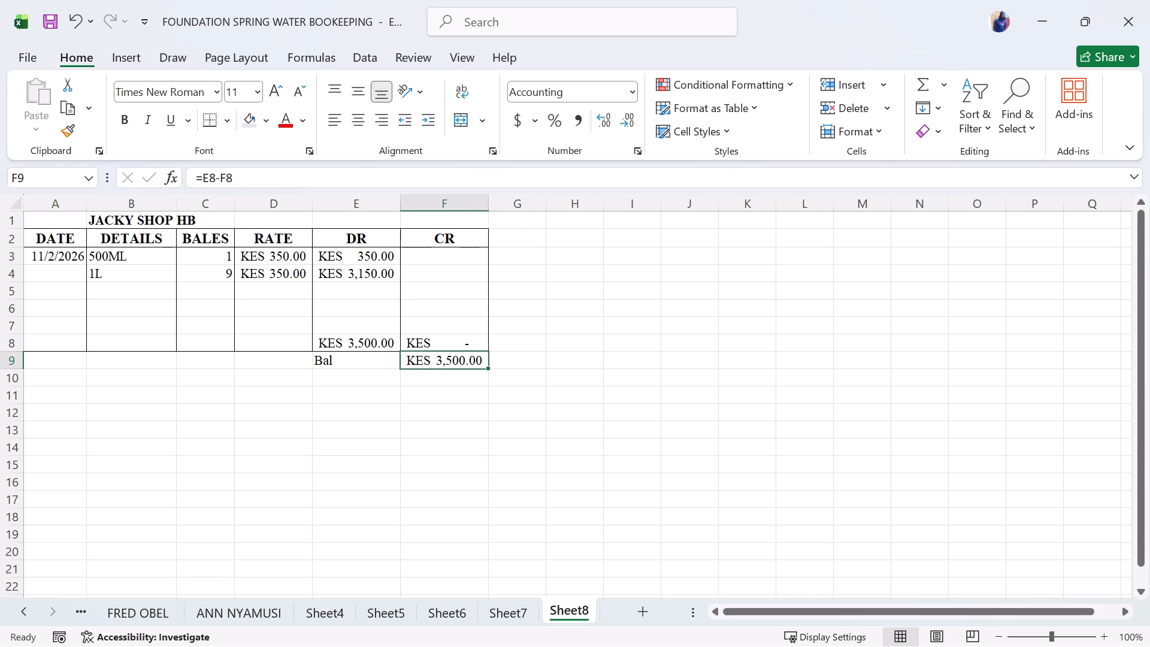
{"action": "left_click_drag", "start_coordinate": [326, 363], "coordinate": [466, 362]}
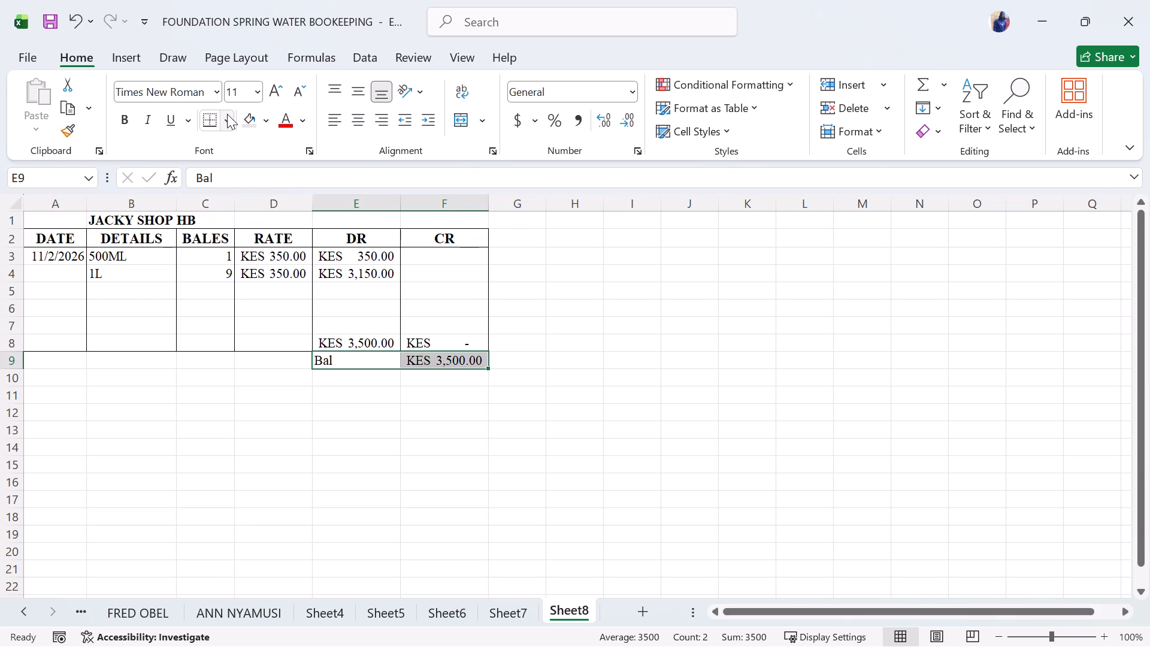
{"action": "left_click", "coordinate": [228, 121]}
{"action": "left_click", "coordinate": [264, 301]}
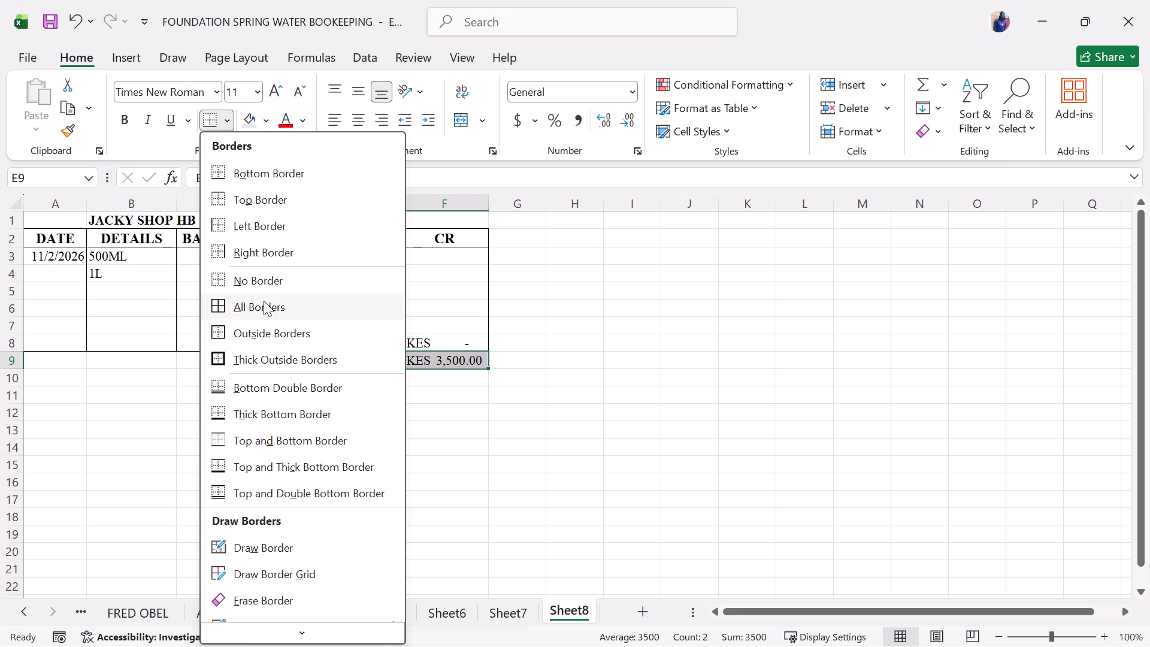
{"action": "left_click", "coordinate": [594, 334]}
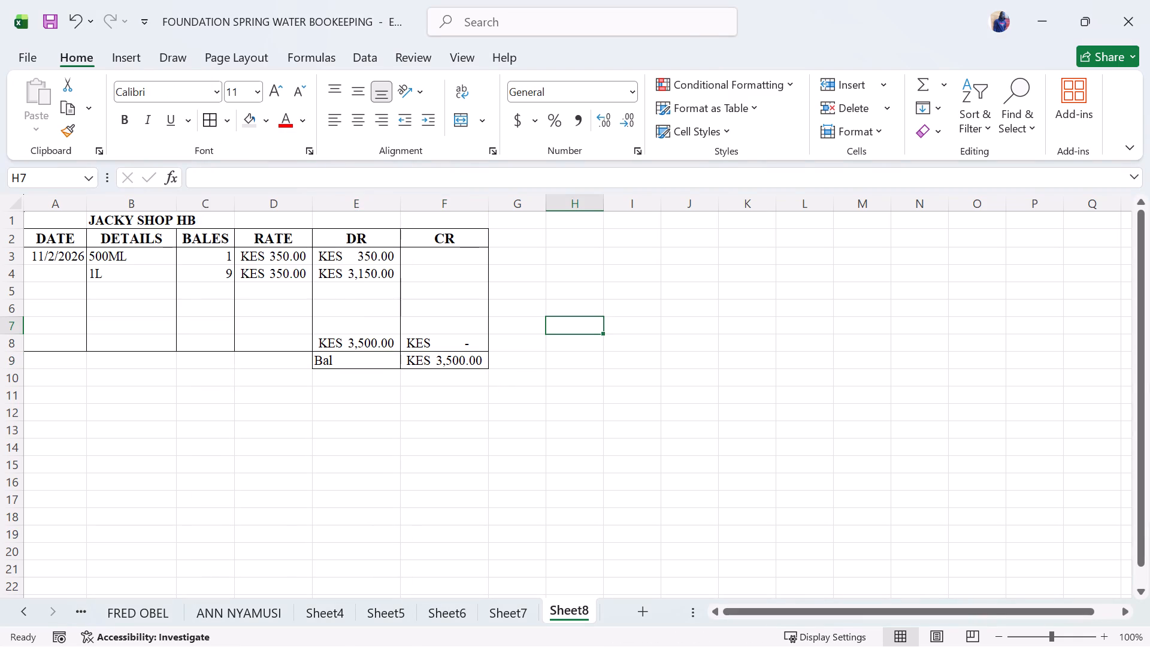
Make the Bal label in cell E9 bold.
{"action": "left_click", "coordinate": [353, 362]}
{"action": "key", "text": "ctrl+b"}
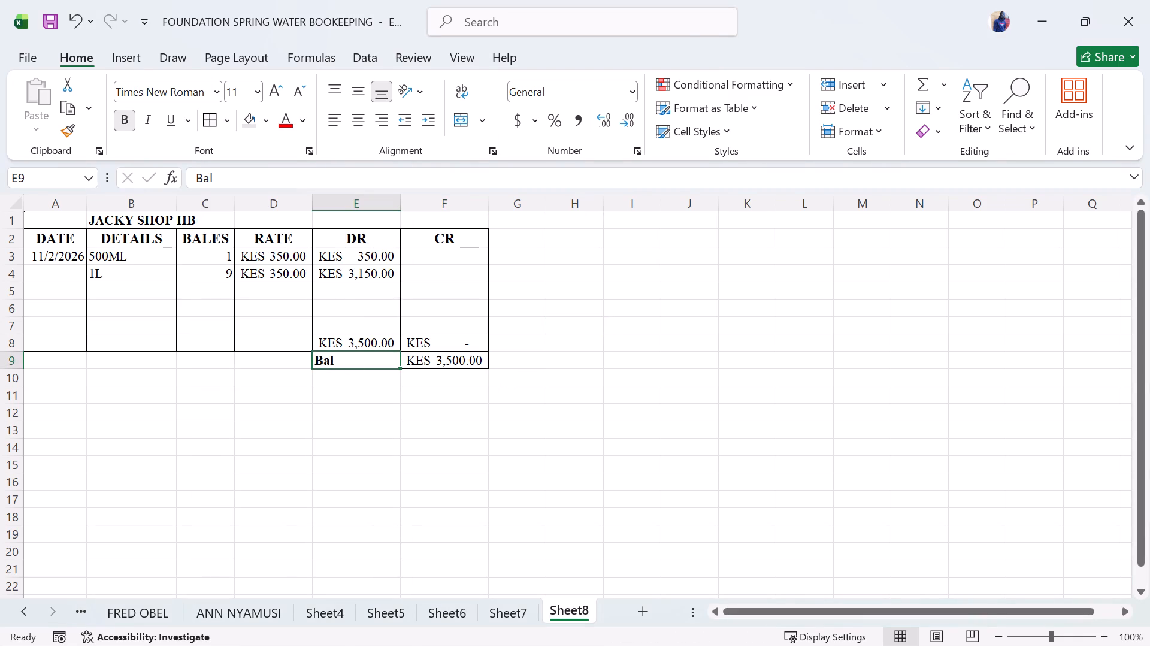
Review the customer summary on Sheet1 and the layouts of the individual customer ledger sheets.
{"action": "left_click", "coordinate": [217, 622]}
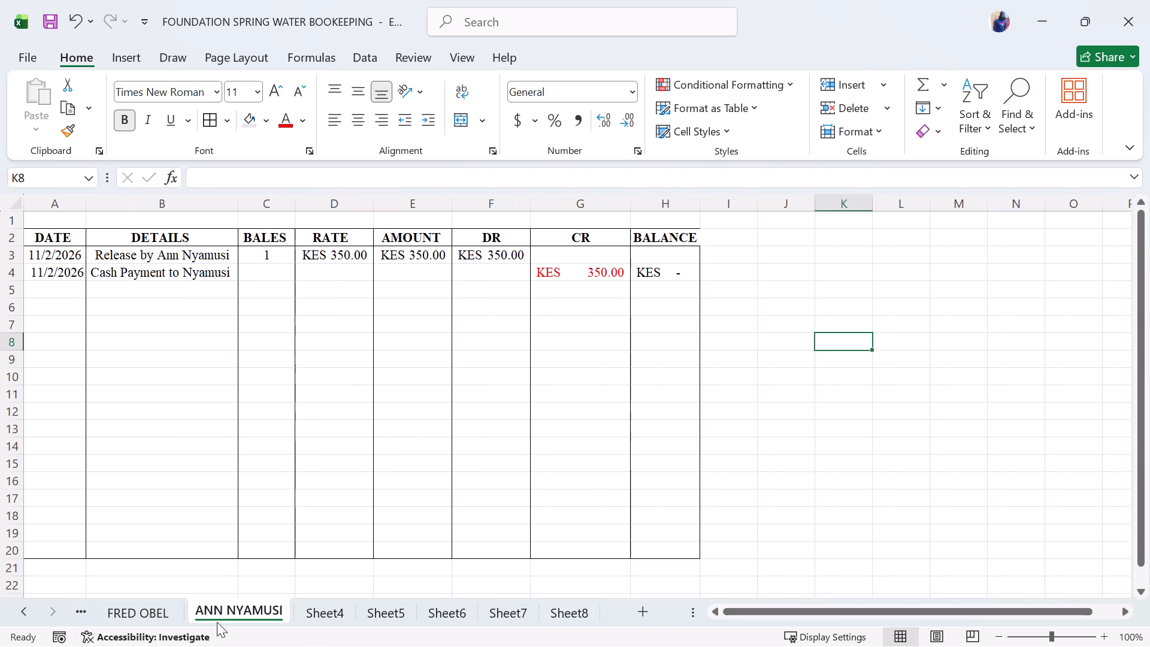
{"action": "left_click", "coordinate": [134, 606]}
{"action": "scroll", "coordinate": [376, 473], "scroll_direction": "right", "scroll_amount": 1}
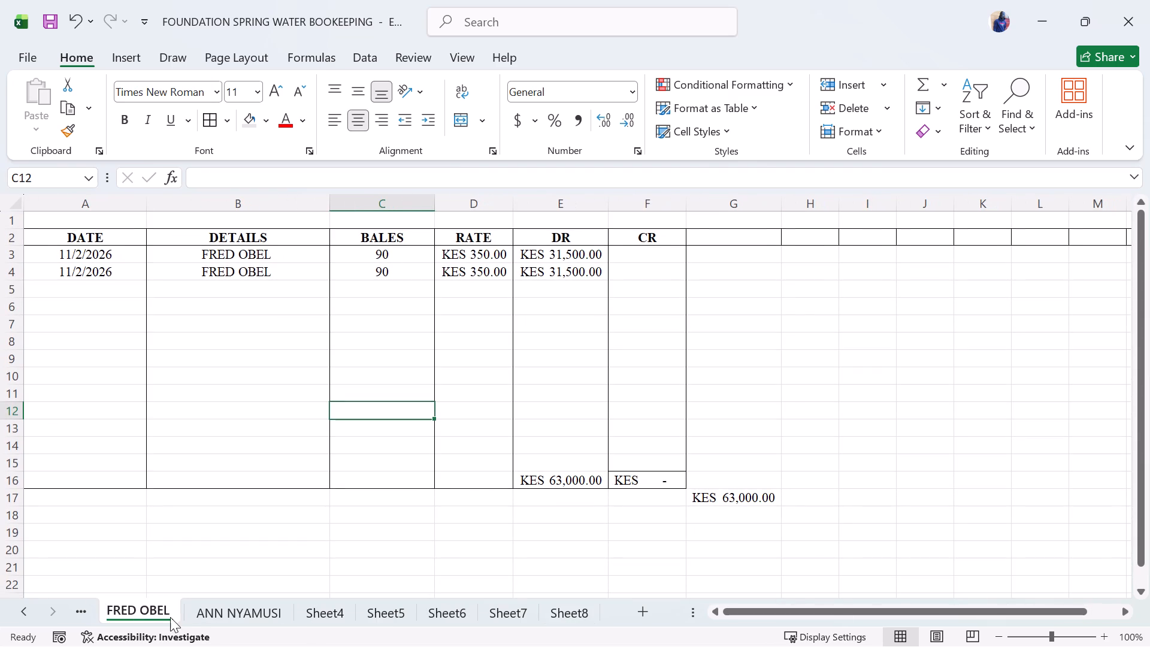
{"action": "triple_click", "coordinate": [23, 609]}
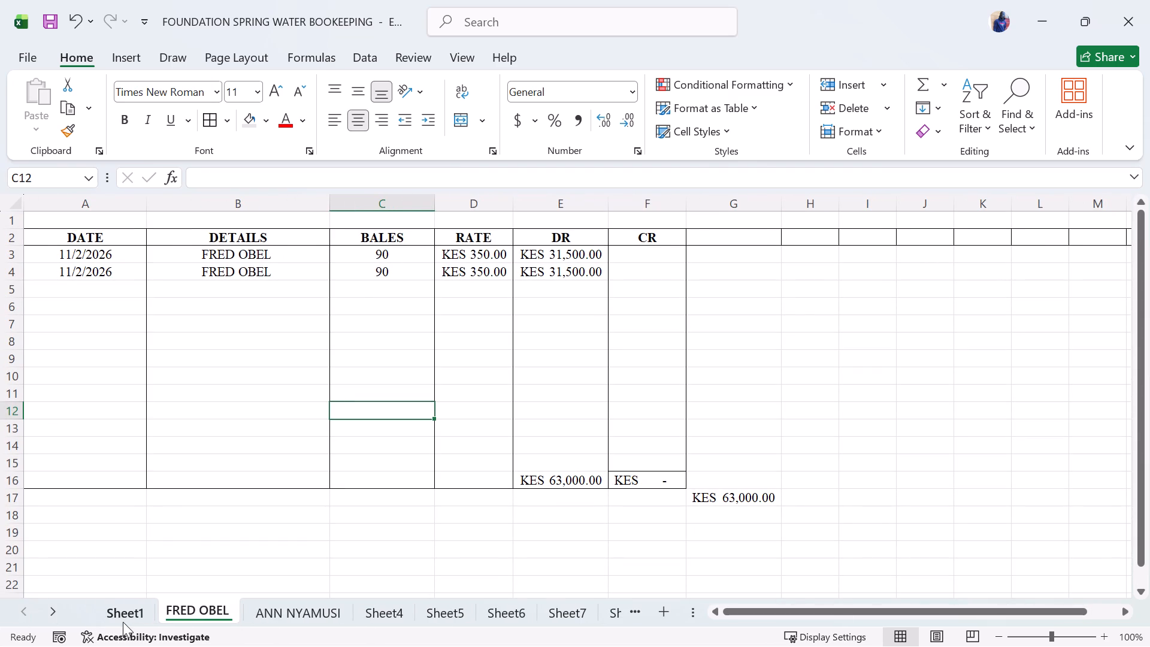
{"action": "left_click", "coordinate": [128, 615]}
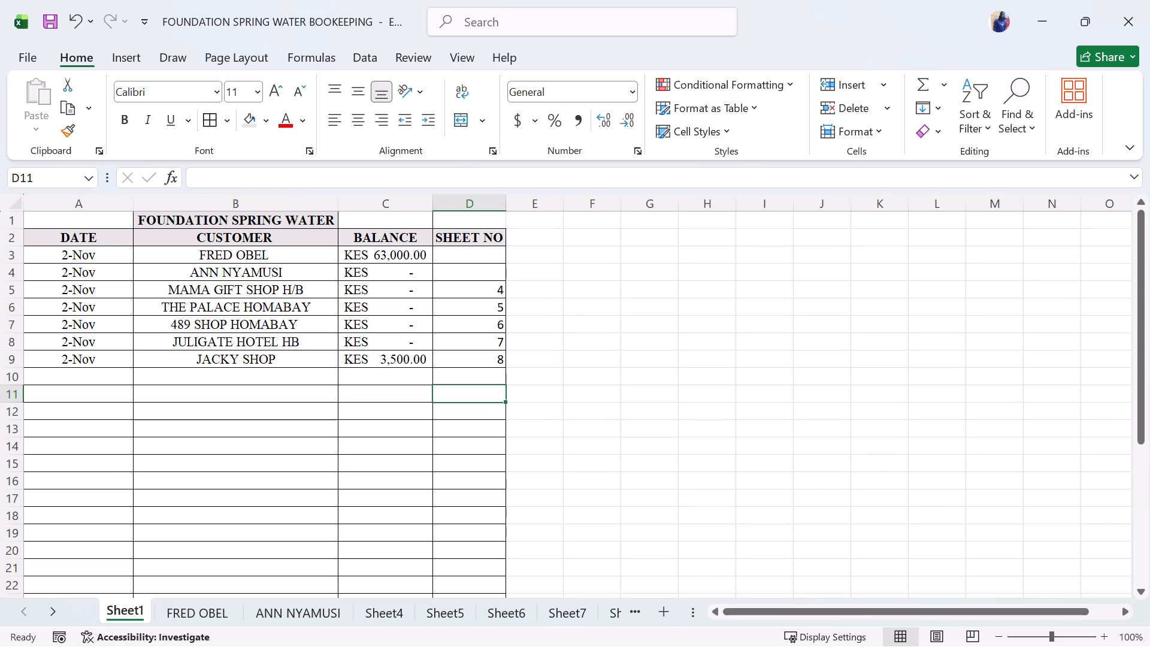
{"action": "left_click", "coordinate": [288, 602]}
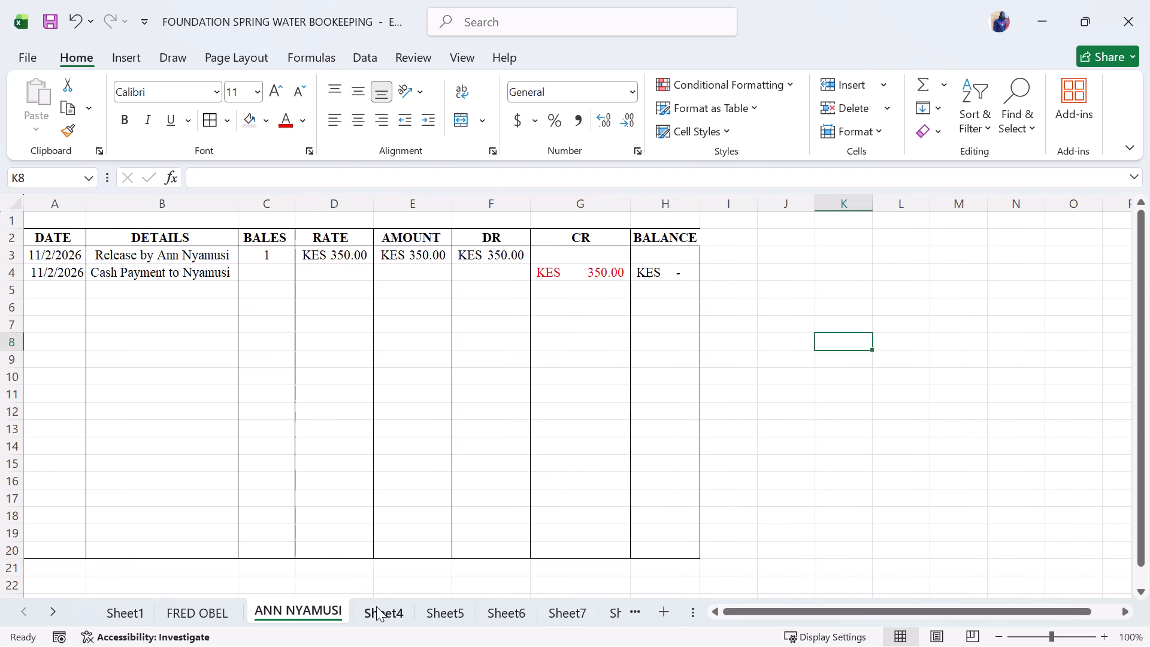
{"action": "left_click", "coordinate": [377, 606]}
{"action": "left_click", "coordinate": [453, 604]}
{"action": "left_click", "coordinate": [498, 608]}
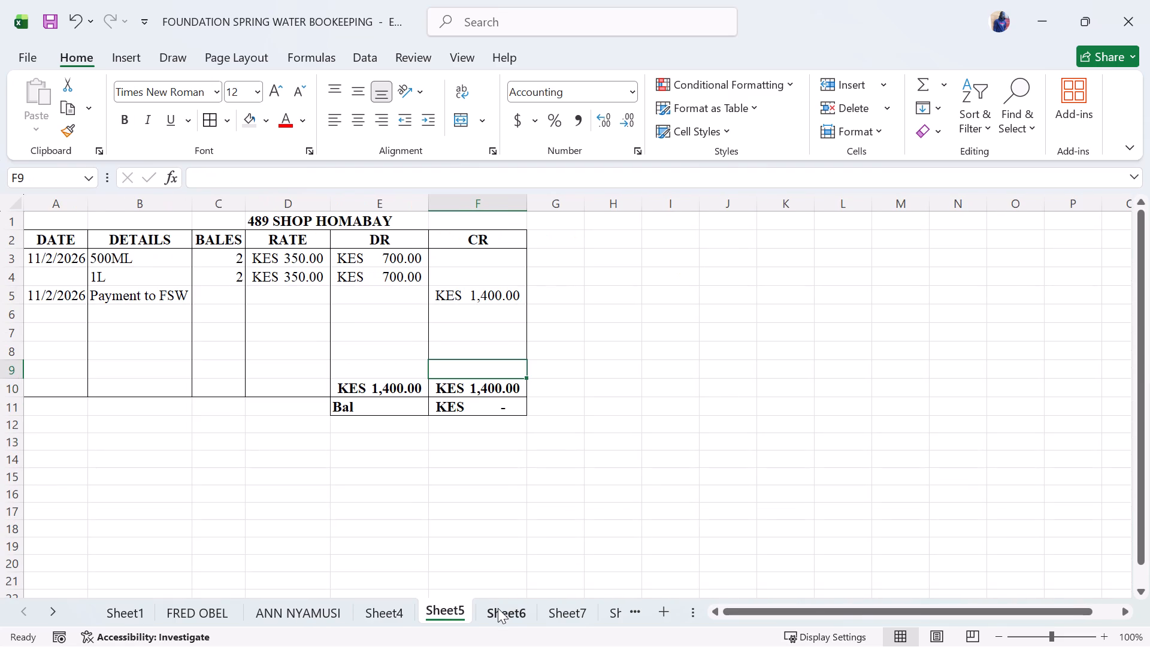
{"action": "left_click", "coordinate": [556, 619]}
{"action": "left_click", "coordinate": [610, 612]}
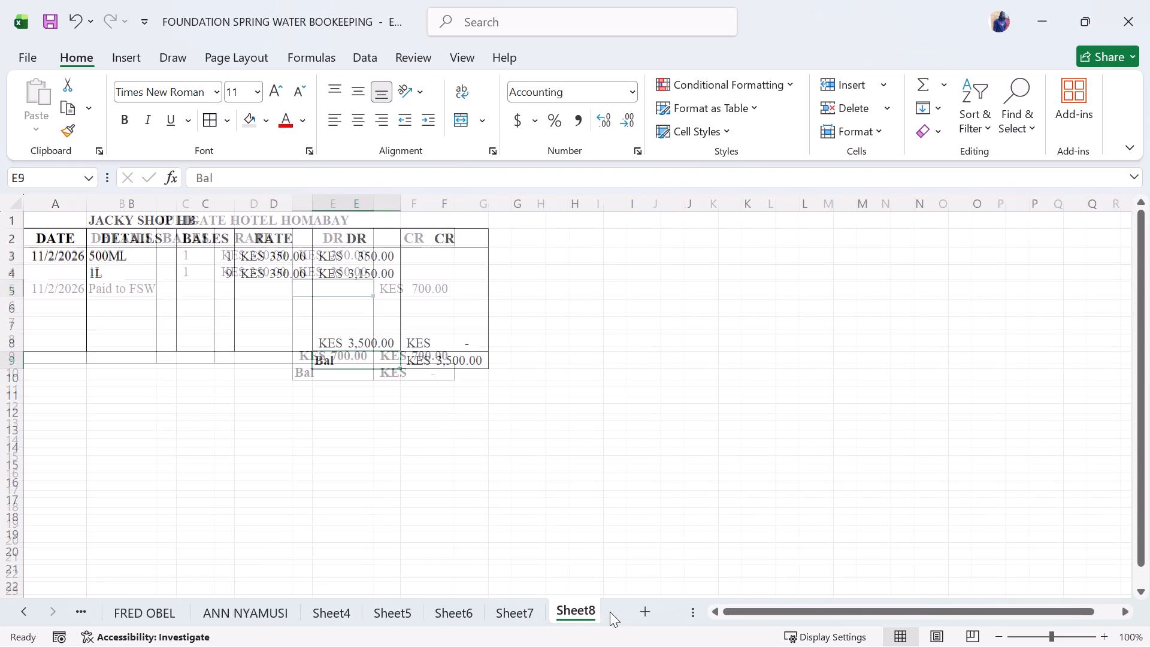
{"action": "left_click", "coordinate": [567, 607]}
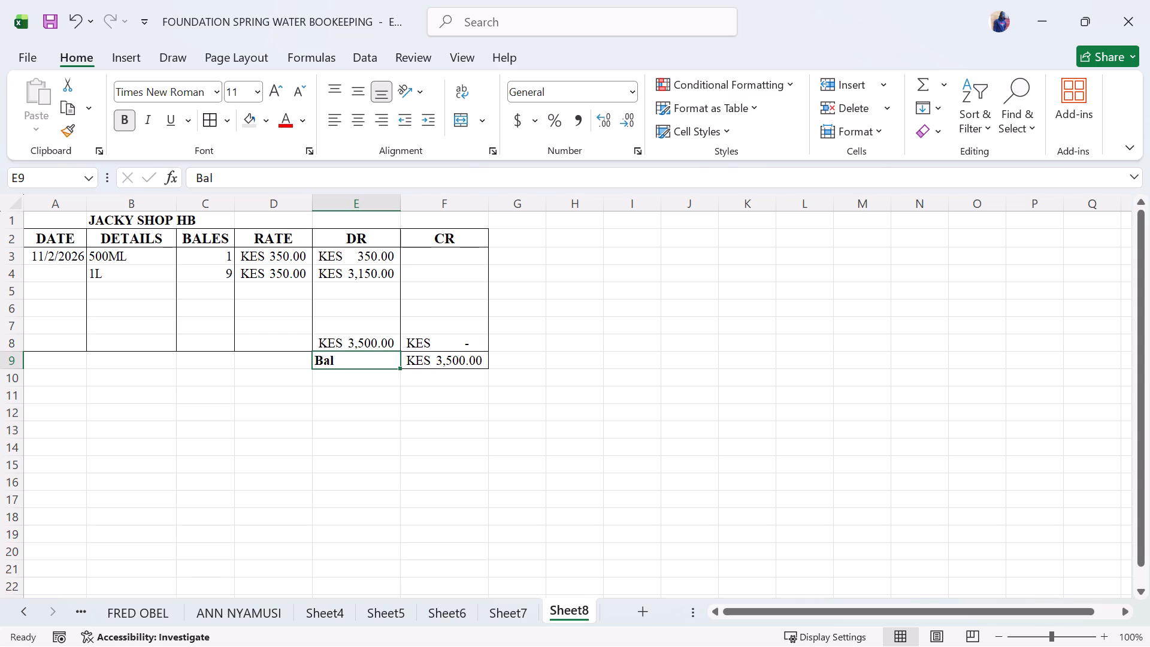
{"action": "double_click", "coordinate": [26, 613]}
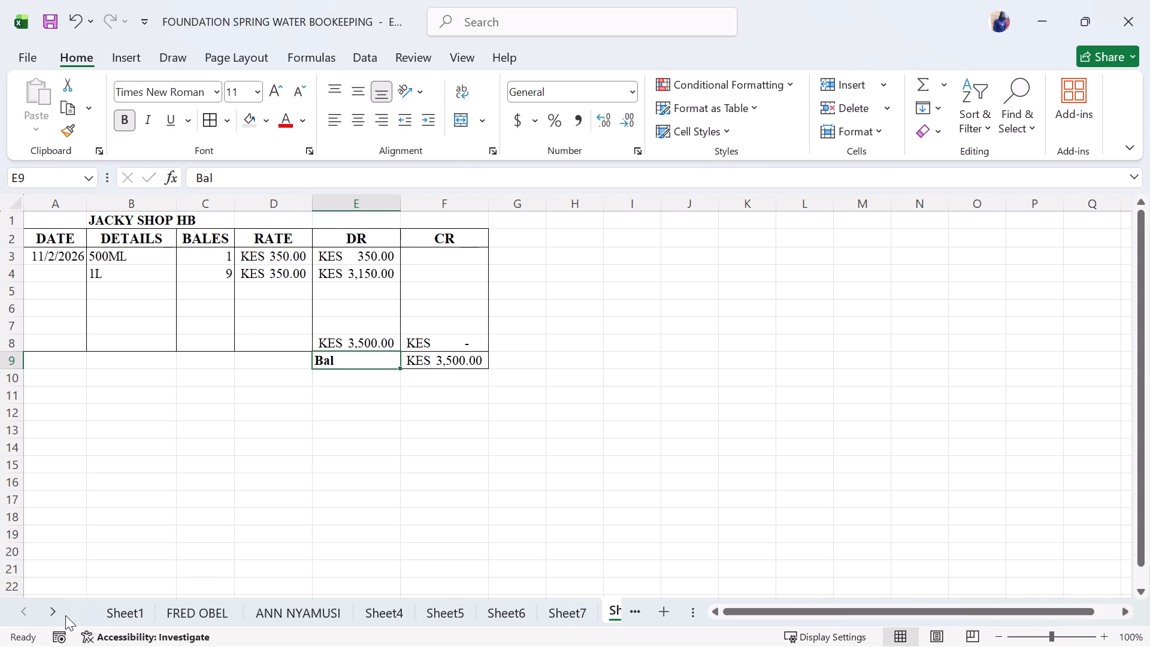
{"action": "left_click", "coordinate": [106, 616]}
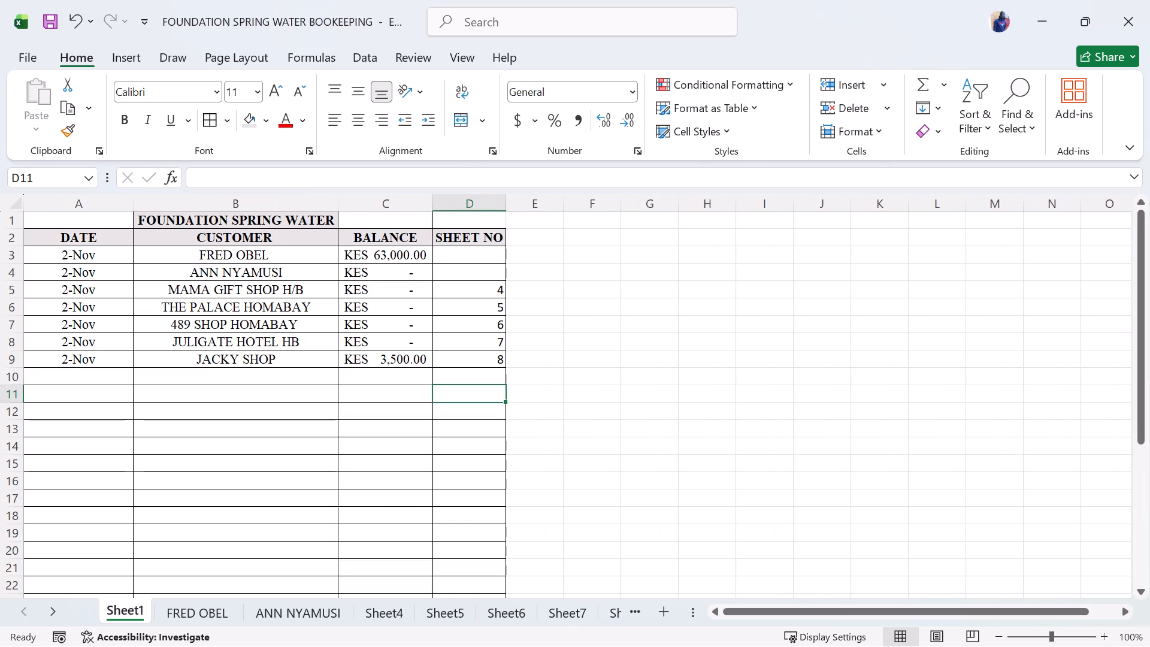
{"action": "left_click", "coordinate": [87, 378]}
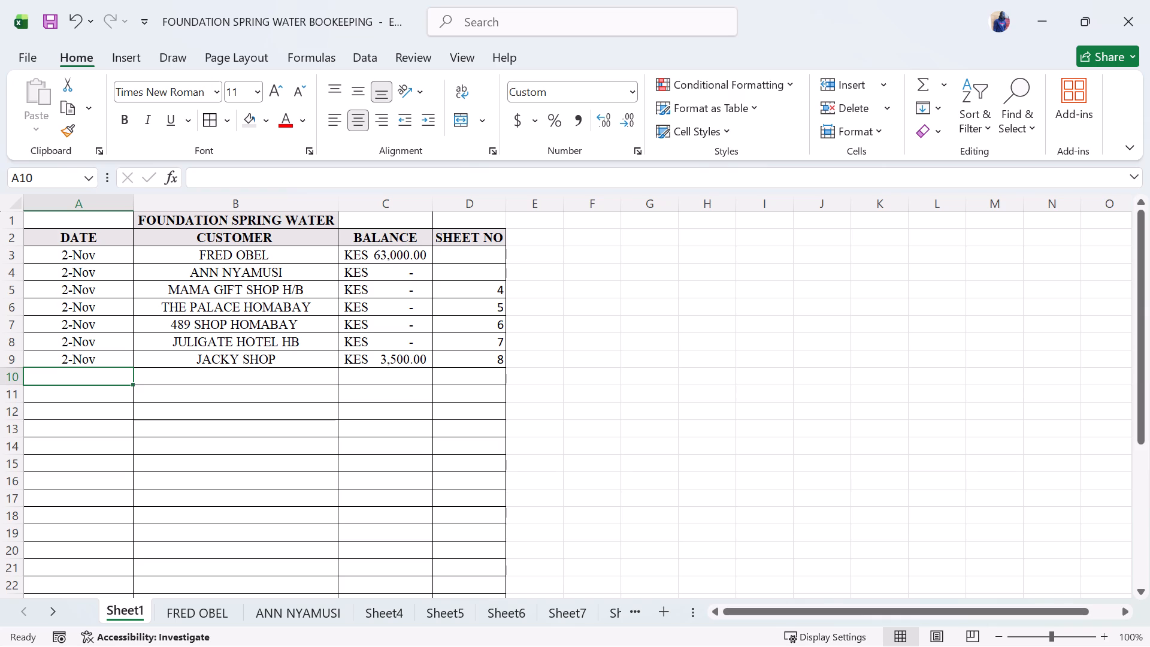
Add a new blank worksheet after Sheet8 for the next customer ledger.
{"action": "left_click", "coordinate": [566, 611]}
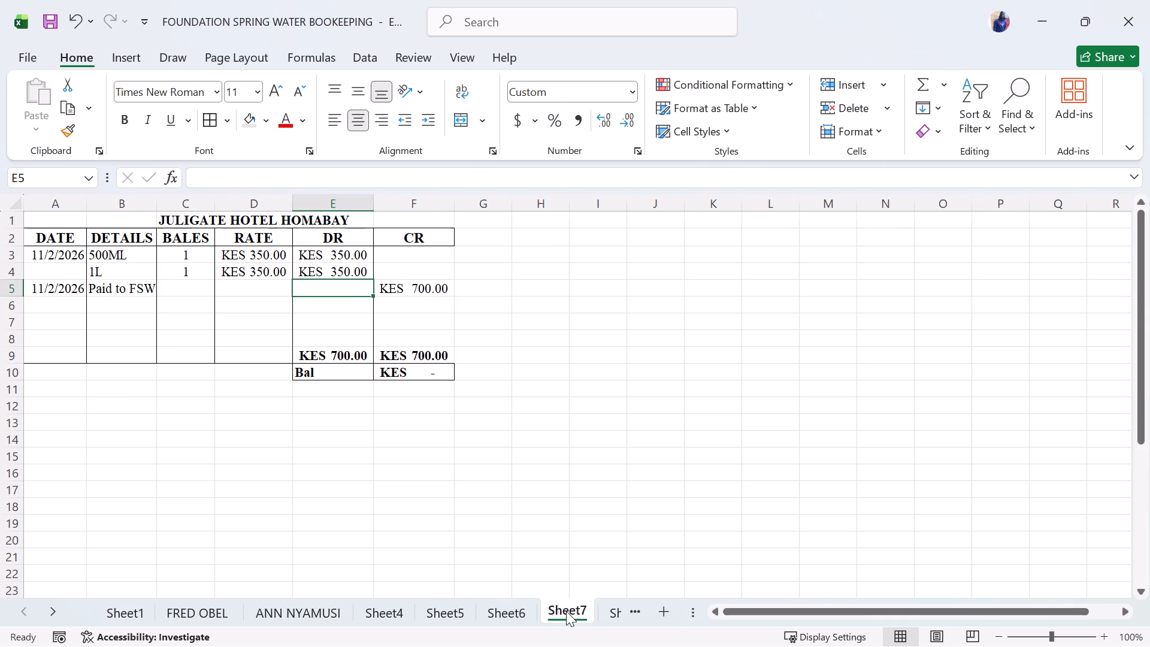
{"action": "triple_click", "coordinate": [56, 608]}
{"action": "left_click", "coordinate": [56, 608]}
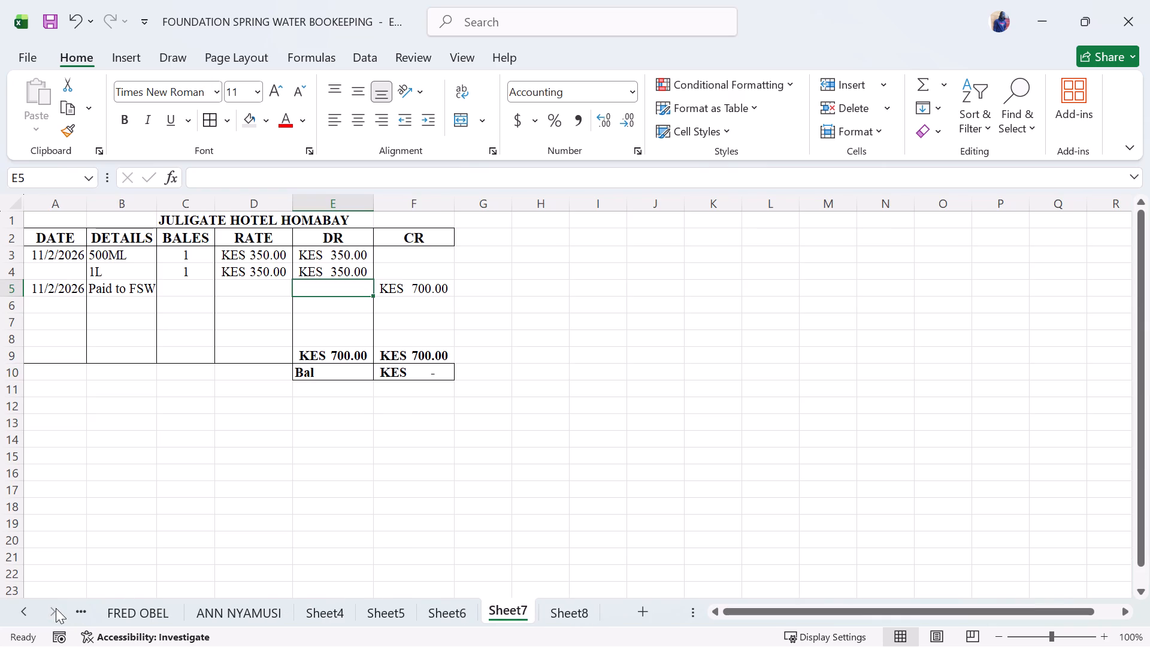
{"action": "left_click", "coordinate": [574, 615]}
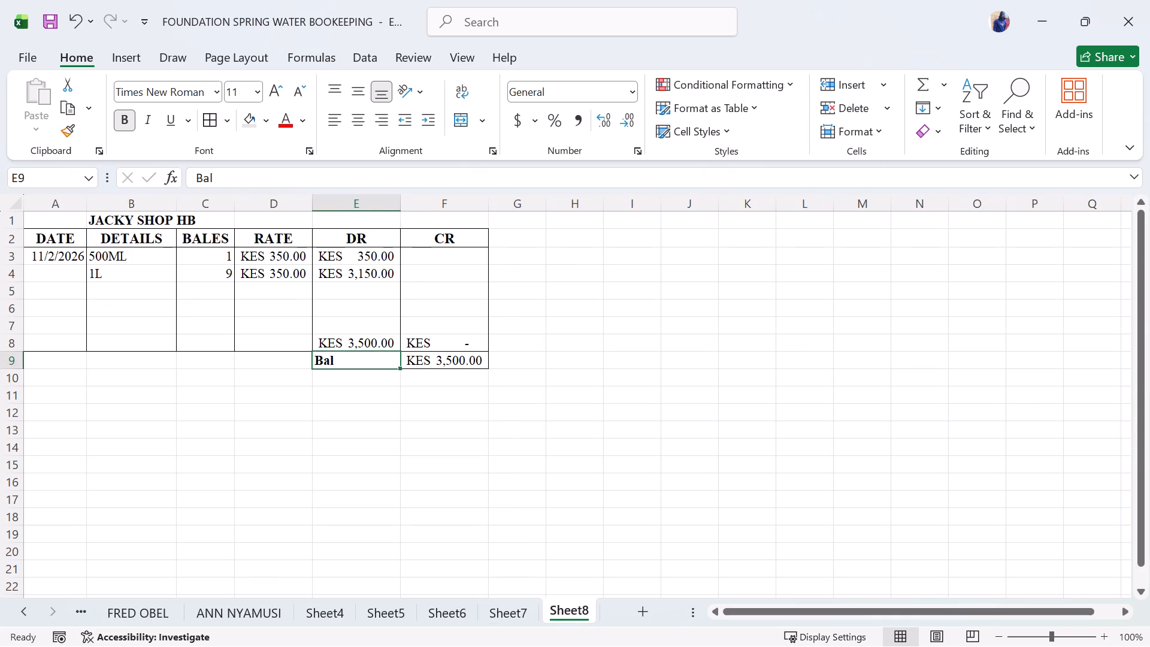
{"action": "left_click", "coordinate": [649, 603]}
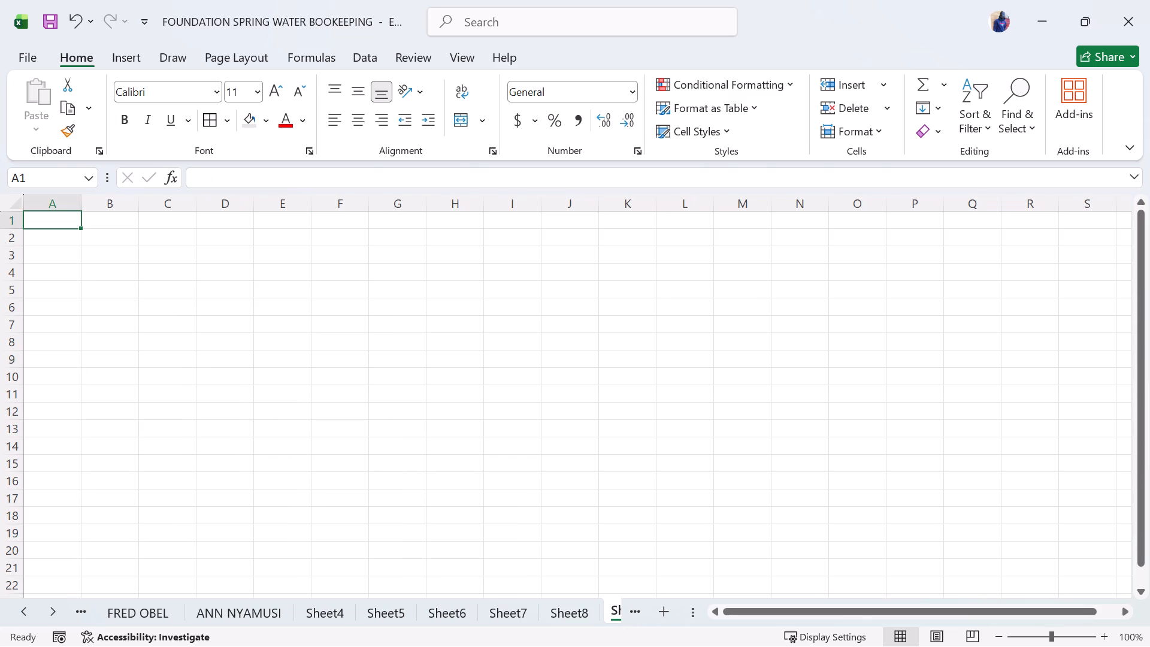
Copy the header row from DATE to CR in the JACKY SHOP HB ledger on Sheet8 into row 2 of Sheet9.
{"action": "left_click", "coordinate": [558, 615]}
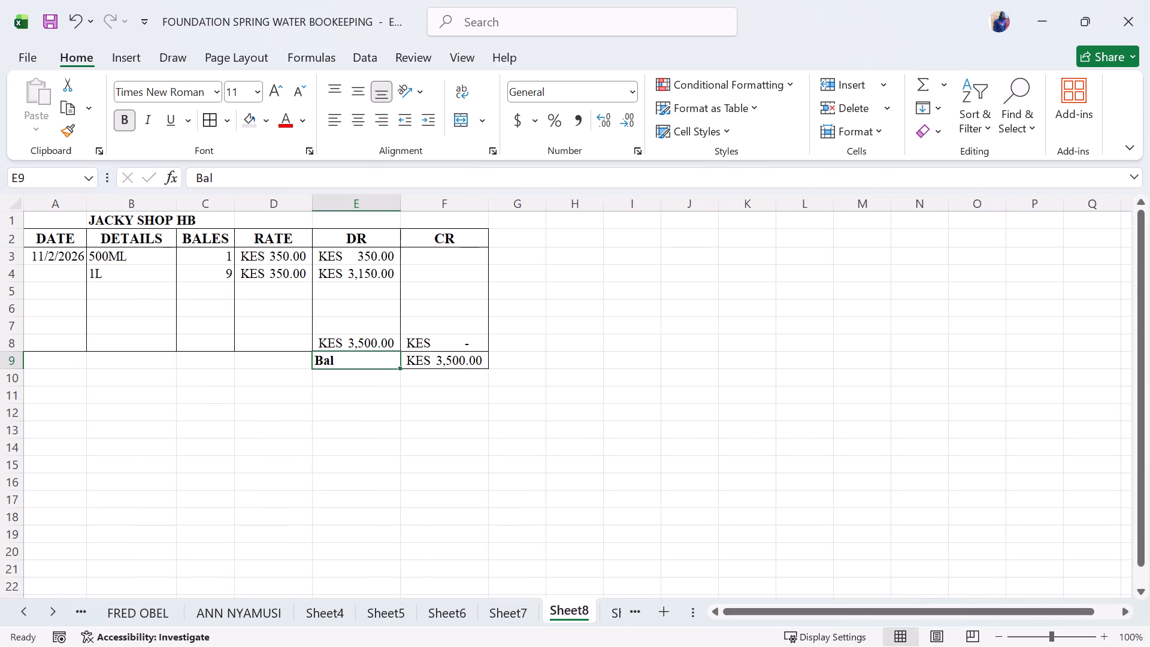
{"action": "left_click_drag", "start_coordinate": [37, 235], "coordinate": [432, 252]}
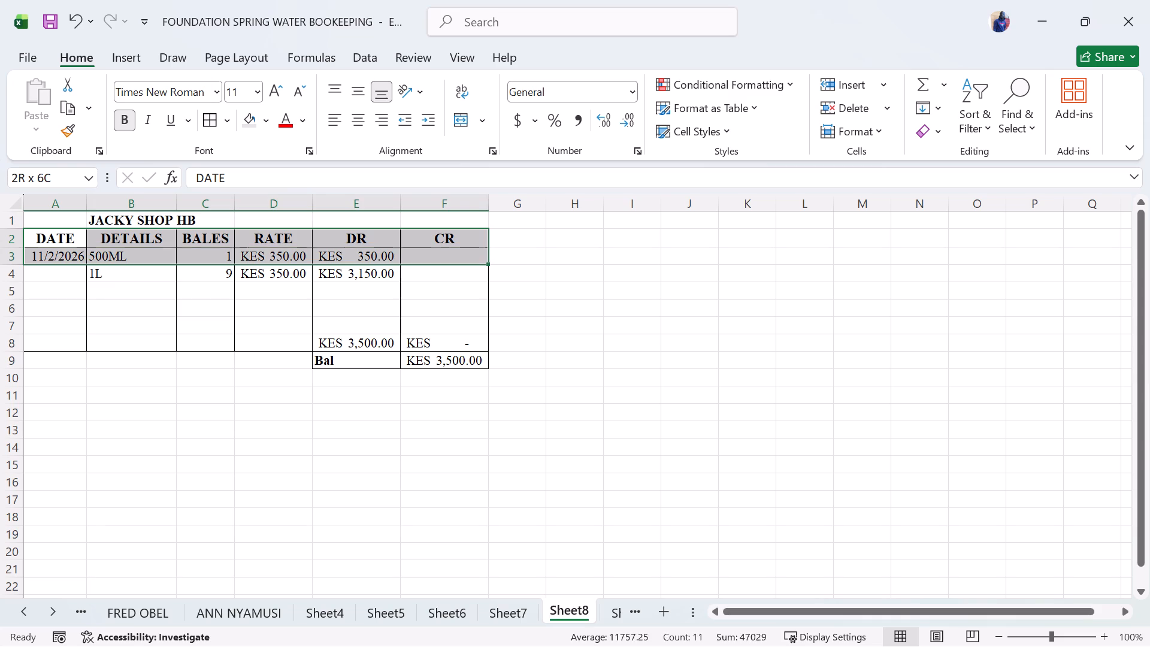
{"action": "left_click_drag", "start_coordinate": [432, 252], "coordinate": [461, 240]}
{"action": "key", "text": "ctrl+c"}
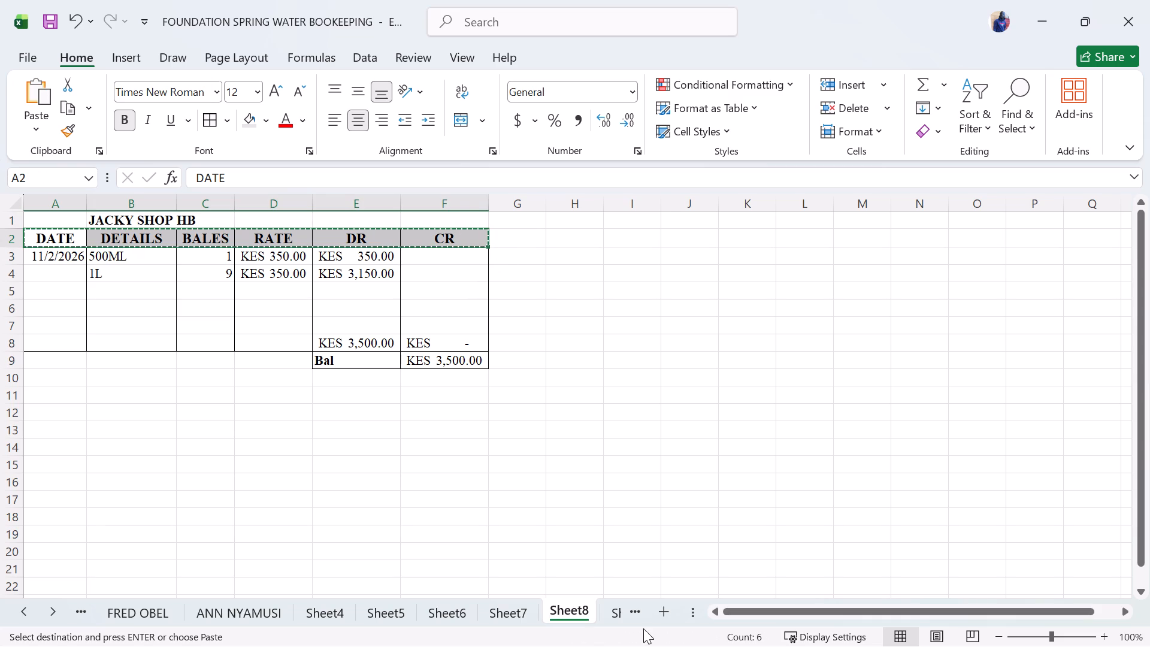
{"action": "left_click", "coordinate": [618, 619]}
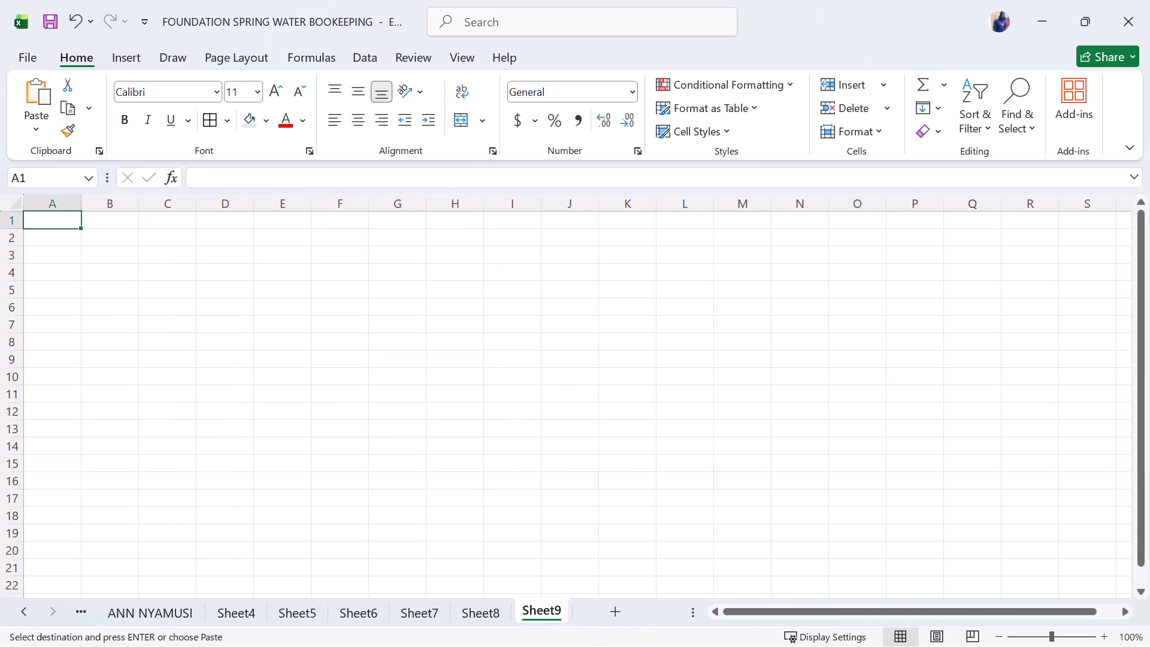
{"action": "left_click_drag", "start_coordinate": [31, 234], "coordinate": [480, 244]}
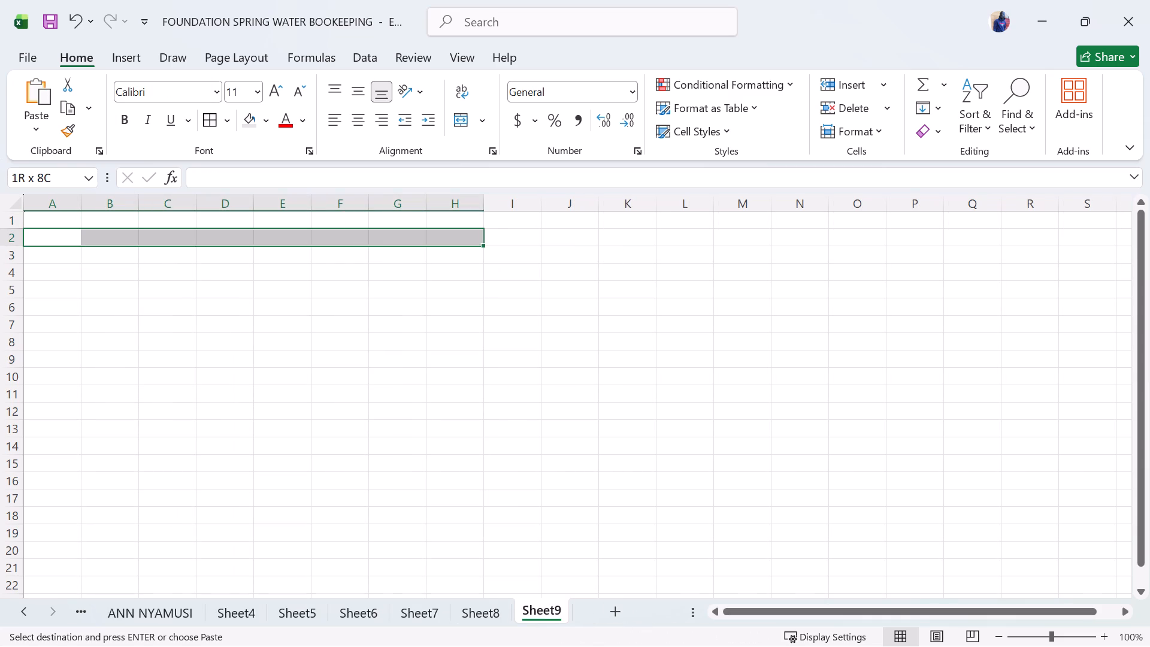
{"action": "left_click_drag", "start_coordinate": [480, 244], "coordinate": [574, 244]}
{"action": "key", "text": "ctrl+v"}
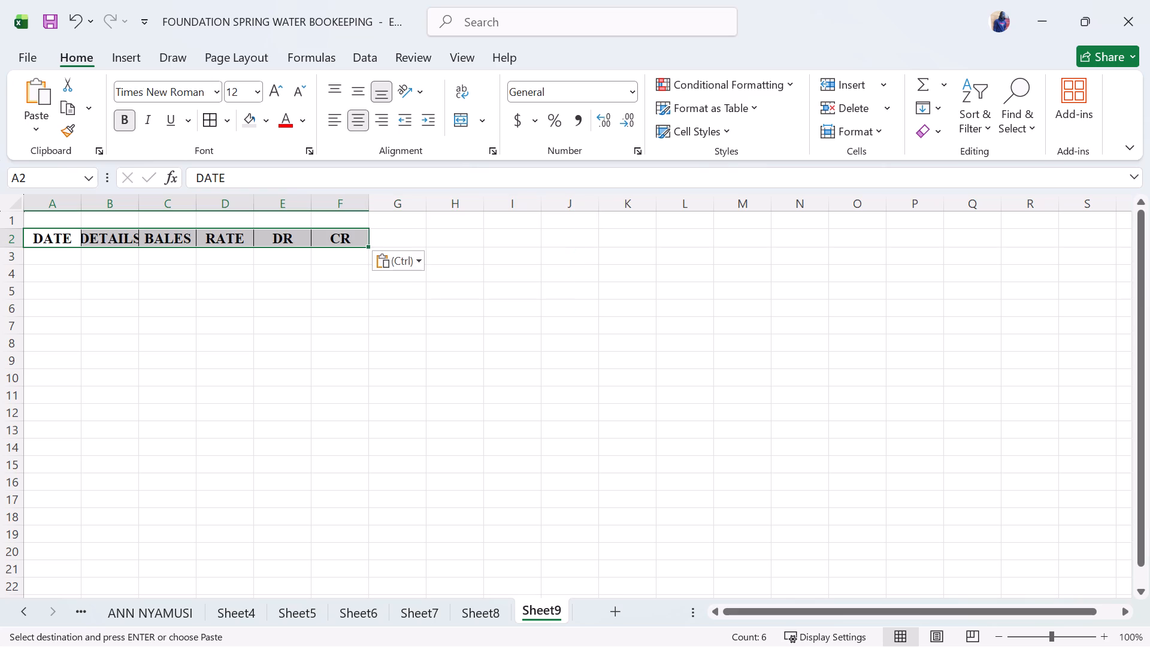
Enter the customer title HOMABAY SUPERSTORE in cell C1 of Sheet9.
{"action": "left_click", "coordinate": [166, 224]}
{"action": "key", "text": "g"}
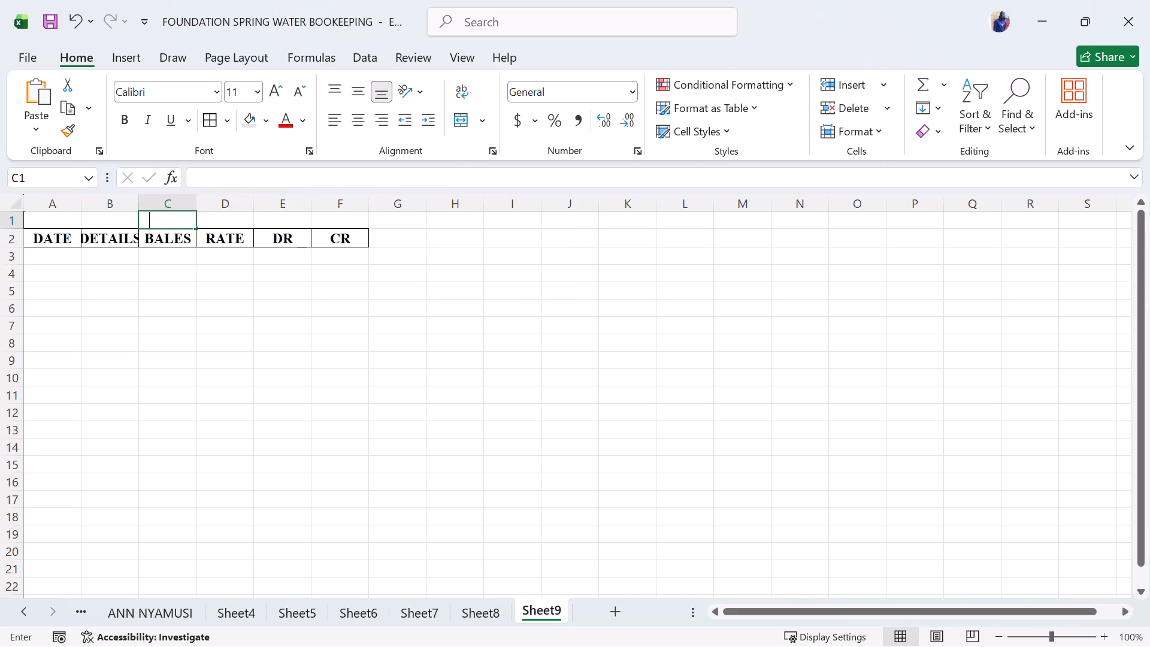
{"action": "key", "text": "BackSpace"}
{"action": "type", "text": "HOMABAY SUPERSTORE"}
{"action": "key", "text": "space"}
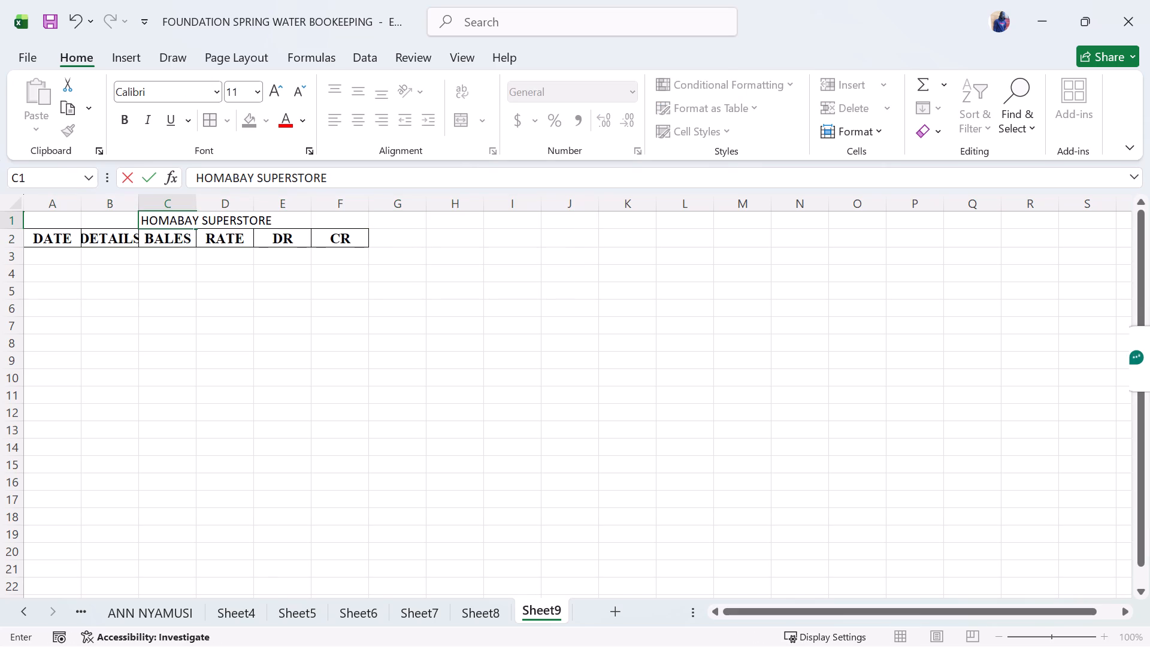
{"action": "left_click", "coordinate": [131, 252]}
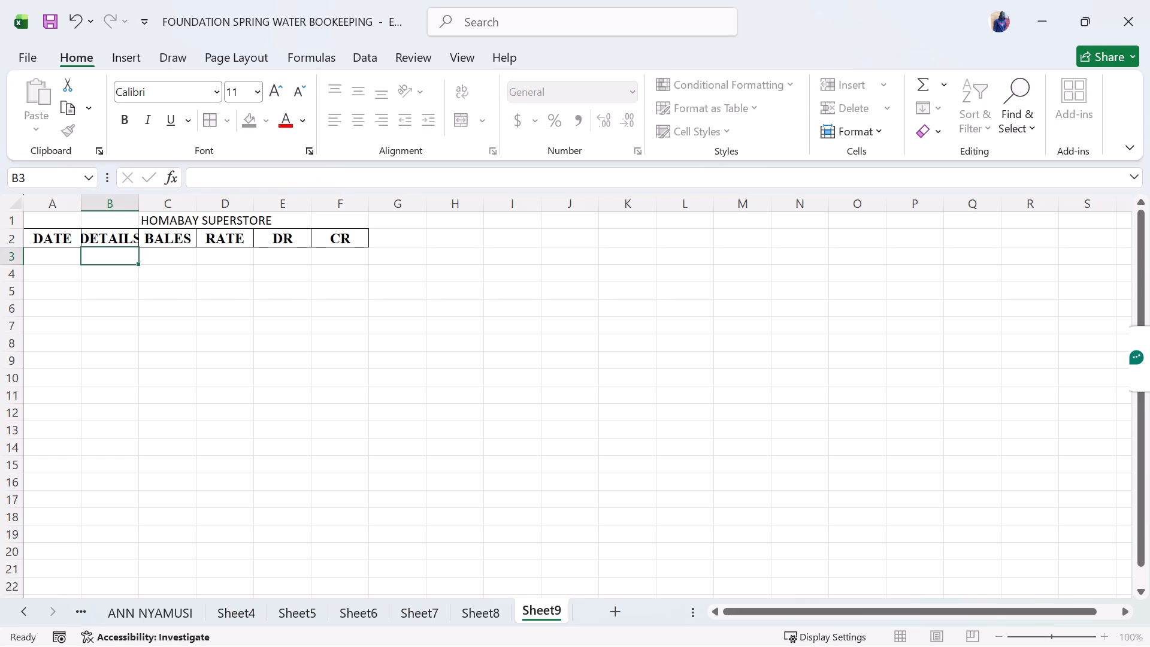
Start the first ledger entry in row 3 with the date 11/2/2026 and the details 500ML.
{"action": "left_click", "coordinate": [54, 254]}
{"action": "type", "text": "11/2/"}
{"action": "type", "text": "2026"}
{"action": "left_click_drag", "start_coordinate": [95, 245], "coordinate": [116, 262]}
{"action": "left_click", "coordinate": [116, 262]}
{"action": "left_click", "coordinate": [117, 256]}
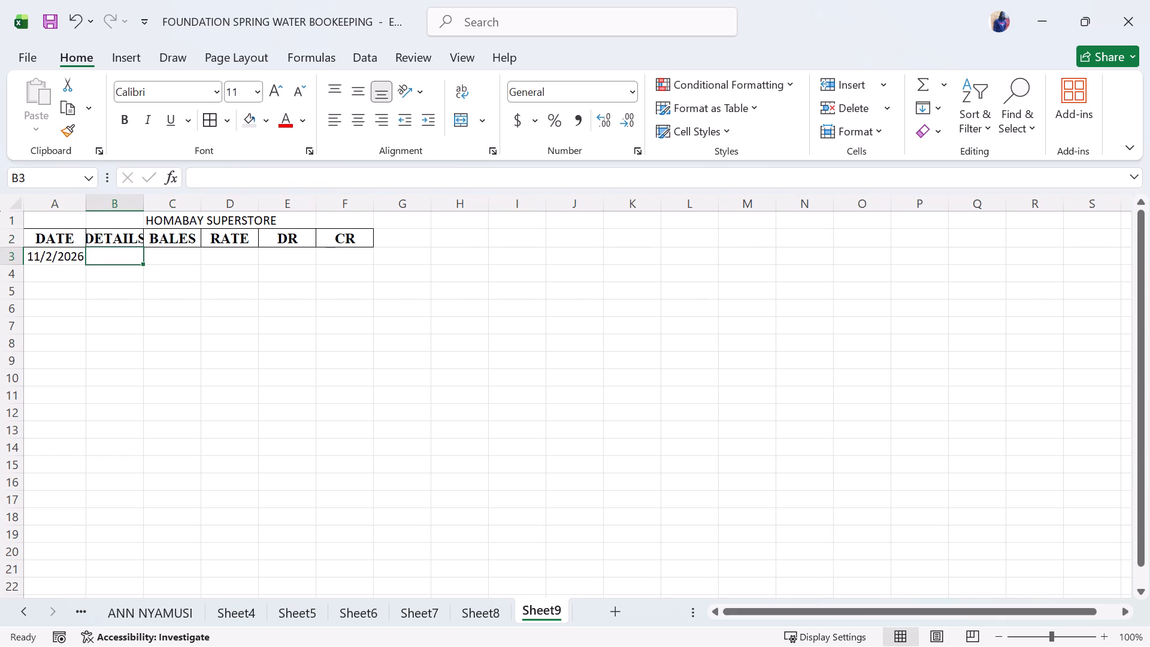
{"action": "type", "text": "500ML"}
{"action": "key", "text": "space"}
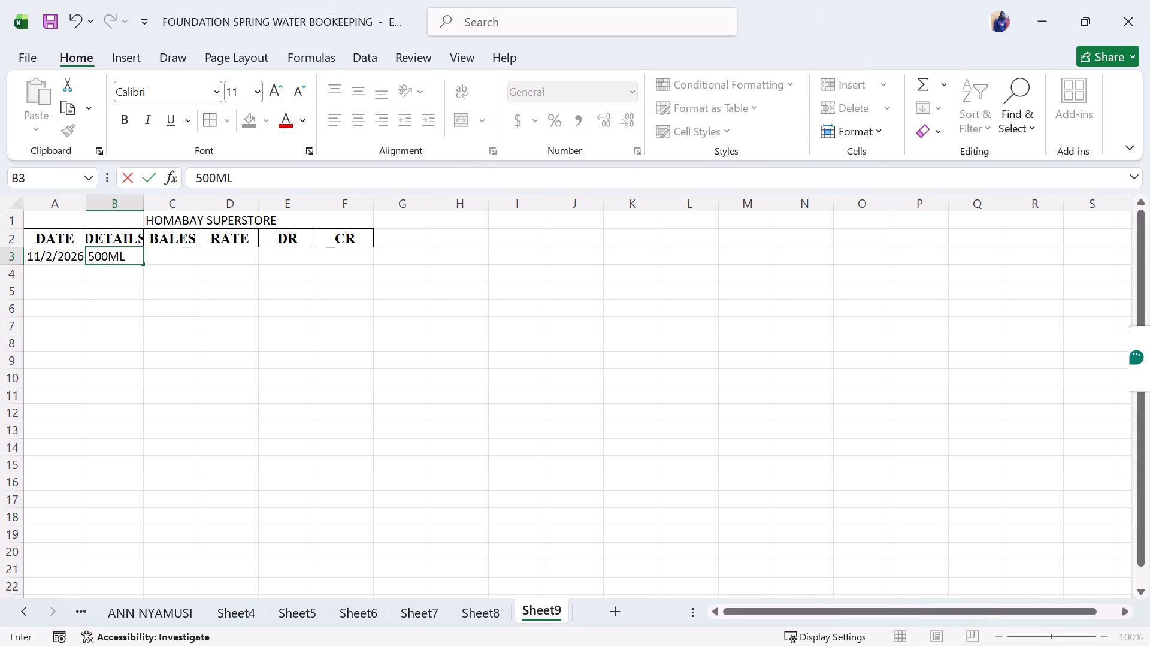
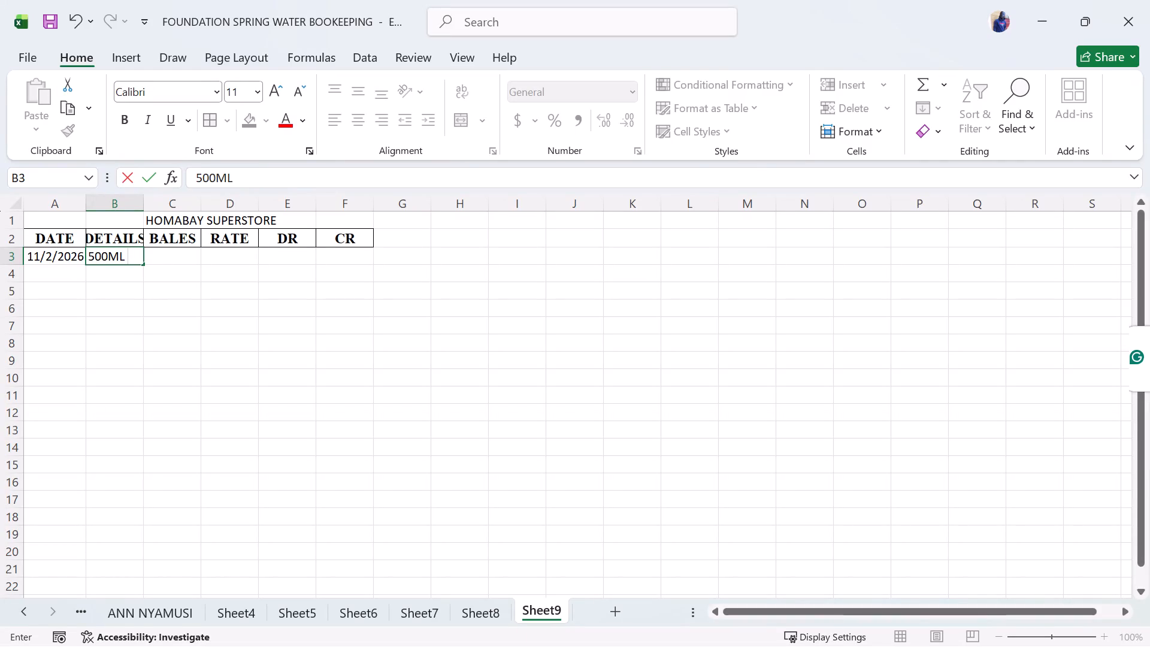
Autofit the width of the DETAILS column so its header fits.
{"action": "double_click", "coordinate": [143, 202]}
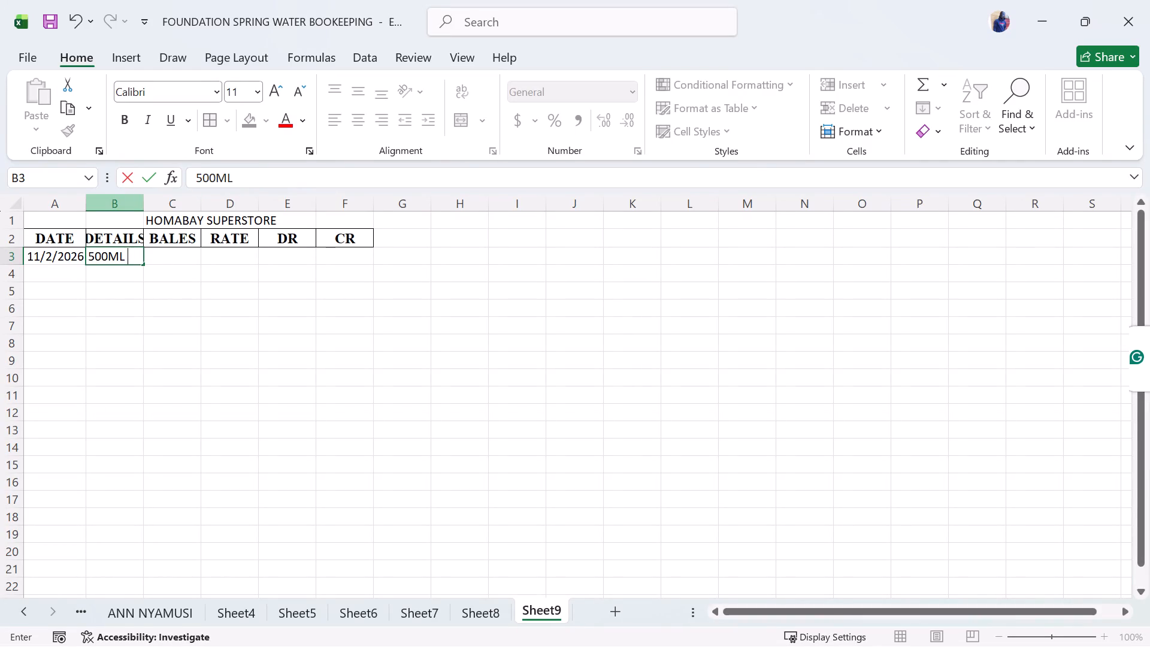
{"action": "left_click", "coordinate": [143, 202]}
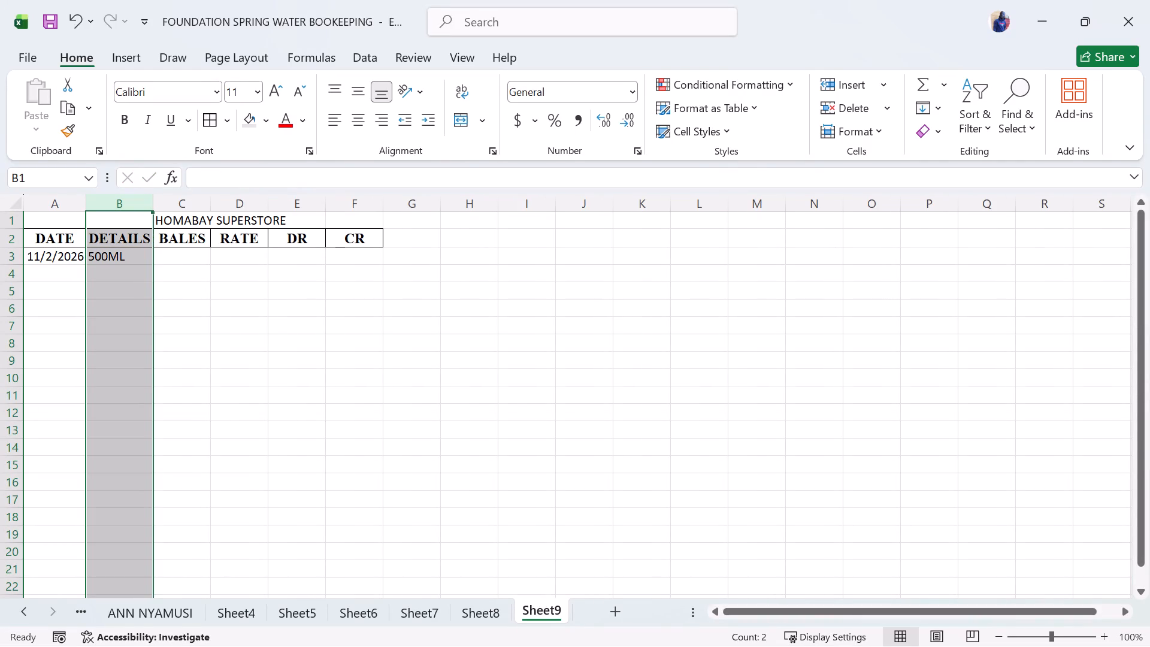
Enter 10 under BALES and 350 under RATE for the 500ML entry in row 3.
{"action": "left_click", "coordinate": [174, 255]}
{"action": "type", "text": "10"}
{"action": "left_click", "coordinate": [247, 253]}
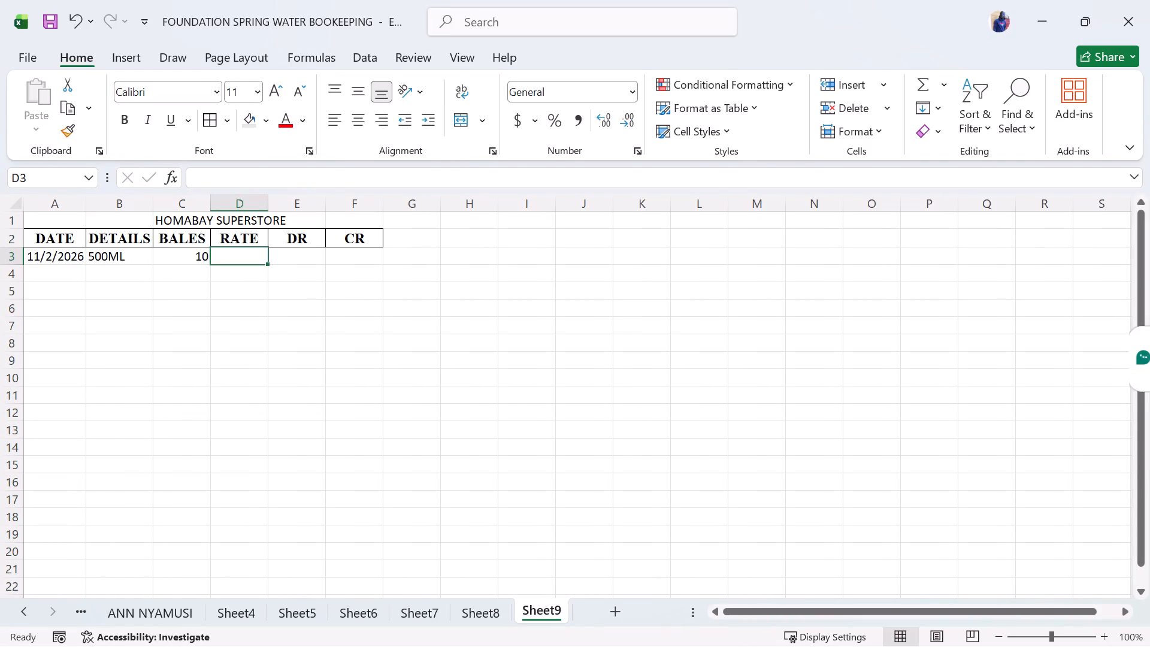
{"action": "type", "text": "350"}
Calculate the DR amount in E3 with a formula multiplying BALES by RATE, =C3*D3.
{"action": "left_click", "coordinate": [295, 252]}
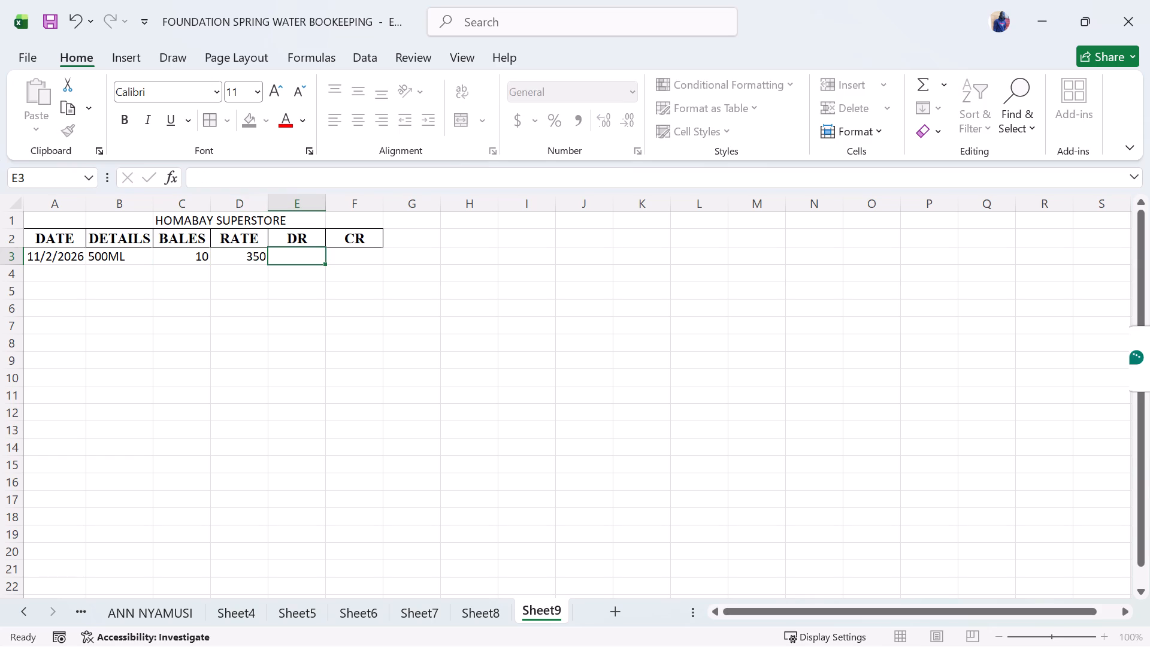
{"action": "key", "text": "equal"}
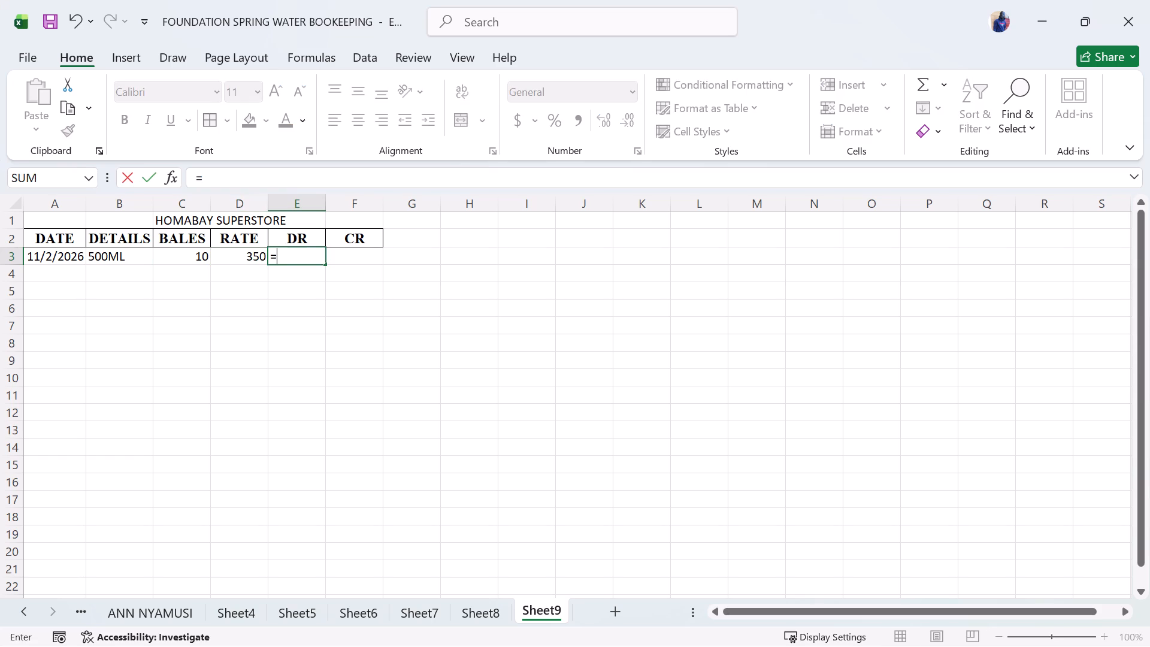
{"action": "key", "text": "3"}
{"action": "key", "text": "BackSpace"}
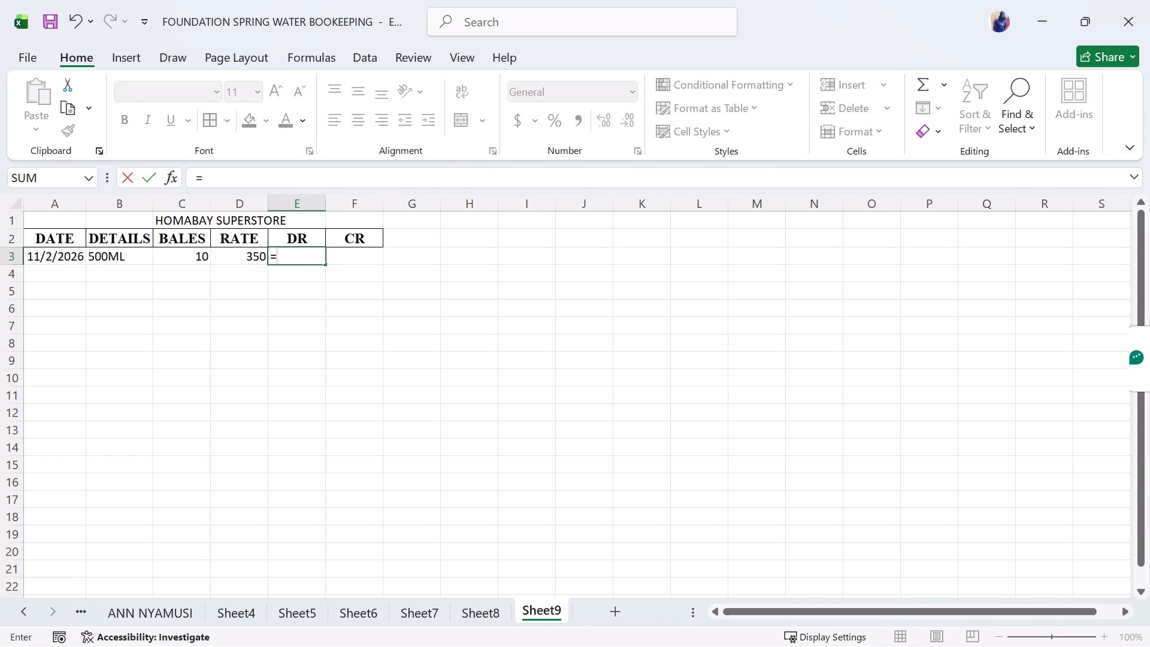
{"action": "left_click", "coordinate": [204, 252]}
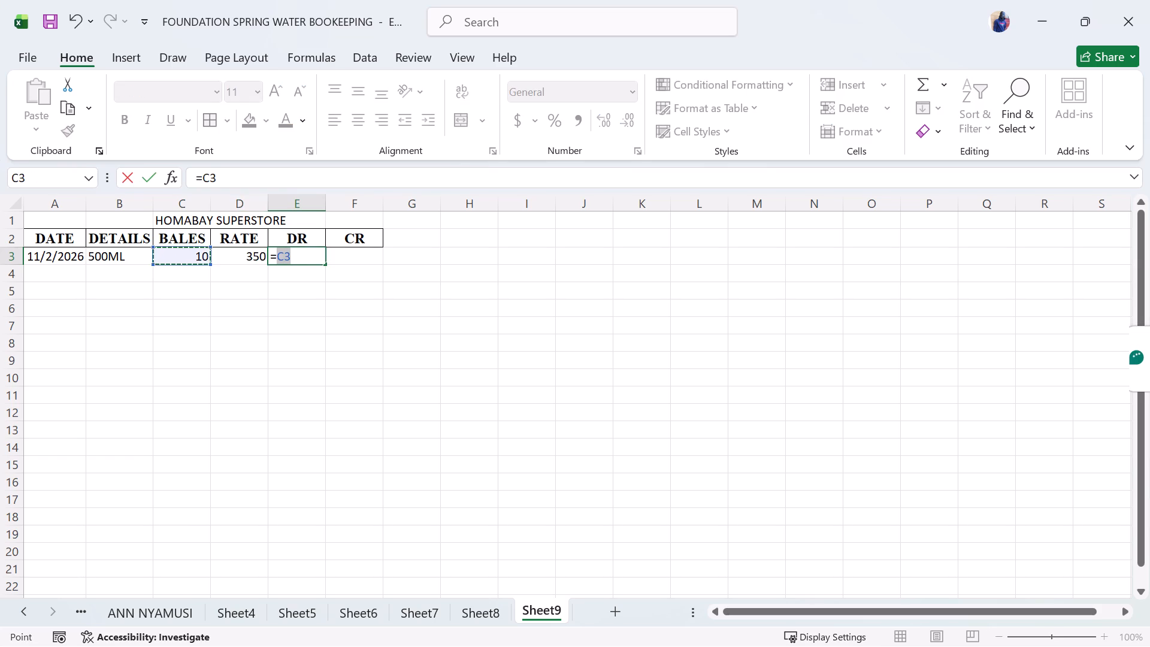
{"action": "key", "text": "shift+asterisk"}
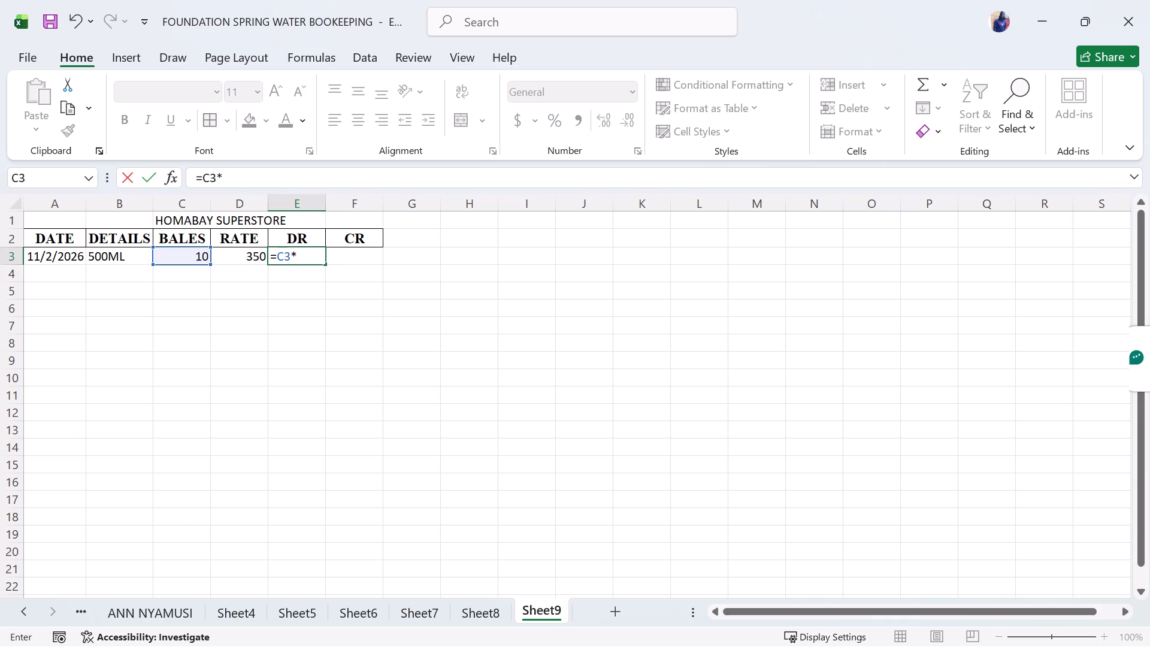
{"action": "left_click", "coordinate": [230, 255]}
{"action": "key", "text": "Return"}
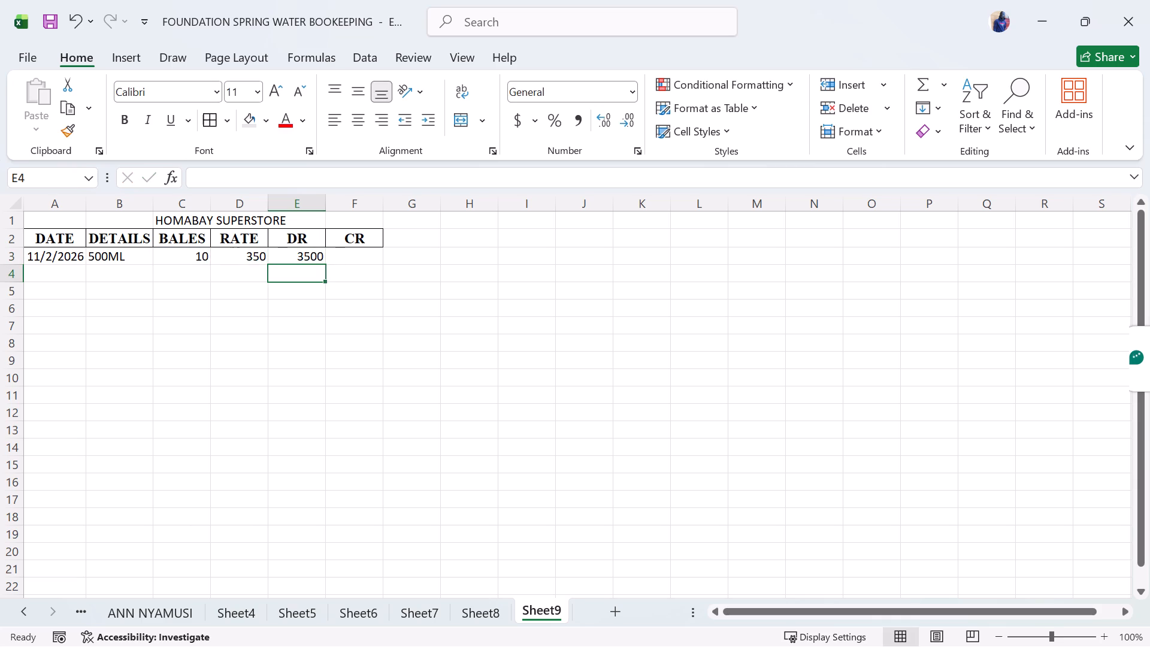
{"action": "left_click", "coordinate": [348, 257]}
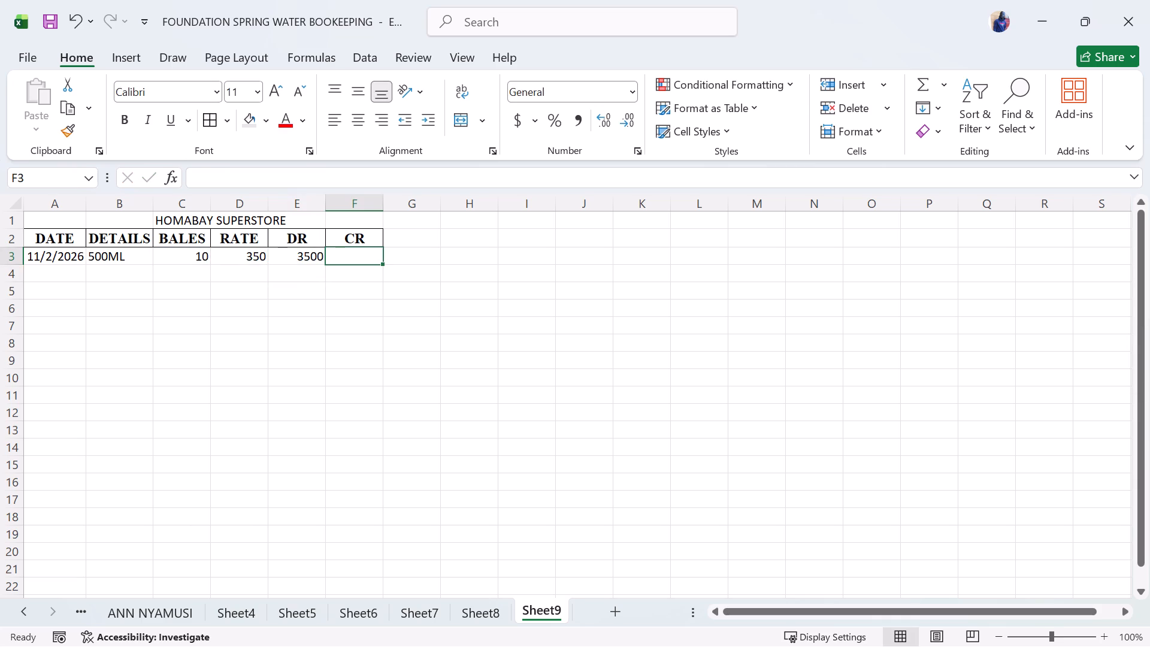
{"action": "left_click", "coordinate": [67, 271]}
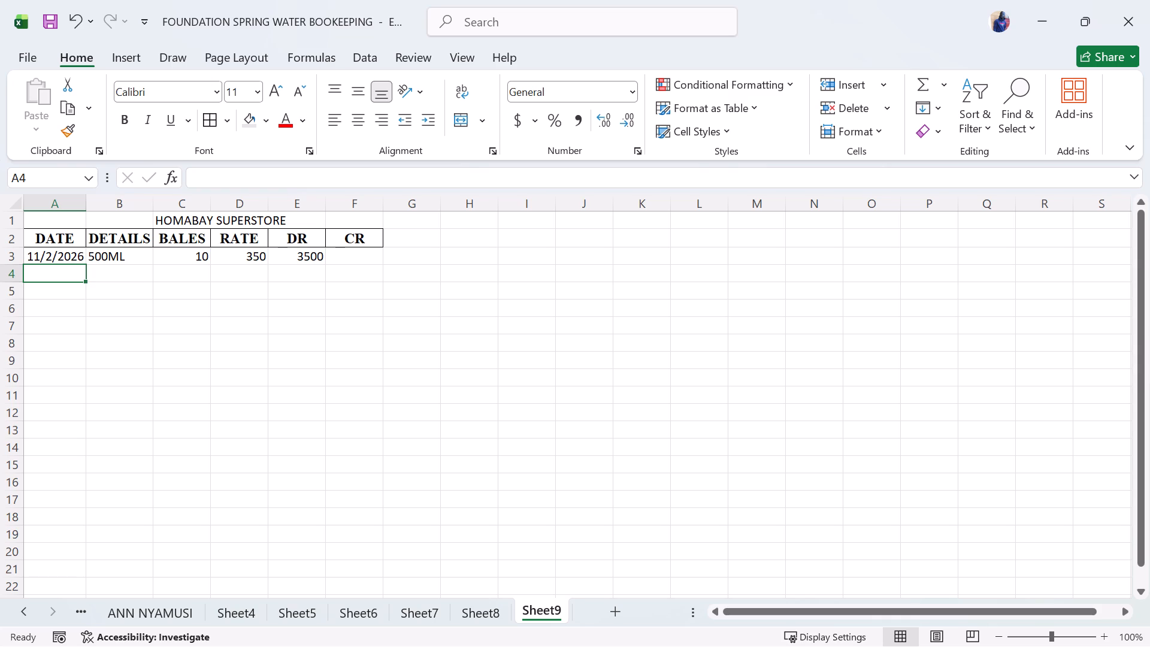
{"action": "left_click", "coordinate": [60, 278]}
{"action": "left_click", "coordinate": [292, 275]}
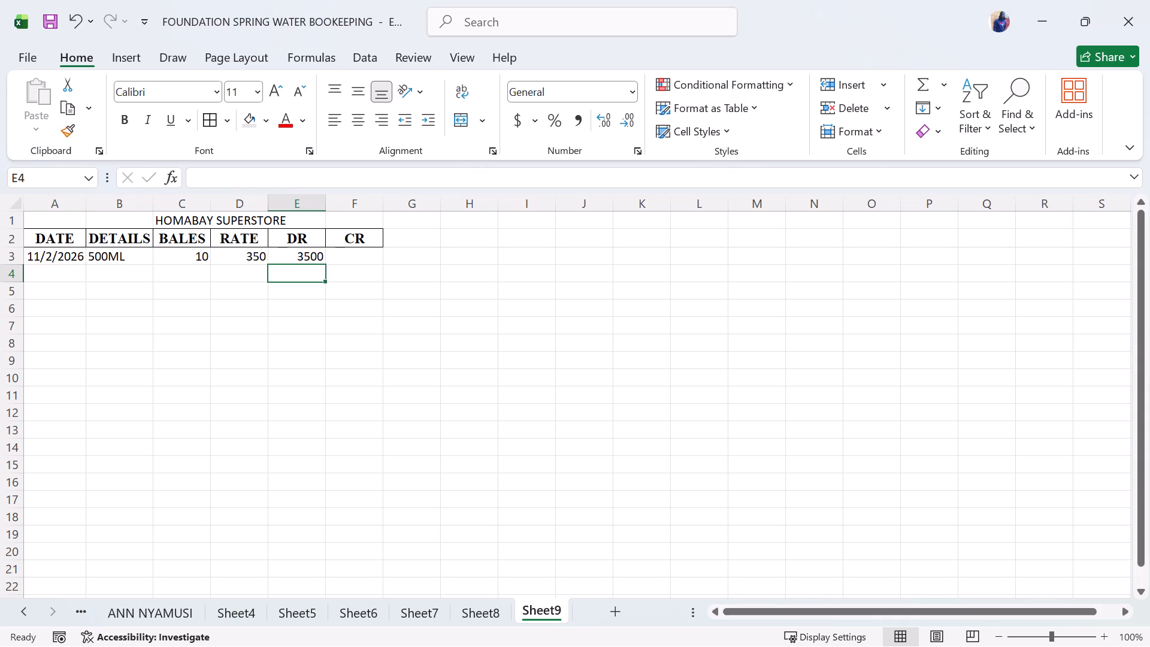
Apply a right border to the DATE column from A2 to A13.
{"action": "left_click_drag", "start_coordinate": [72, 233], "coordinate": [78, 421]}
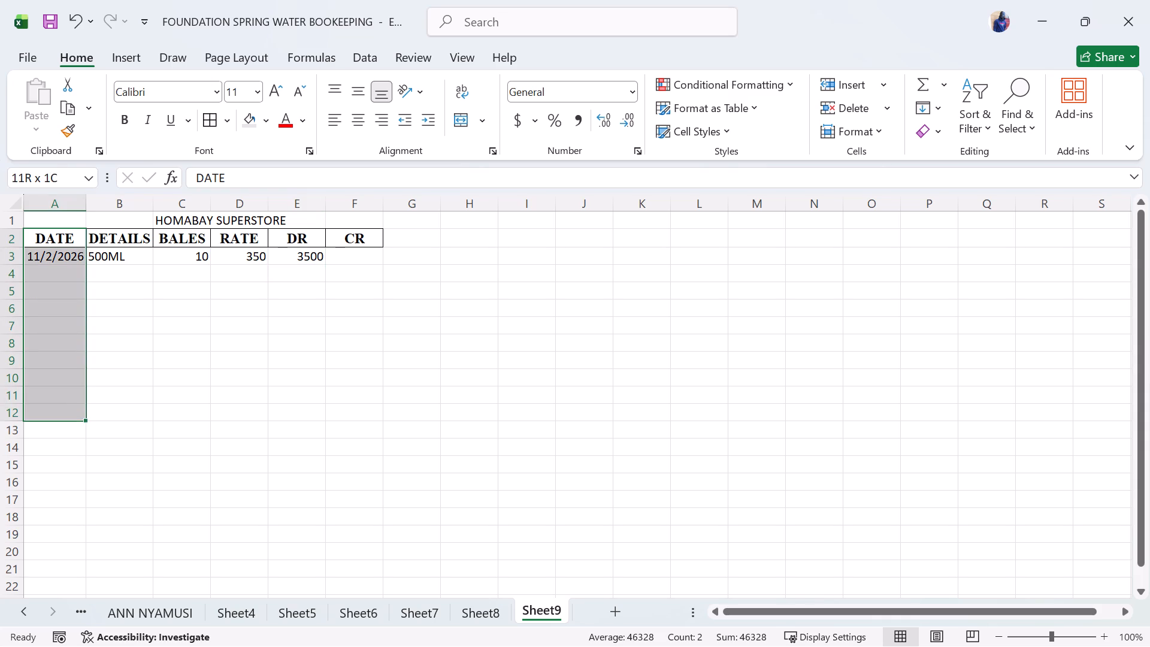
{"action": "left_click_drag", "start_coordinate": [78, 421], "coordinate": [76, 427]}
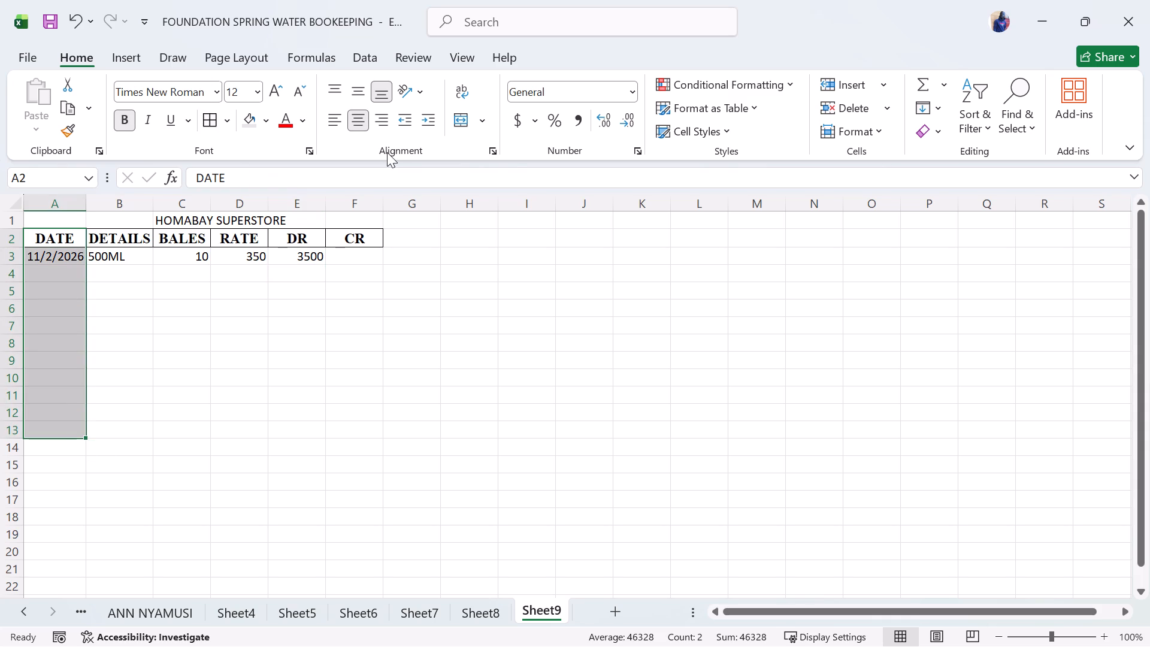
{"action": "left_click", "coordinate": [229, 119]}
{"action": "left_click", "coordinate": [241, 252]}
{"action": "left_click", "coordinate": [120, 254]}
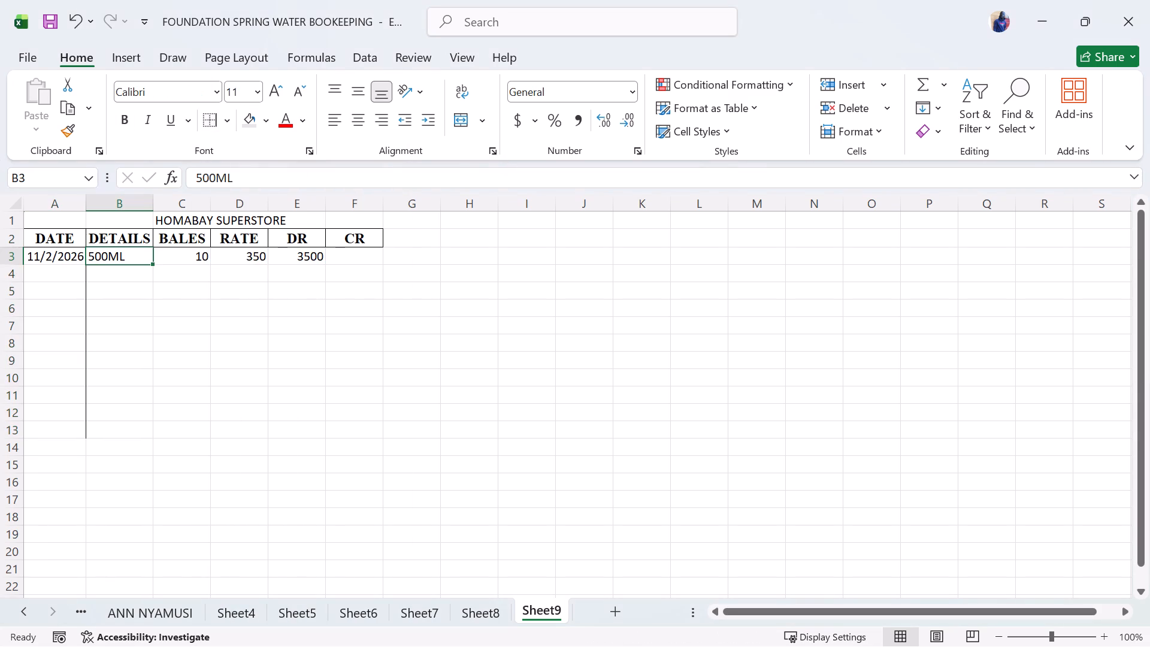
Center the contents of the ledger entry area A3:F13 horizontally.
{"action": "left_click_drag", "start_coordinate": [63, 256], "coordinate": [352, 431]}
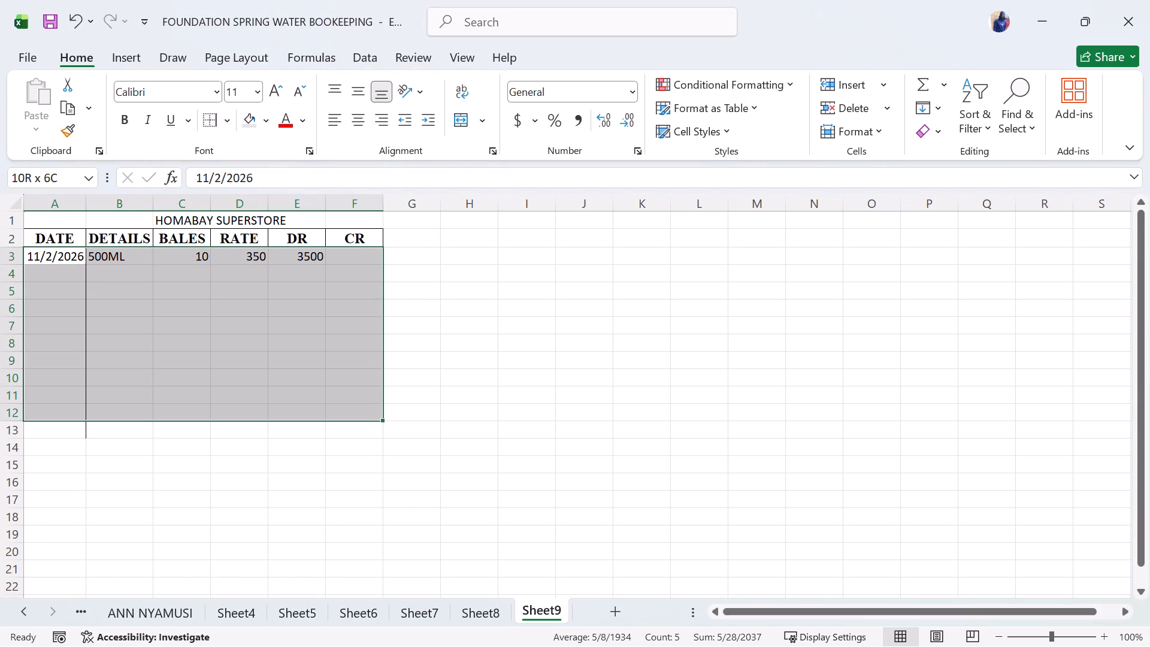
{"action": "left_click_drag", "start_coordinate": [352, 431], "coordinate": [351, 436]}
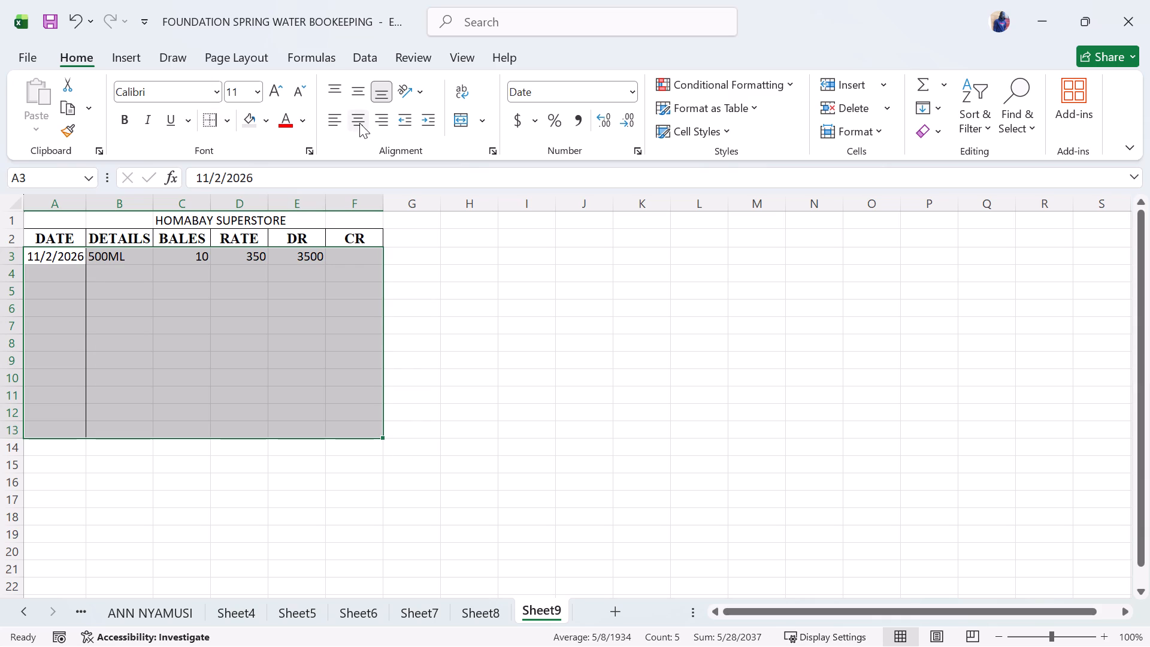
{"action": "left_click_drag", "start_coordinate": [359, 123], "coordinate": [207, 201]}
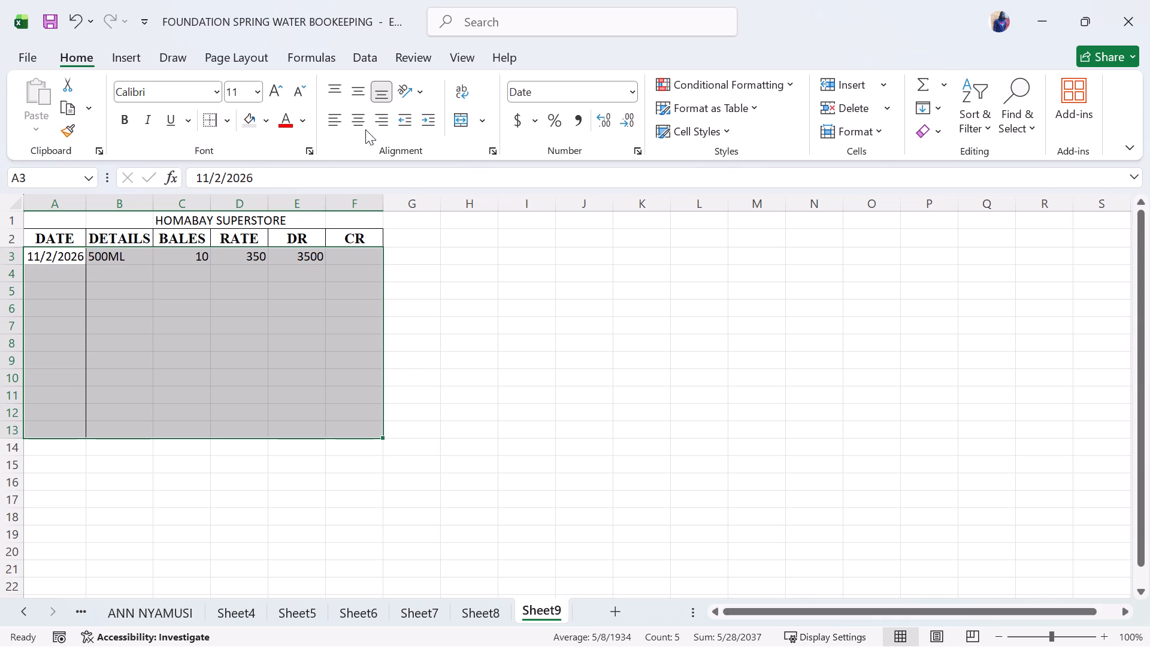
{"action": "left_click", "coordinate": [359, 127]}
{"action": "left_click", "coordinate": [126, 316]}
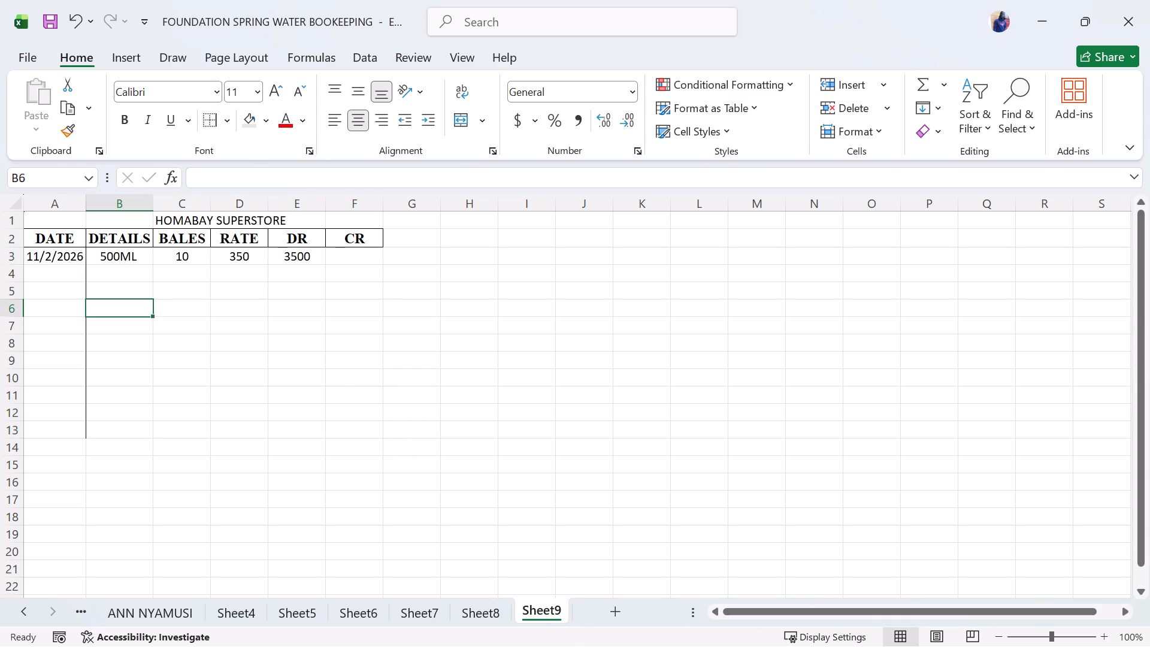
Apply the same right border to the DETAILS and BALES columns, from row 2 to row 13.
{"action": "left_click_drag", "start_coordinate": [141, 232], "coordinate": [140, 425]}
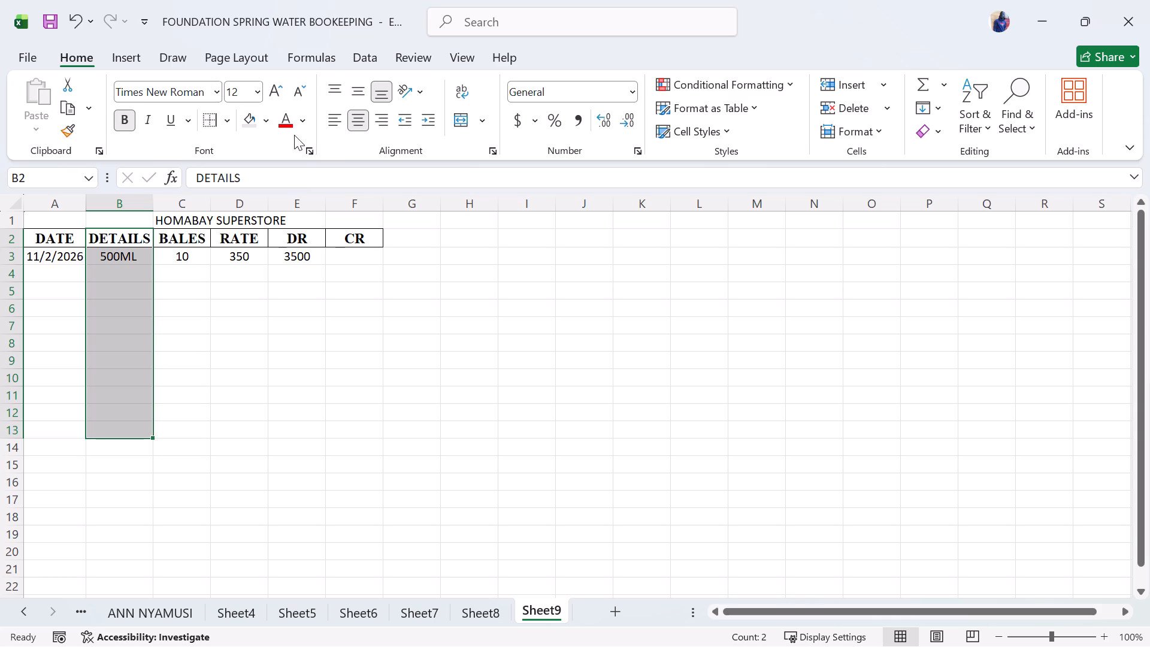
{"action": "left_click", "coordinate": [215, 117]}
{"action": "left_click_drag", "start_coordinate": [193, 237], "coordinate": [192, 303]}
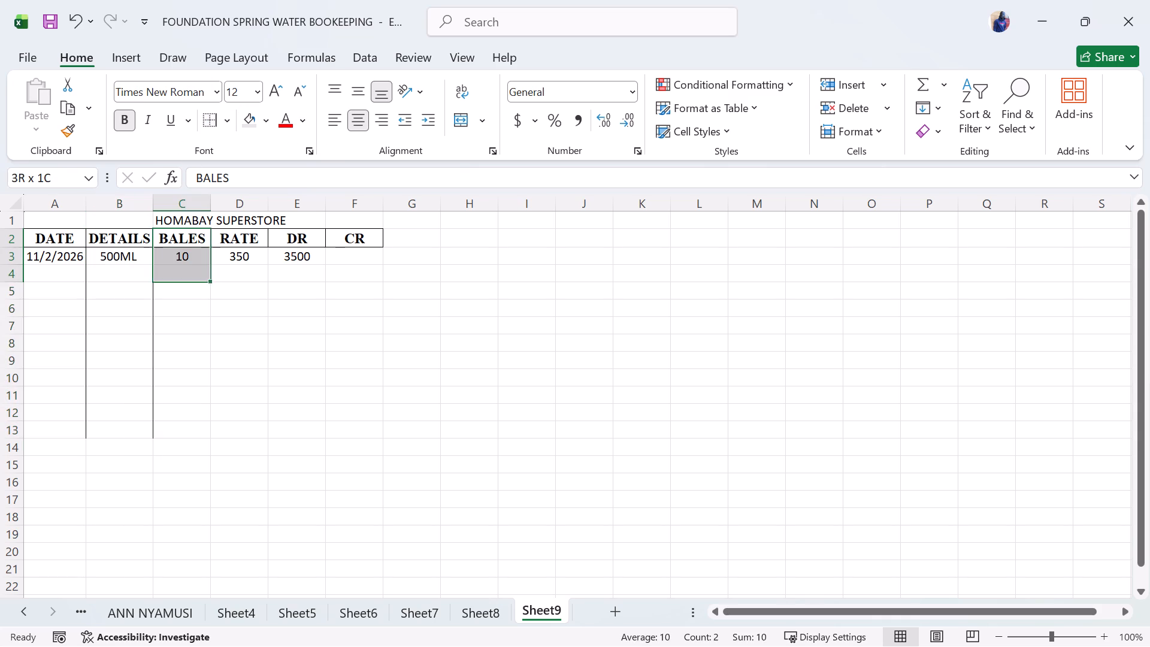
{"action": "left_click_drag", "start_coordinate": [192, 303], "coordinate": [184, 428]}
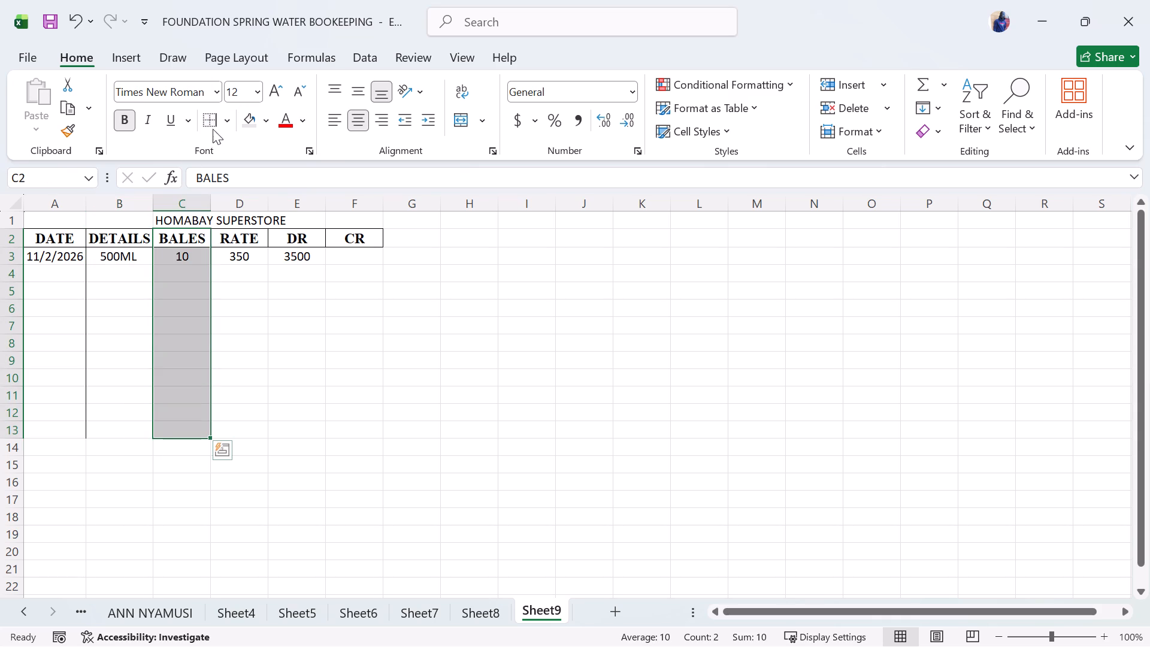
{"action": "left_click_drag", "start_coordinate": [208, 127], "coordinate": [250, 235]}
{"action": "left_click", "coordinate": [250, 235]}
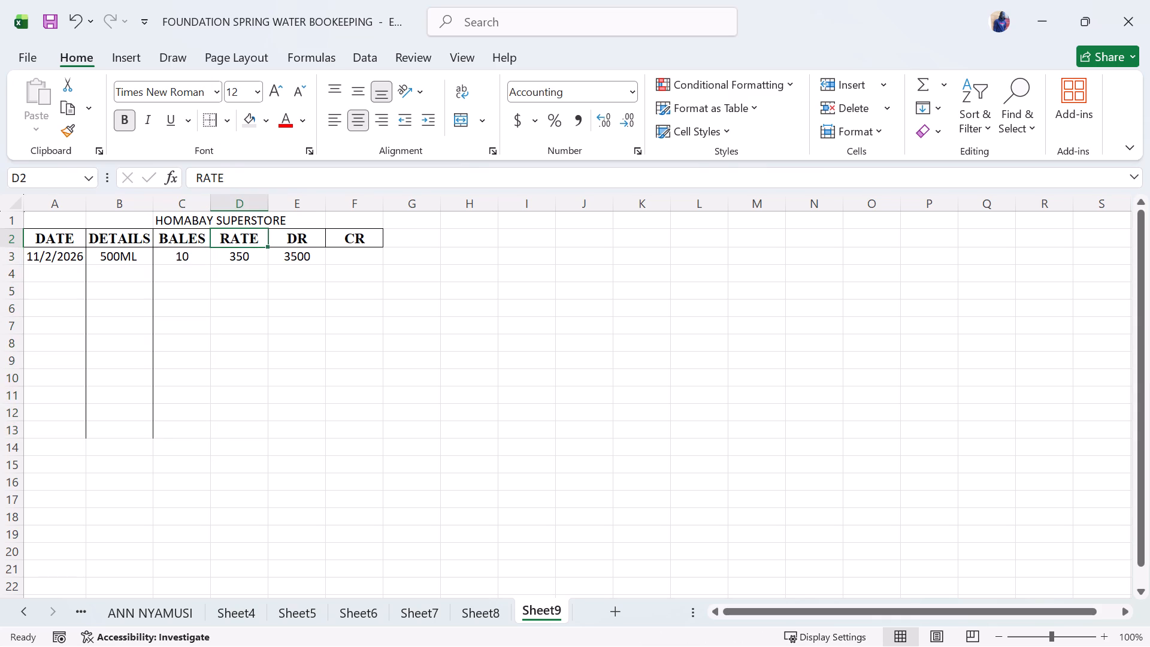
{"action": "left_click_drag", "start_coordinate": [250, 235], "coordinate": [248, 371]}
{"action": "left_click", "coordinate": [207, 239]}
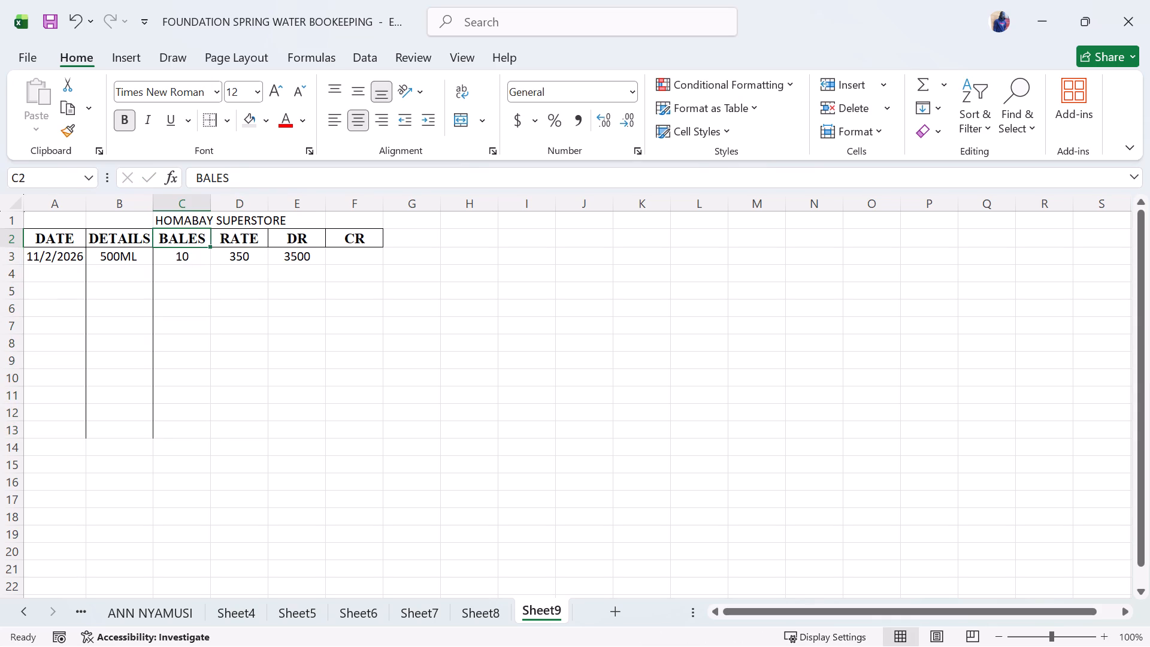
{"action": "left_click_drag", "start_coordinate": [202, 242], "coordinate": [192, 428]}
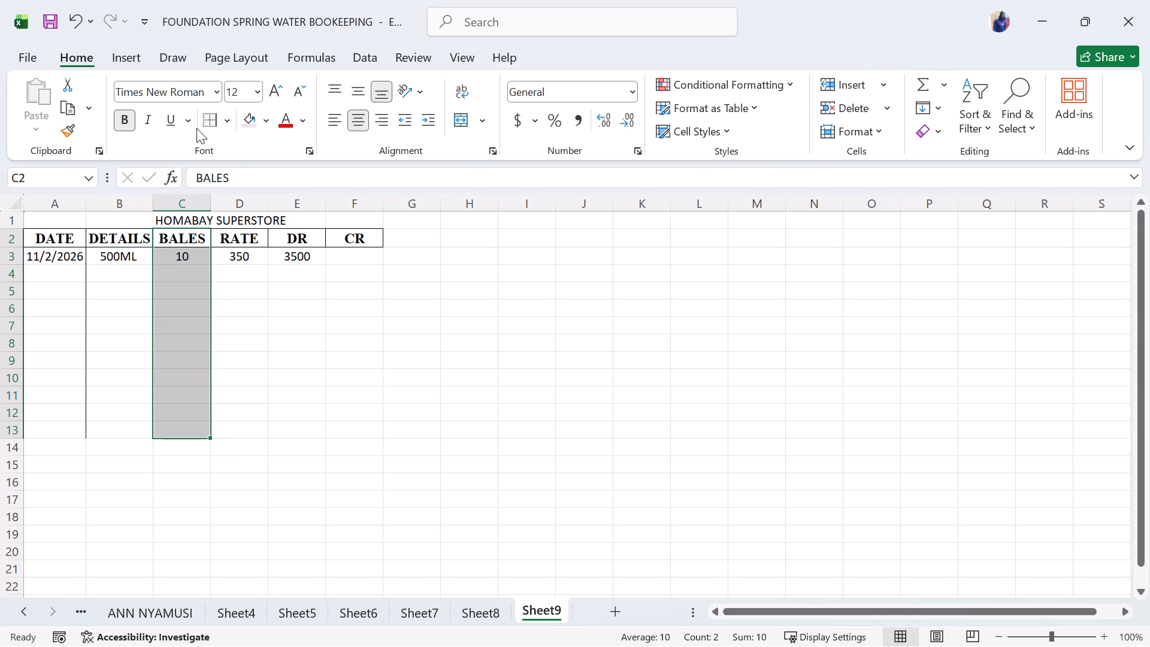
{"action": "left_click", "coordinate": [220, 123]}
Apply the right border to the RATE, DR and CR columns, from row 2 to row 13.
{"action": "left_click_drag", "start_coordinate": [247, 240], "coordinate": [243, 424]}
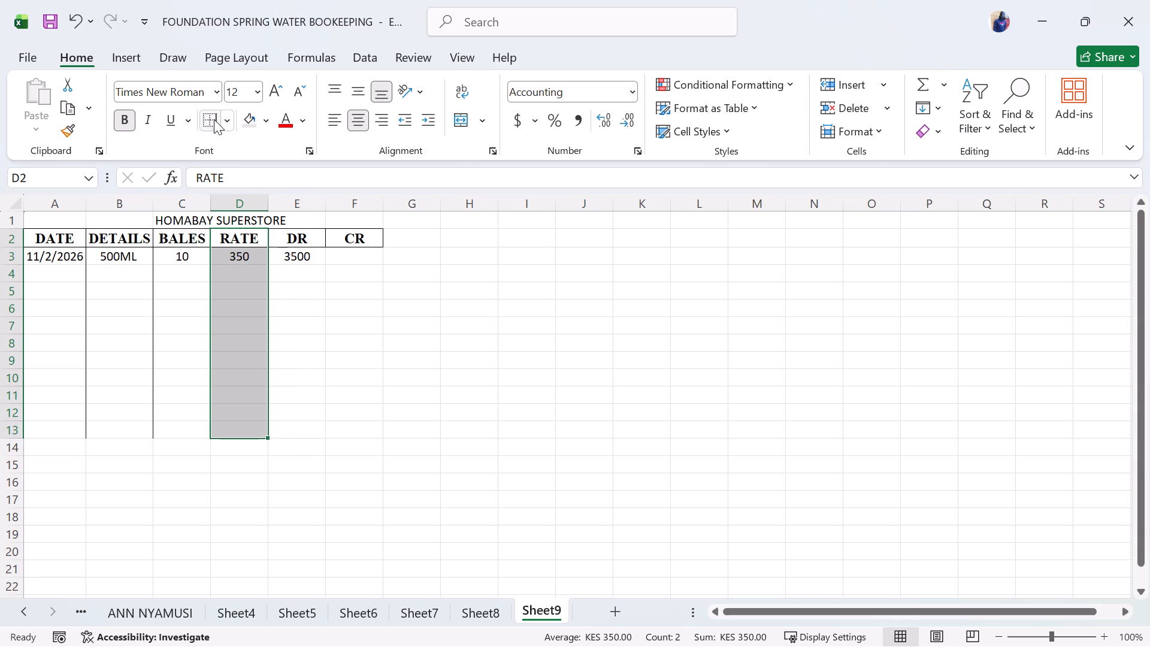
{"action": "left_click", "coordinate": [214, 119]}
{"action": "left_click_drag", "start_coordinate": [302, 243], "coordinate": [298, 424]}
{"action": "left_click", "coordinate": [215, 126]}
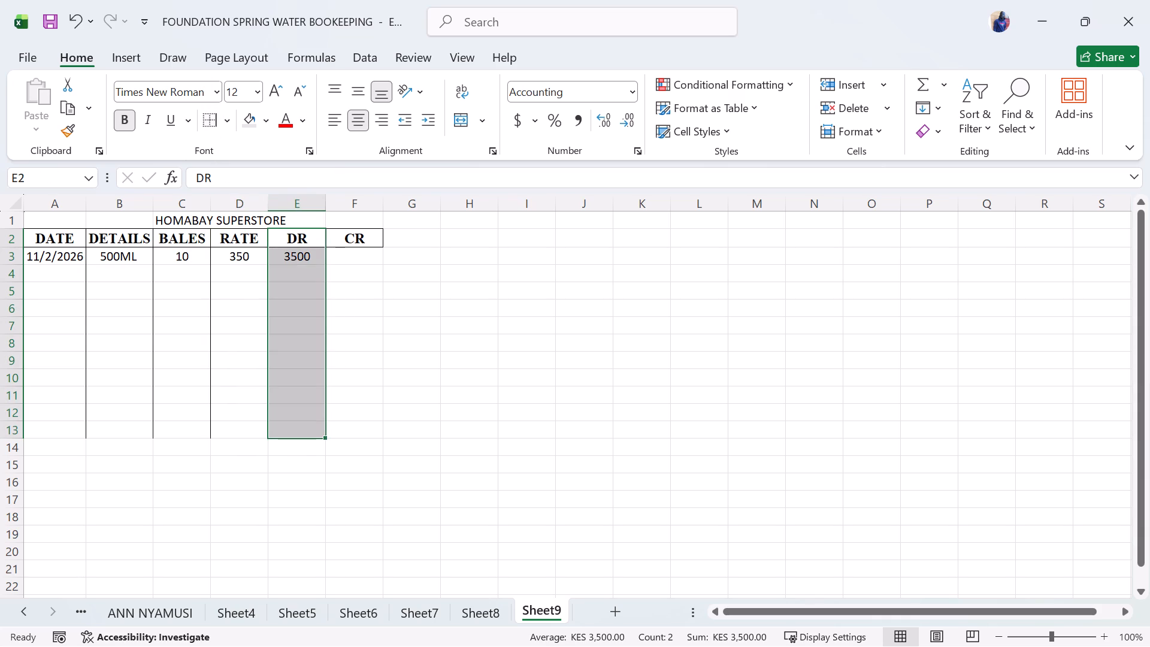
{"action": "left_click_drag", "start_coordinate": [350, 240], "coordinate": [350, 438]}
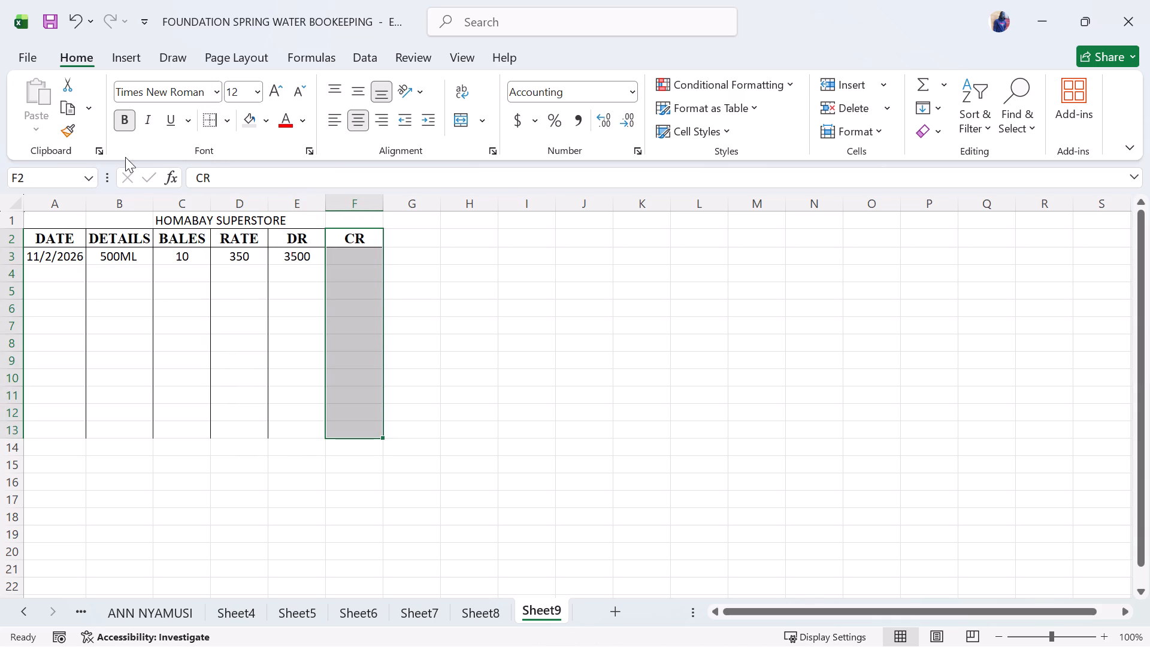
{"action": "left_click", "coordinate": [208, 125]}
Close off the ledger table with a bottom border along A13:F13.
{"action": "left_click_drag", "start_coordinate": [51, 430], "coordinate": [352, 425]}
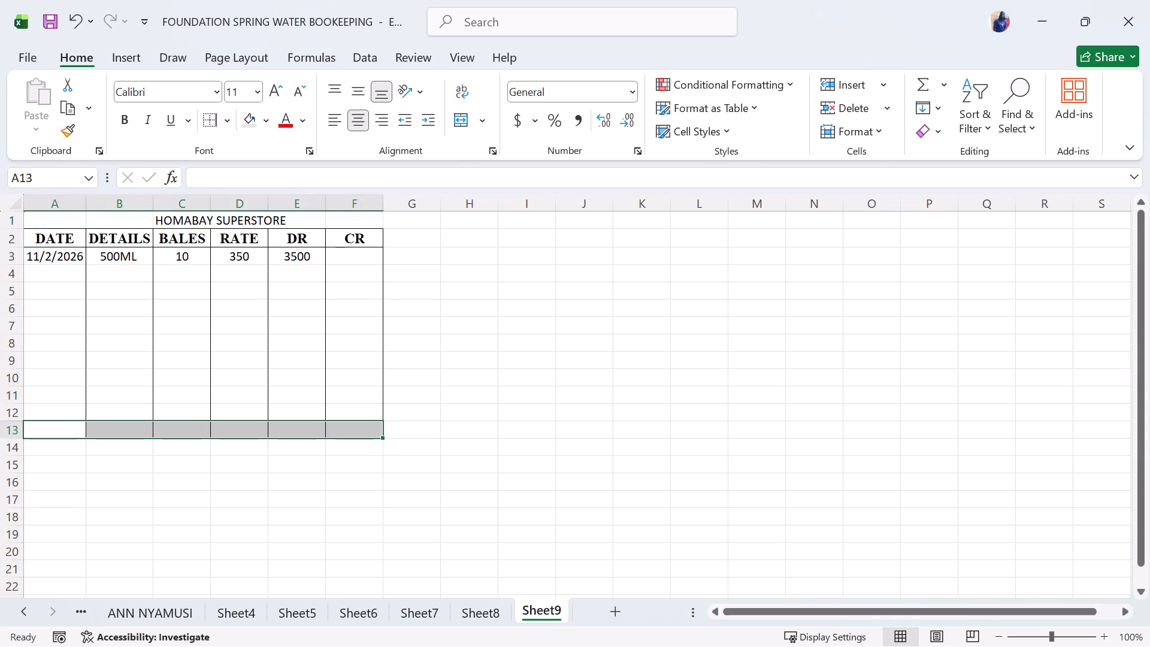
{"action": "left_click", "coordinate": [229, 118]}
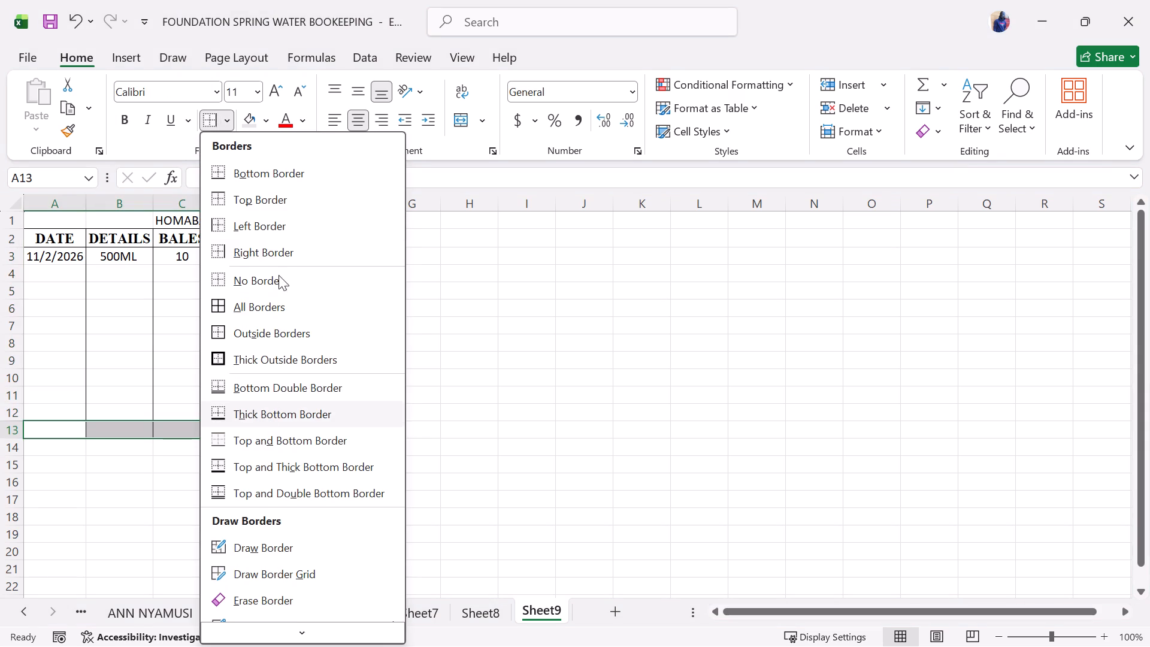
{"action": "left_click", "coordinate": [274, 166]}
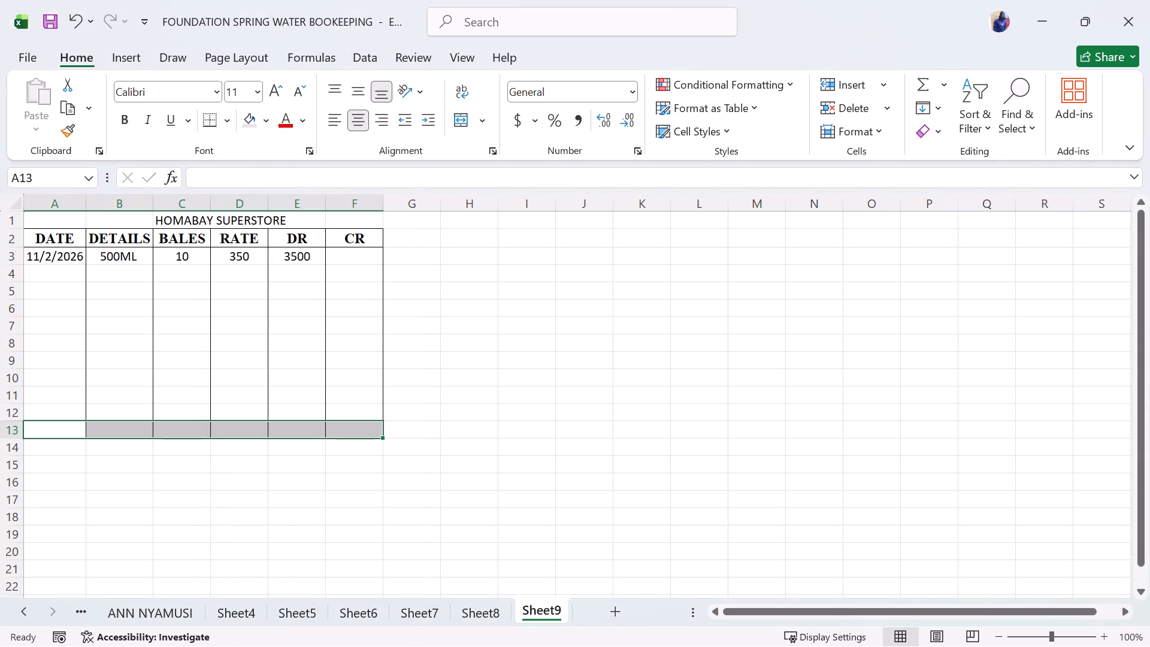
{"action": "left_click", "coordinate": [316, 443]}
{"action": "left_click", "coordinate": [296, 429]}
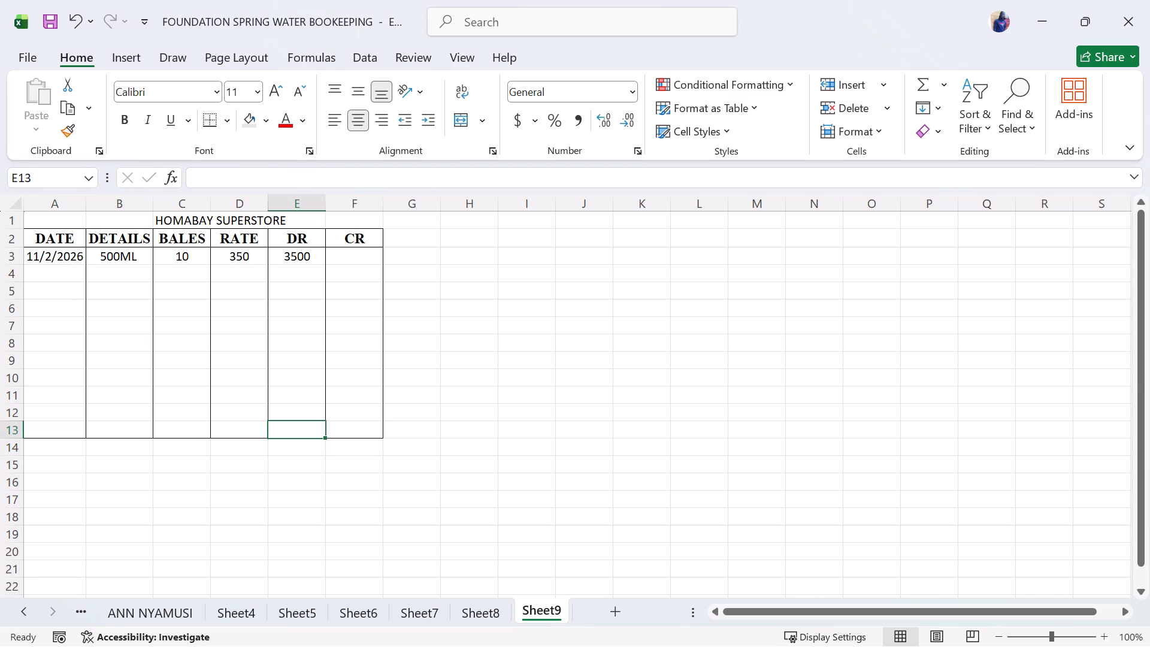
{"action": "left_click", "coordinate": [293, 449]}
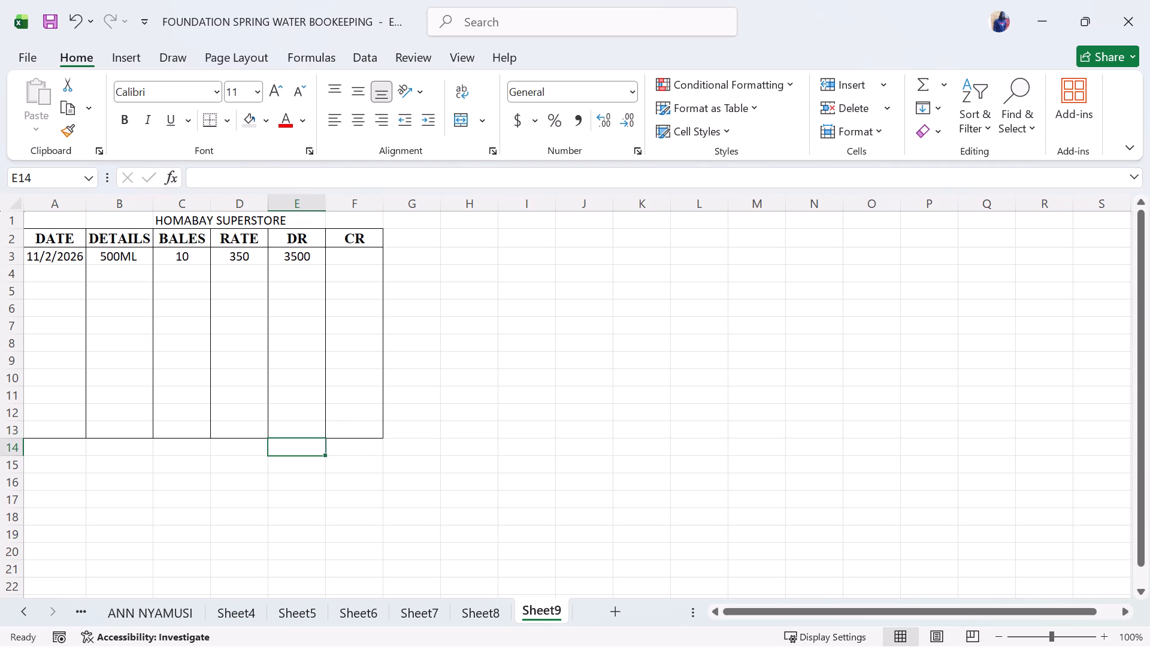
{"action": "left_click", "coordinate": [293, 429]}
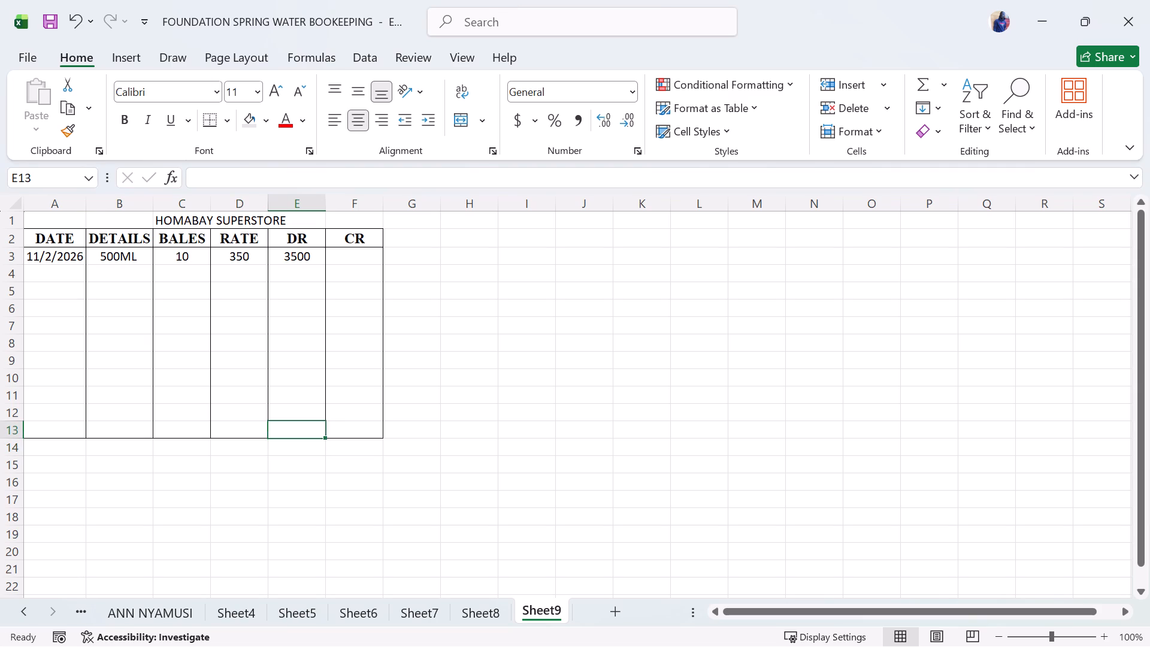
Format the RATE, DR and CR columns, D2:F13, as Accounting with the KES currency symbol and two decimal places.
{"action": "left_click_drag", "start_coordinate": [222, 239], "coordinate": [372, 434]}
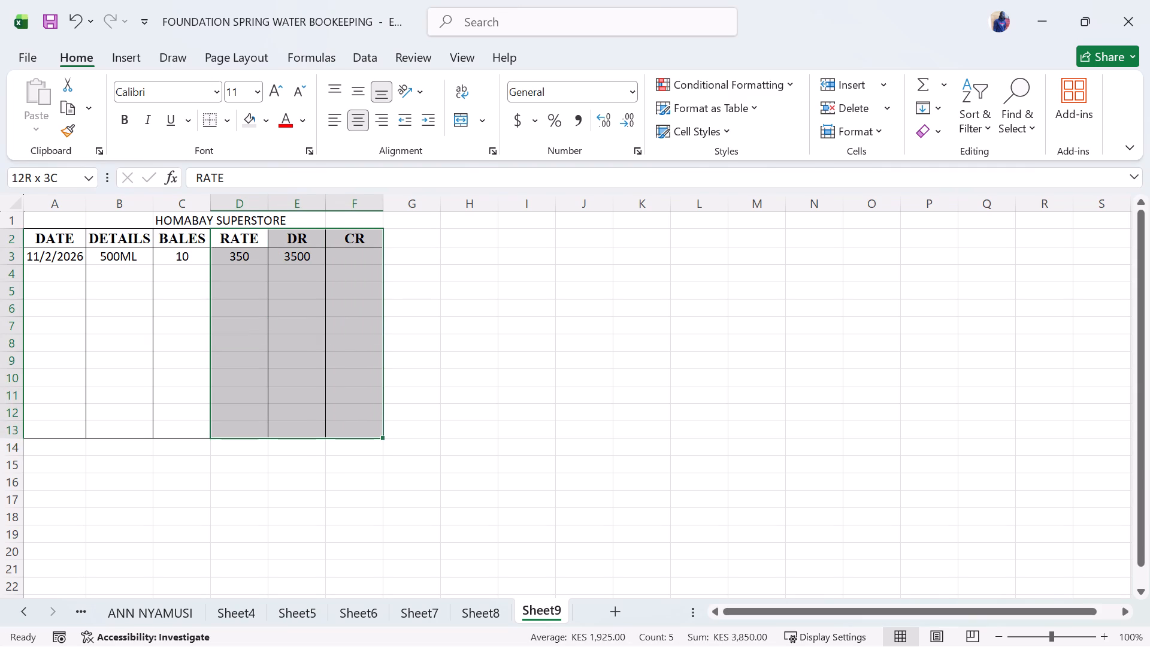
{"action": "left_click_drag", "start_coordinate": [372, 434], "coordinate": [373, 433]}
{"action": "left_click", "coordinate": [537, 115]}
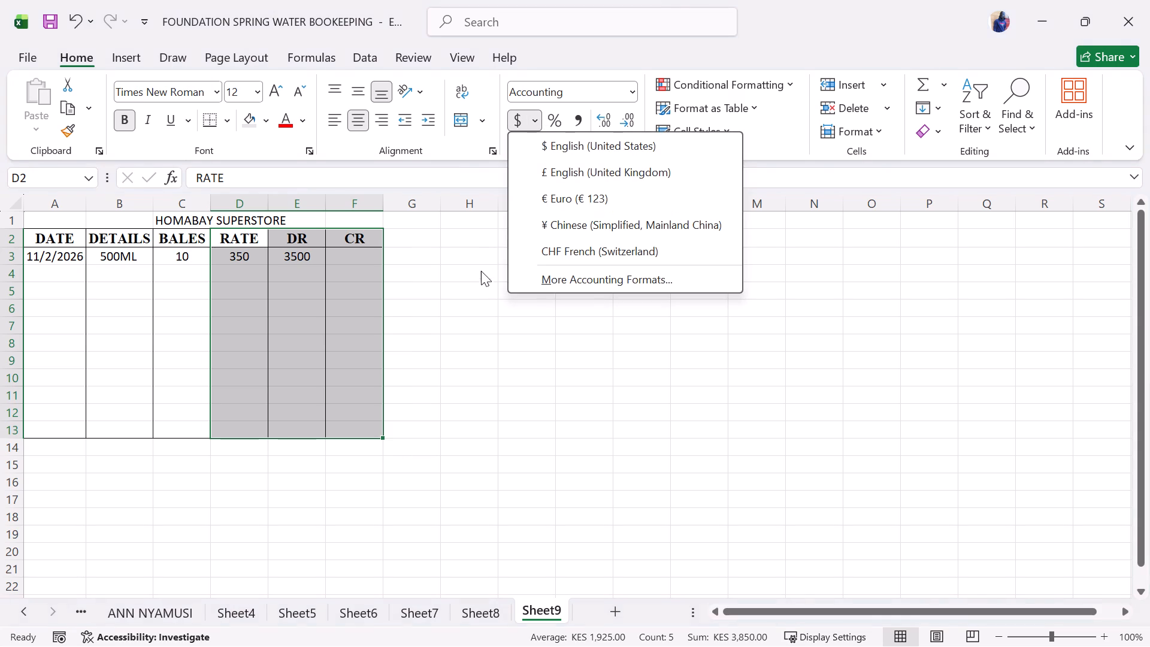
{"action": "left_click", "coordinate": [574, 279]}
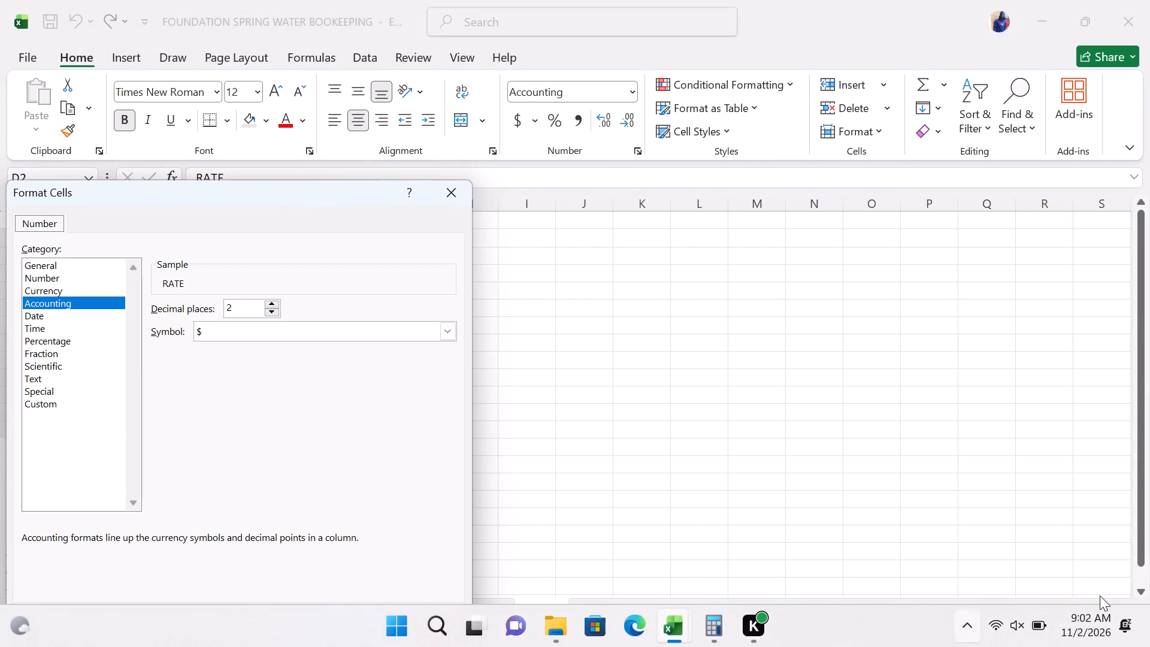
{"action": "left_click", "coordinate": [443, 328]}
{"action": "scroll", "coordinate": [334, 461], "scroll_direction": "down", "scroll_amount": 4}
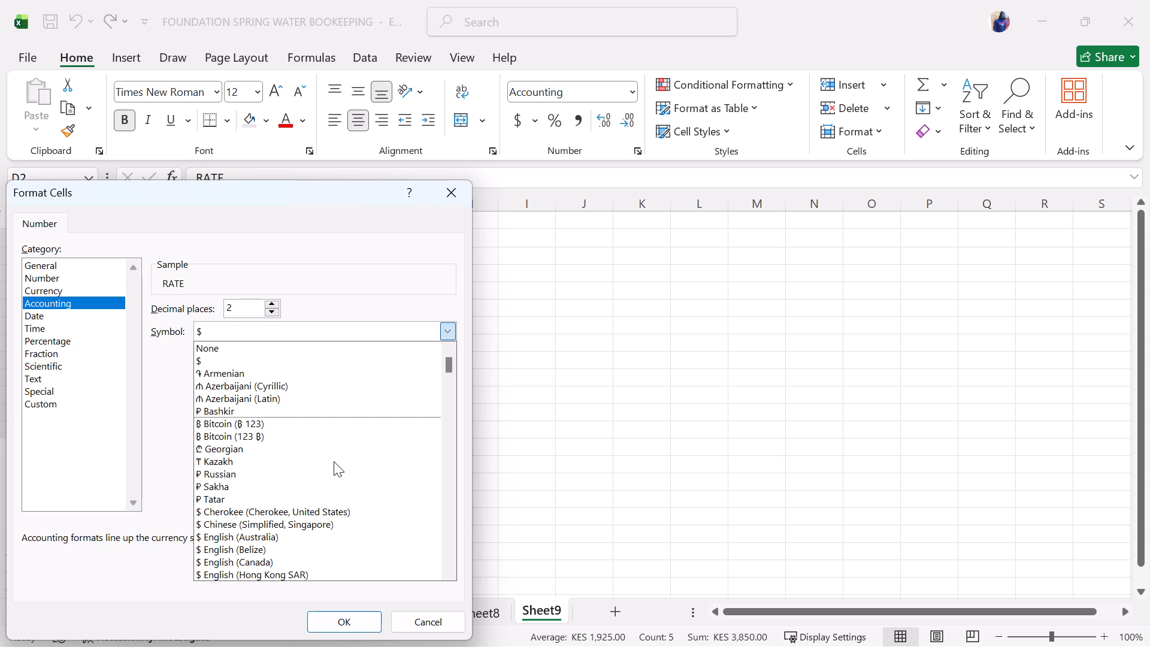
{"action": "scroll", "coordinate": [304, 510], "scroll_direction": "down", "scroll_amount": 3}
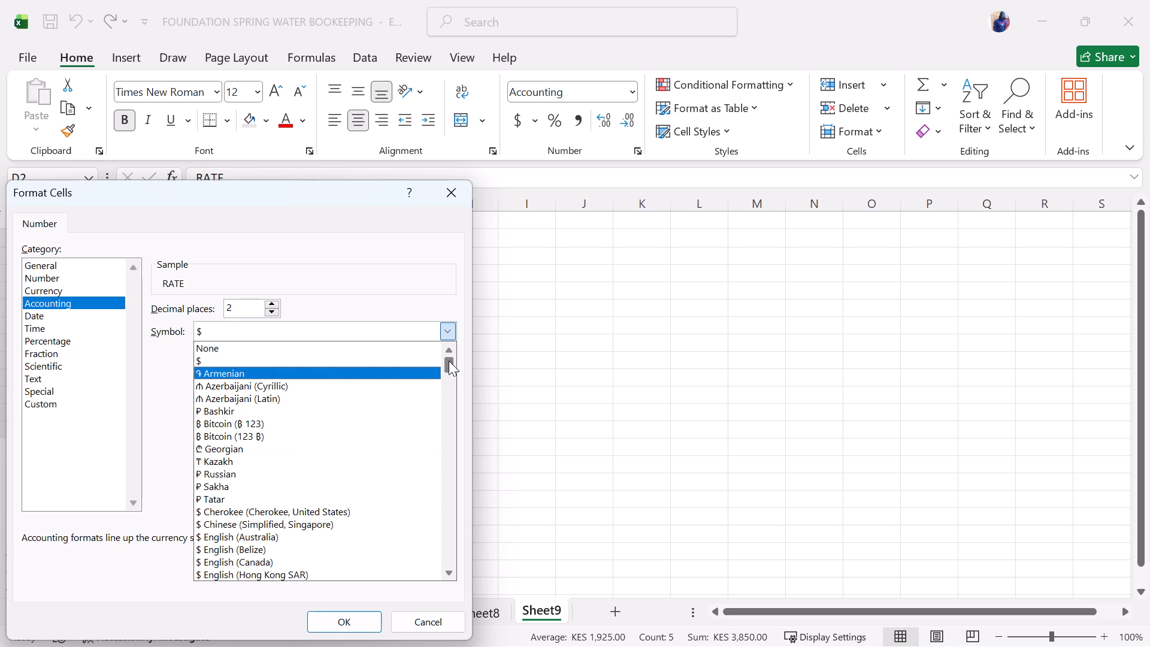
{"action": "left_click_drag", "start_coordinate": [447, 361], "coordinate": [450, 506]}
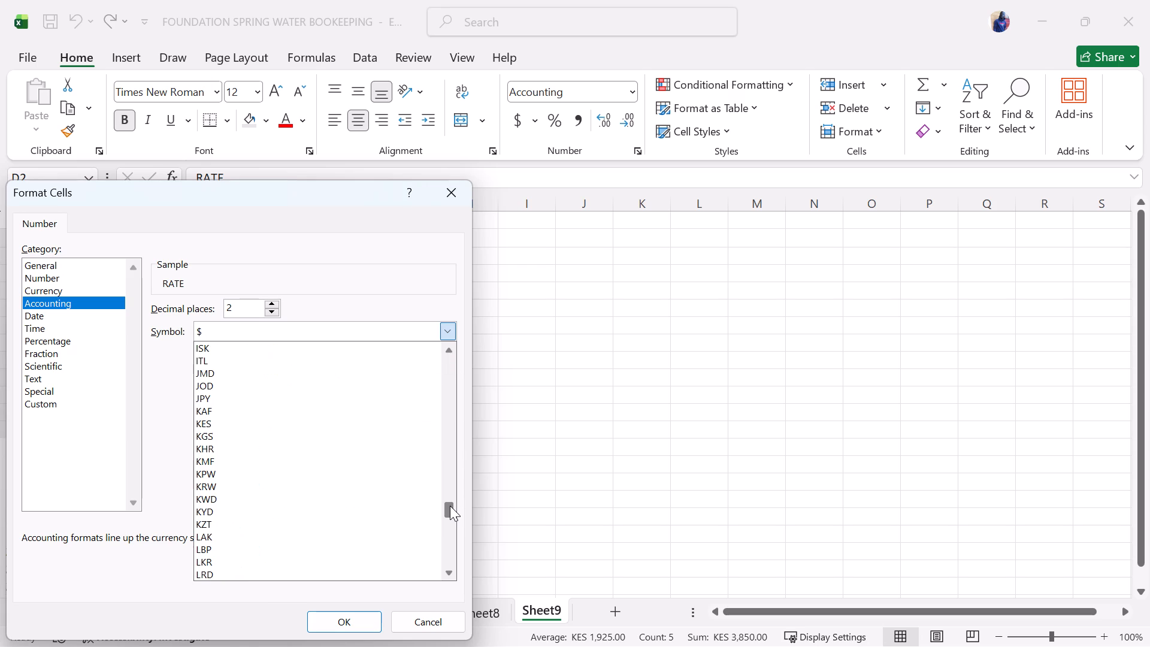
{"action": "left_click_drag", "start_coordinate": [450, 506], "coordinate": [459, 561]}
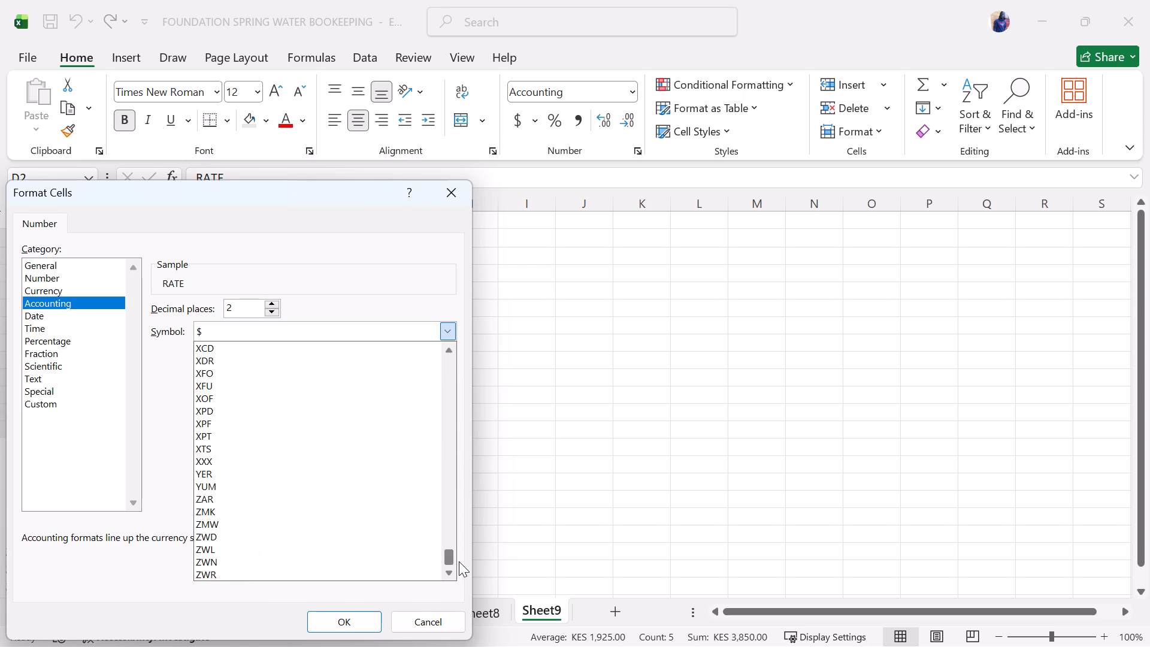
{"action": "left_click_drag", "start_coordinate": [459, 561], "coordinate": [457, 533]}
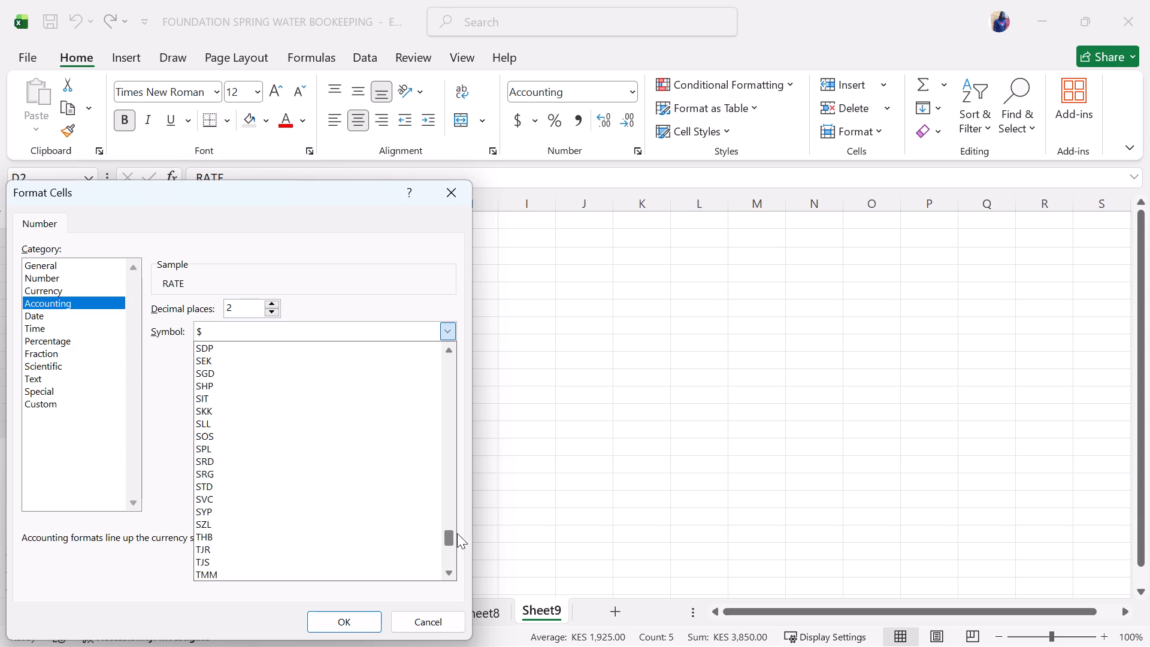
{"action": "left_click_drag", "start_coordinate": [457, 533], "coordinate": [460, 554]}
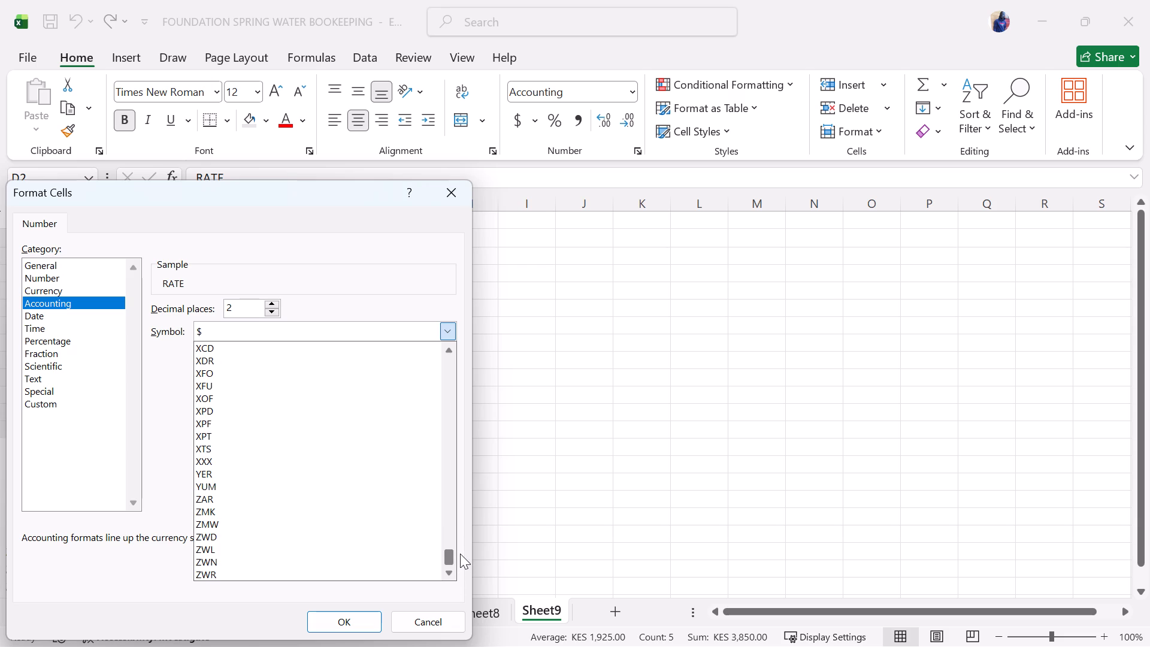
{"action": "left_click_drag", "start_coordinate": [460, 554], "coordinate": [459, 526]}
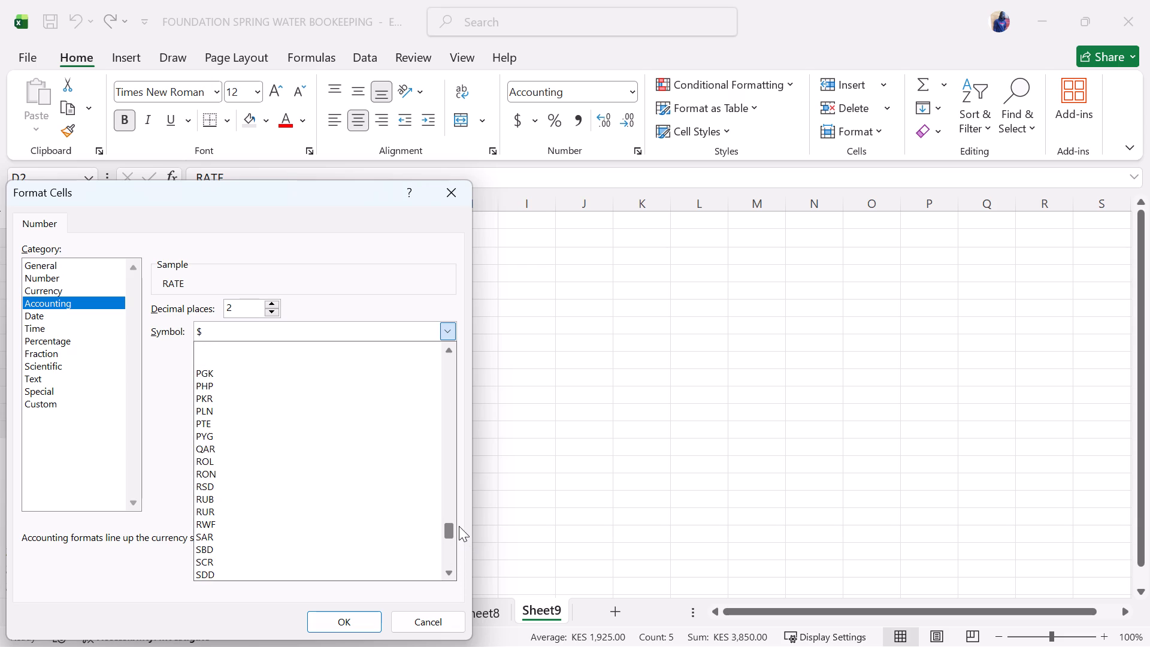
{"action": "left_click_drag", "start_coordinate": [459, 526], "coordinate": [460, 516]}
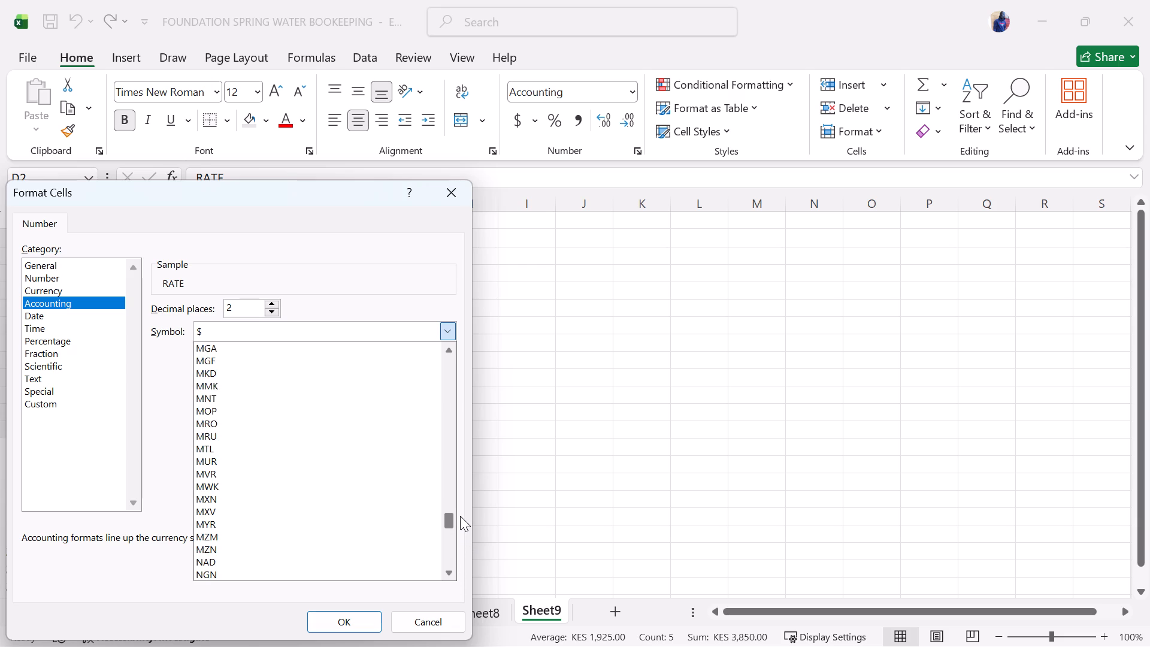
{"action": "left_click_drag", "start_coordinate": [460, 516], "coordinate": [462, 542]}
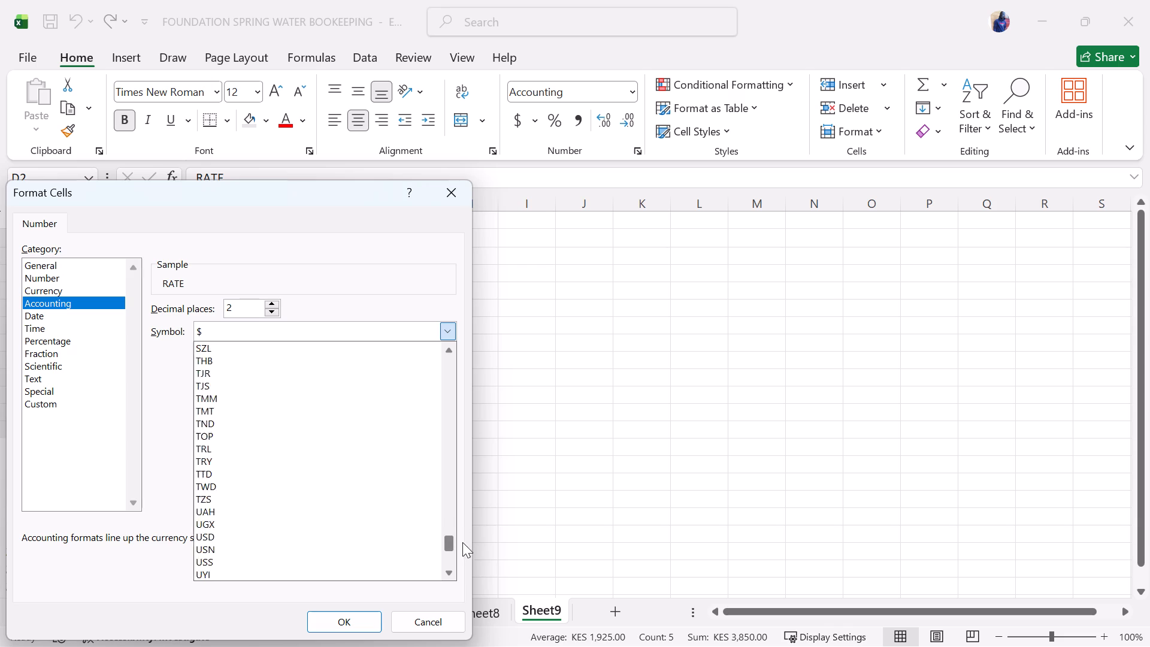
{"action": "left_click_drag", "start_coordinate": [462, 542], "coordinate": [466, 534]}
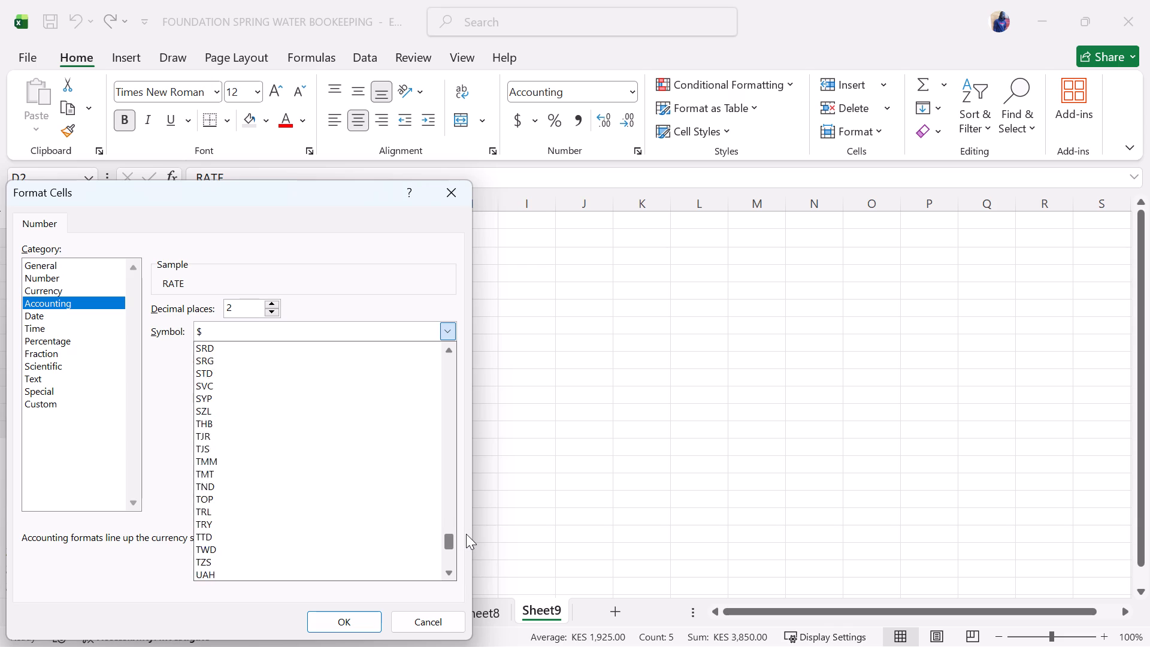
{"action": "left_click_drag", "start_coordinate": [466, 534], "coordinate": [467, 521]}
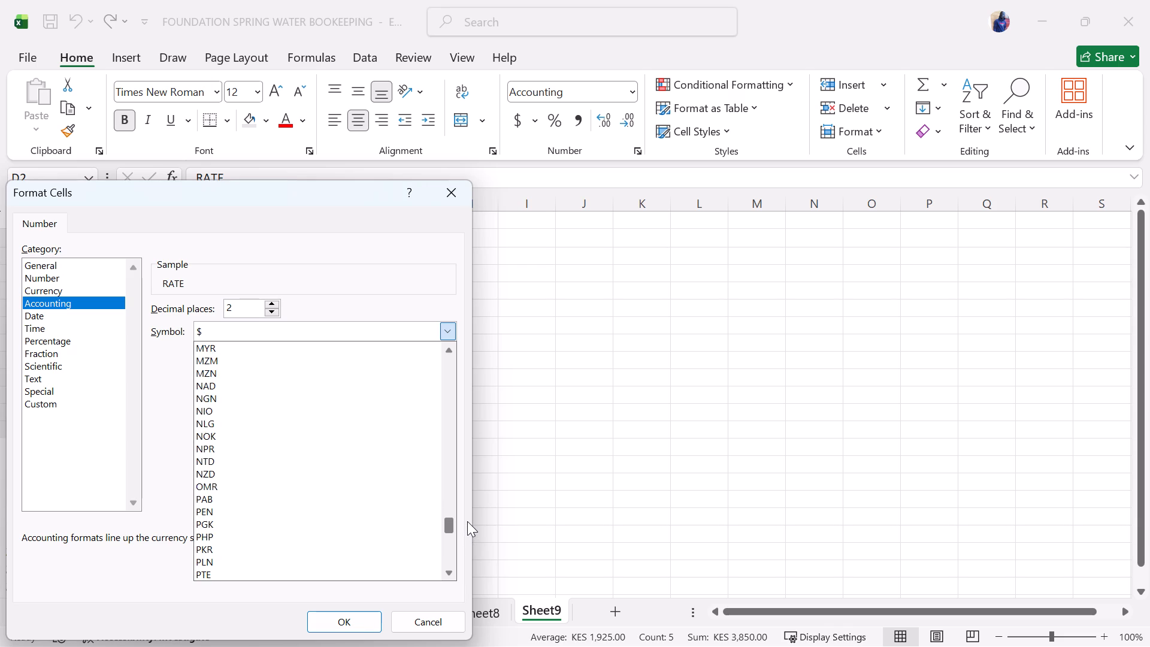
{"action": "left_click_drag", "start_coordinate": [467, 521], "coordinate": [467, 524]}
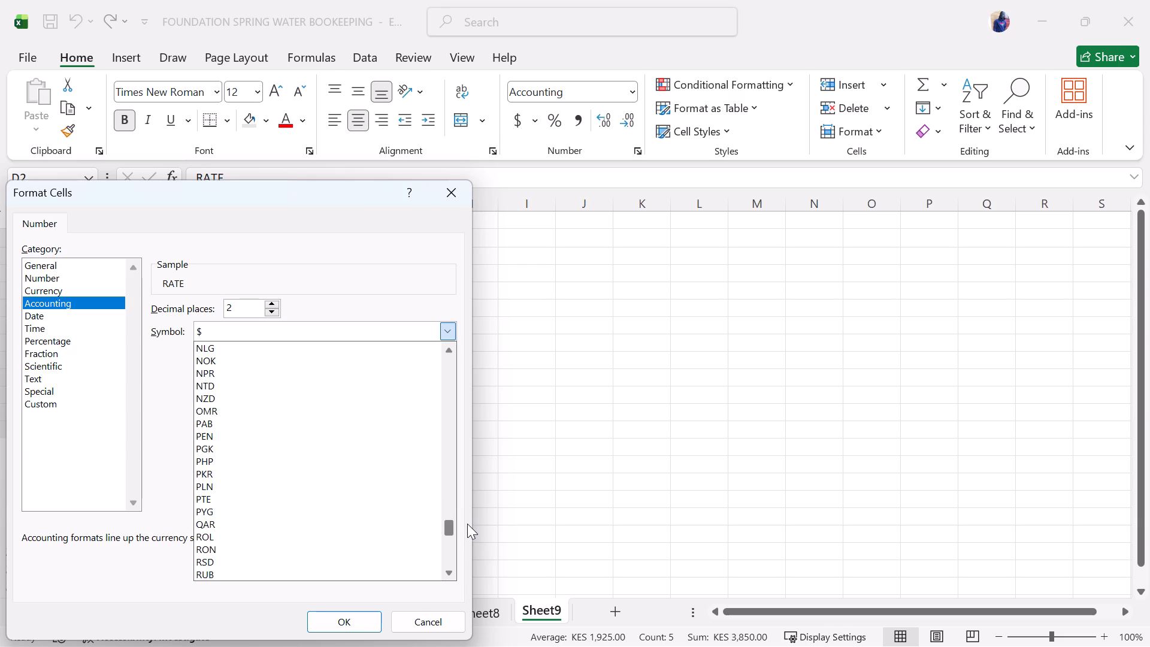
{"action": "left_click_drag", "start_coordinate": [467, 524], "coordinate": [470, 468]}
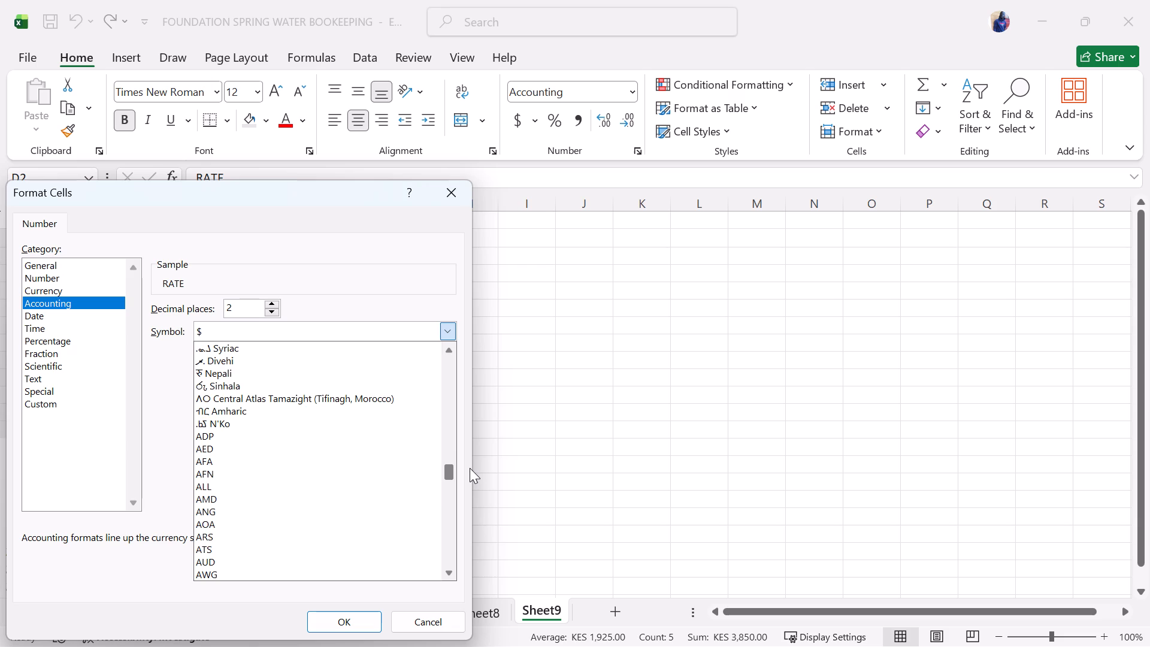
{"action": "left_click_drag", "start_coordinate": [470, 468], "coordinate": [471, 491]}
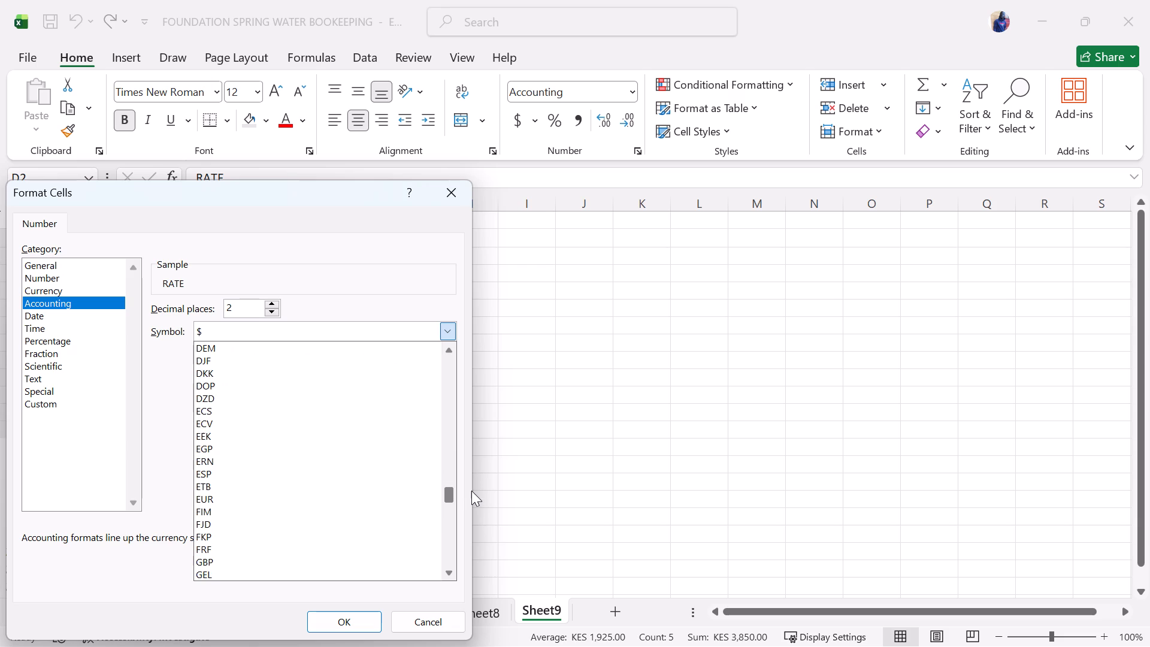
{"action": "left_click_drag", "start_coordinate": [471, 491], "coordinate": [472, 497]}
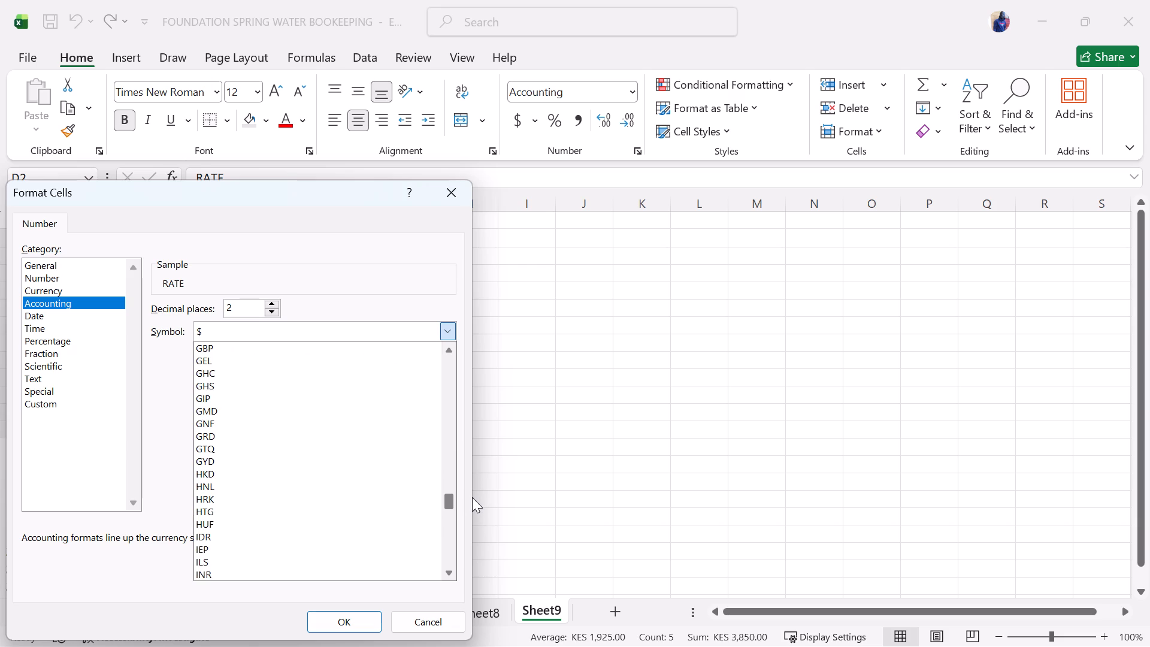
{"action": "left_click_drag", "start_coordinate": [472, 497], "coordinate": [474, 505]}
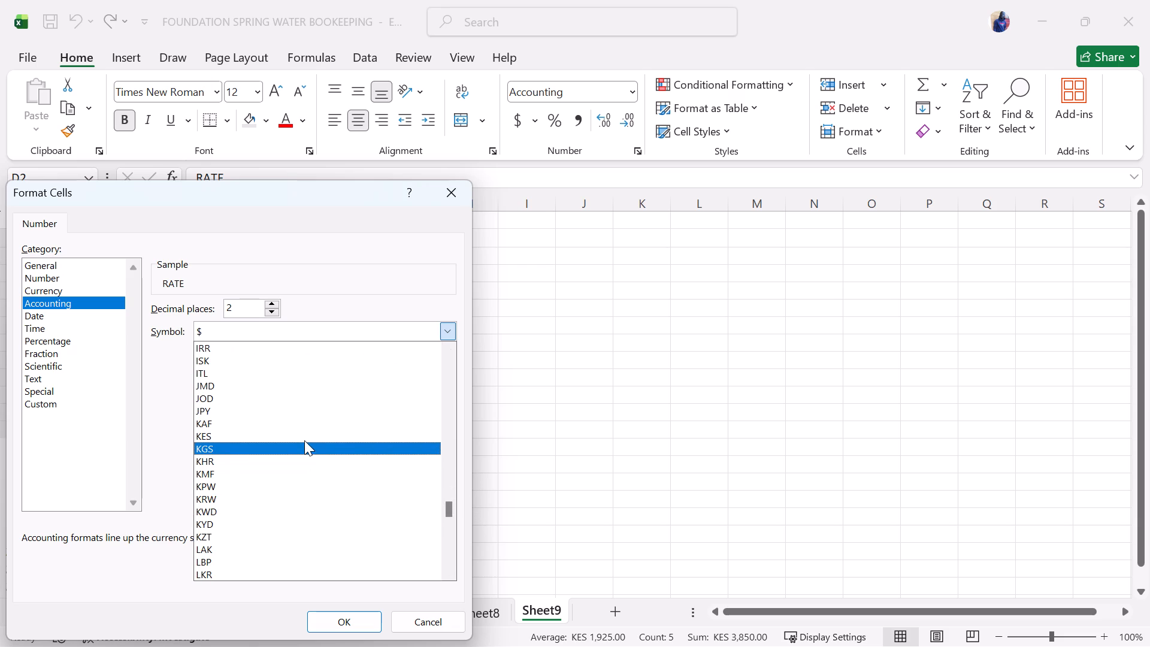
{"action": "left_click", "coordinate": [304, 440]}
{"action": "left_click", "coordinate": [344, 618]}
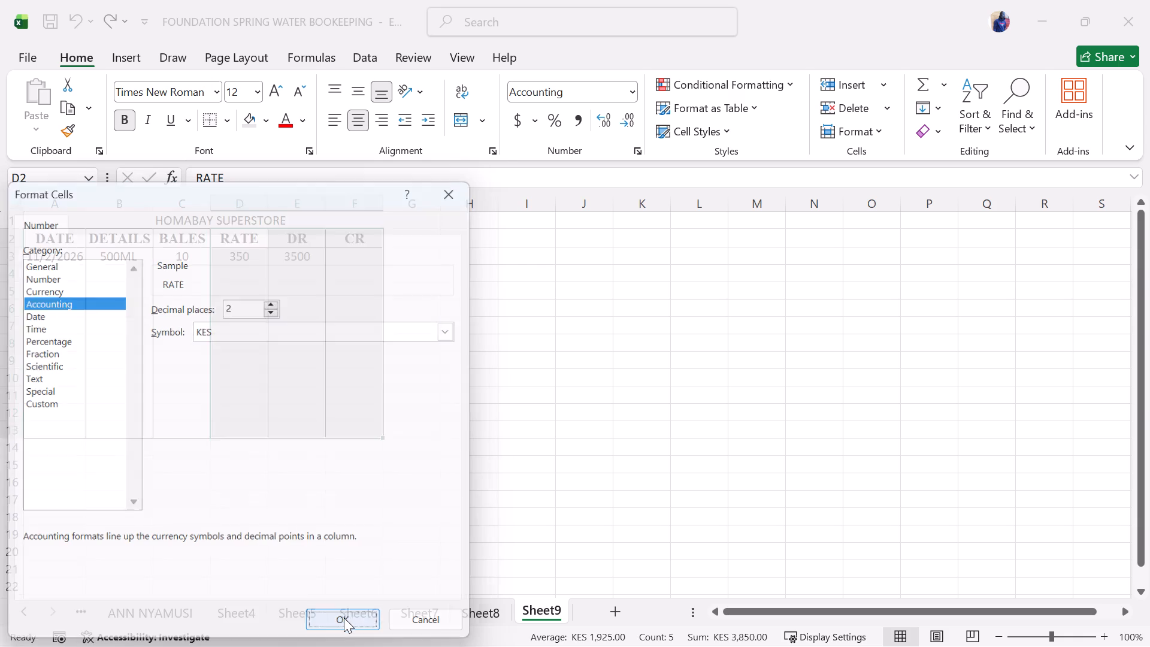
{"action": "left_click", "coordinate": [328, 277]}
{"action": "left_click", "coordinate": [370, 274]}
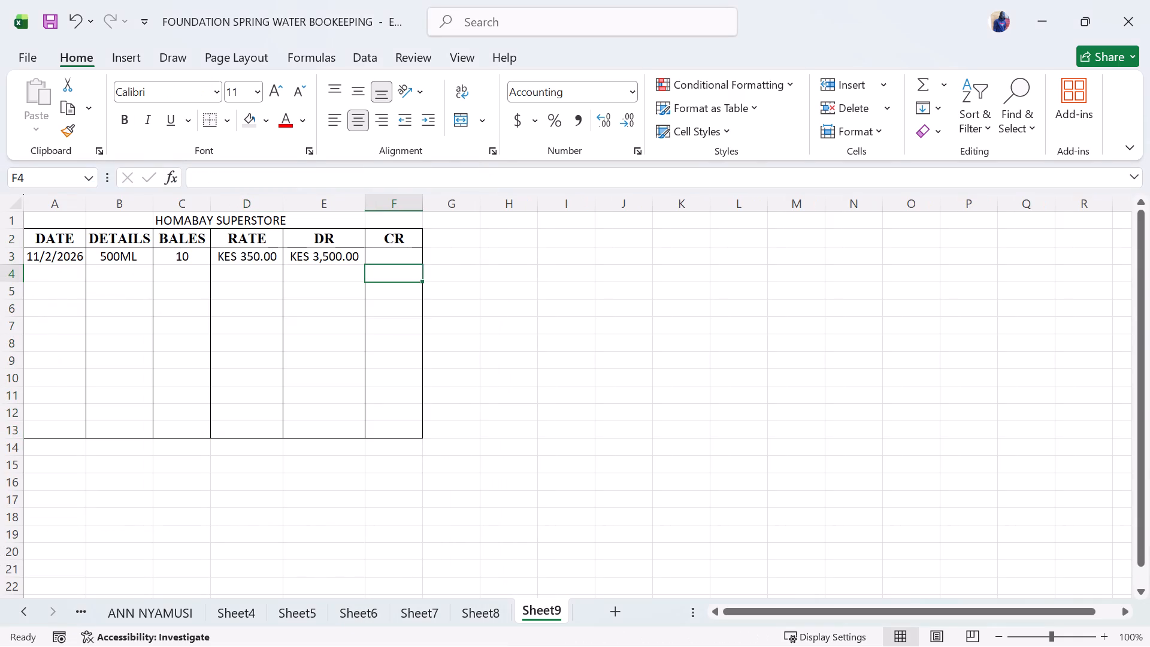
Total the DR column in E13 with a SUM formula that takes E3 and the range from E4 down to row 12.
{"action": "left_click", "coordinate": [308, 430]}
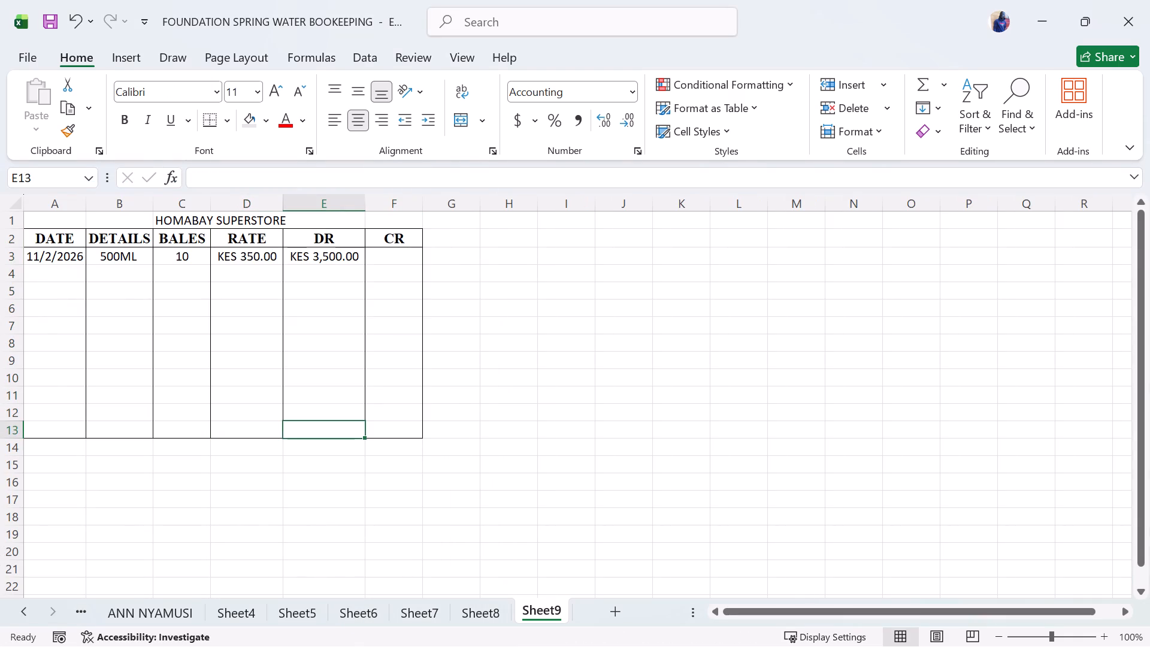
{"action": "type", "text": "=SUM"}
{"action": "double_click", "coordinate": [322, 445]}
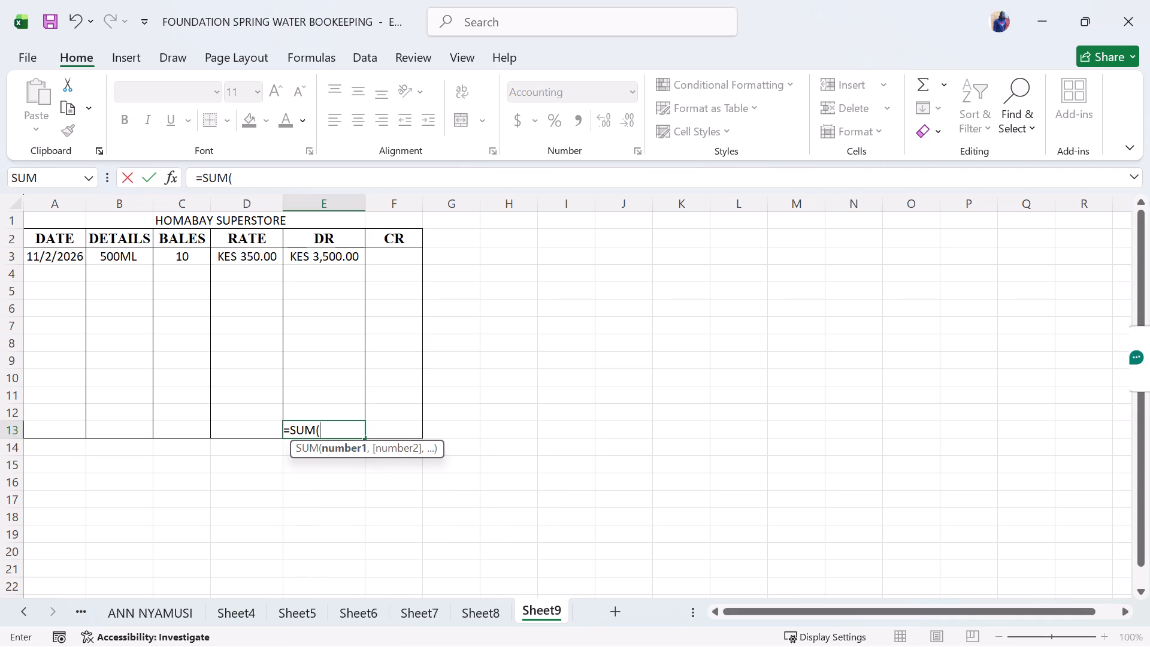
{"action": "left_click", "coordinate": [317, 250]}
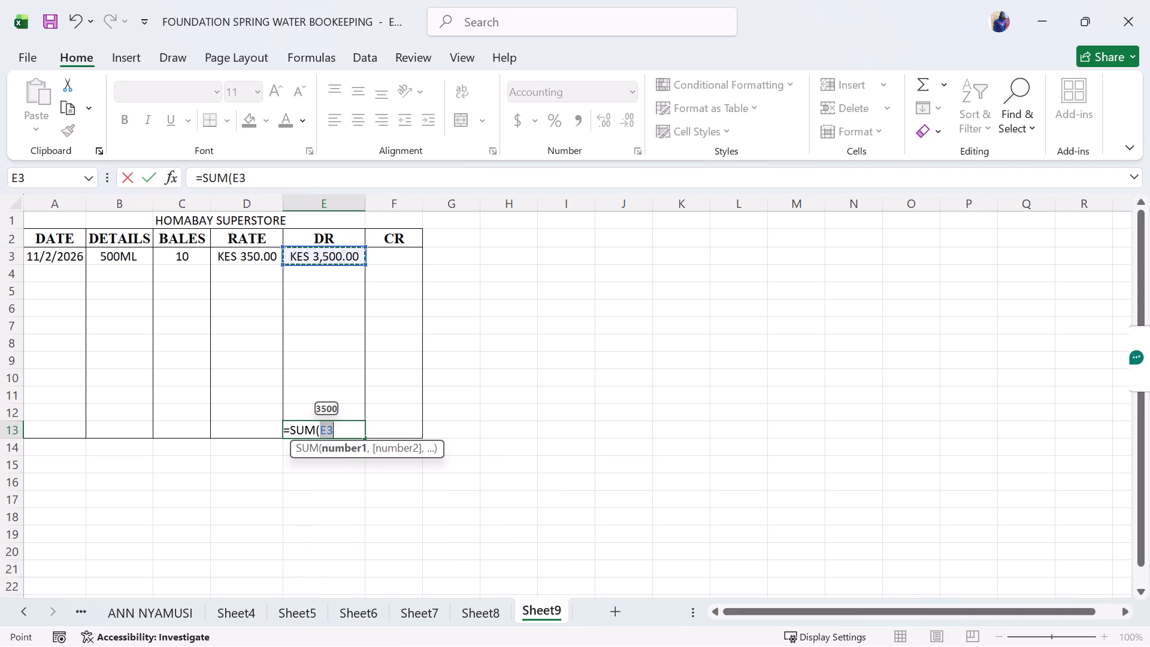
{"action": "key", "text": "comma"}
{"action": "left_click_drag", "start_coordinate": [312, 276], "coordinate": [315, 382]}
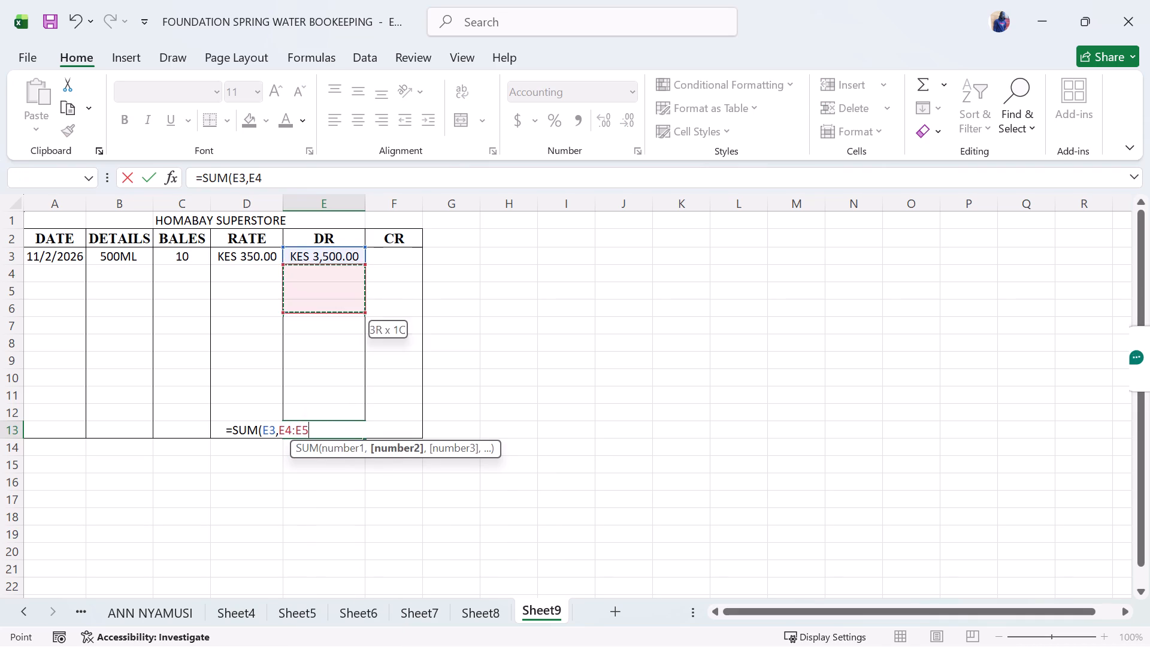
{"action": "left_click_drag", "start_coordinate": [315, 382], "coordinate": [316, 413]}
{"action": "key", "text": "Return"}
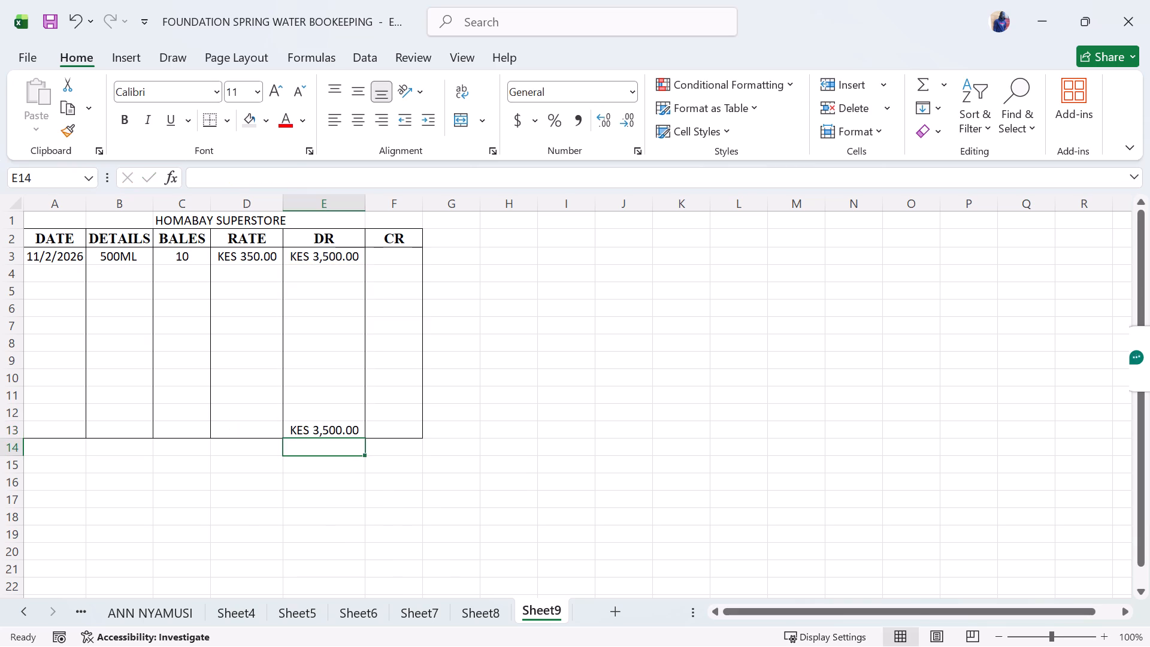
Total the CR column in F13 with a SUM formula that takes F3 and the range from F4 down to row 12.
{"action": "left_click", "coordinate": [387, 431]}
{"action": "type", "text": "SUM"}
{"action": "key", "text": "BackSpace"}
{"action": "key", "text": "BackSpace"}
{"action": "key", "text": "BackSpace"}
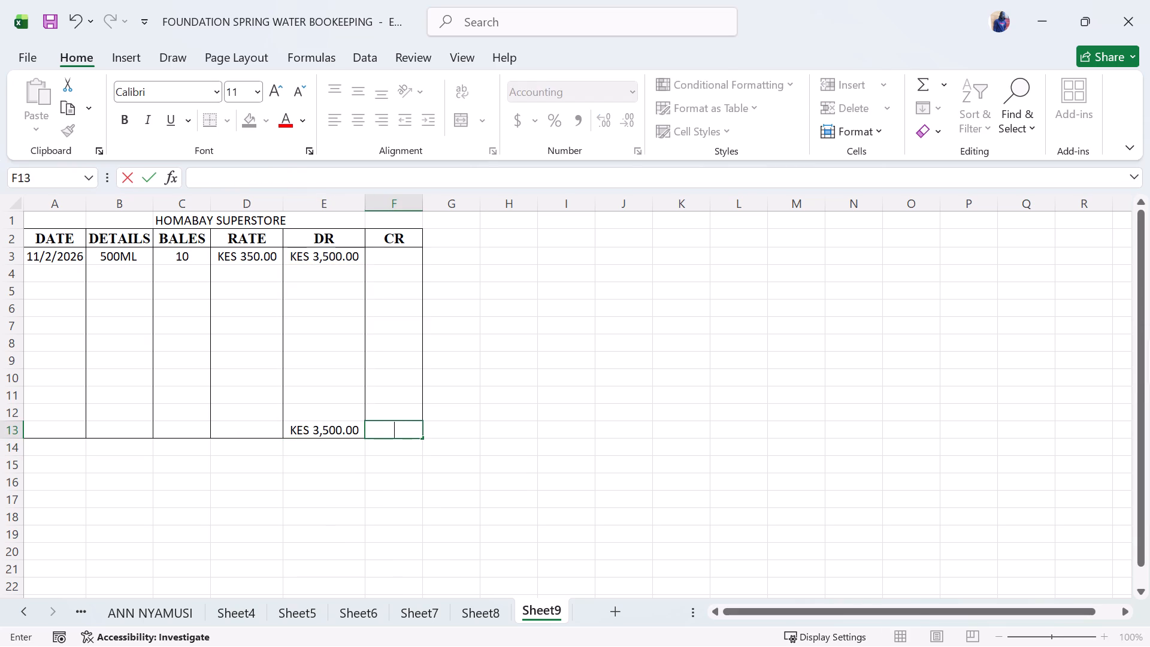
{"action": "type", "text": "=SUM"}
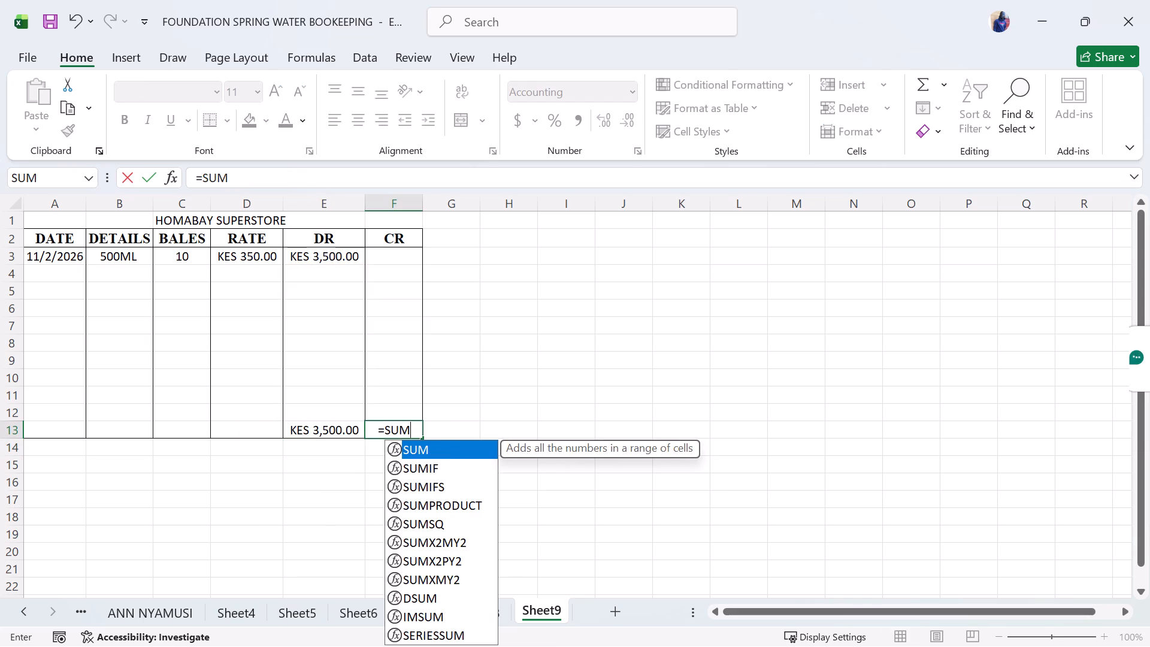
{"action": "double_click", "coordinate": [413, 442]}
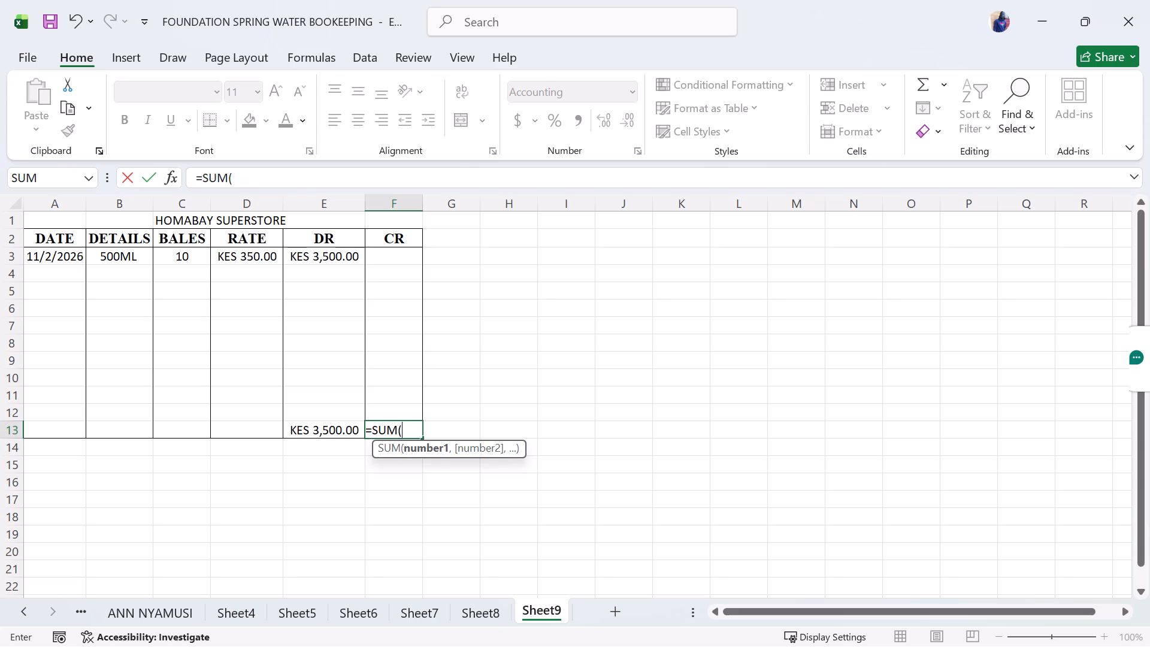
{"action": "left_click", "coordinate": [380, 261]}
{"action": "key", "text": "comma"}
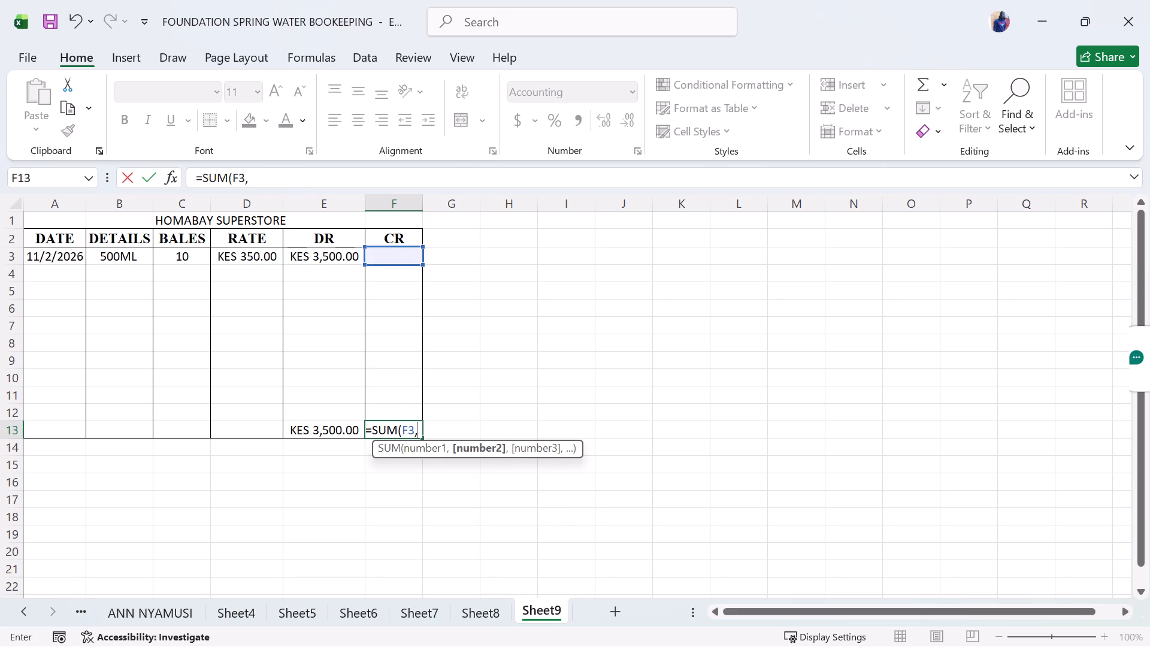
{"action": "left_click_drag", "start_coordinate": [382, 276], "coordinate": [391, 394]}
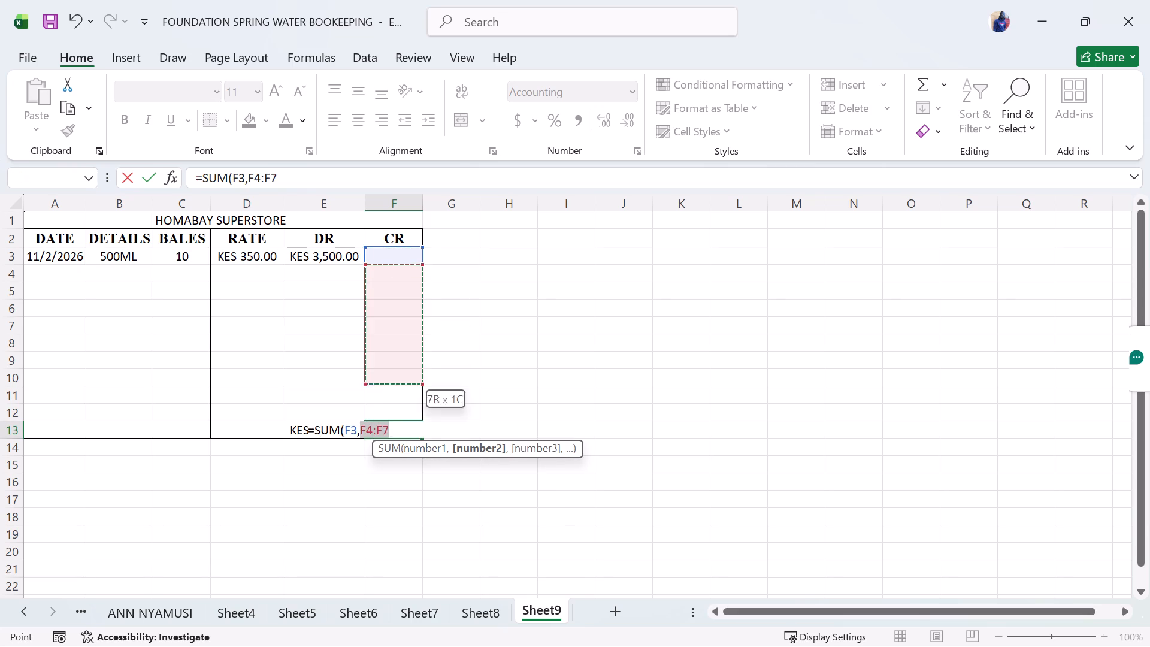
{"action": "left_click_drag", "start_coordinate": [391, 394], "coordinate": [391, 409]}
{"action": "key", "text": "Return"}
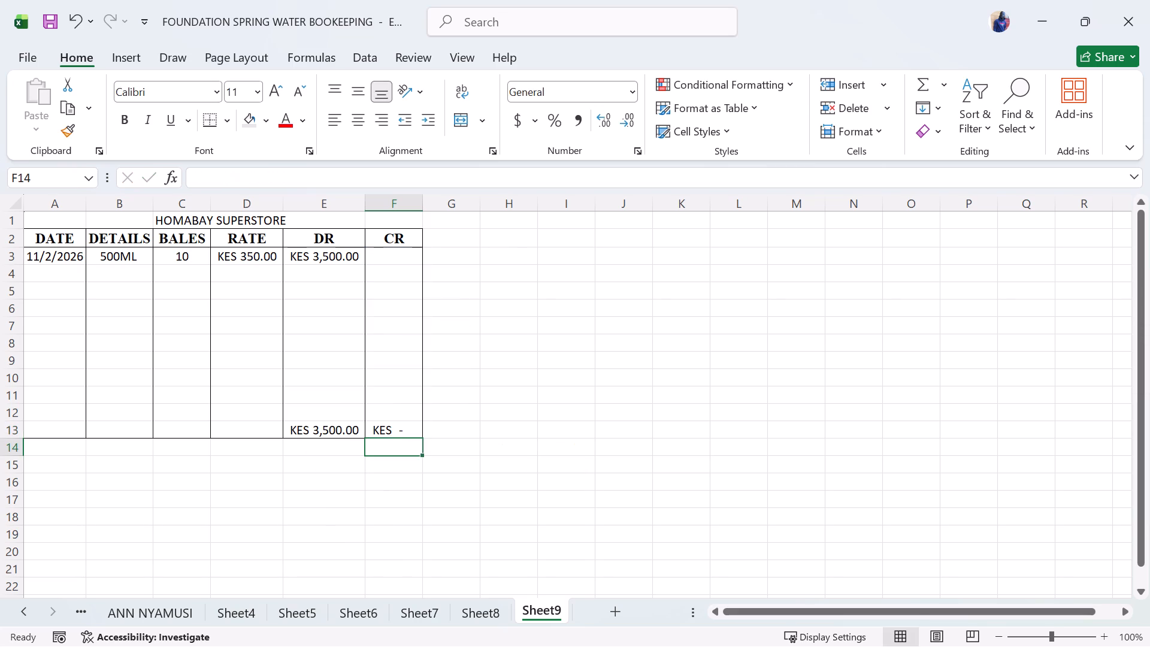
Label the balance row below the DR total by entering Bal in E14.
{"action": "left_click", "coordinate": [334, 448]}
{"action": "type", "text": "BAL"}
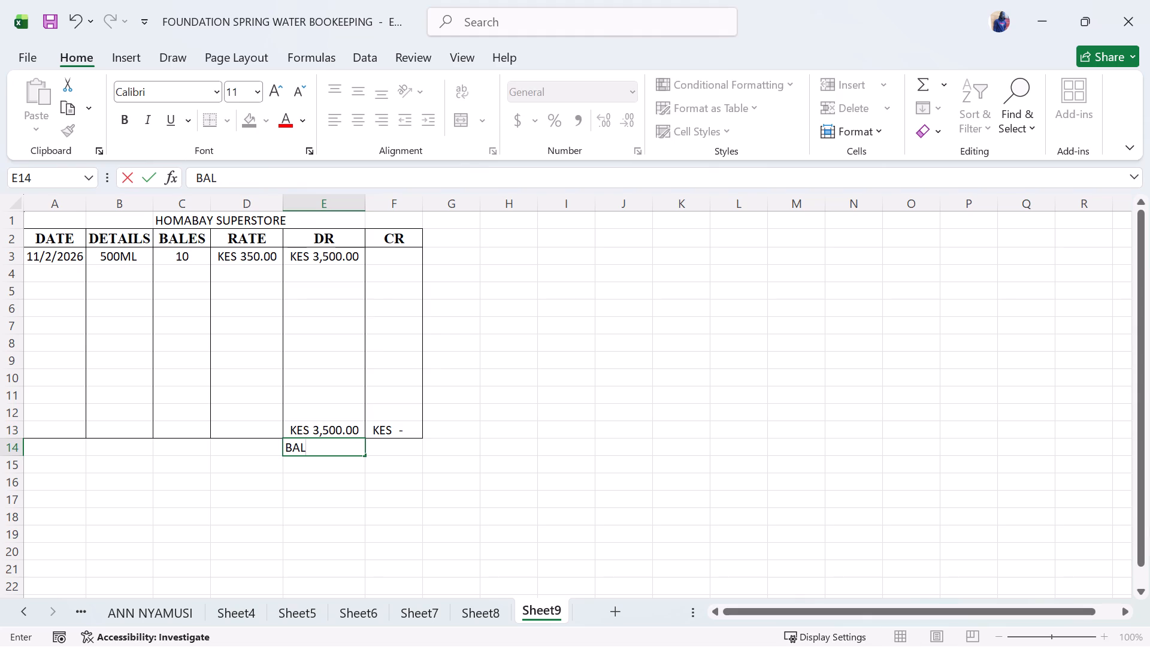
{"action": "left_click", "coordinate": [319, 453]}
{"action": "key", "text": "BackSpace"}
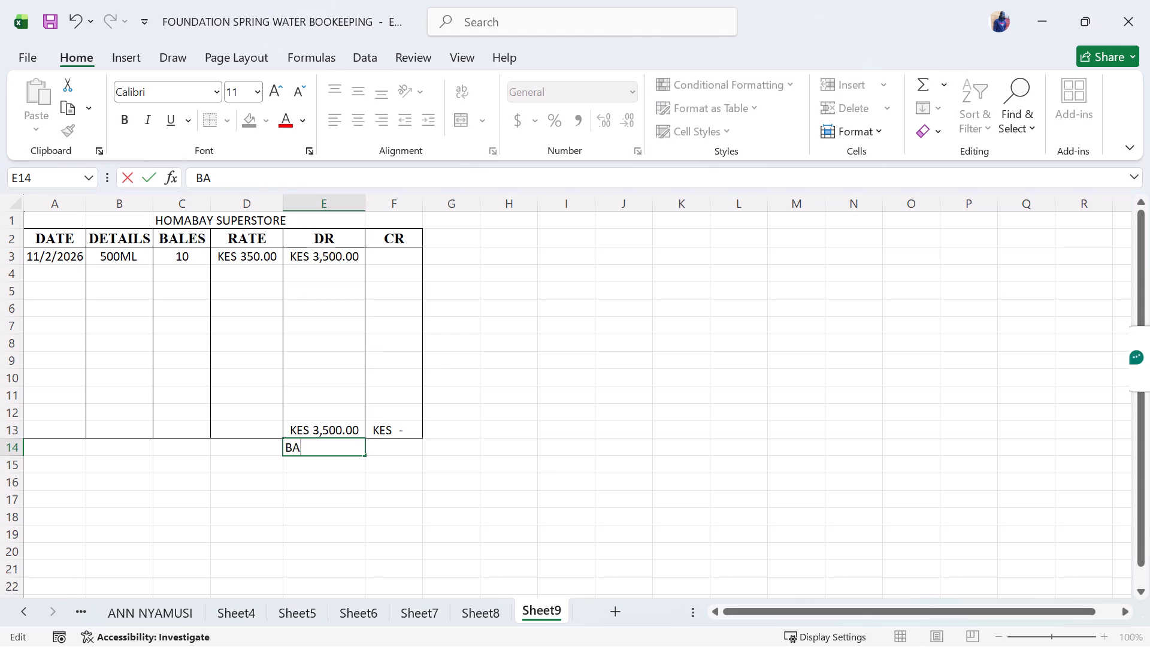
{"action": "key", "text": "BackSpace"}
{"action": "type", "text": "al"}
Calculate the ledger balance in F14 as the DR total minus the CR total with the formula =E13-F13.
{"action": "left_click", "coordinate": [388, 451]}
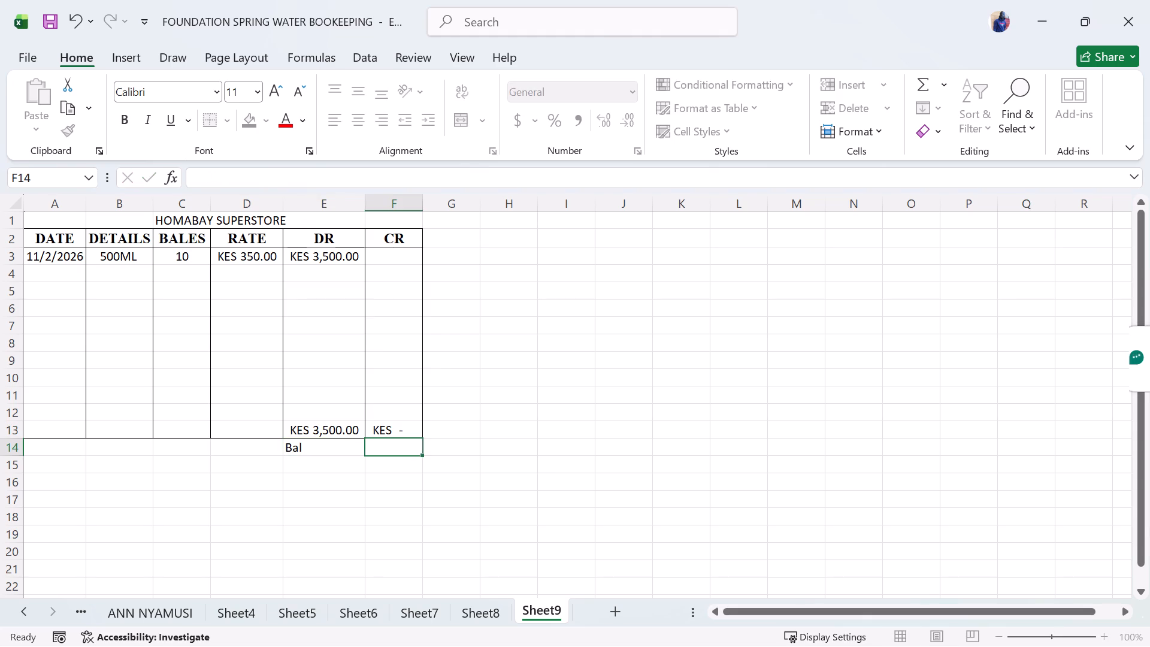
{"action": "key", "text": "equal"}
{"action": "left_click", "coordinate": [322, 446]}
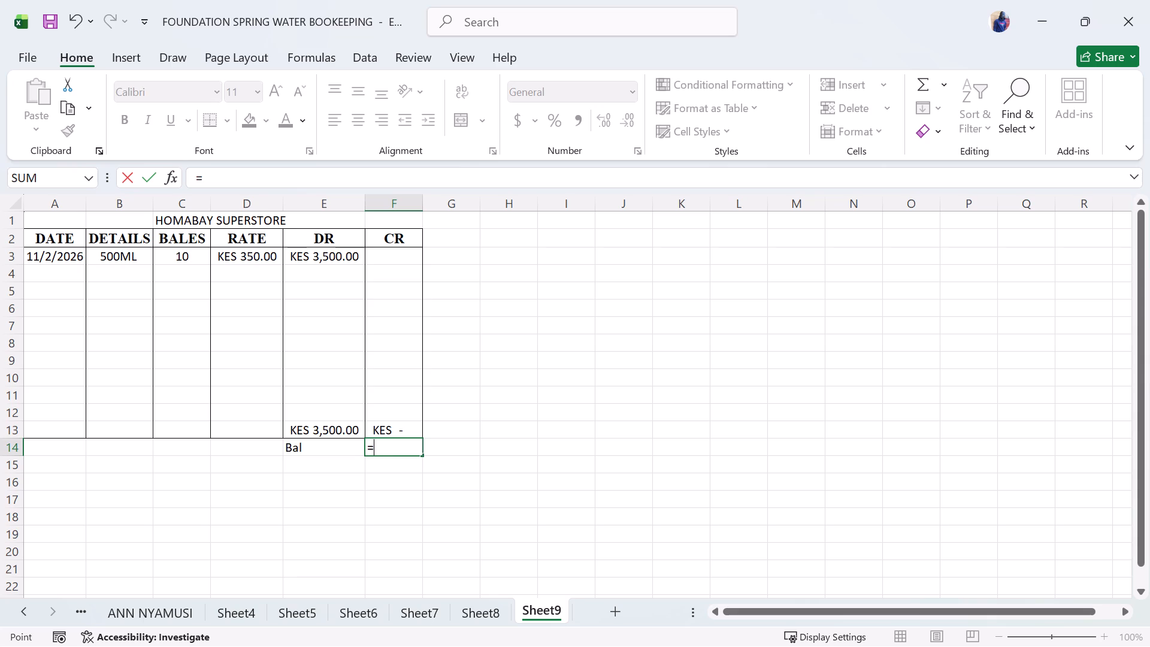
{"action": "left_click", "coordinate": [336, 445]}
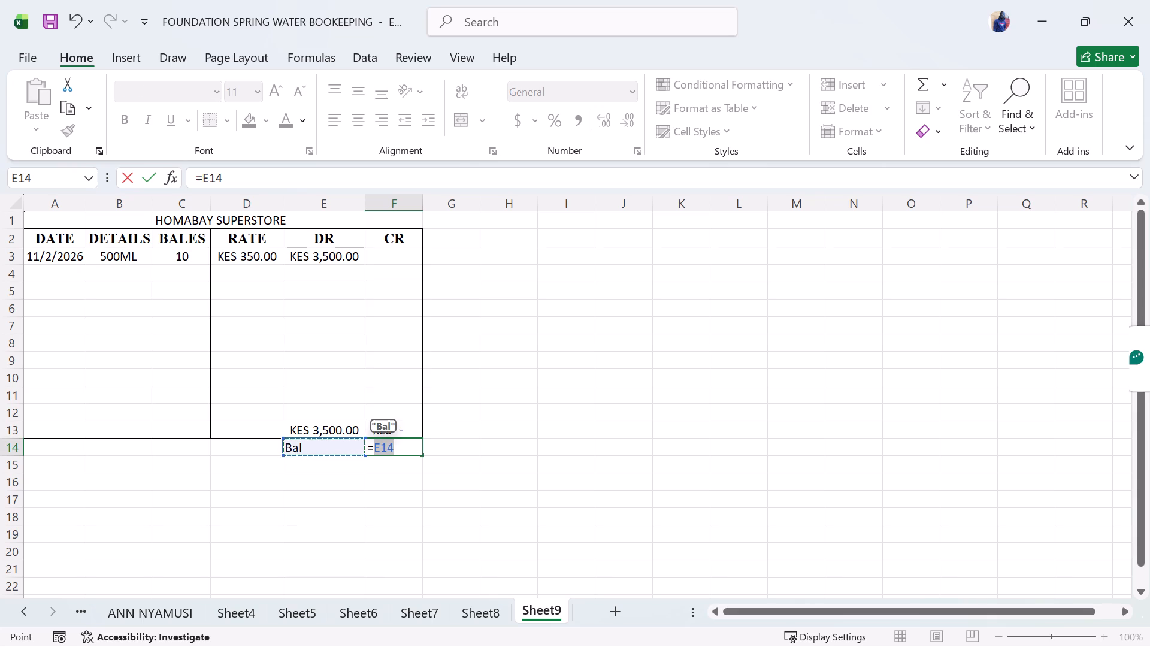
{"action": "left_click", "coordinate": [411, 449]}
{"action": "key", "text": "BackSpace"}
{"action": "key", "text": "BackSpace"}
{"action": "key", "text": "BackSpace"}
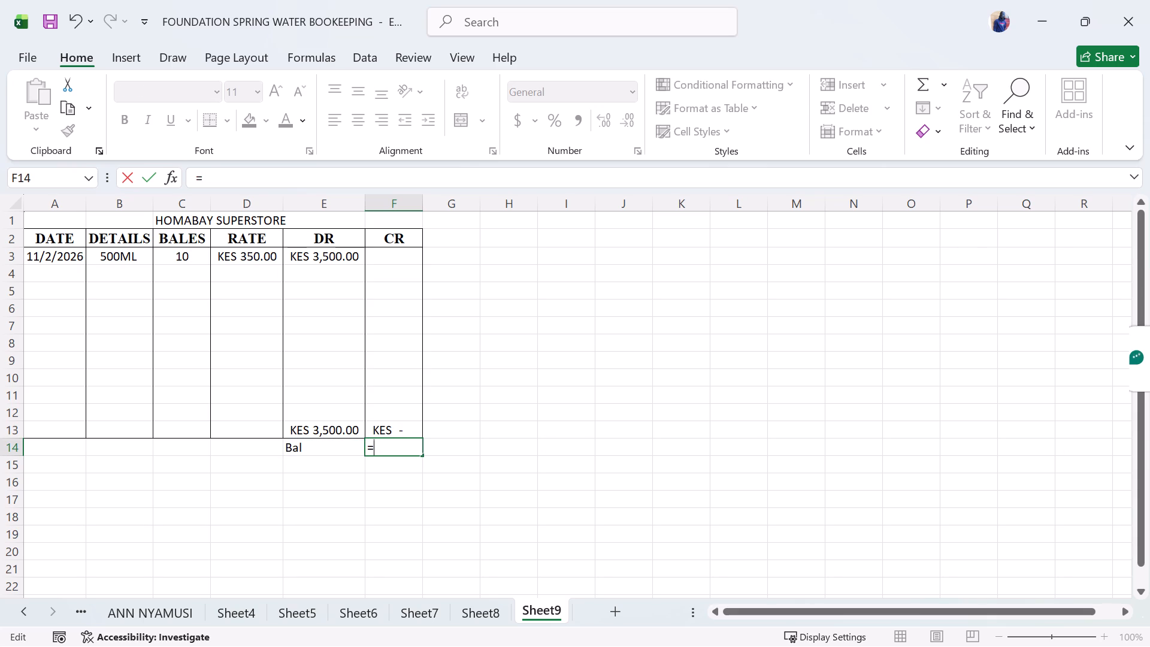
{"action": "left_click", "coordinate": [326, 429]}
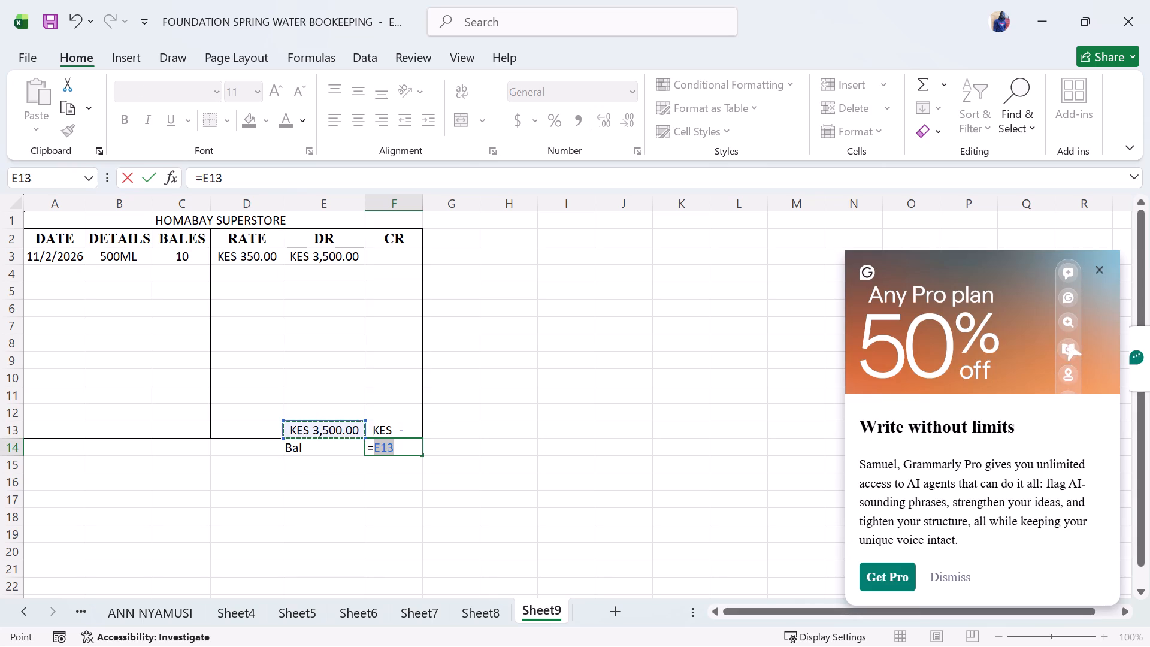
{"action": "key", "text": "minus"}
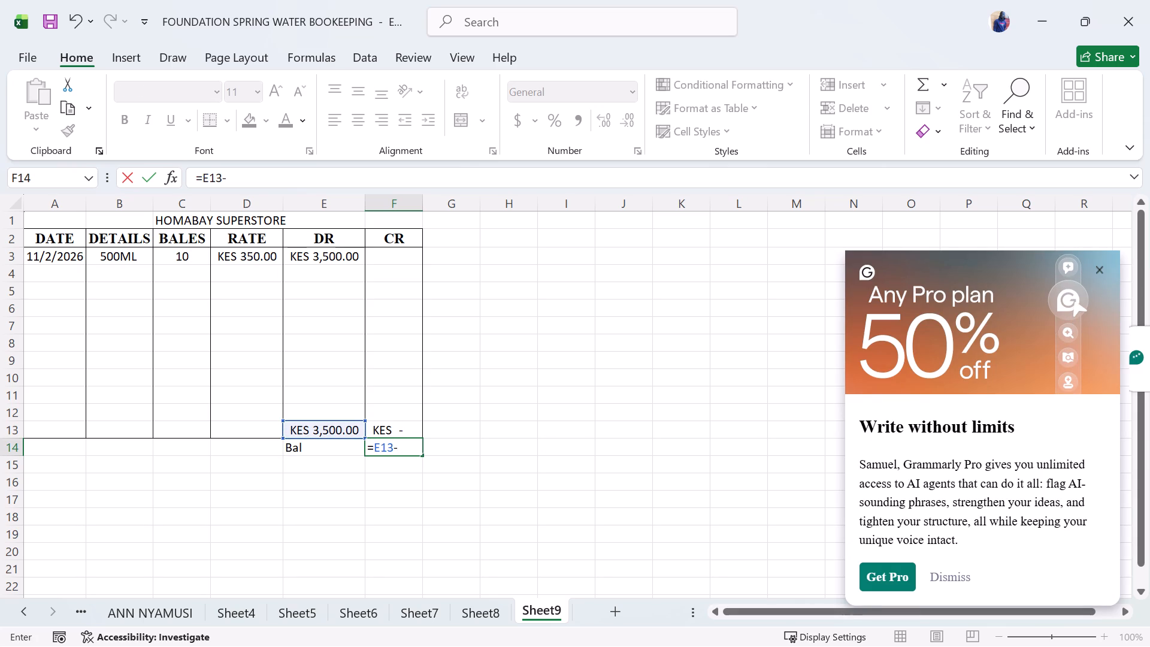
{"action": "left_click", "coordinate": [398, 427]}
{"action": "key", "text": "Return"}
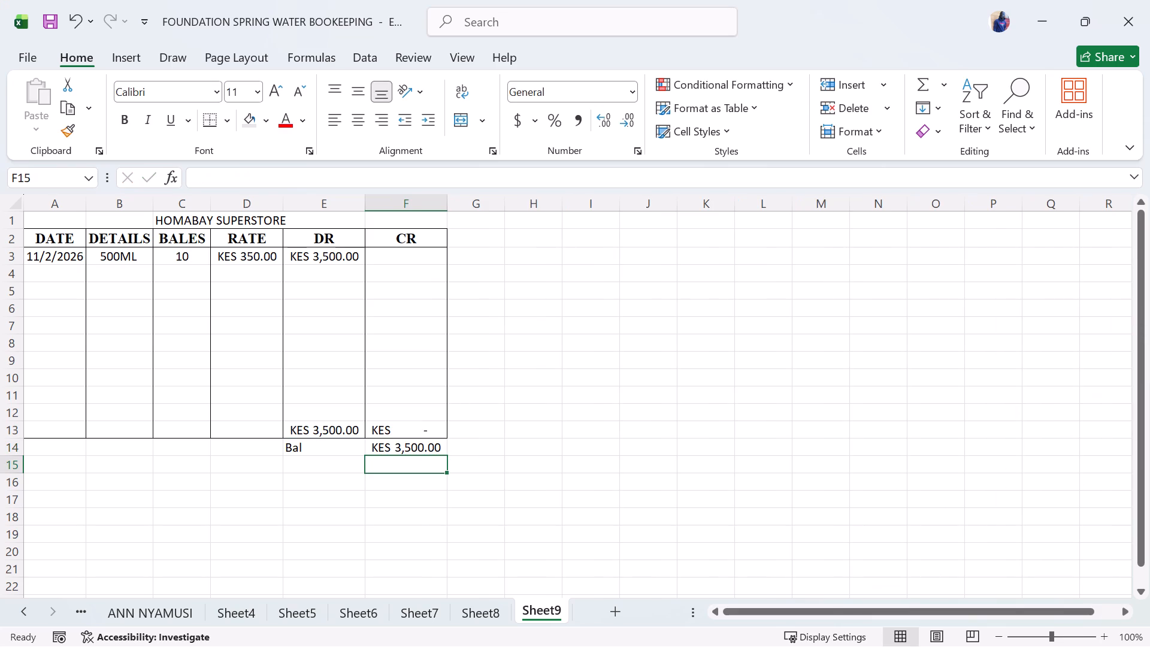
Apply all borders to the balance row cells E14:F14.
{"action": "left_click", "coordinate": [438, 447]}
{"action": "left_click_drag", "start_coordinate": [321, 450], "coordinate": [408, 452]}
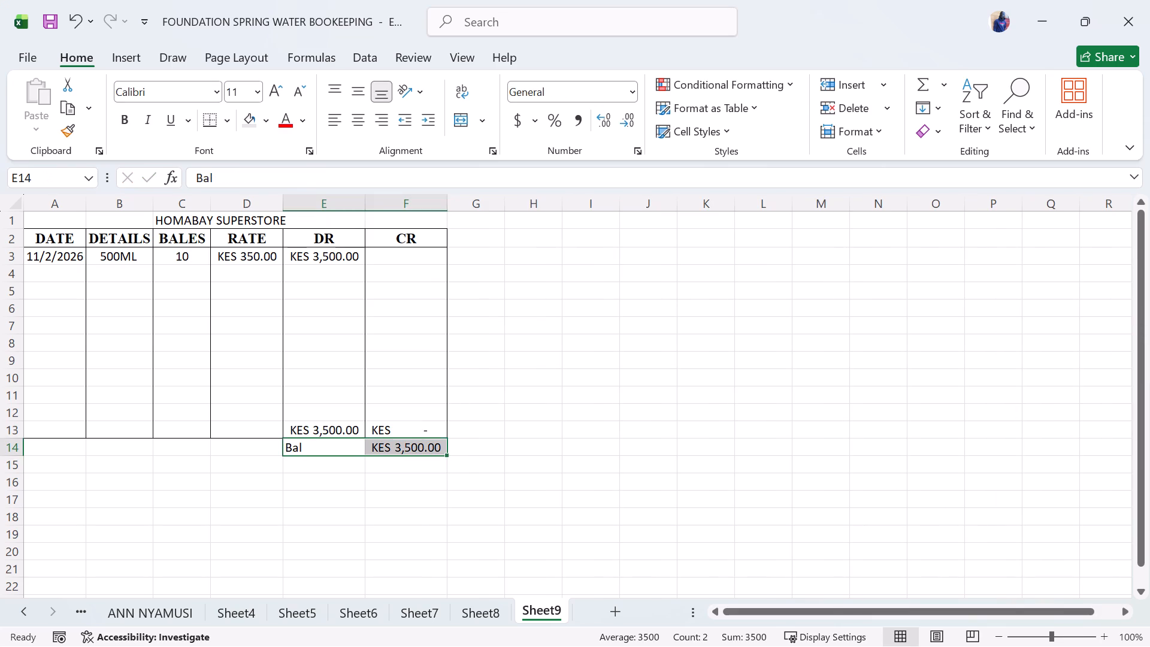
{"action": "left_click", "coordinate": [231, 120]}
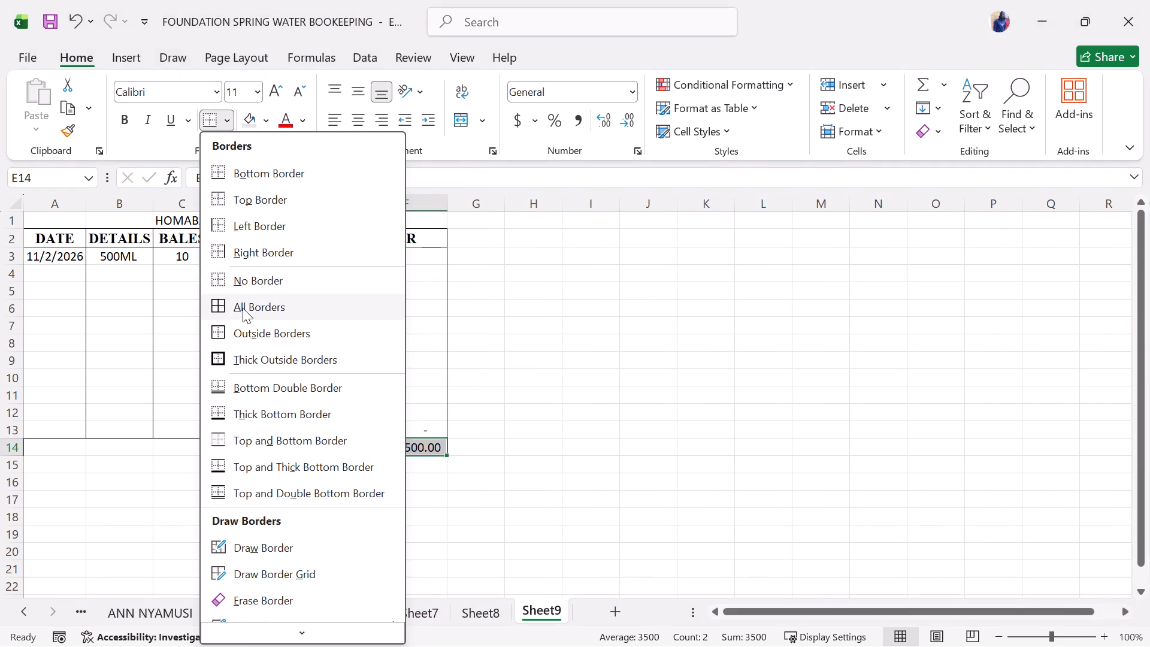
{"action": "left_click", "coordinate": [242, 311]}
{"action": "left_click", "coordinate": [564, 365]}
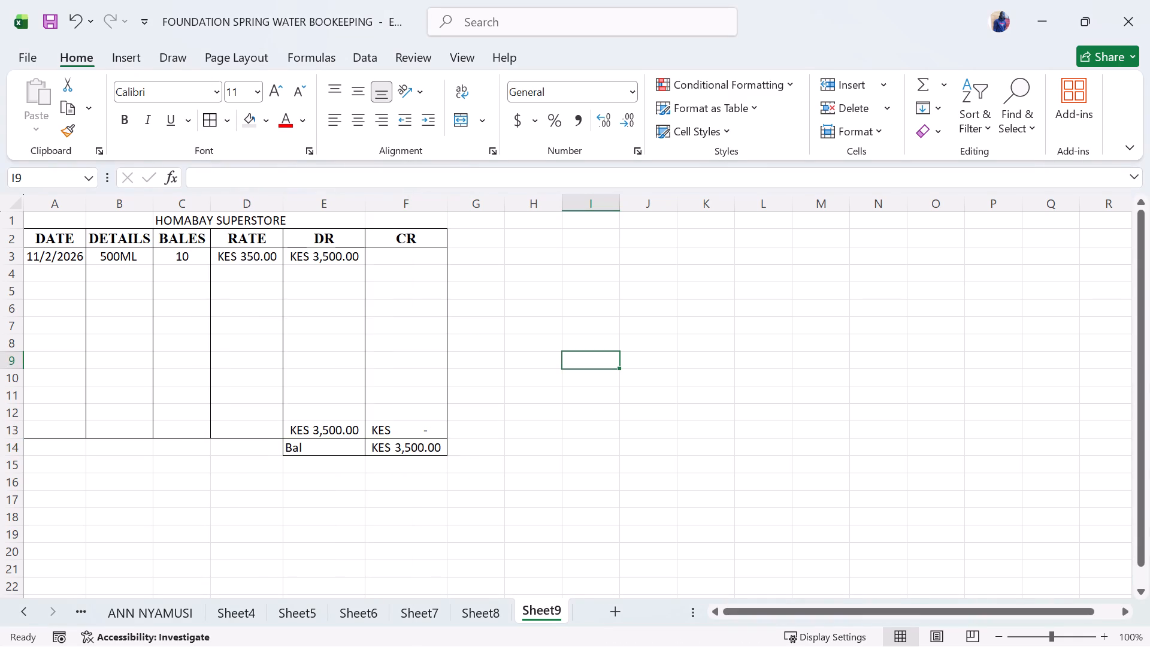
On the customer summary in Sheet1, enter the date 2 nov in A10 for the new customer row.
{"action": "left_click", "coordinate": [140, 609]}
{"action": "left_click", "coordinate": [230, 614]}
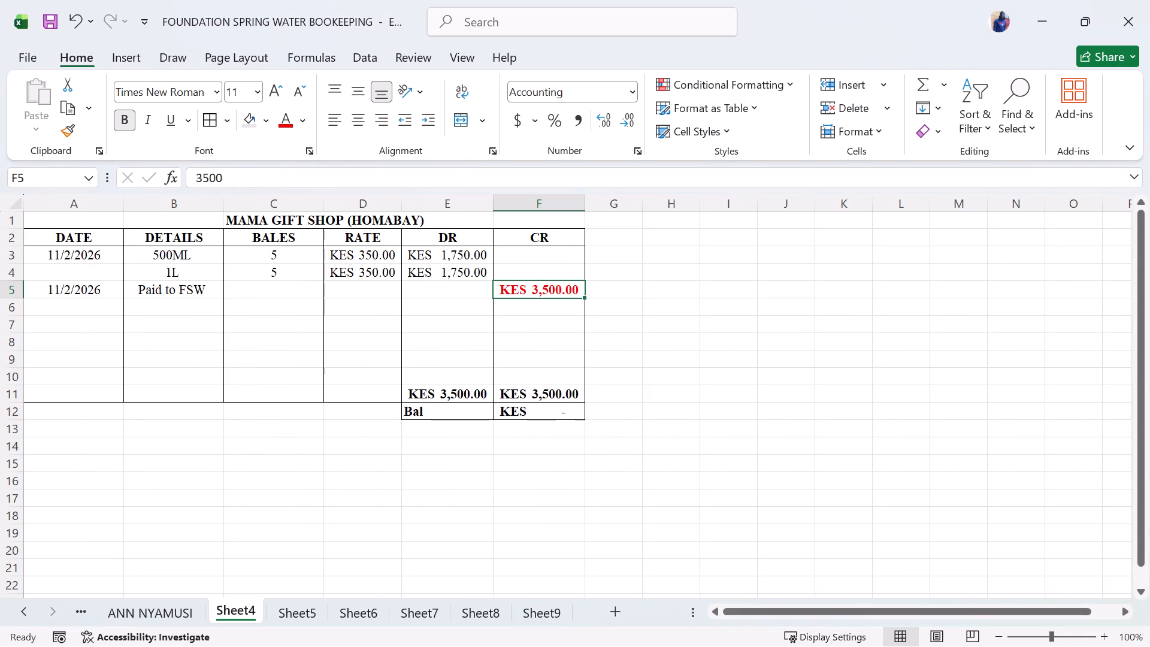
{"action": "left_click", "coordinate": [134, 625]}
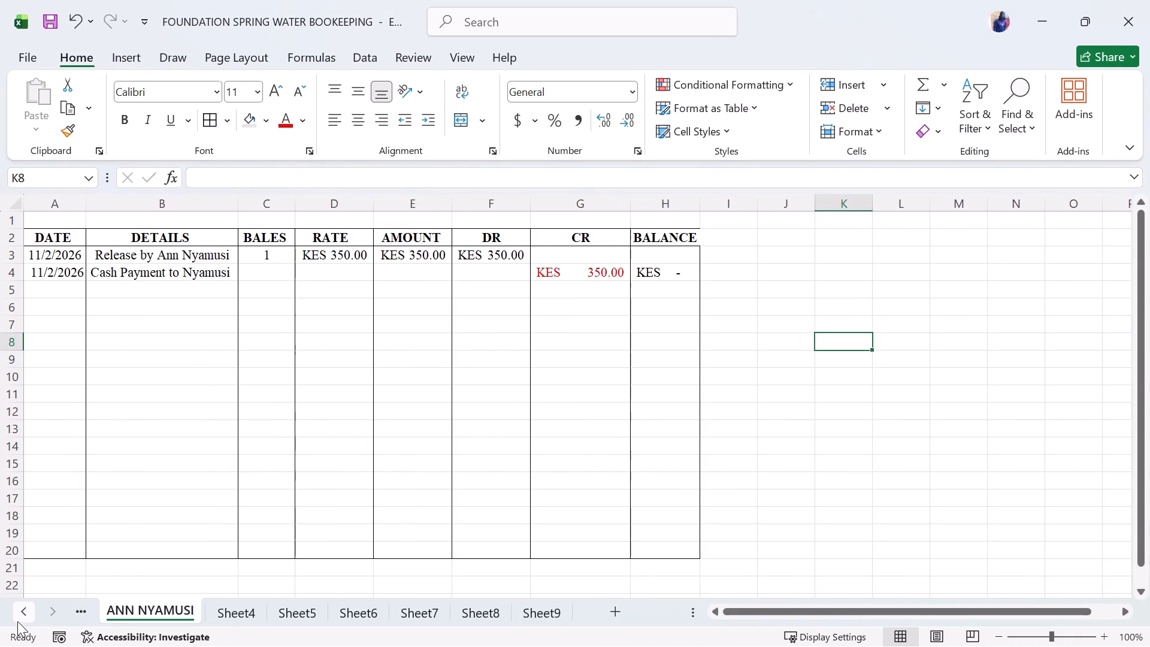
{"action": "left_click", "coordinate": [15, 619]}
{"action": "left_click", "coordinate": [19, 615]}
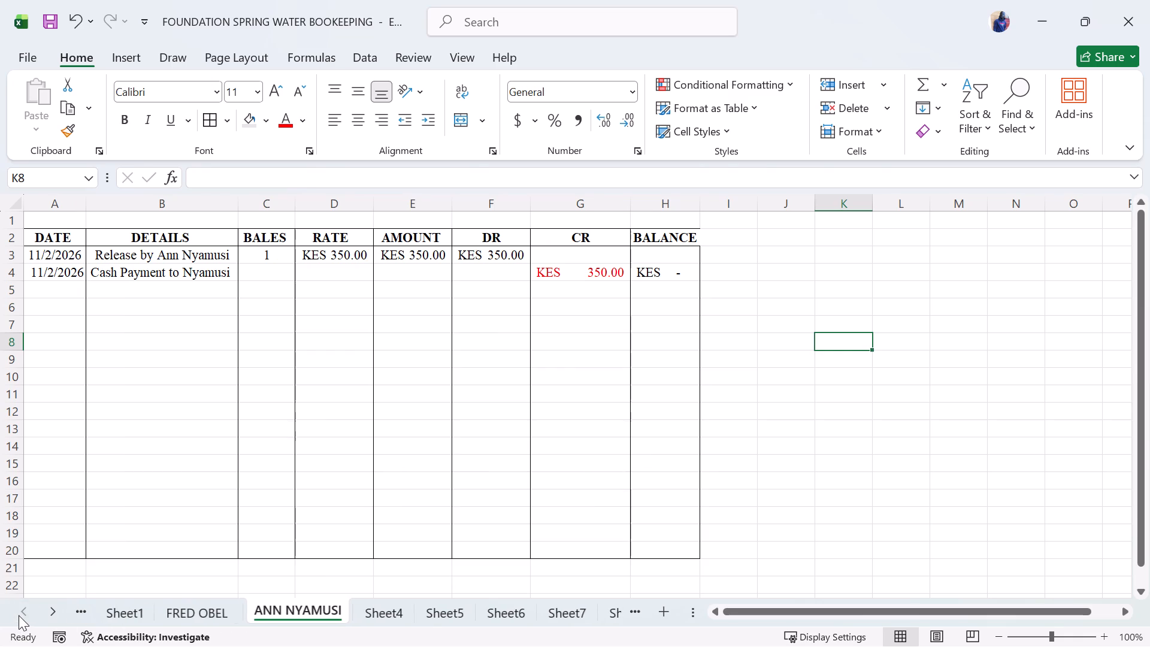
{"action": "left_click", "coordinate": [19, 615]}
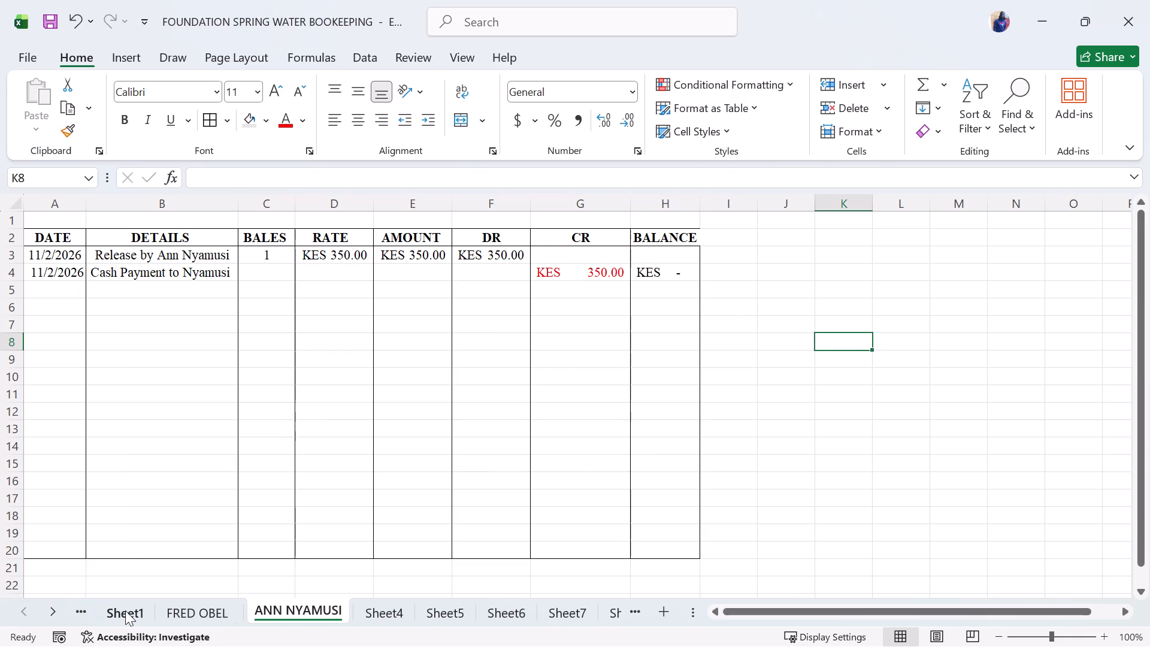
{"action": "left_click", "coordinate": [125, 610]}
{"action": "left_click", "coordinate": [89, 376]}
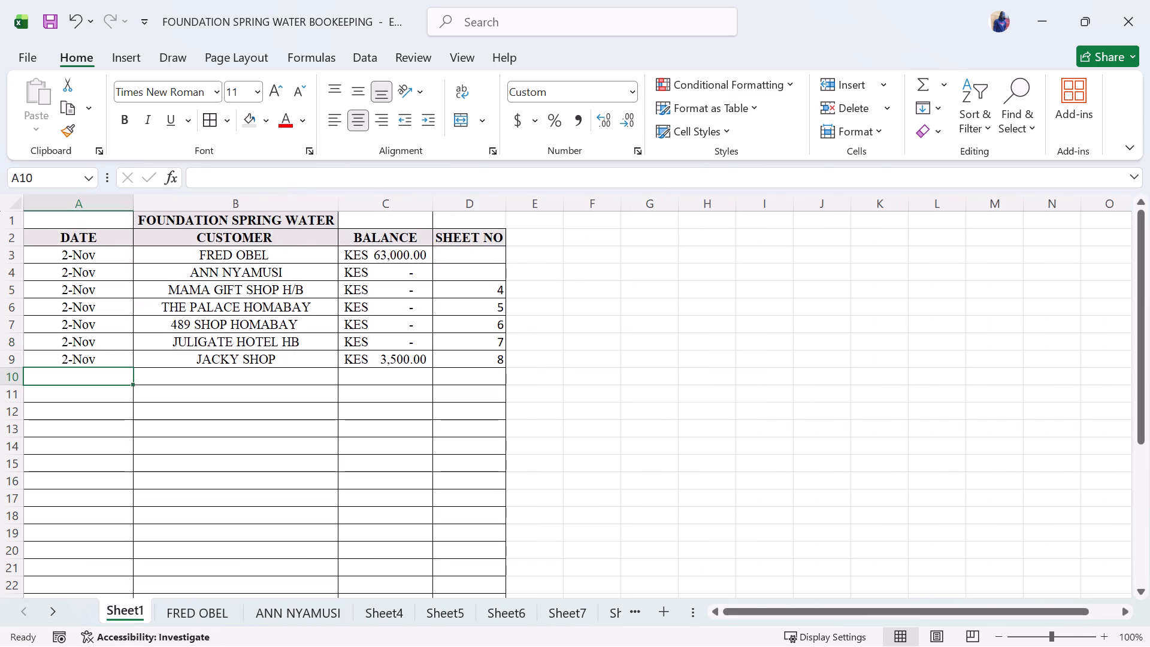
{"action": "key", "text": "2"}
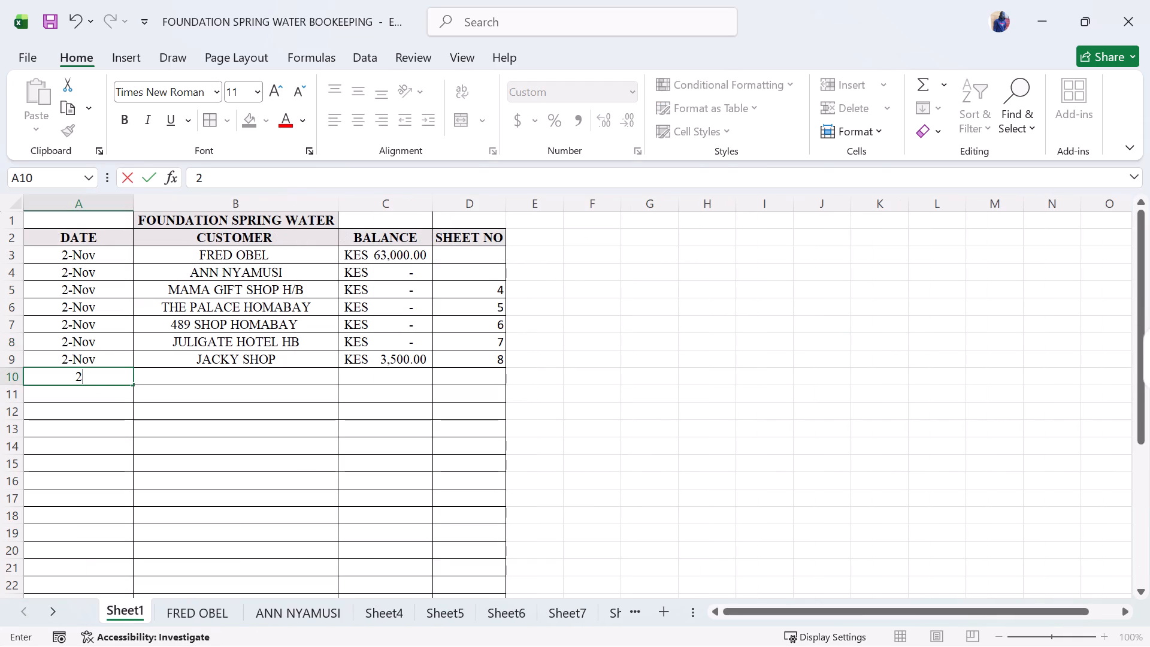
{"action": "key", "text": "space"}
{"action": "type", "text": "nov"}
{"action": "key", "text": "space"}
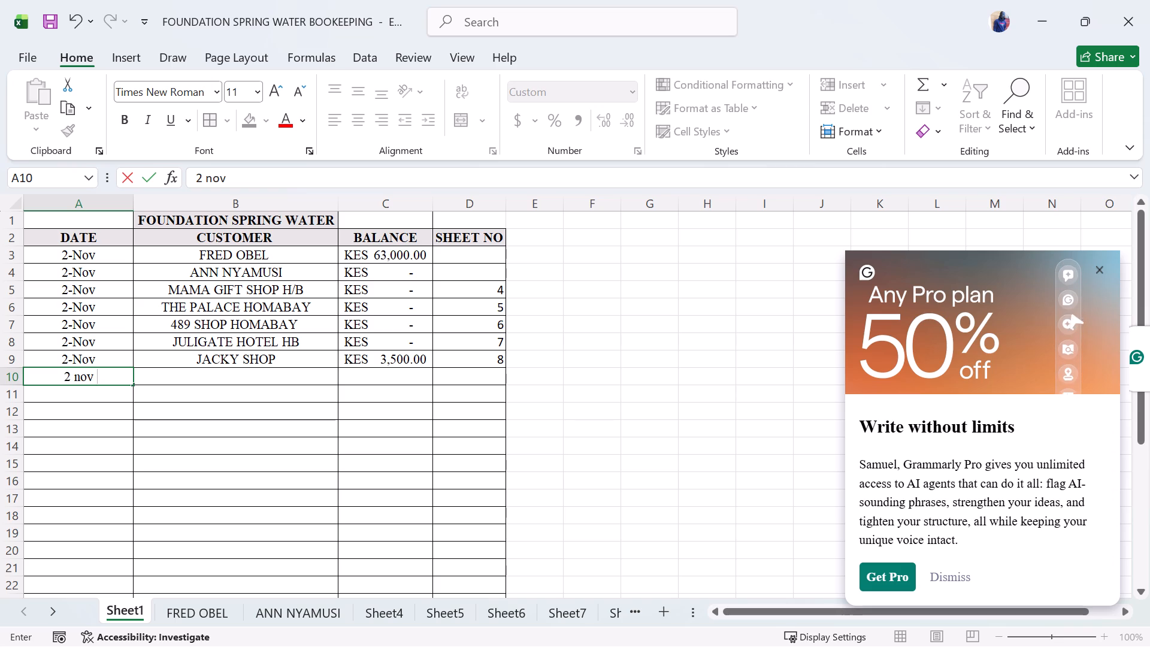
{"action": "key", "text": "Return"}
Enter HOMABAY SUPERSTORE as the customer name in B10.
{"action": "left_click", "coordinate": [207, 379]}
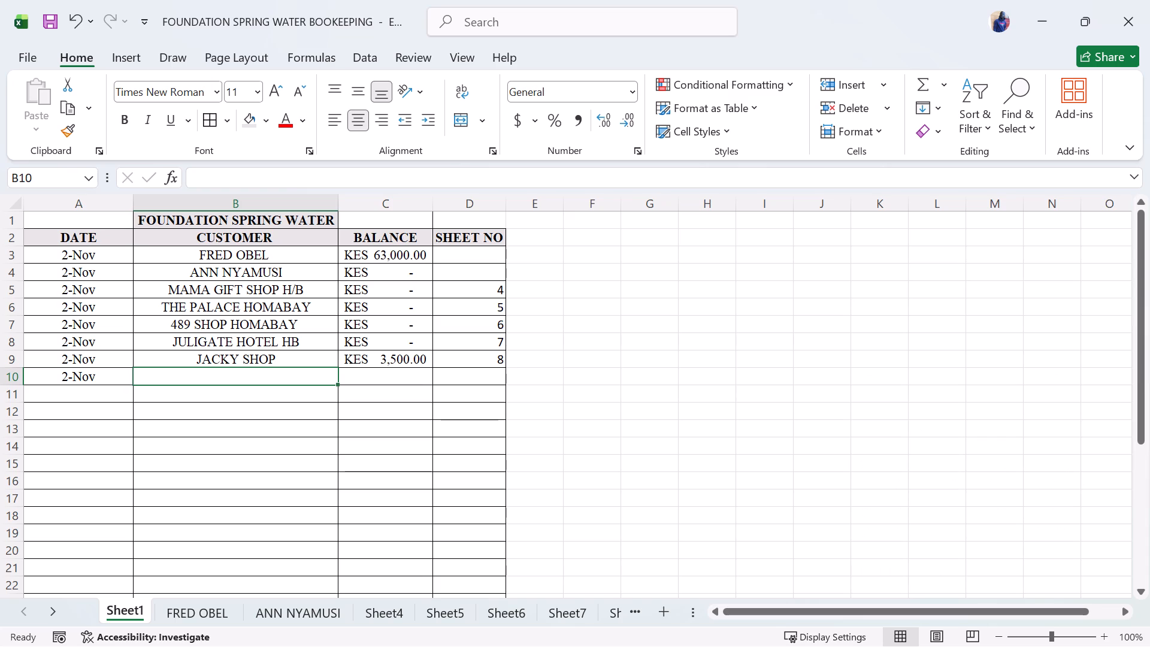
{"action": "type", "text": "homabn"}
{"action": "key", "text": "BackSpace"}
{"action": "key", "text": "BackSpace"}
{"action": "key", "text": "BackSpace"}
{"action": "key", "text": "BackSpace"}
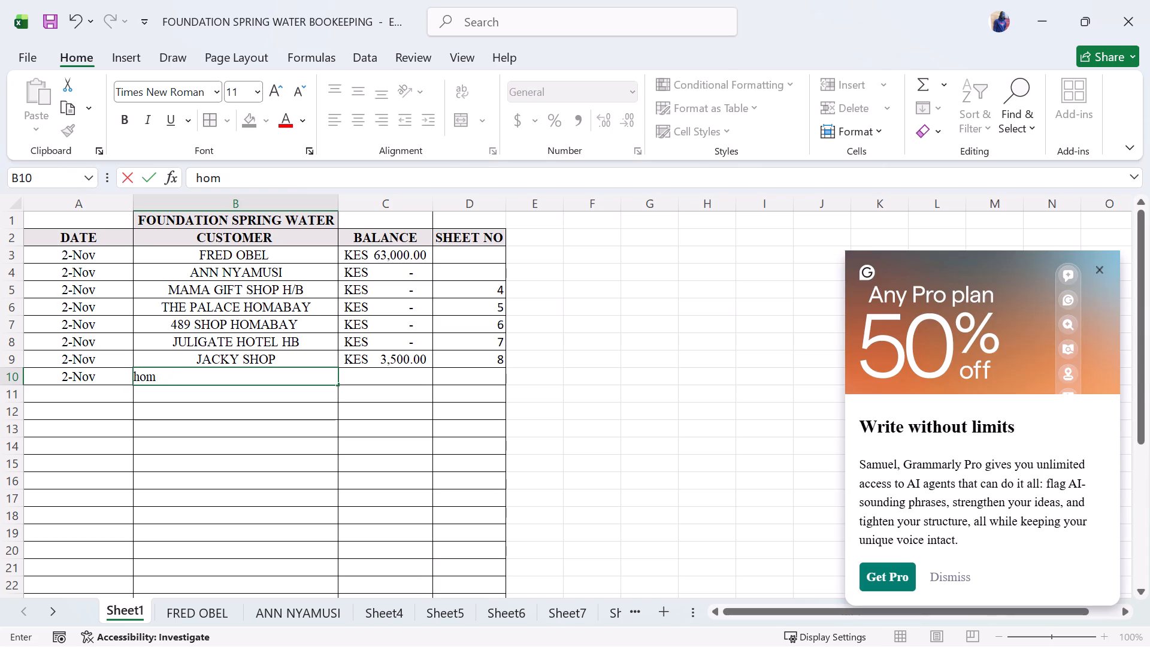
{"action": "key", "text": "BackSpace"}
{"action": "type", "text": "HOMABAY SUPERSTORE"}
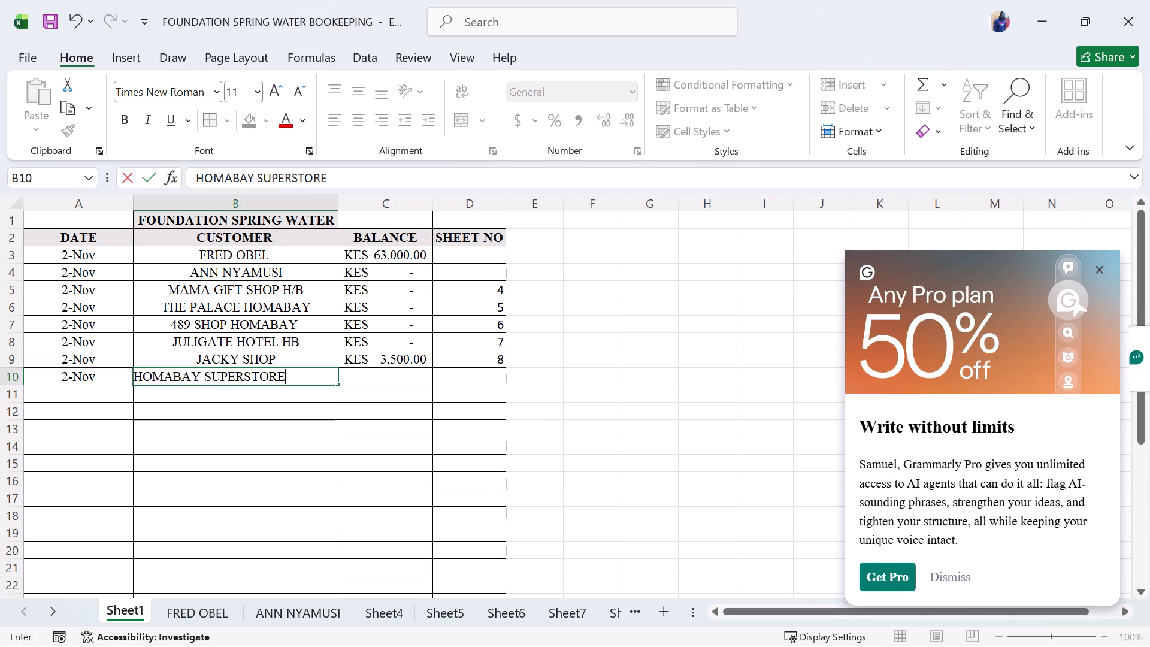
Link the customer's BALANCE in C10 to the HOMABAY SUPERSTORE ledger balance with the formula =Sheet9!F14.
{"action": "left_click", "coordinate": [393, 380]}
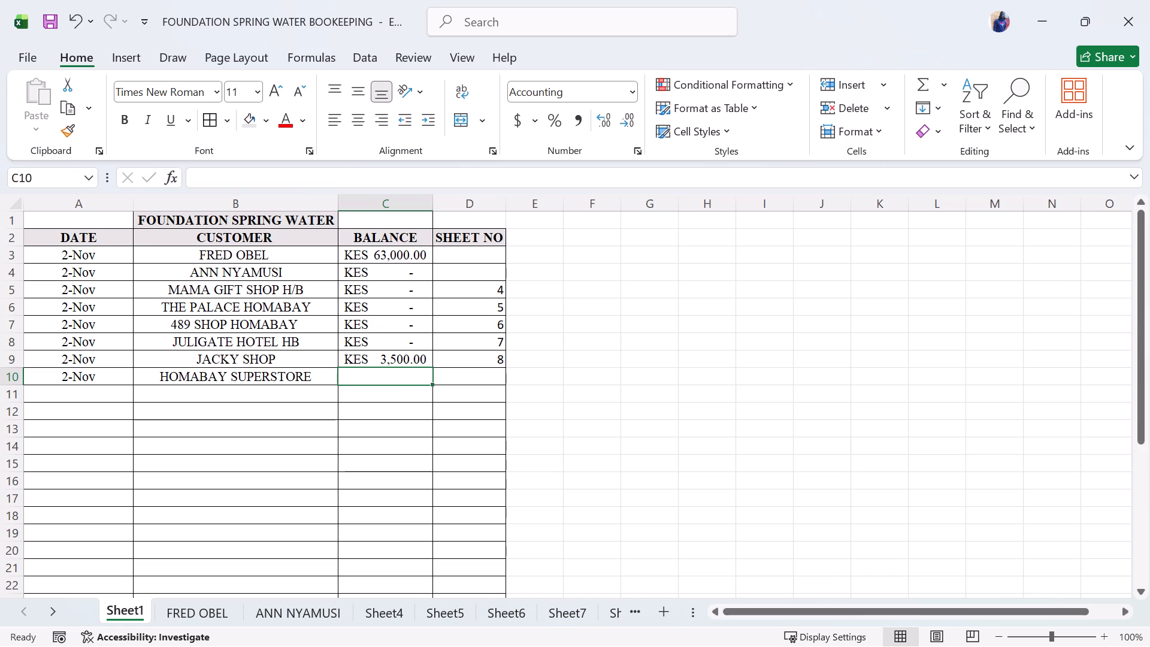
{"action": "key", "text": "equal"}
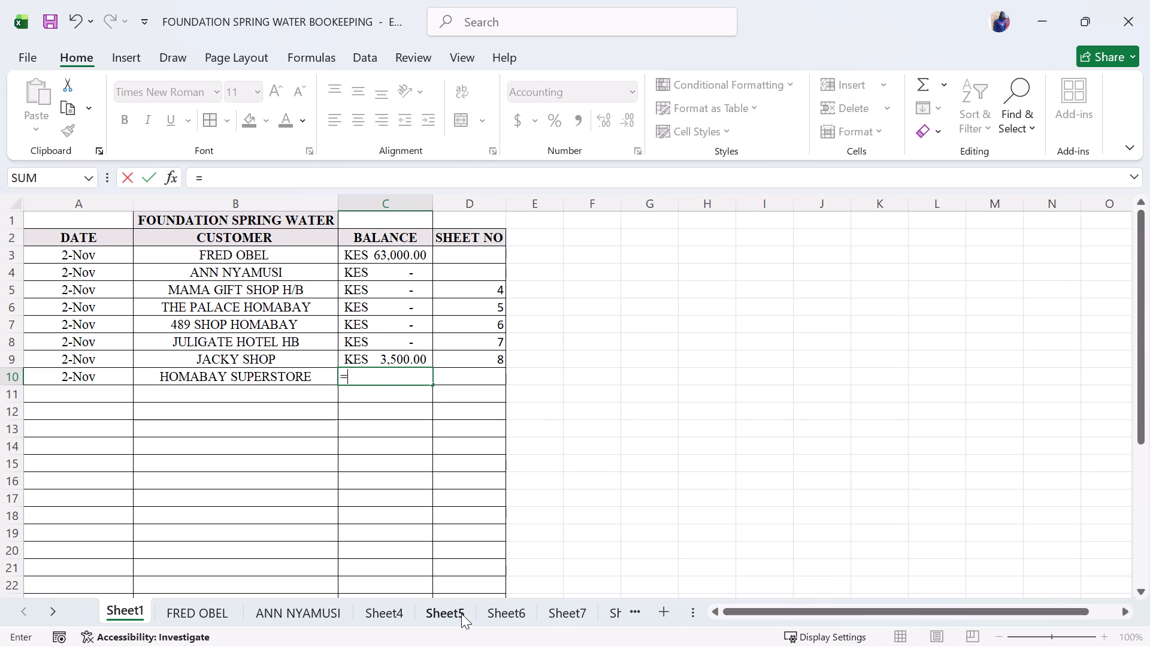
{"action": "left_click", "coordinate": [716, 610]}
{"action": "left_click", "coordinate": [716, 610]}
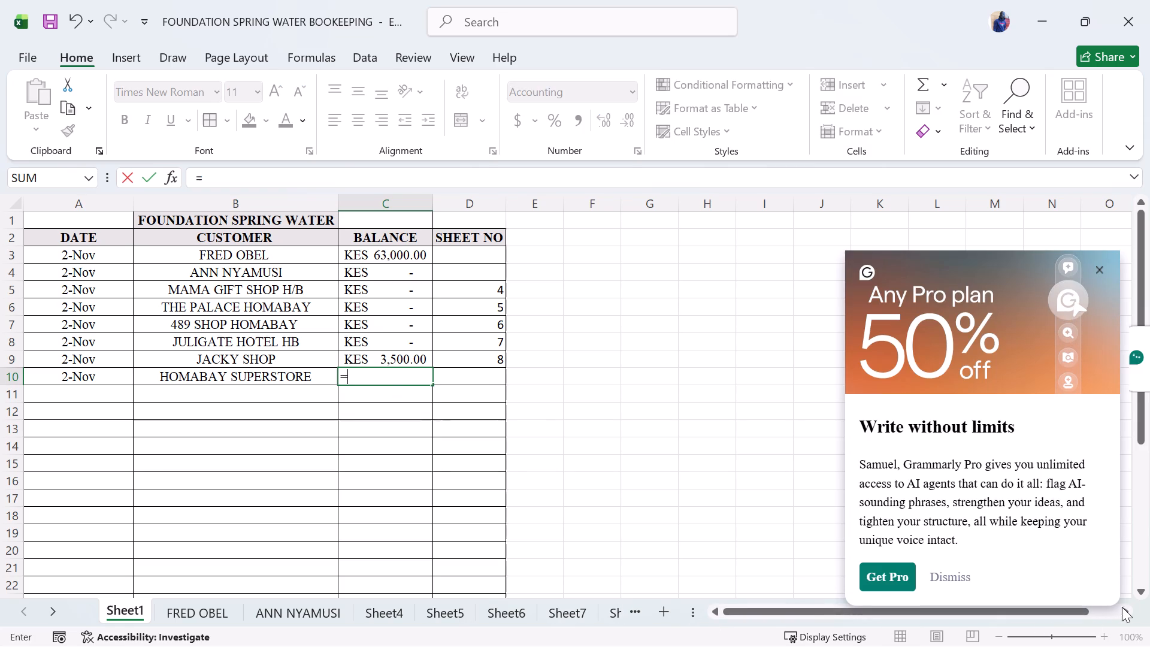
{"action": "left_click", "coordinate": [1123, 607]}
{"action": "double_click", "coordinate": [1123, 607]}
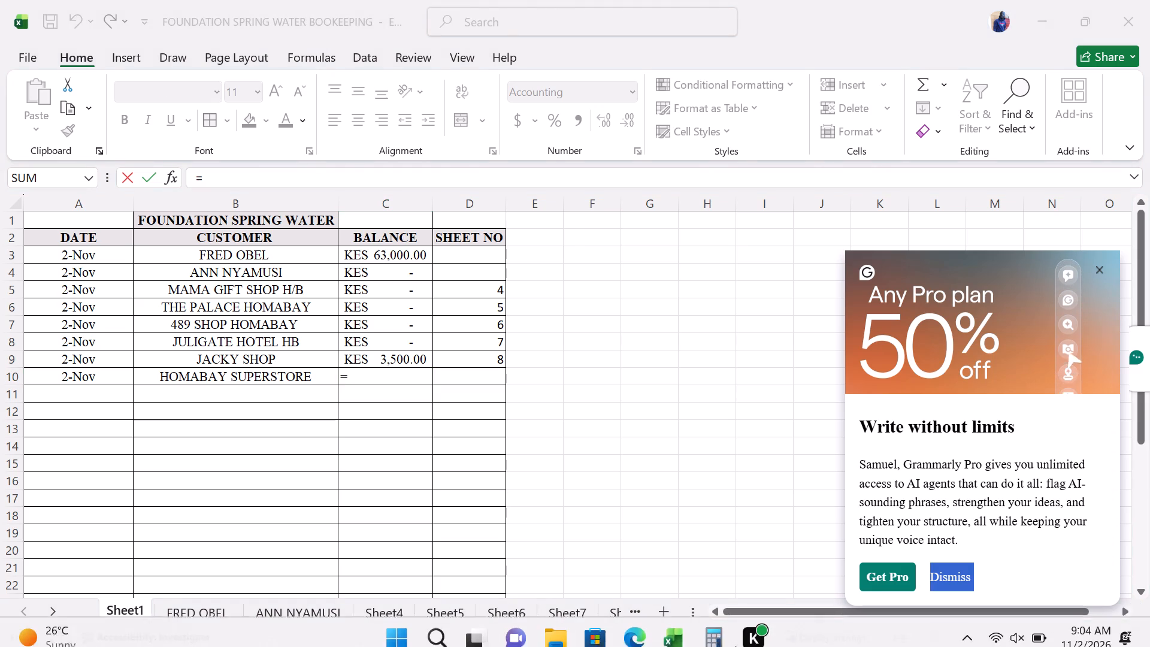
{"action": "left_click", "coordinate": [1099, 273]}
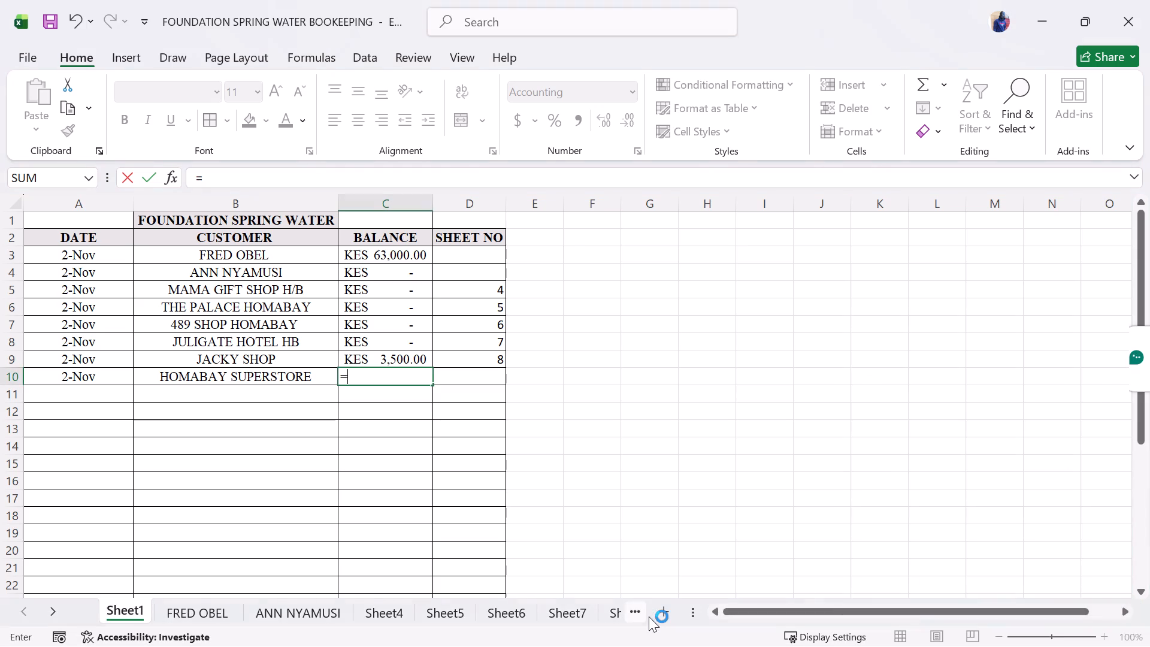
{"action": "left_click", "coordinate": [610, 613]}
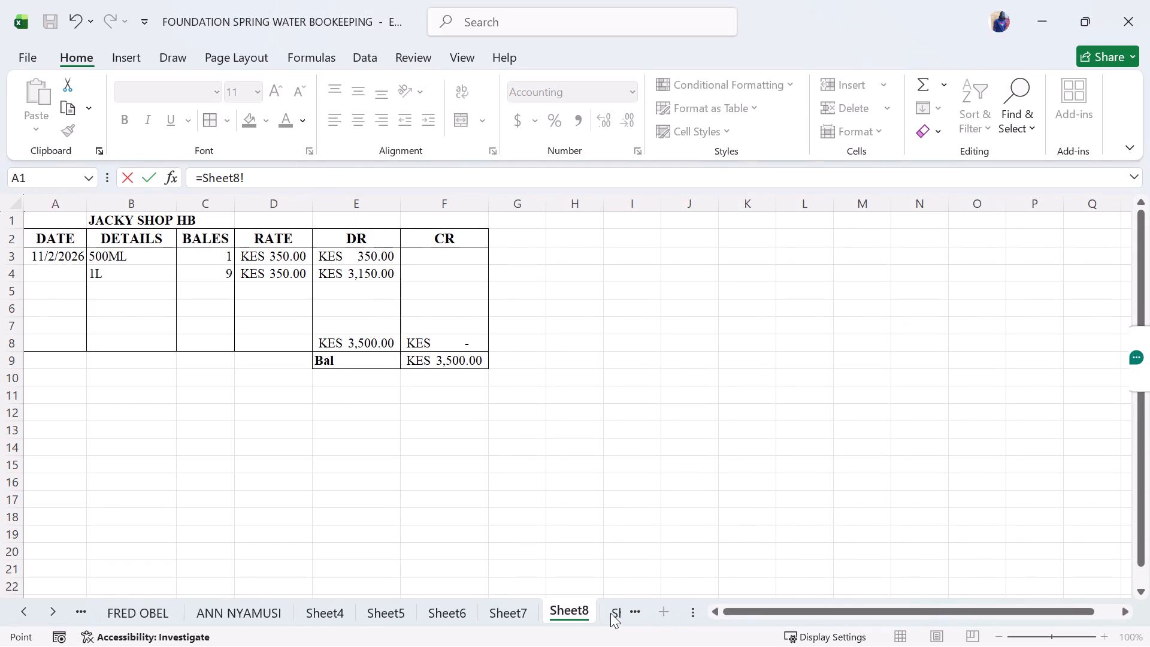
{"action": "left_click", "coordinate": [617, 613]}
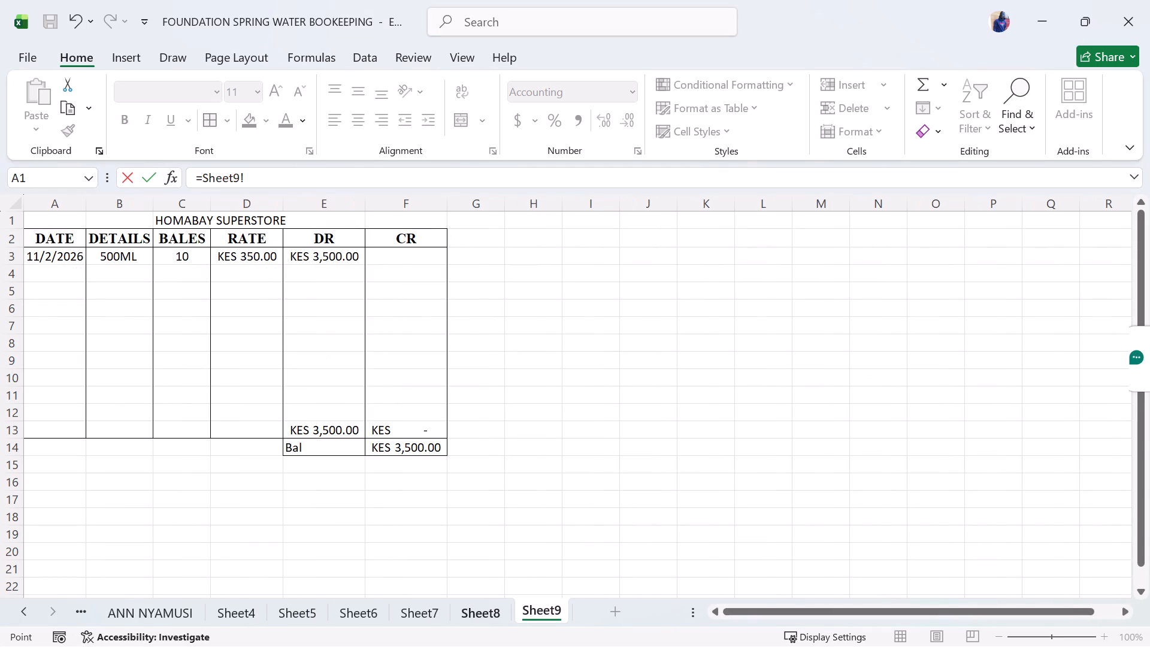
{"action": "left_click", "coordinate": [411, 452]}
{"action": "key", "text": "Return"}
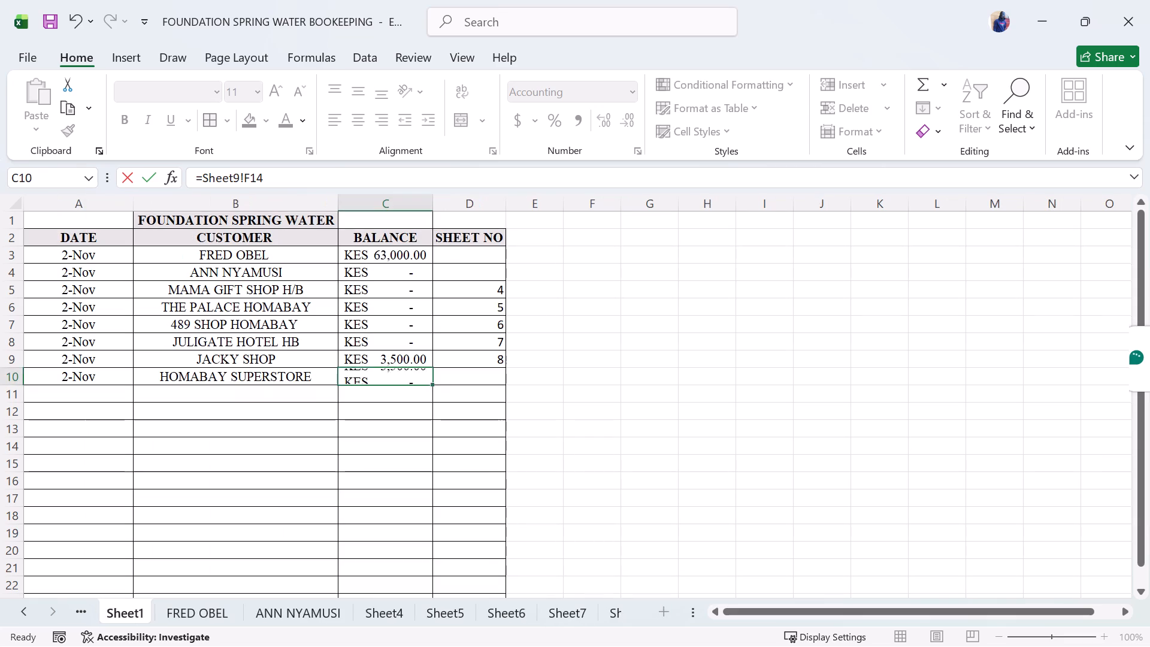
Enter 9 as the SHEET NO for HOMABAY SUPERSTORE in D10.
{"action": "left_click", "coordinate": [464, 377]}
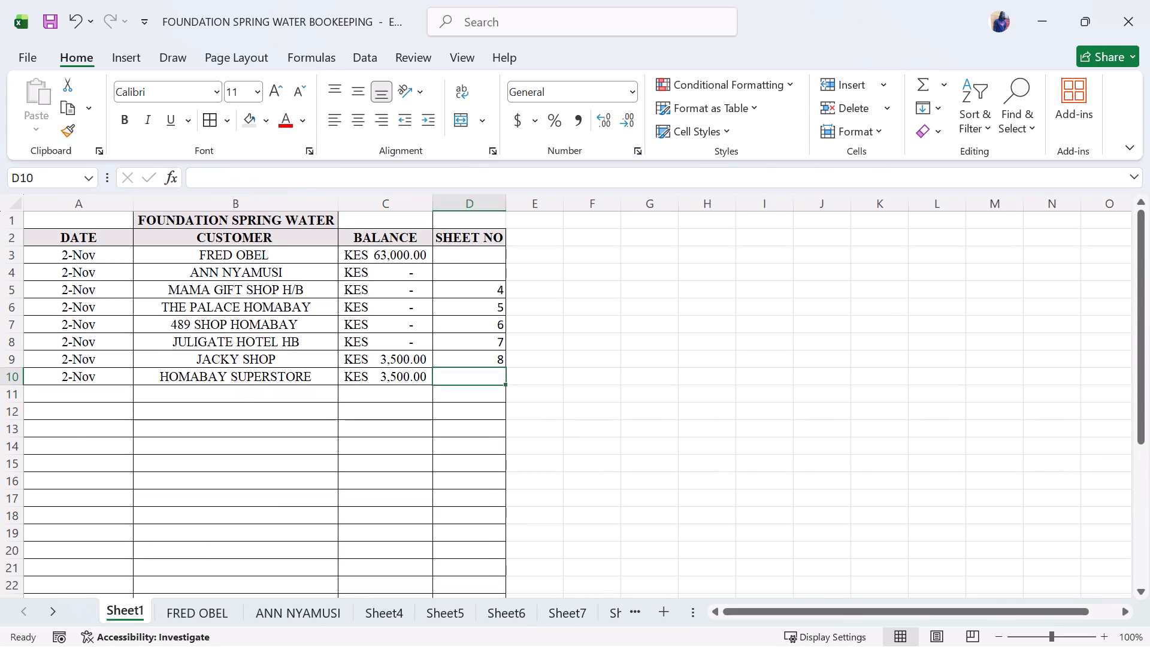
{"action": "key", "text": "9"}
{"action": "left_click", "coordinate": [609, 350]}
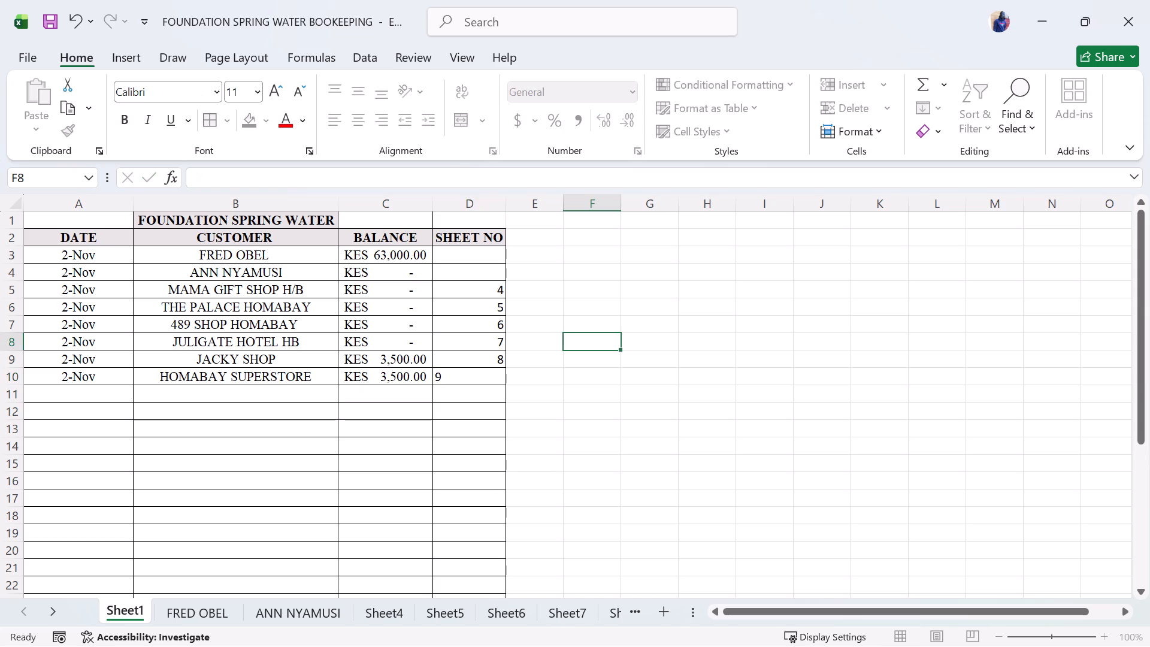
Review the customer summary table and the stock balance table below it on Sheet1.
{"action": "scroll", "coordinate": [479, 406], "scroll_direction": "down", "scroll_amount": 4}
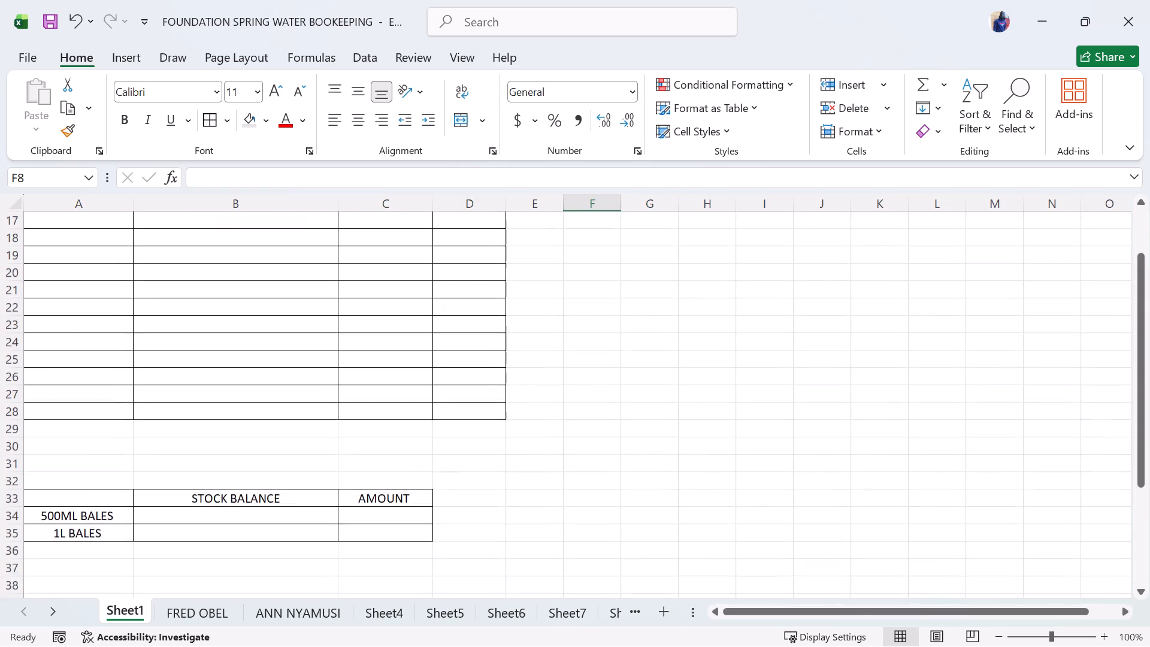
{"action": "scroll", "coordinate": [479, 406], "scroll_direction": "down", "scroll_amount": 1}
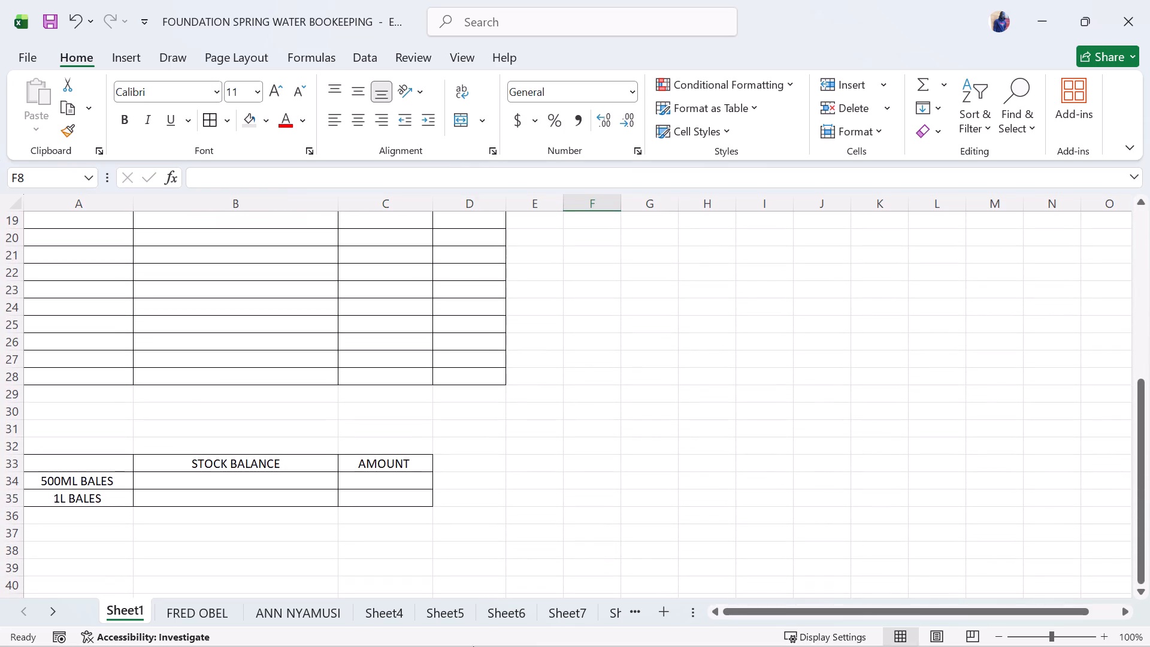
{"action": "left_click", "coordinate": [650, 426]}
{"action": "scroll", "coordinate": [467, 356], "scroll_direction": "up", "scroll_amount": 1}
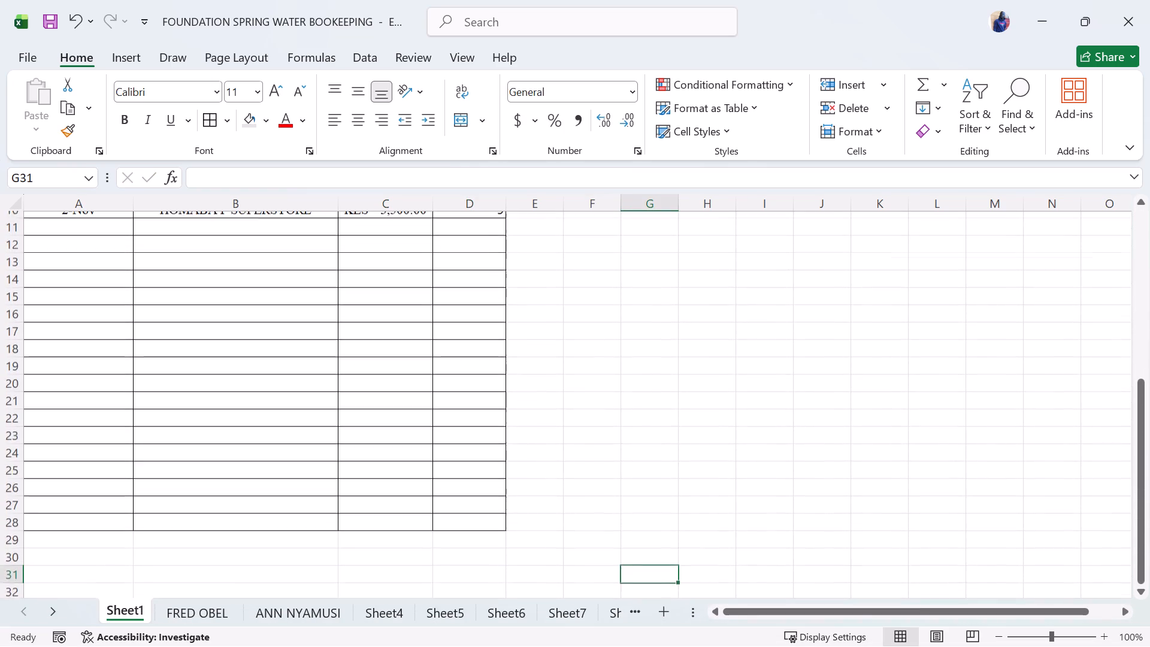
{"action": "scroll", "coordinate": [467, 356], "scroll_direction": "up", "scroll_amount": 1}
{"action": "scroll", "coordinate": [467, 356], "scroll_direction": "right", "scroll_amount": 1}
{"action": "scroll", "coordinate": [467, 356], "scroll_direction": "down", "scroll_amount": 1}
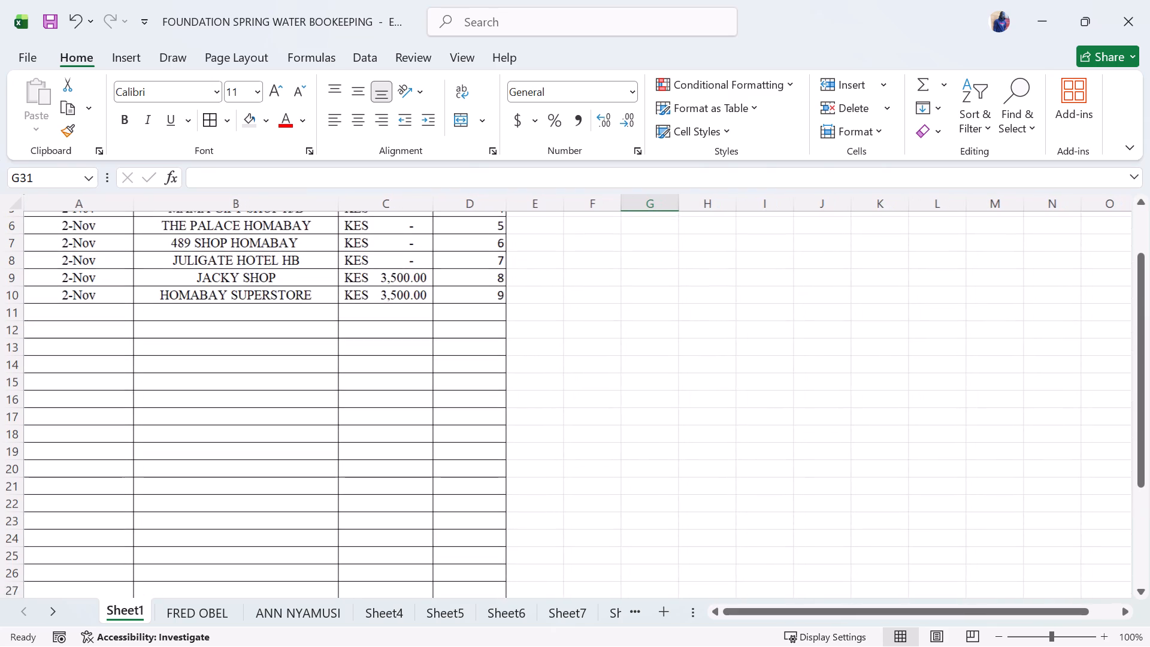
{"action": "scroll", "coordinate": [467, 356], "scroll_direction": "down", "scroll_amount": 1}
{"action": "scroll", "coordinate": [467, 356], "scroll_direction": "up", "scroll_amount": 1}
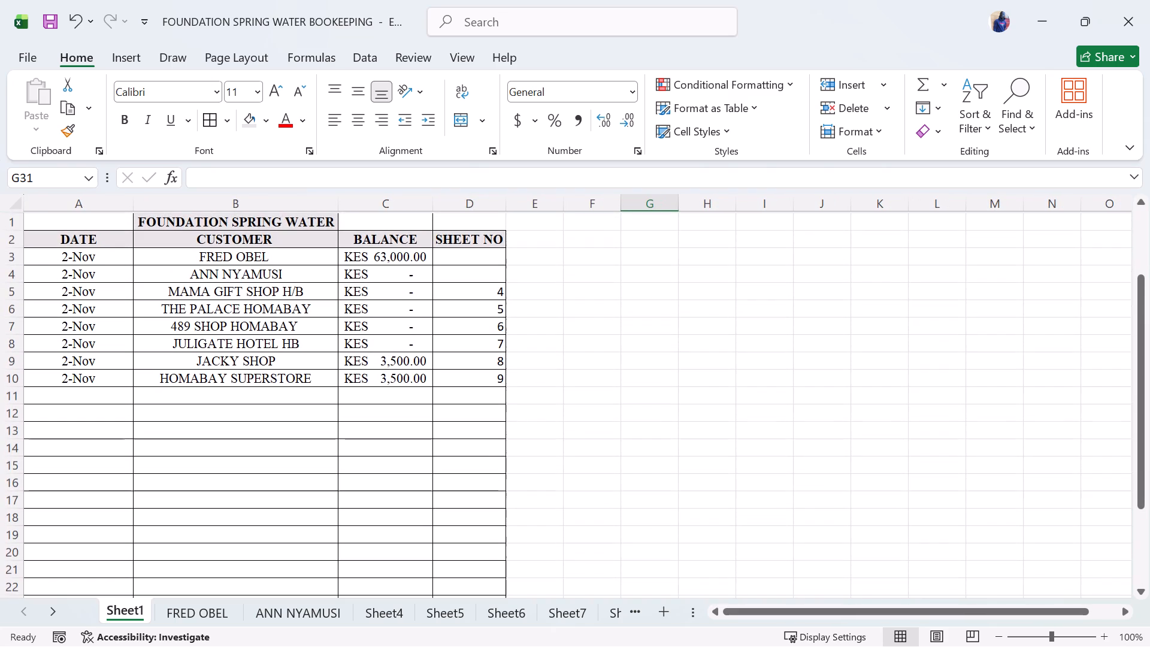
{"action": "scroll", "coordinate": [467, 356], "scroll_direction": "up", "scroll_amount": 1}
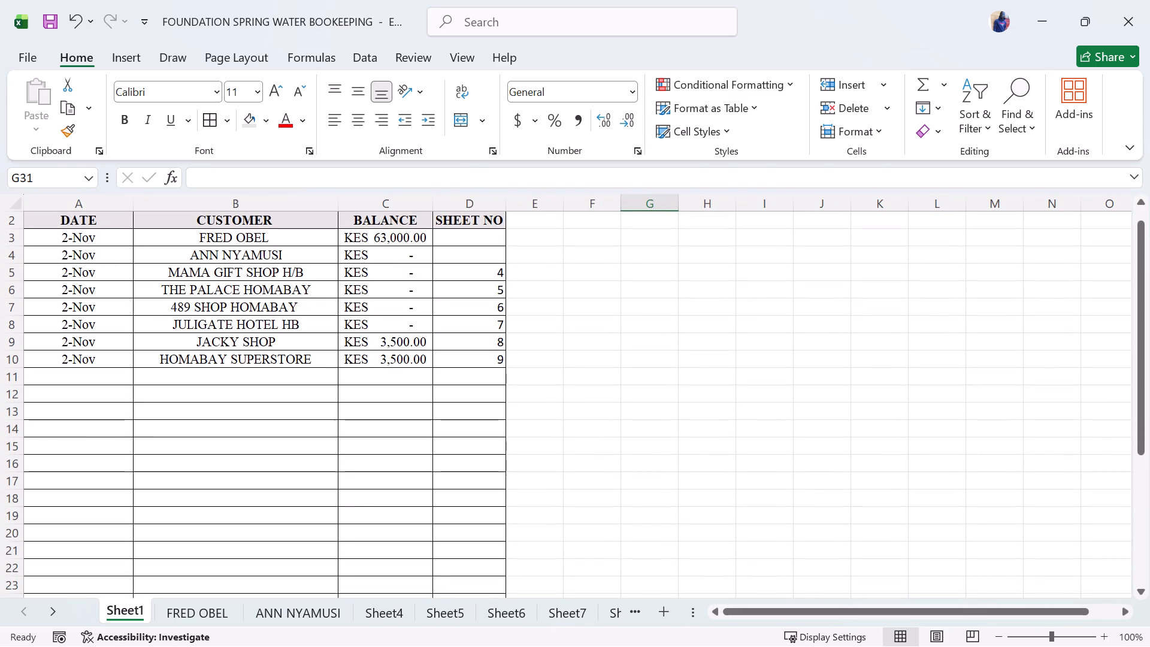
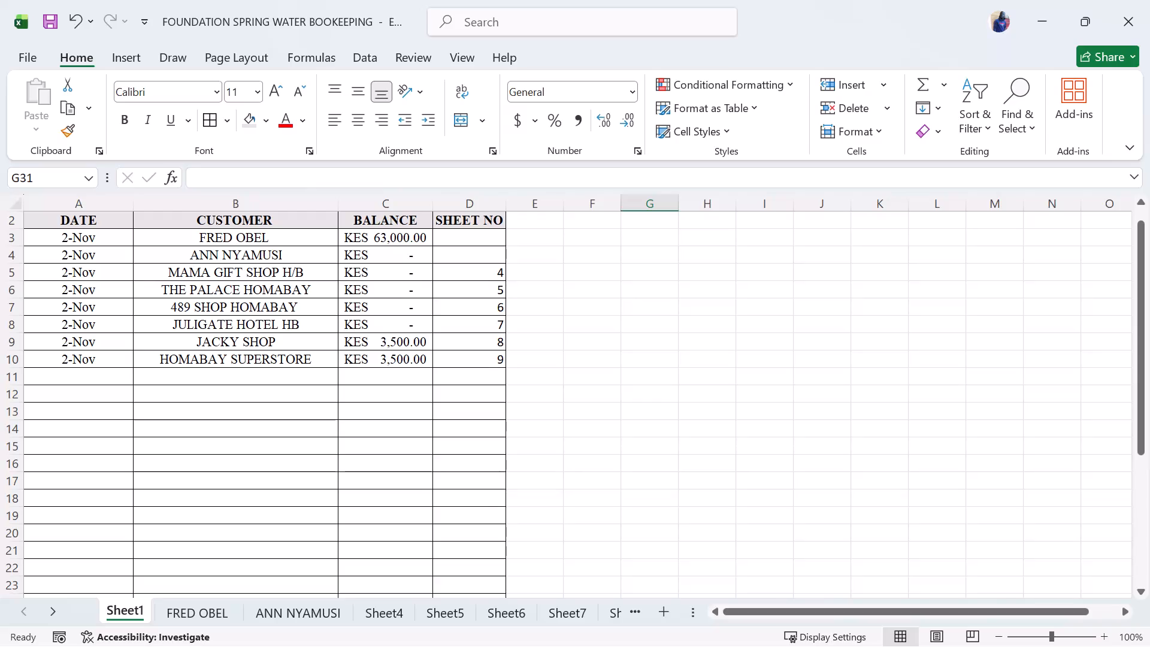
Review the first two customer ledger sheets and the MAMA GIFT SHOP (HOMABAY) ledger on Sheet4.
{"action": "left_click", "coordinate": [188, 612]}
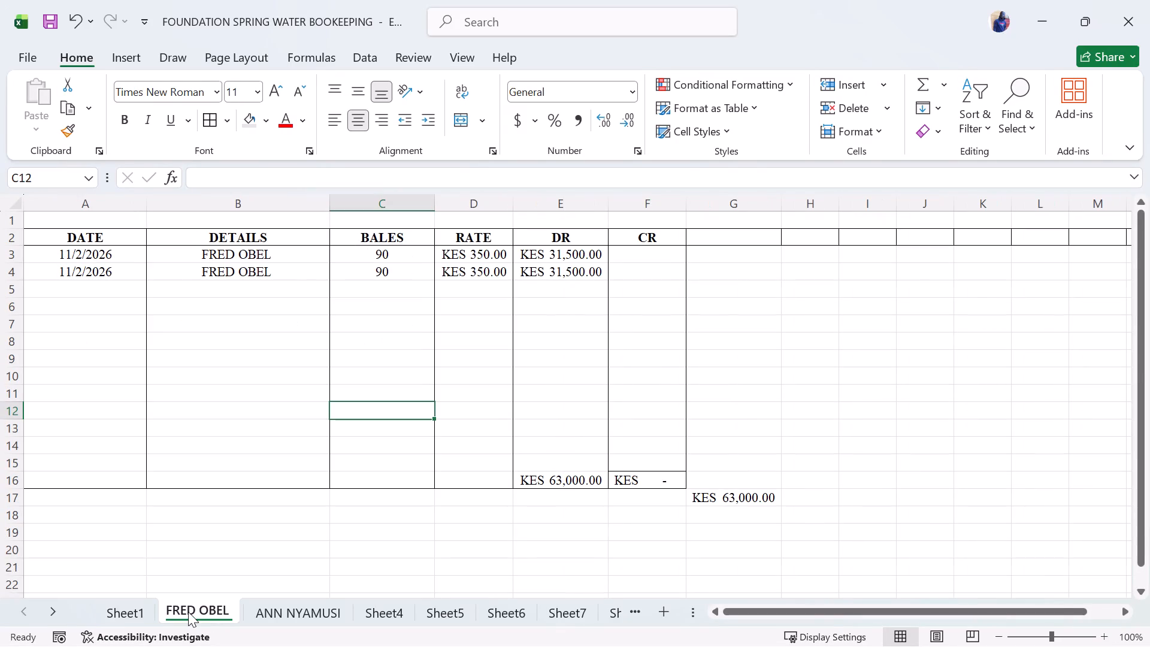
{"action": "left_click", "coordinate": [283, 606]}
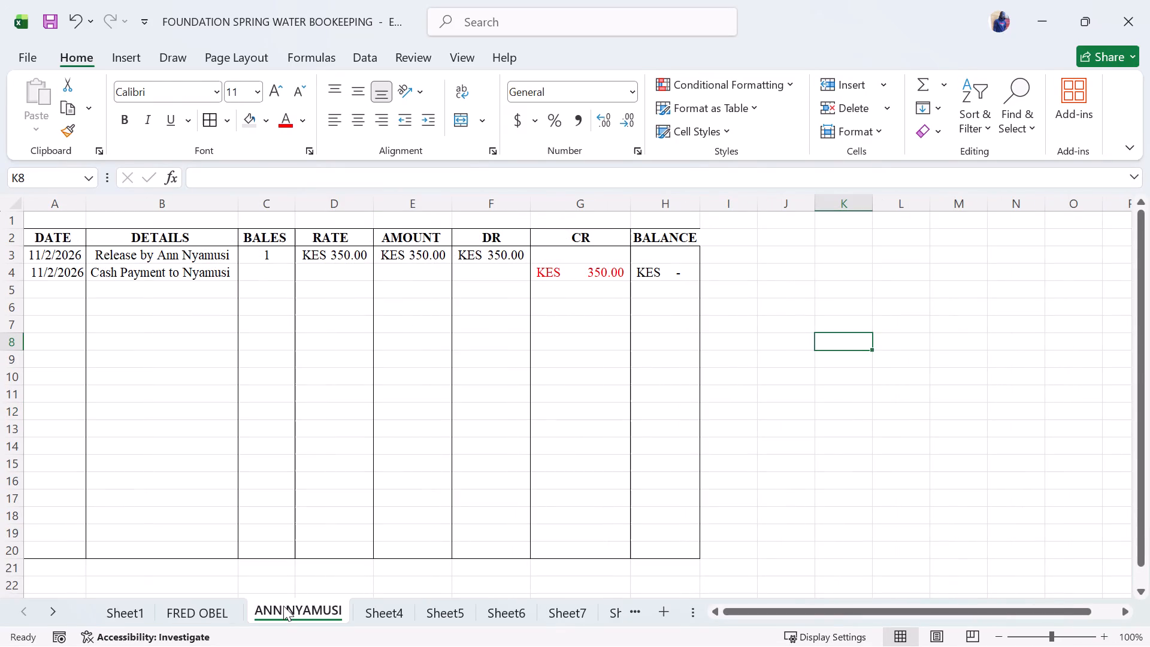
{"action": "left_click", "coordinate": [380, 601]}
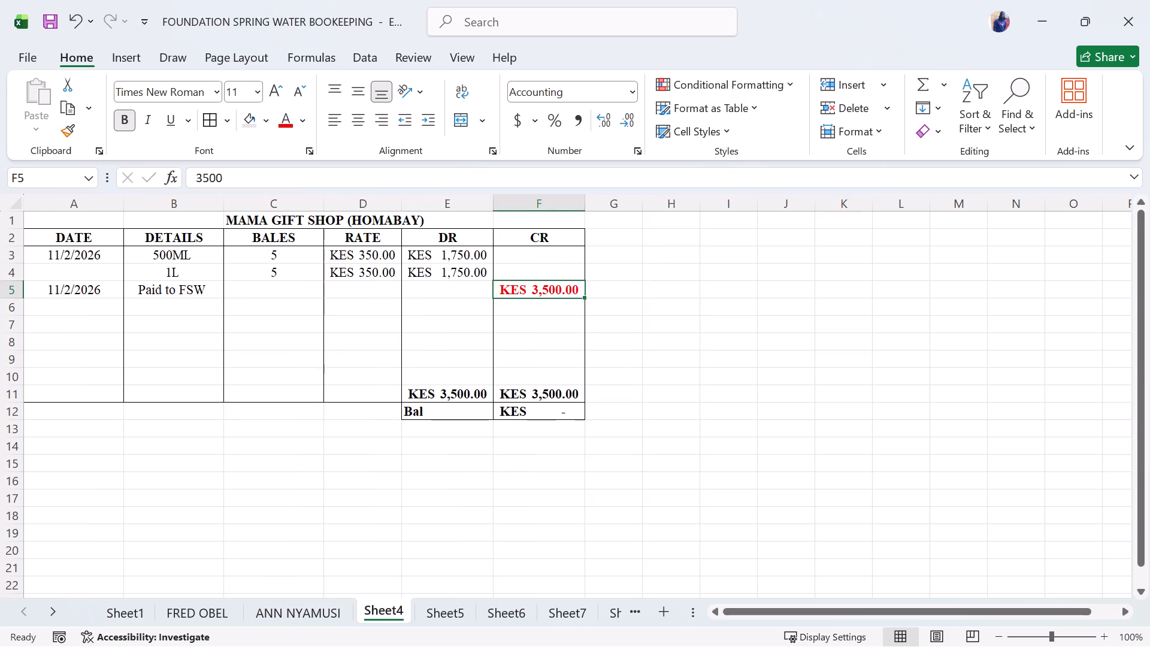
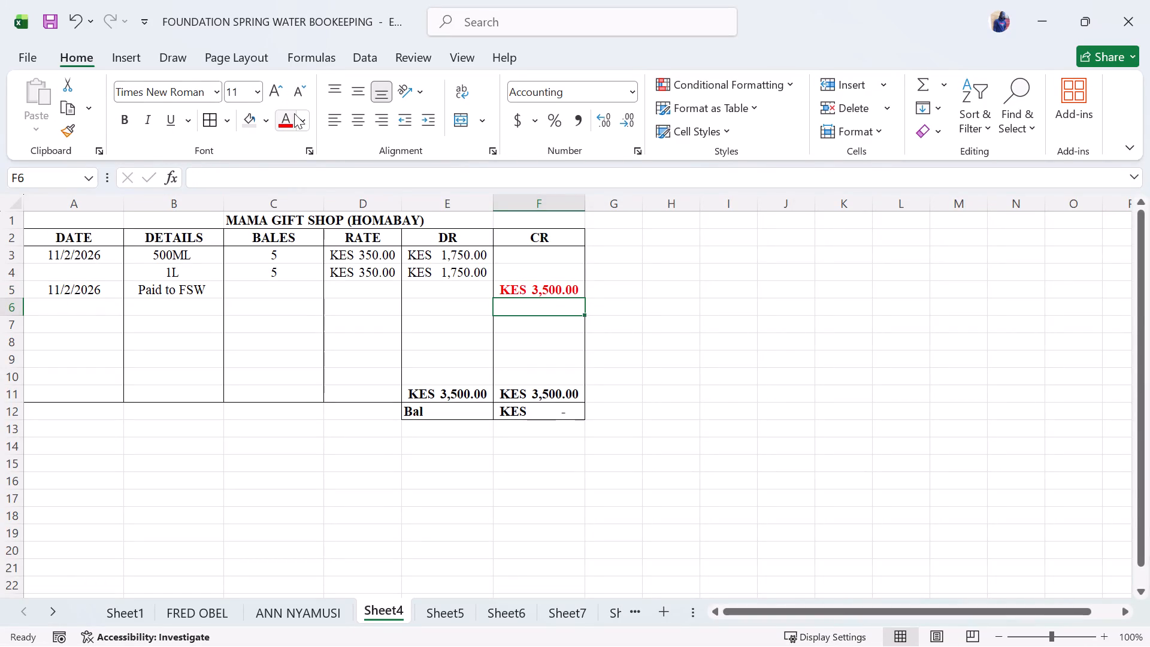
Review the customer ledgers on Sheet5, Sheet8 and Sheet9, checking the extent of the HOMABAY SUPERSTORE table.
{"action": "left_click", "coordinate": [476, 297]}
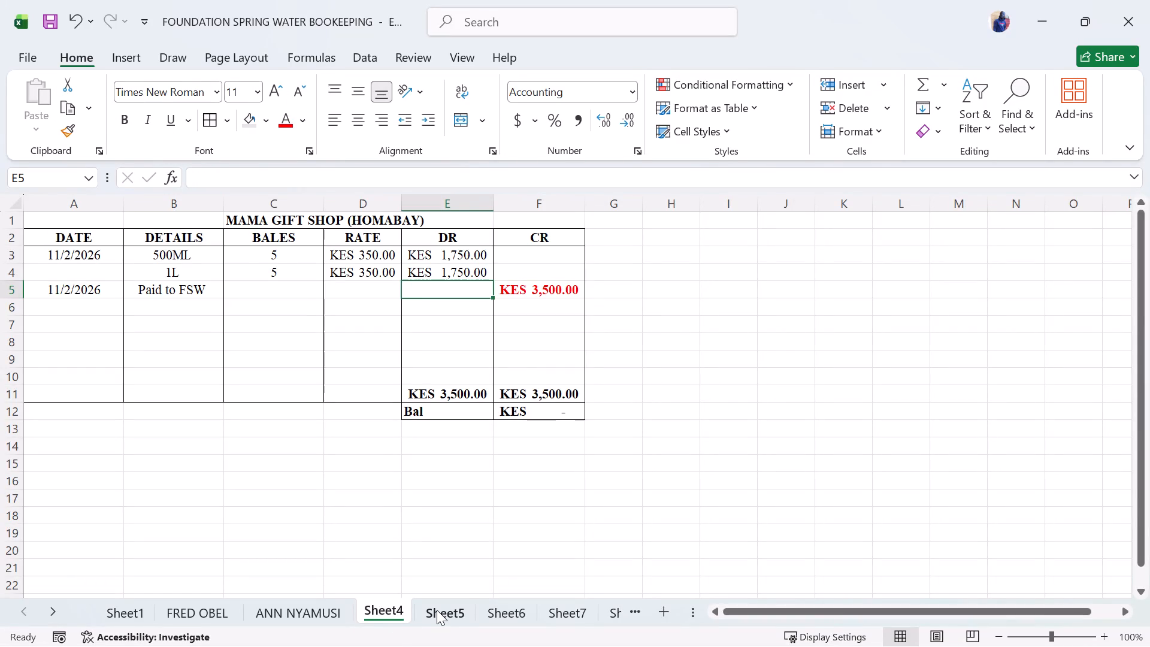
{"action": "left_click", "coordinate": [437, 610]}
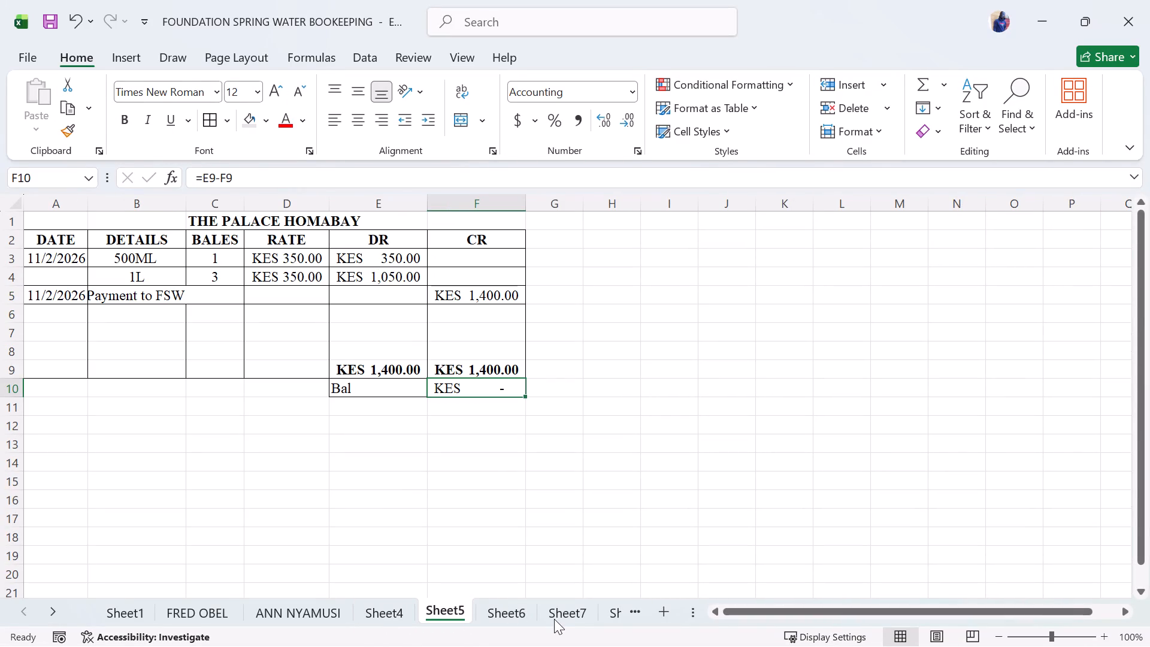
{"action": "left_click", "coordinate": [613, 607]}
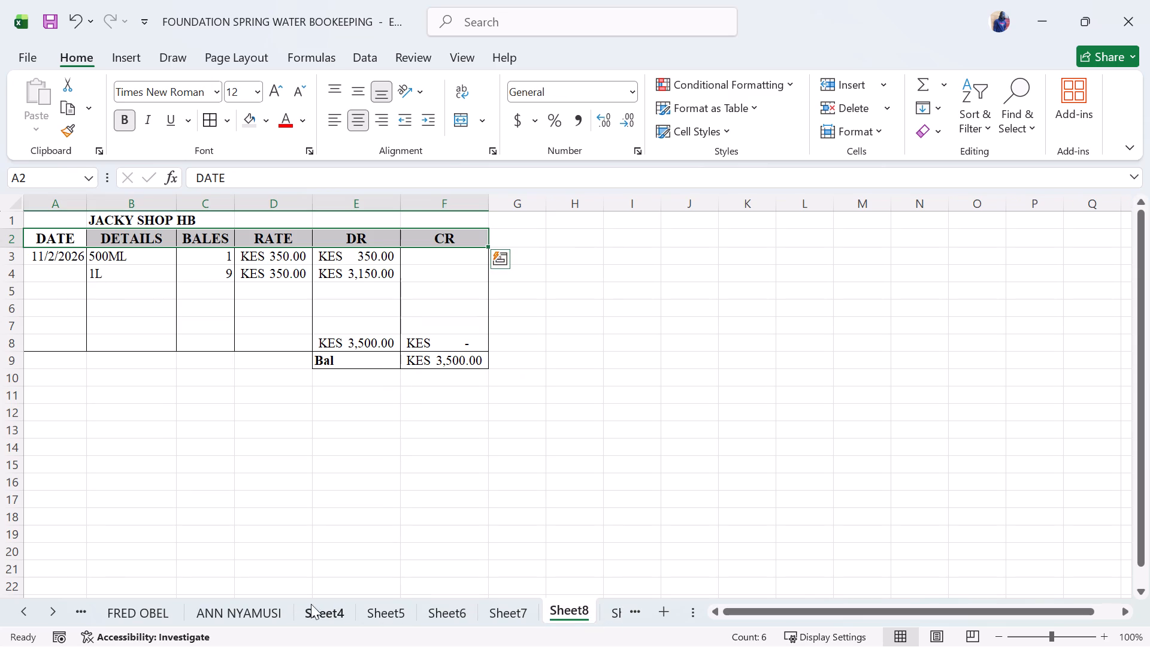
{"action": "triple_click", "coordinate": [57, 613]}
{"action": "left_click", "coordinate": [57, 613]}
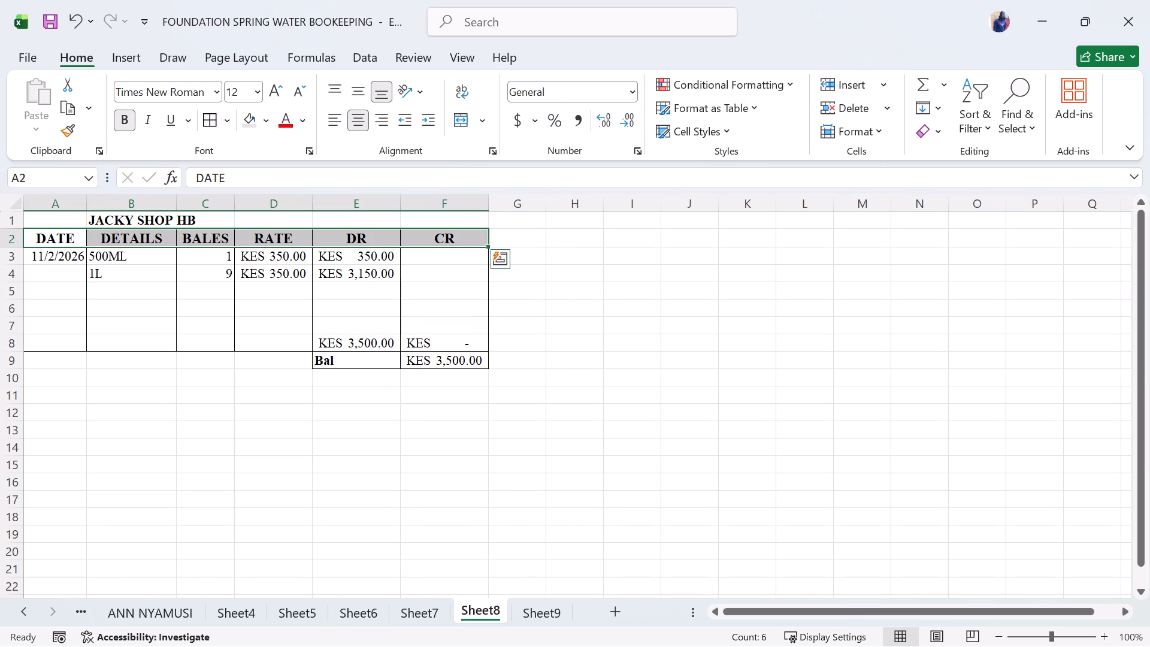
{"action": "left_click", "coordinate": [535, 621]}
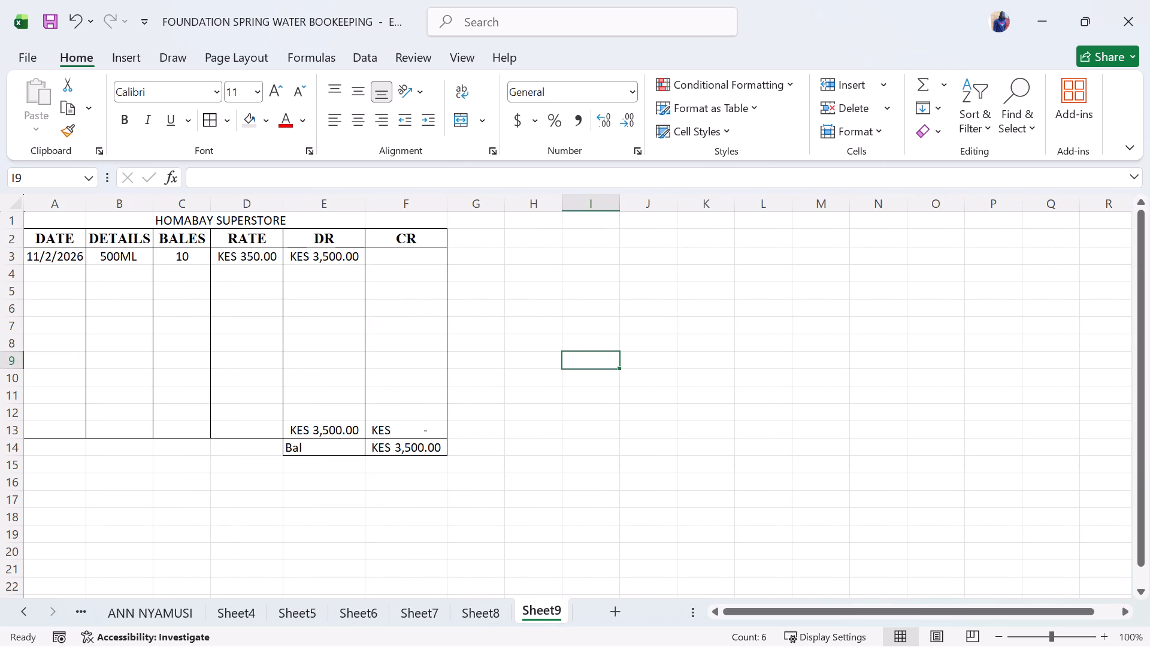
{"action": "left_click_drag", "start_coordinate": [72, 215], "coordinate": [437, 439]}
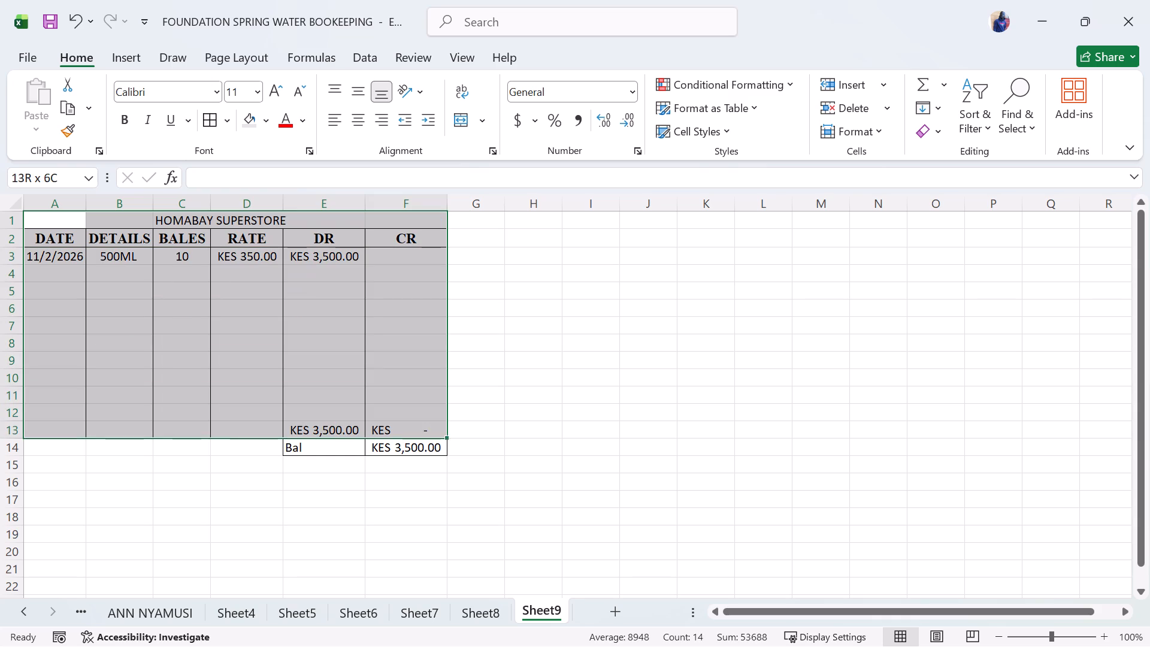
{"action": "left_click_drag", "start_coordinate": [437, 439], "coordinate": [435, 453]}
{"action": "left_click", "coordinate": [384, 347]}
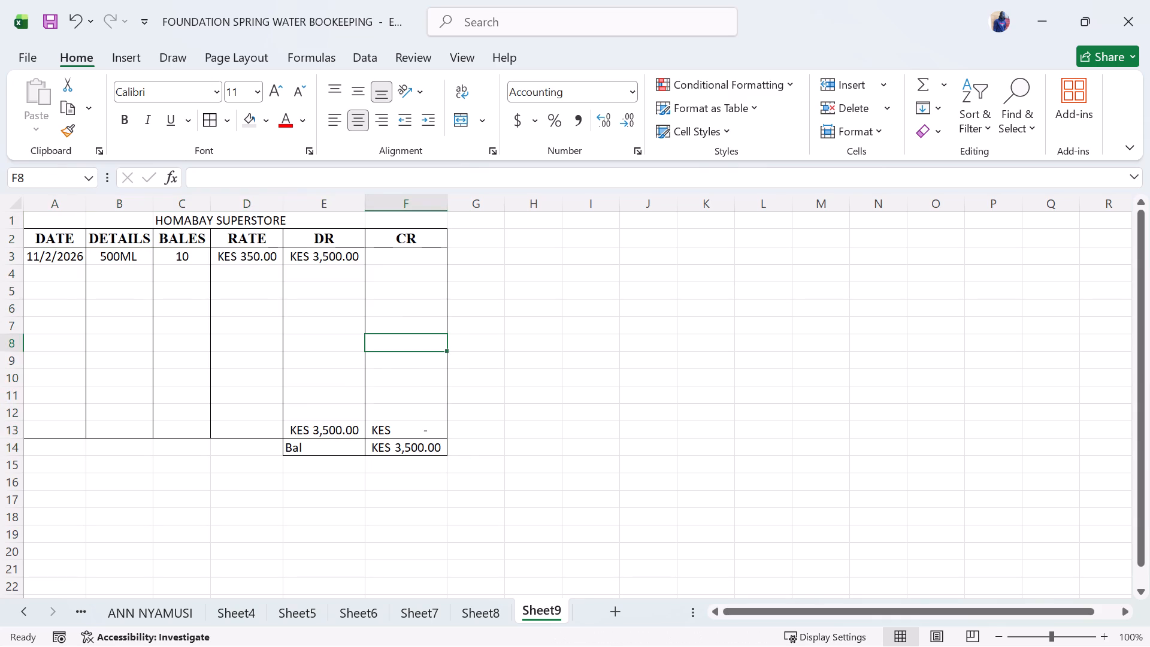
Delete four blank rows from the HOMABAY SUPERSTORE ledger, starting at row 6.
{"action": "left_click", "coordinate": [13, 307]}
{"action": "key", "text": "Delete"}
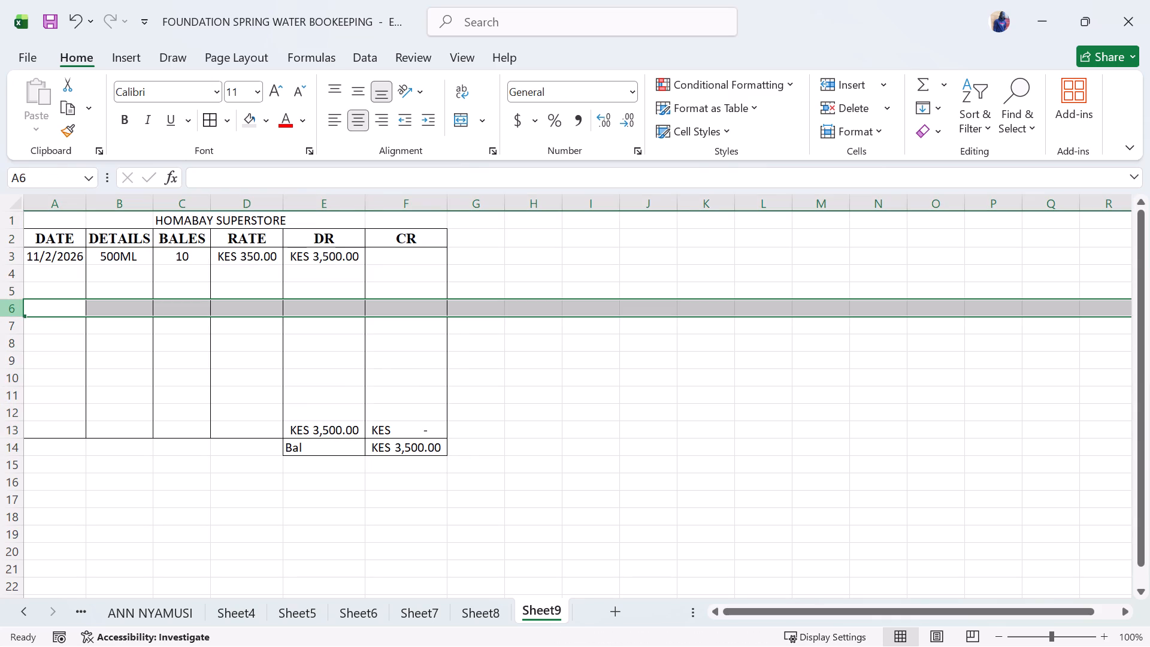
{"action": "left_click", "coordinate": [840, 107]}
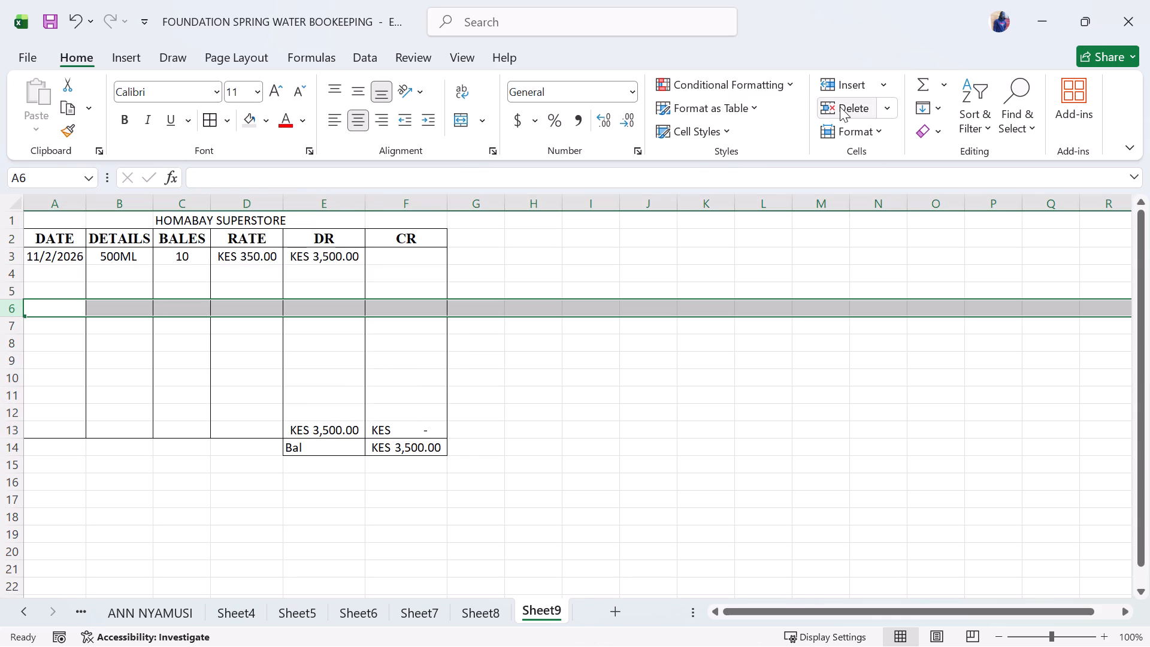
{"action": "left_click", "coordinate": [840, 107]}
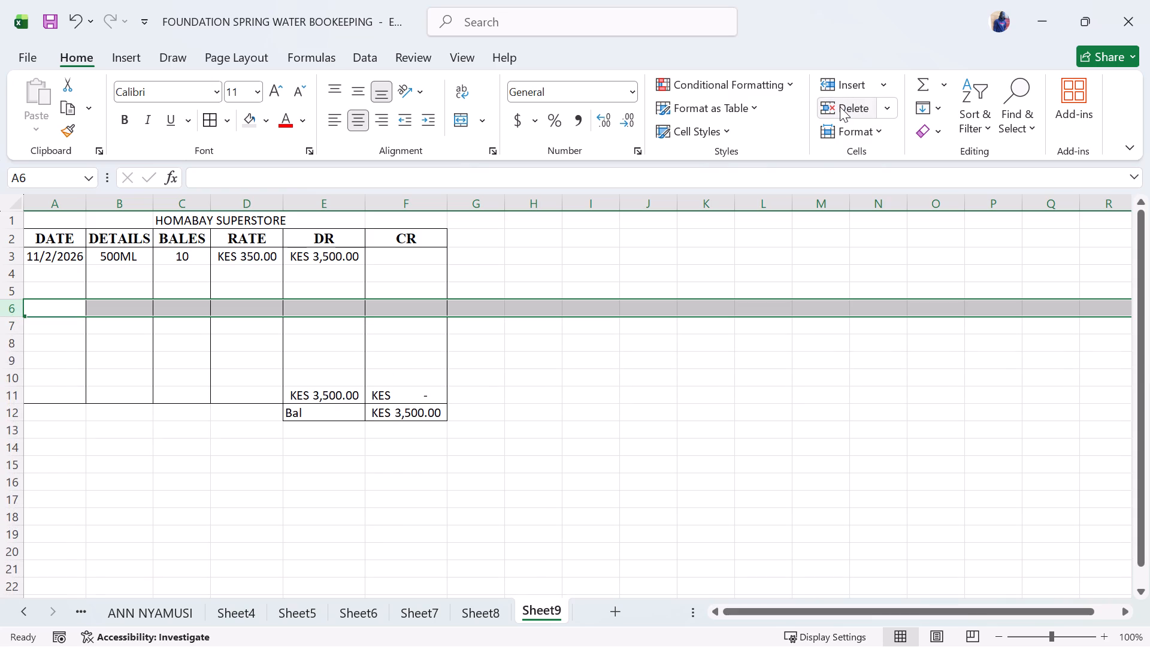
{"action": "left_click", "coordinate": [840, 107]}
{"action": "left_click", "coordinate": [840, 107]}
{"action": "left_click", "coordinate": [379, 413]}
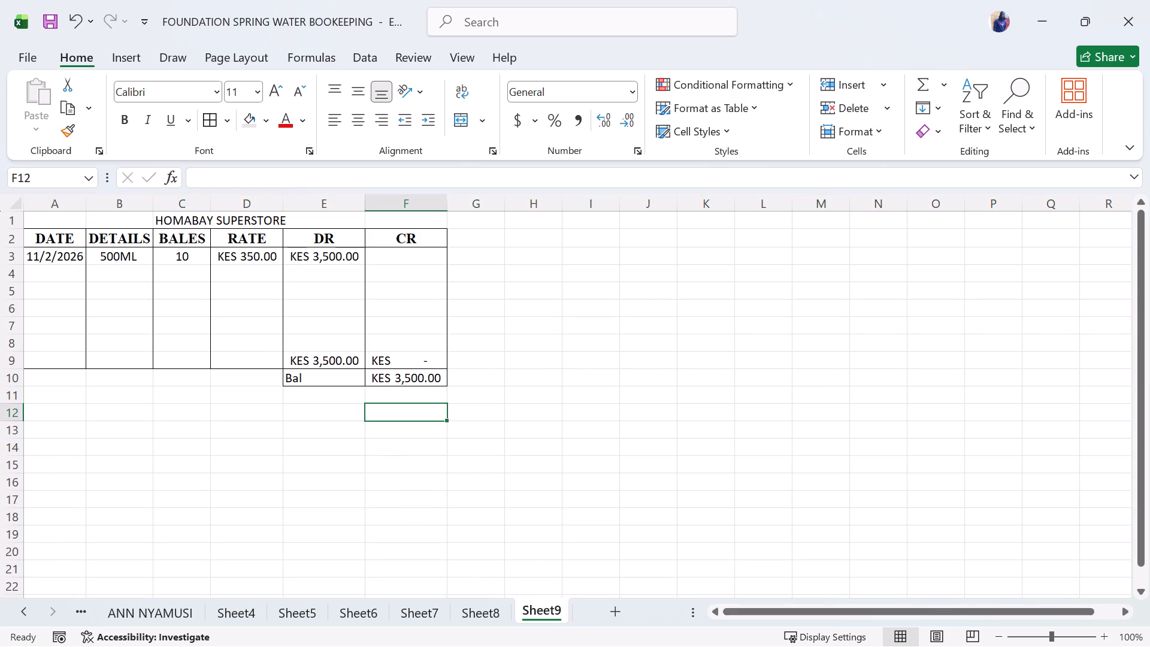
Format the whole HOMABAY SUPERSTORE ledger, A1:F10, in Times New Roman at size 12.
{"action": "left_click_drag", "start_coordinate": [57, 222], "coordinate": [295, 229]}
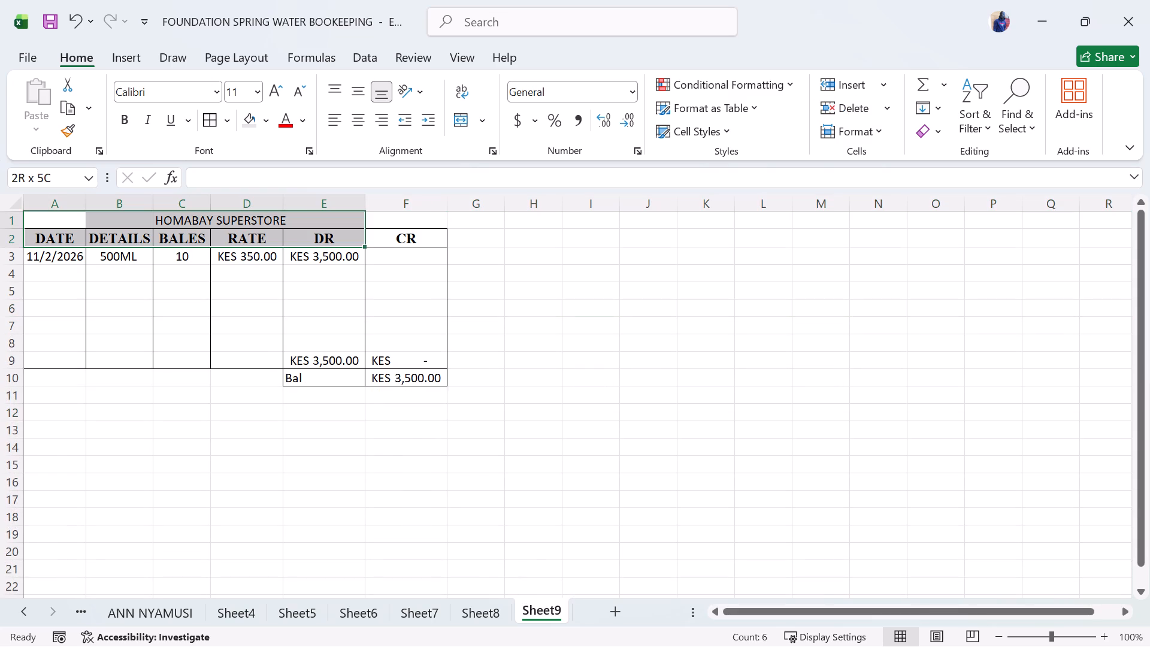
{"action": "left_click_drag", "start_coordinate": [295, 229], "coordinate": [437, 383]}
{"action": "left_click", "coordinate": [214, 86]}
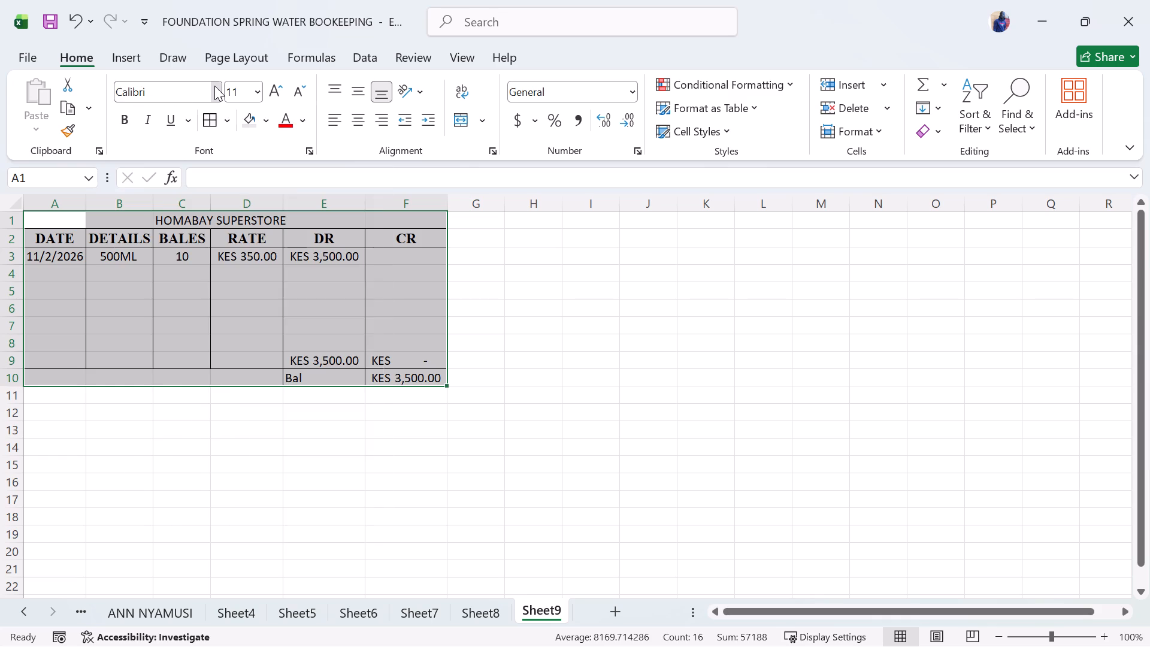
{"action": "type", "text": "TIMES"}
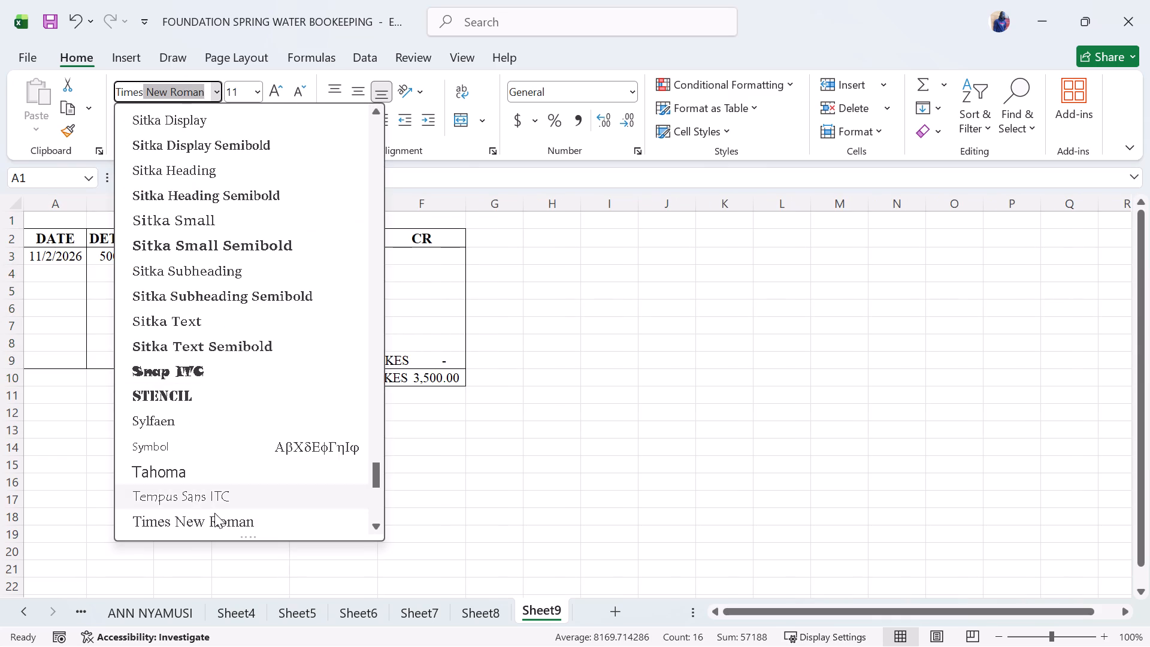
{"action": "left_click", "coordinate": [215, 513]}
{"action": "left_click", "coordinate": [259, 95]}
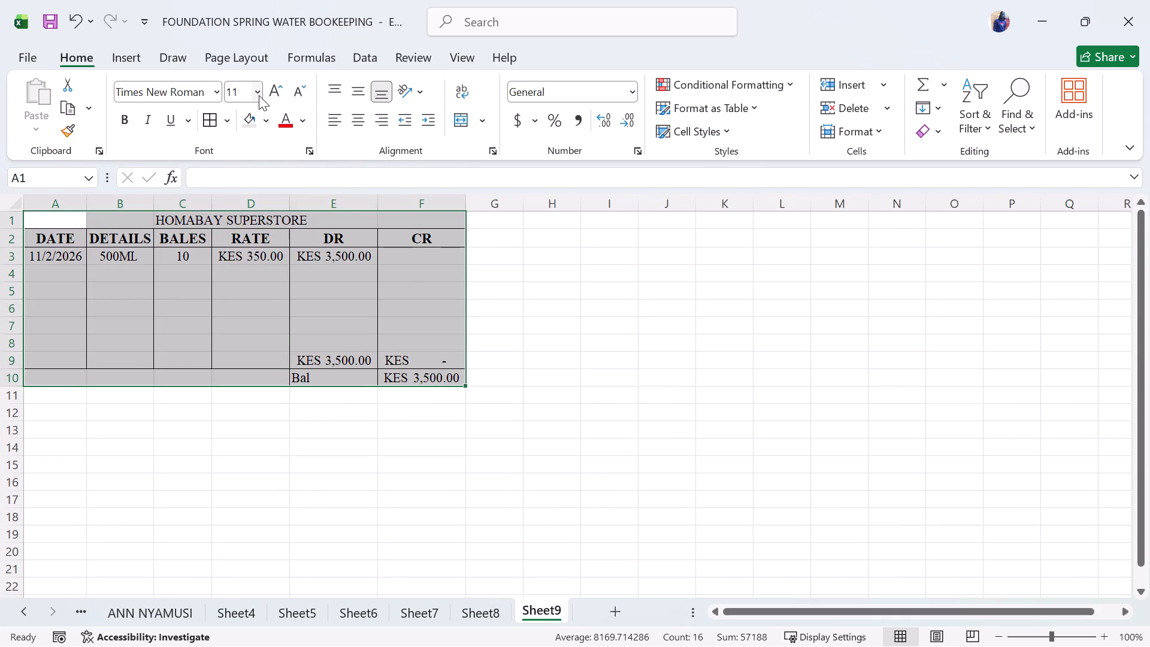
{"action": "left_click", "coordinate": [244, 199]}
{"action": "double_click", "coordinate": [476, 338]}
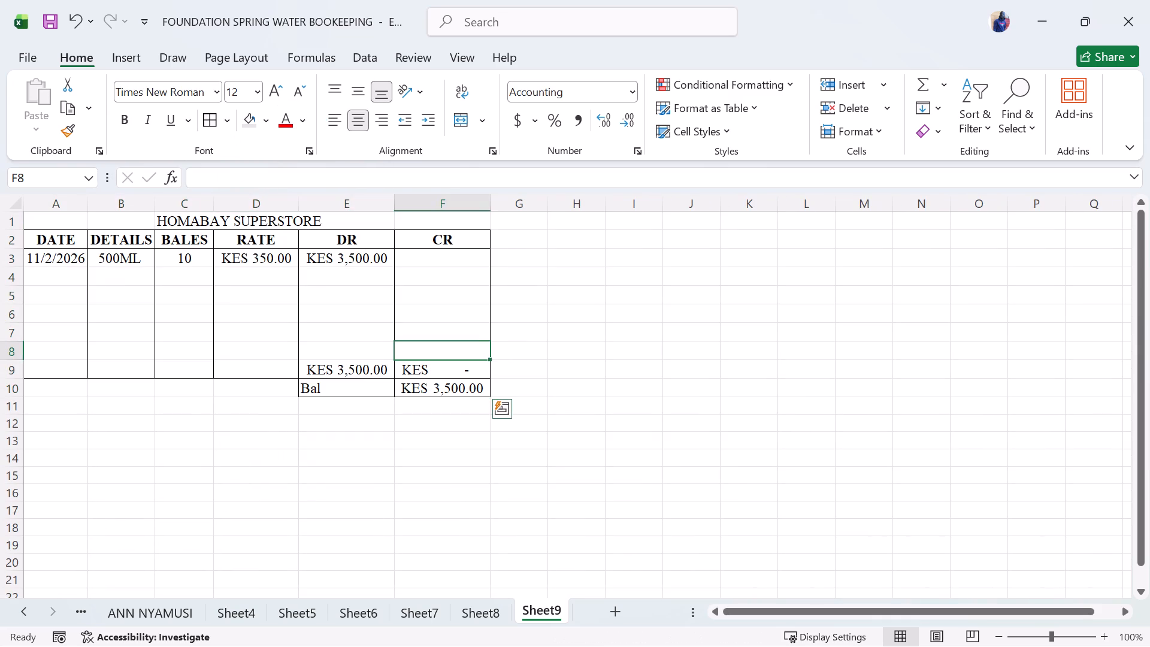
Make the HOMABAY SUPERSTORE title in row 1 bold.
{"action": "left_click_drag", "start_coordinate": [547, 328], "coordinate": [168, 204]}
{"action": "left_click", "coordinate": [175, 230]}
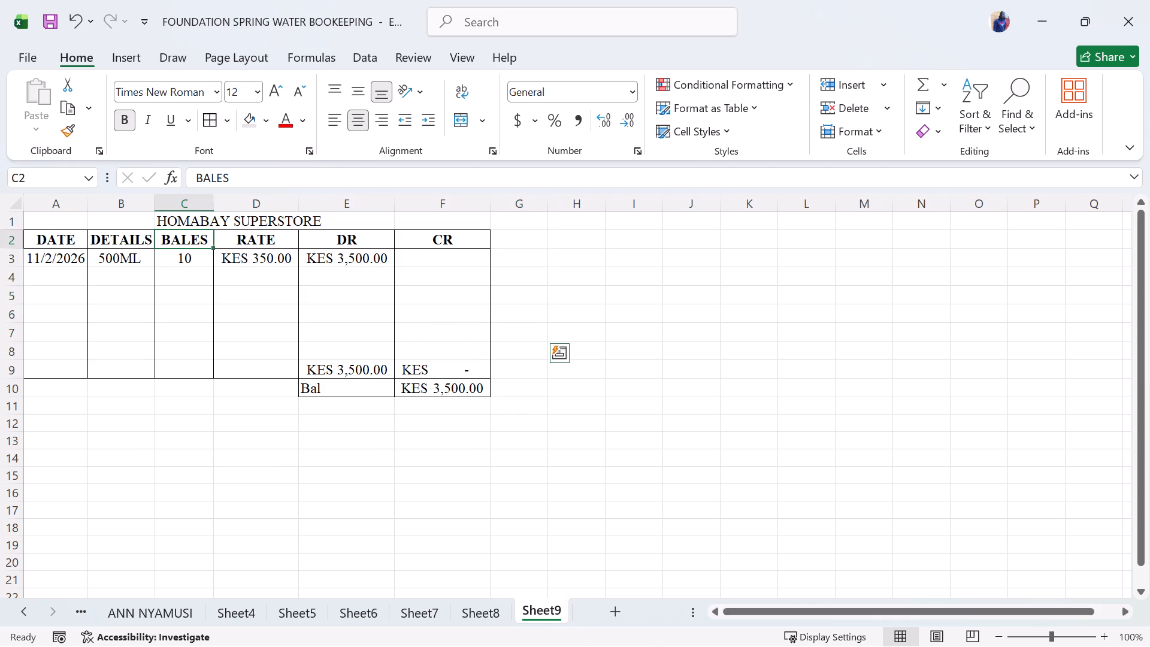
{"action": "left_click_drag", "start_coordinate": [167, 225], "coordinate": [311, 222]}
{"action": "key", "text": "ctrl+b"}
{"action": "left_click", "coordinate": [541, 250]}
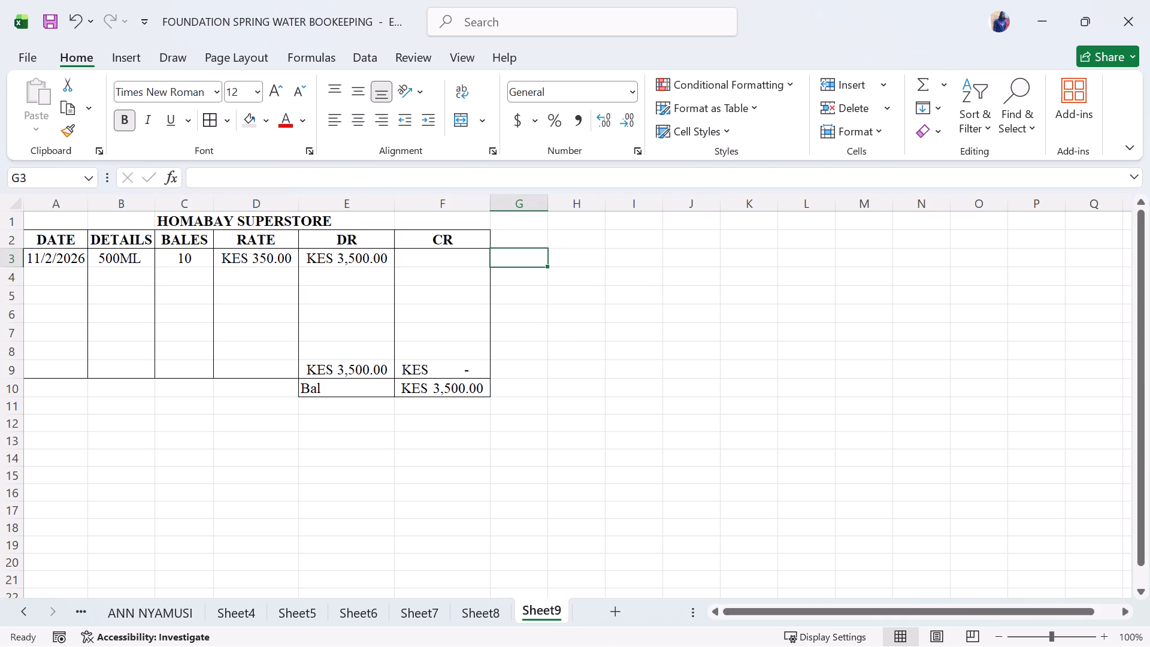
Make the Bal label and balance amount in row 10 bold, and autofit column F to the amount.
{"action": "left_click_drag", "start_coordinate": [335, 391], "coordinate": [467, 391]}
{"action": "key", "text": "ctrl+b"}
{"action": "left_click", "coordinate": [563, 355]}
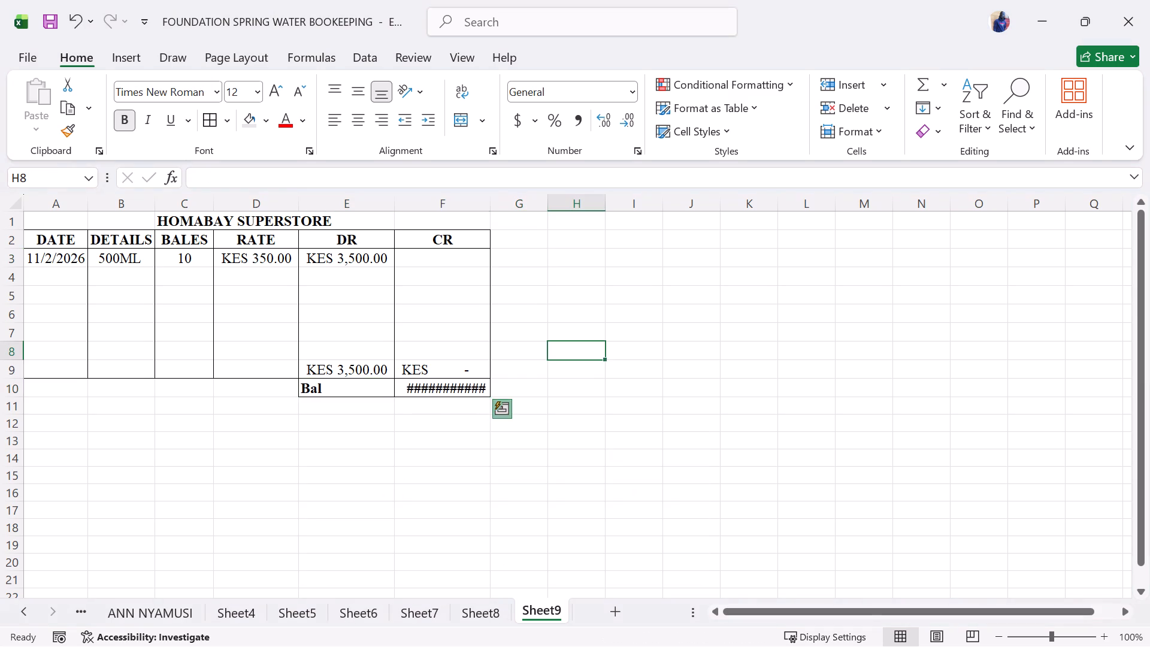
{"action": "left_click", "coordinate": [492, 217]}
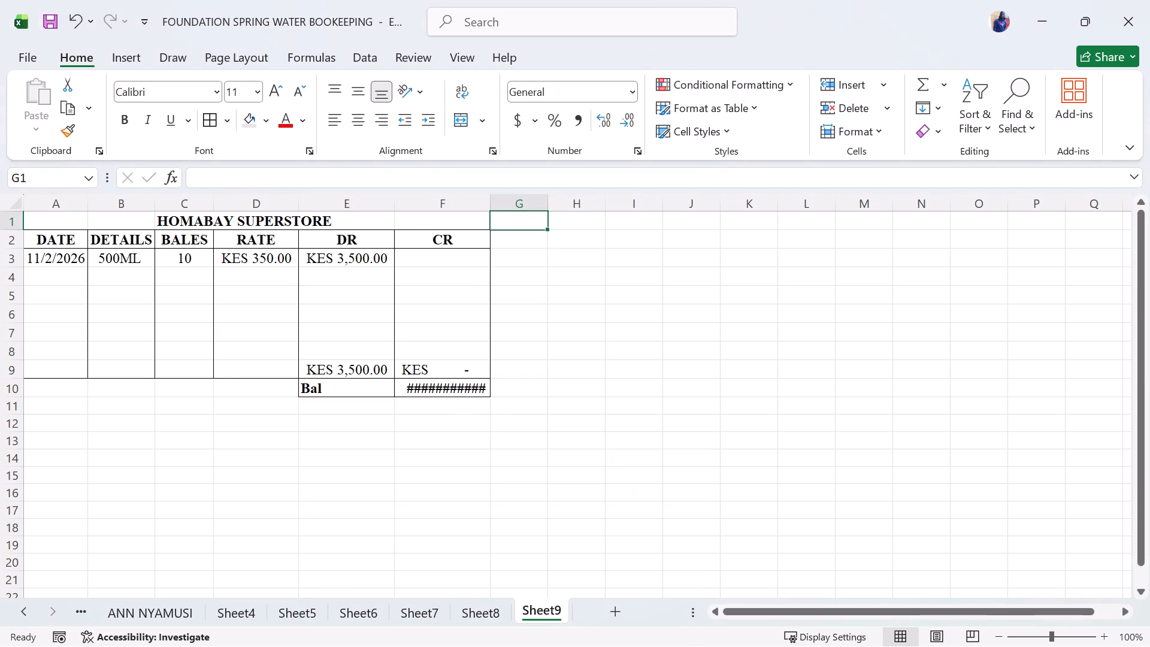
{"action": "double_click", "coordinate": [491, 208]}
{"action": "left_click", "coordinate": [518, 379]}
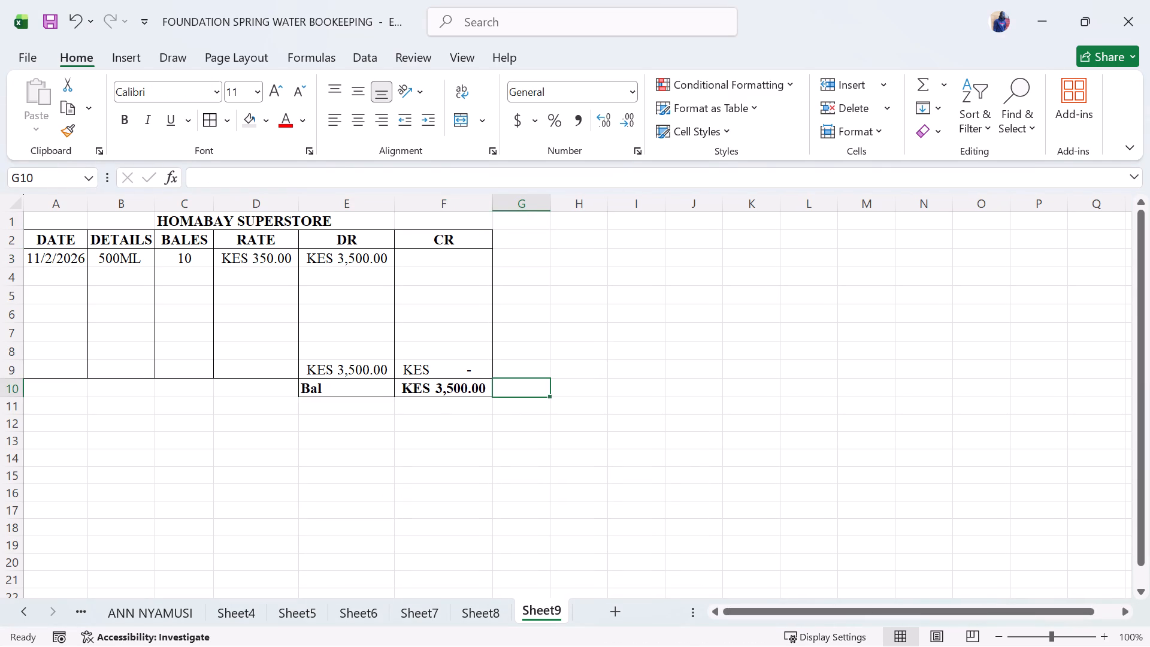
Make the DR and CR totals in row 9 bold, and autofit column E to its contents.
{"action": "left_click_drag", "start_coordinate": [319, 370], "coordinate": [468, 370]}
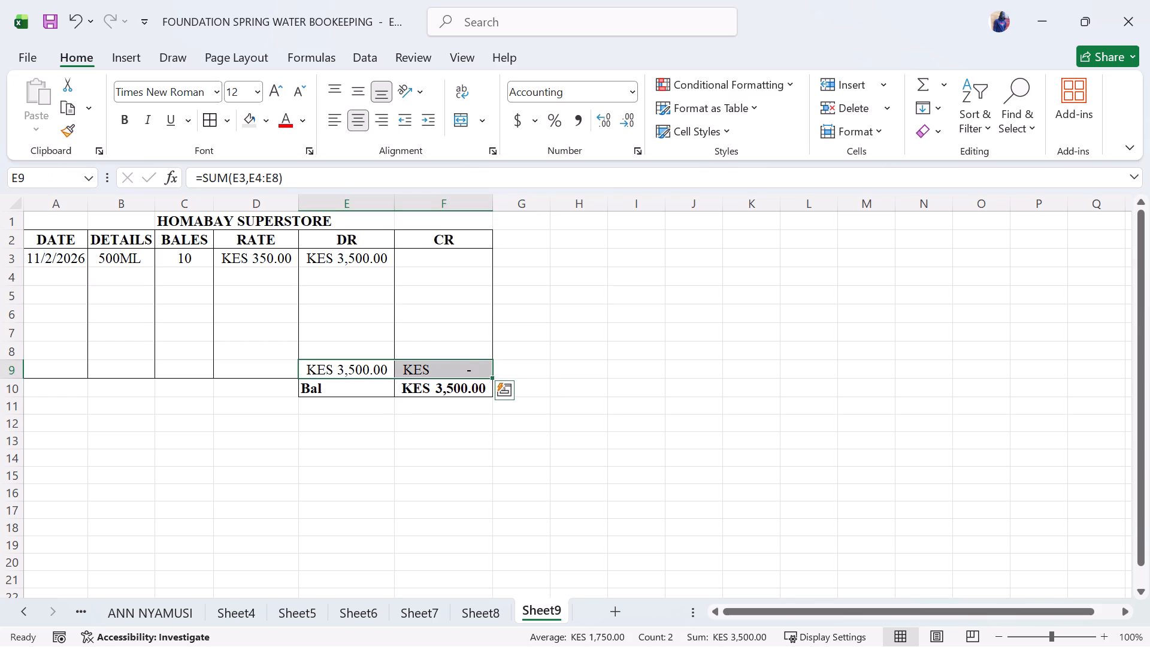
{"action": "key", "text": "ctrl+b"}
{"action": "double_click", "coordinate": [395, 202]}
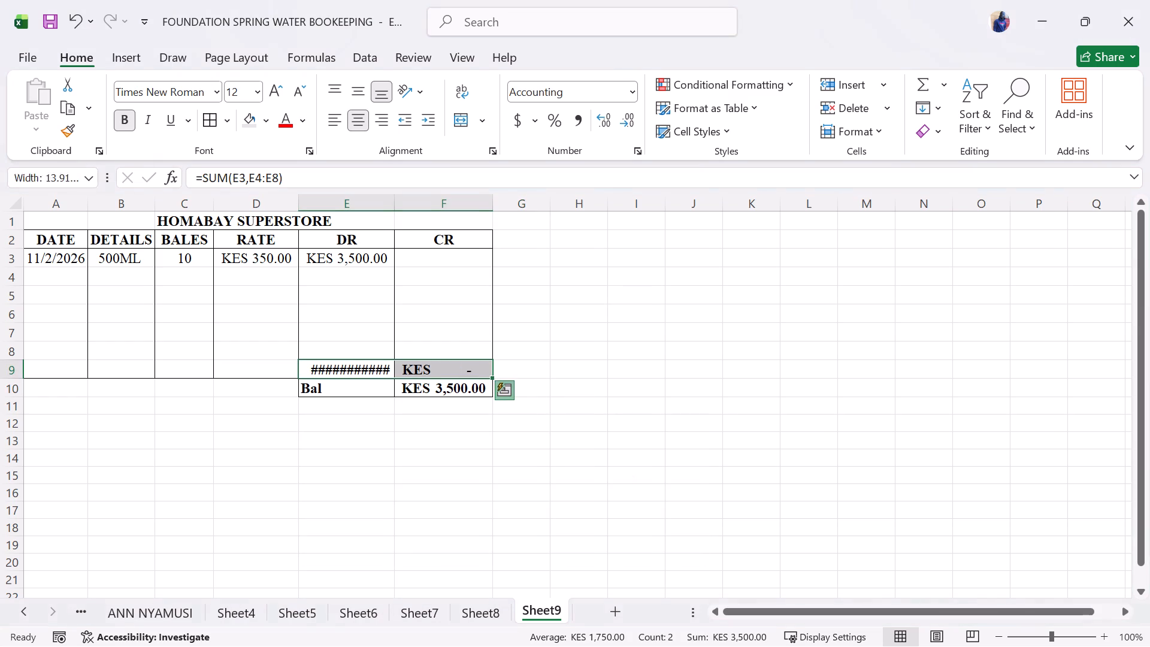
{"action": "left_click", "coordinate": [465, 390]}
{"action": "left_click", "coordinate": [458, 373]}
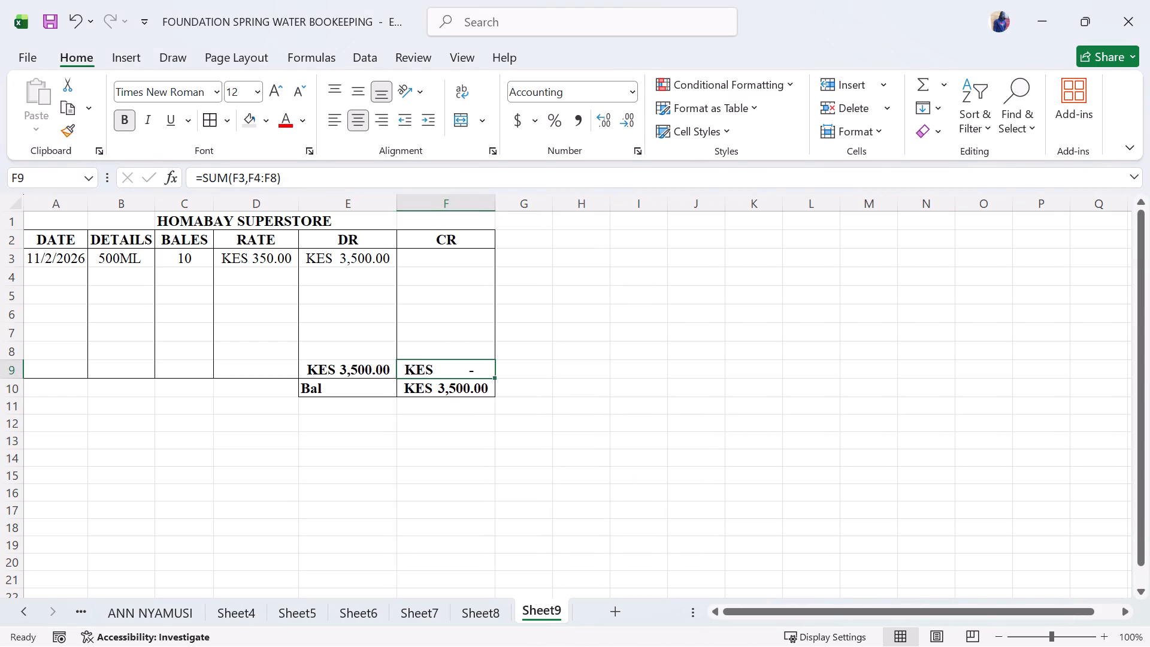
{"action": "left_click", "coordinate": [579, 373]}
{"action": "left_click", "coordinate": [362, 389]}
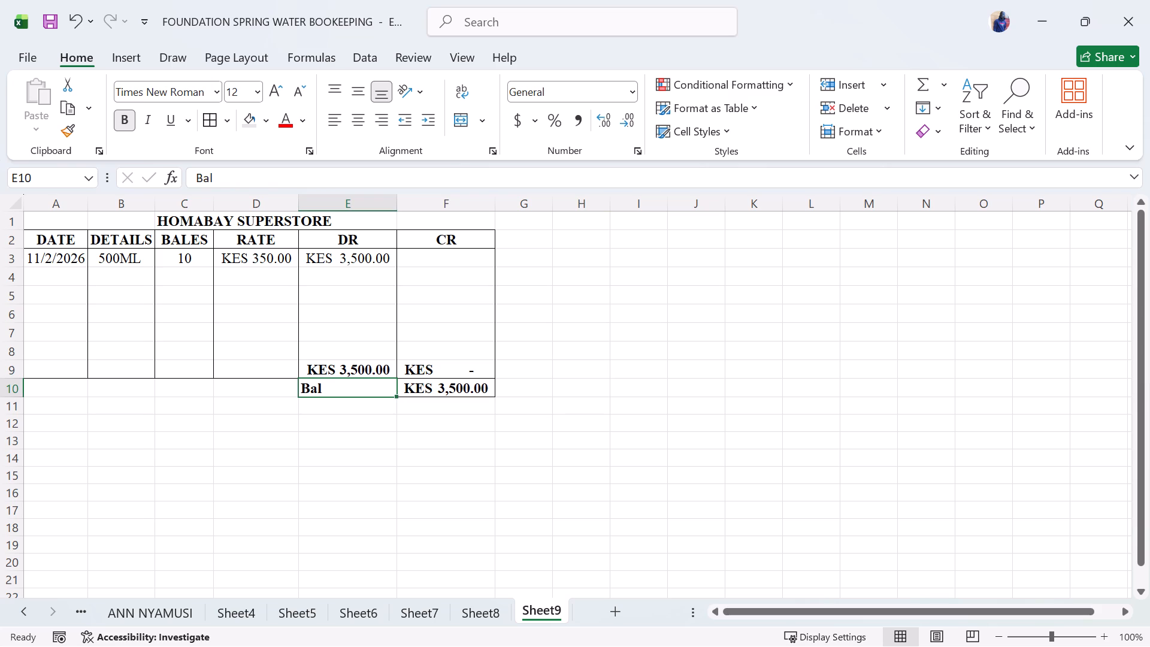
On the Sheet1 summary, centre the entries of the SHEET NO column.
{"action": "triple_click", "coordinate": [25, 610]}
{"action": "triple_click", "coordinate": [25, 610]}
{"action": "left_click", "coordinate": [25, 610]}
{"action": "left_click_drag", "start_coordinate": [25, 610], "coordinate": [122, 610]}
{"action": "left_click", "coordinate": [122, 610]}
{"action": "left_click", "coordinate": [299, 381]}
{"action": "left_click", "coordinate": [382, 370]}
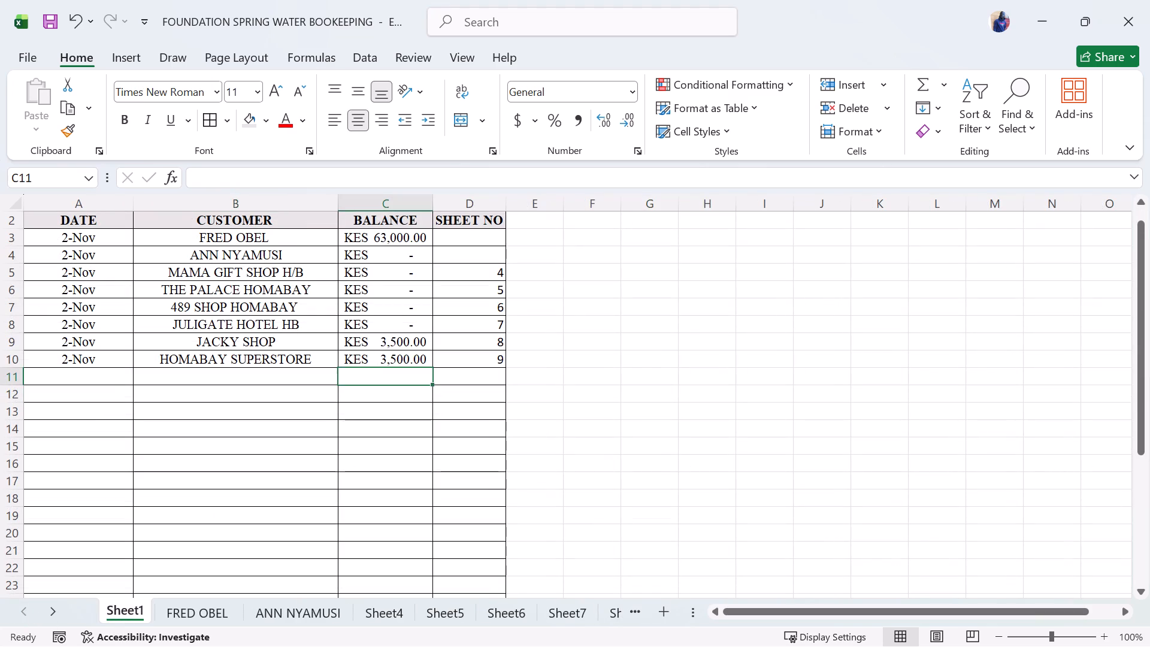
{"action": "left_click", "coordinate": [461, 195]}
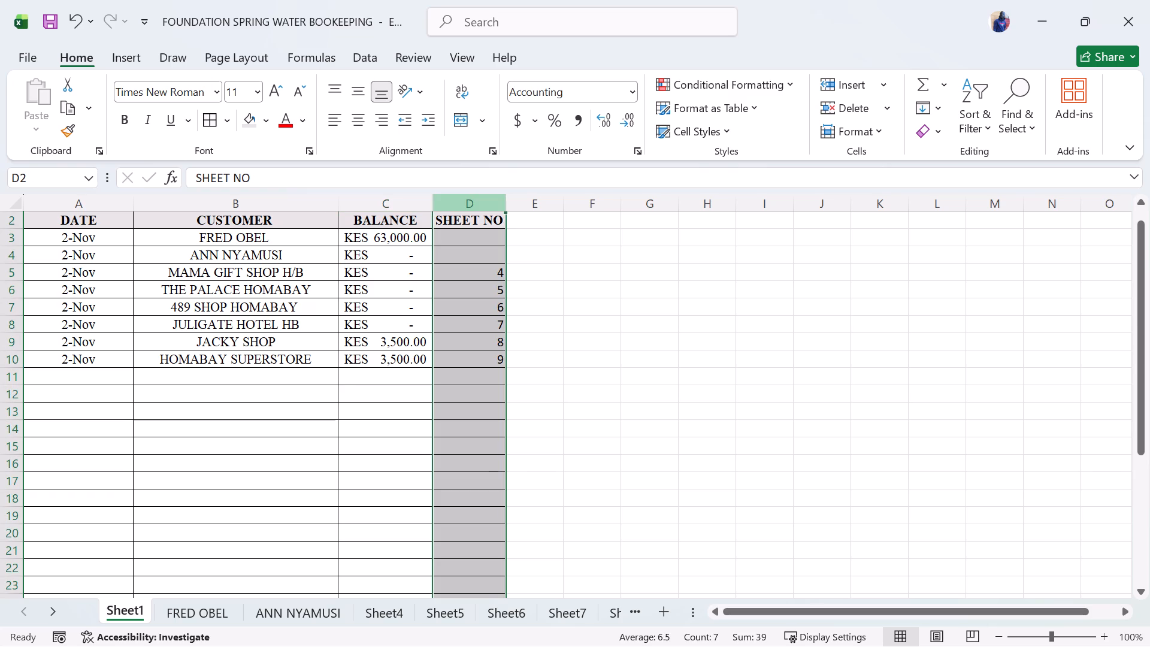
{"action": "left_click", "coordinate": [363, 122]}
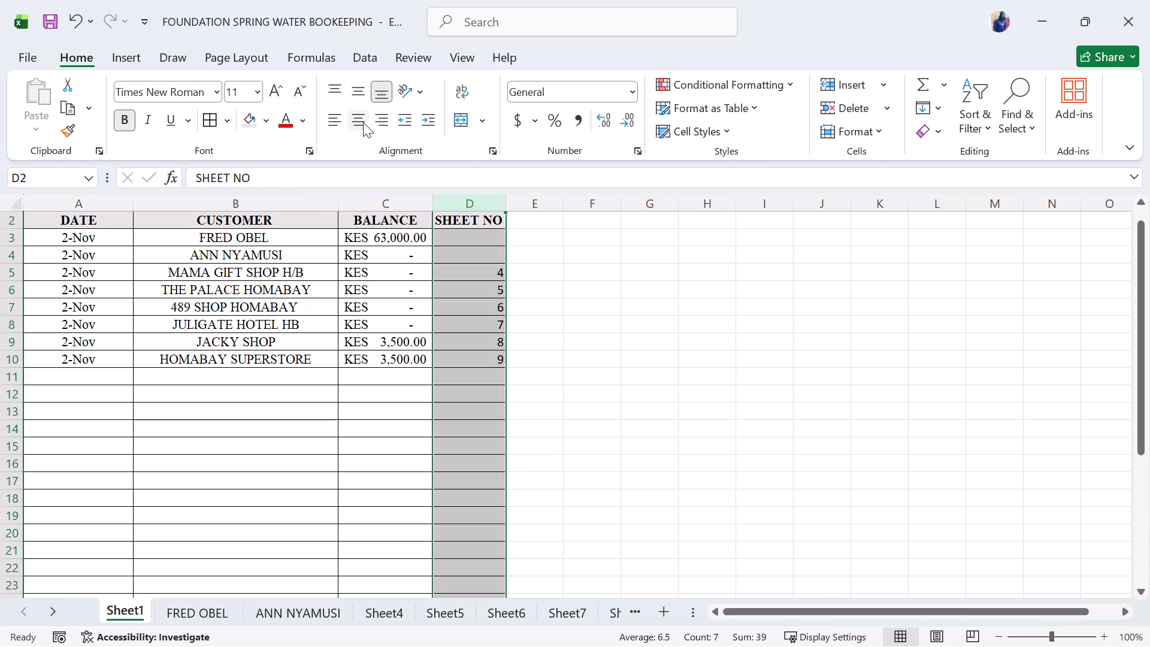
{"action": "left_click", "coordinate": [356, 123]}
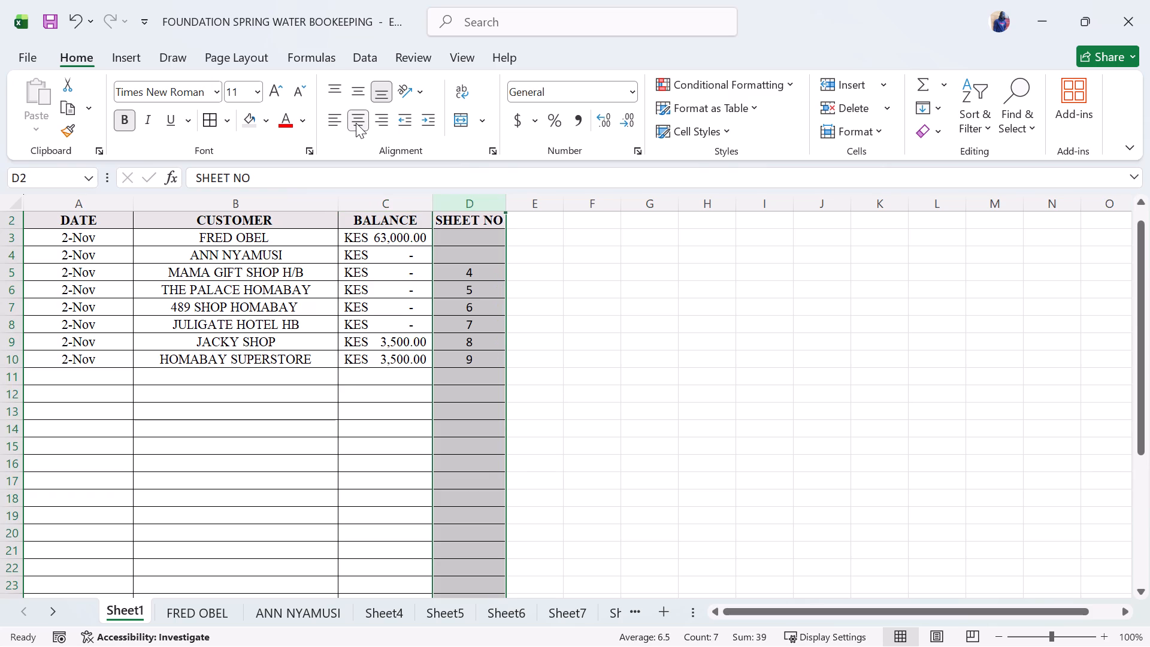
{"action": "left_click", "coordinate": [616, 355]}
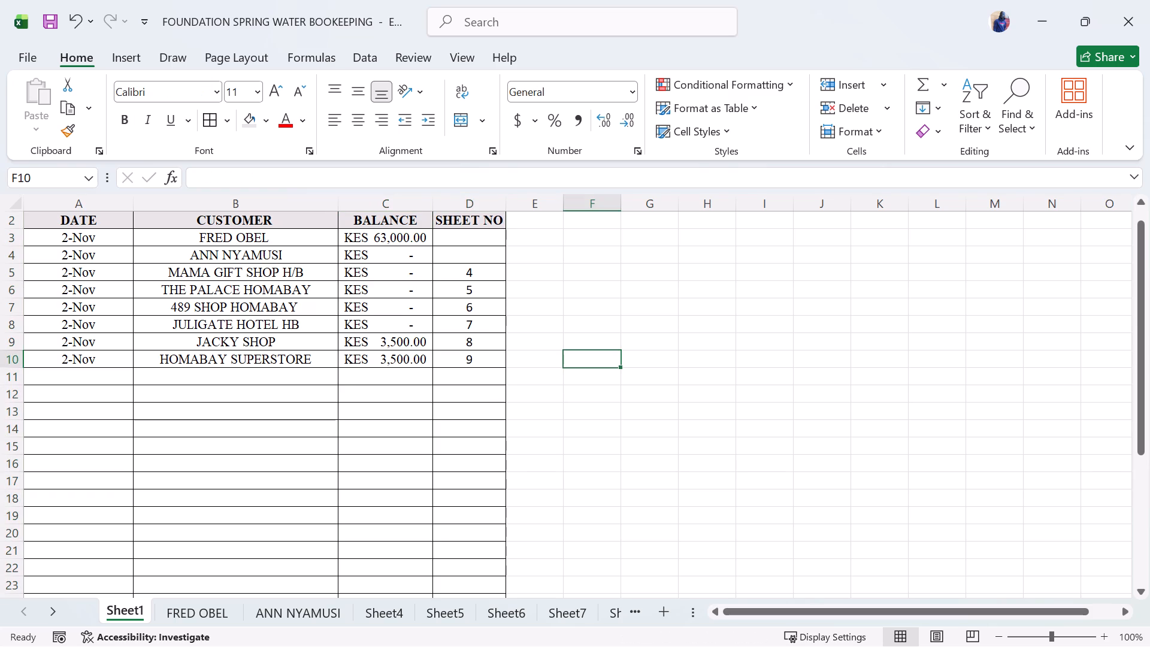
{"action": "left_click", "coordinate": [77, 369]}
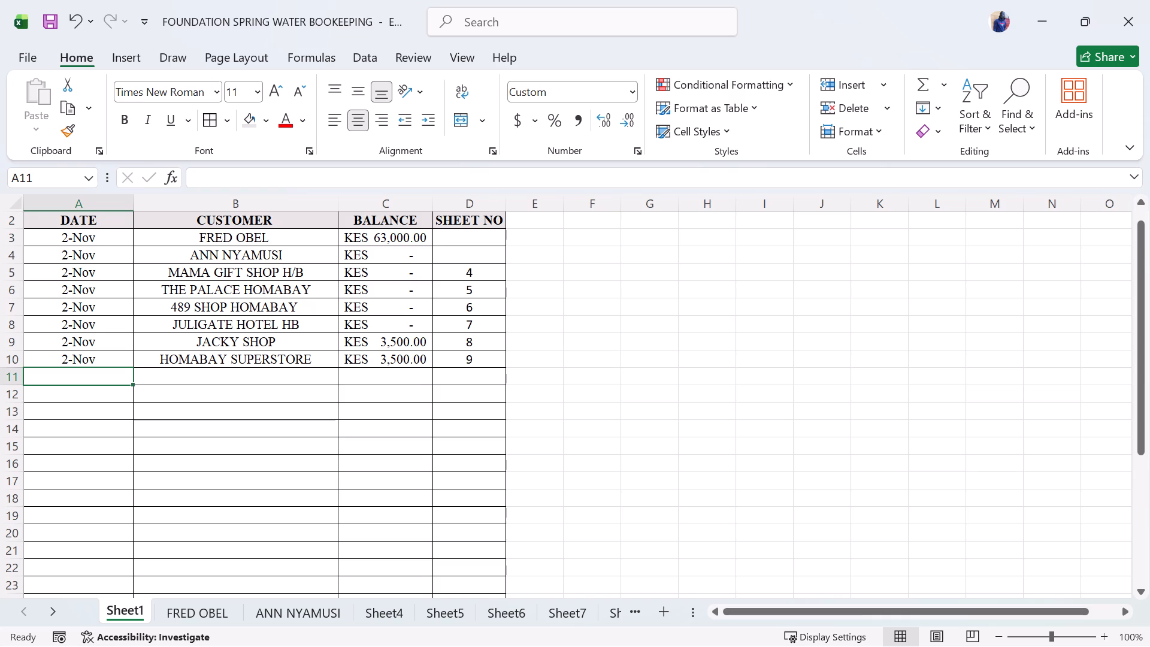
{"action": "left_click", "coordinate": [80, 376]}
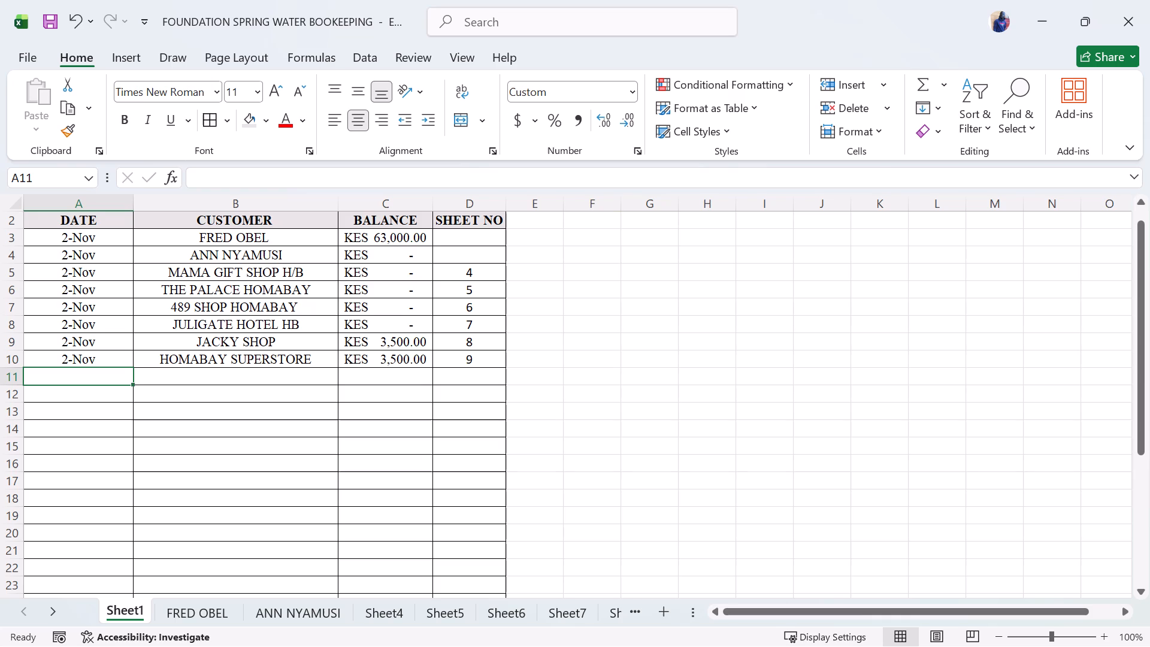
{"action": "key", "text": "2"}
{"action": "type", "text": "NOV"}
{"action": "key", "text": "space"}
{"action": "key", "text": "Return"}
{"action": "left_click", "coordinate": [170, 374]}
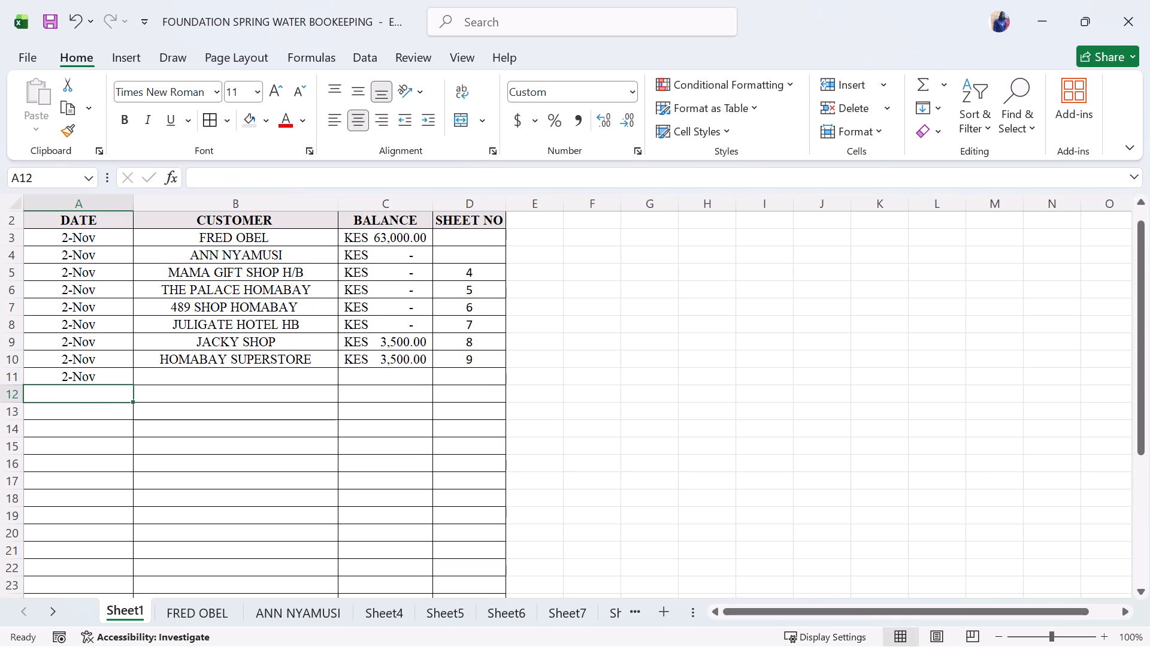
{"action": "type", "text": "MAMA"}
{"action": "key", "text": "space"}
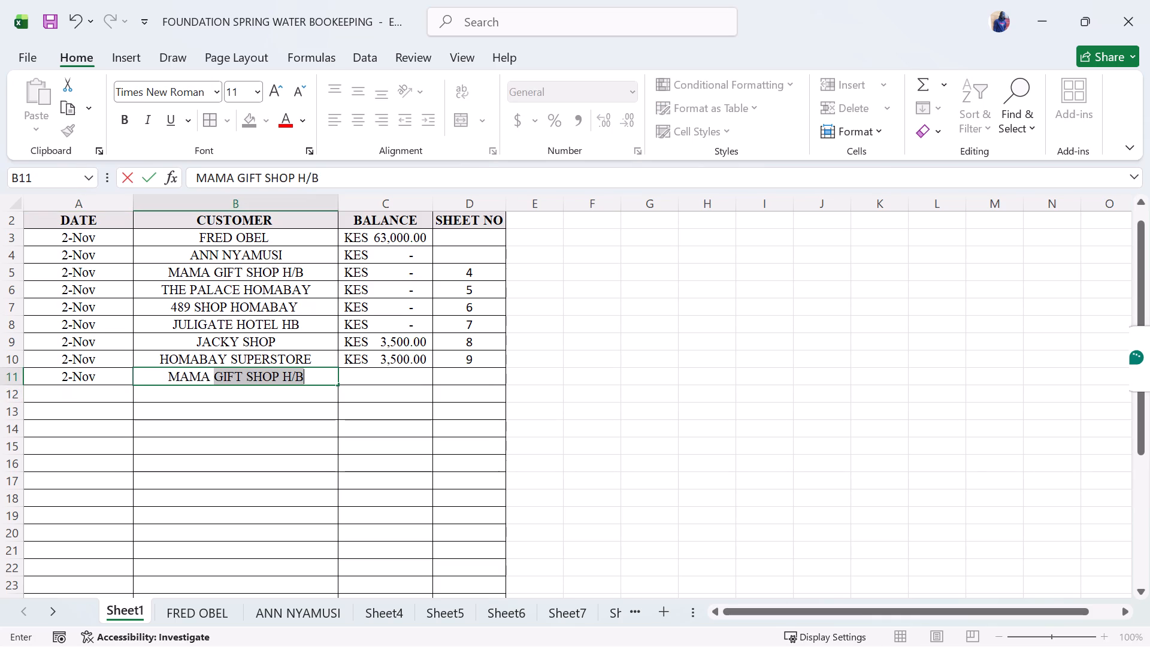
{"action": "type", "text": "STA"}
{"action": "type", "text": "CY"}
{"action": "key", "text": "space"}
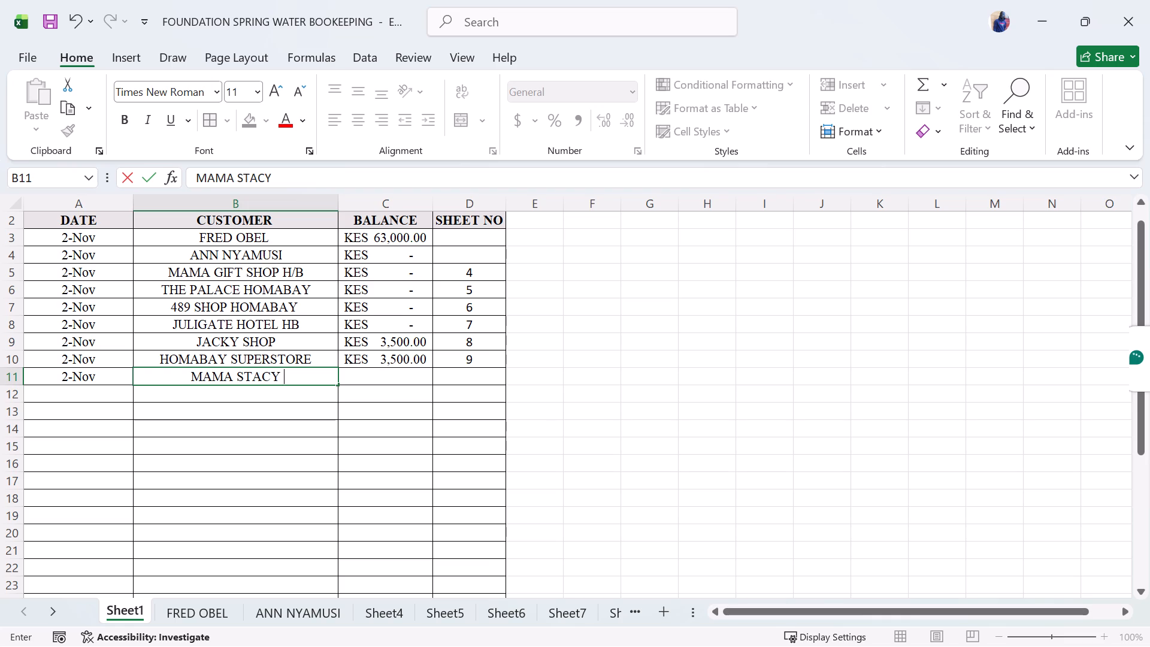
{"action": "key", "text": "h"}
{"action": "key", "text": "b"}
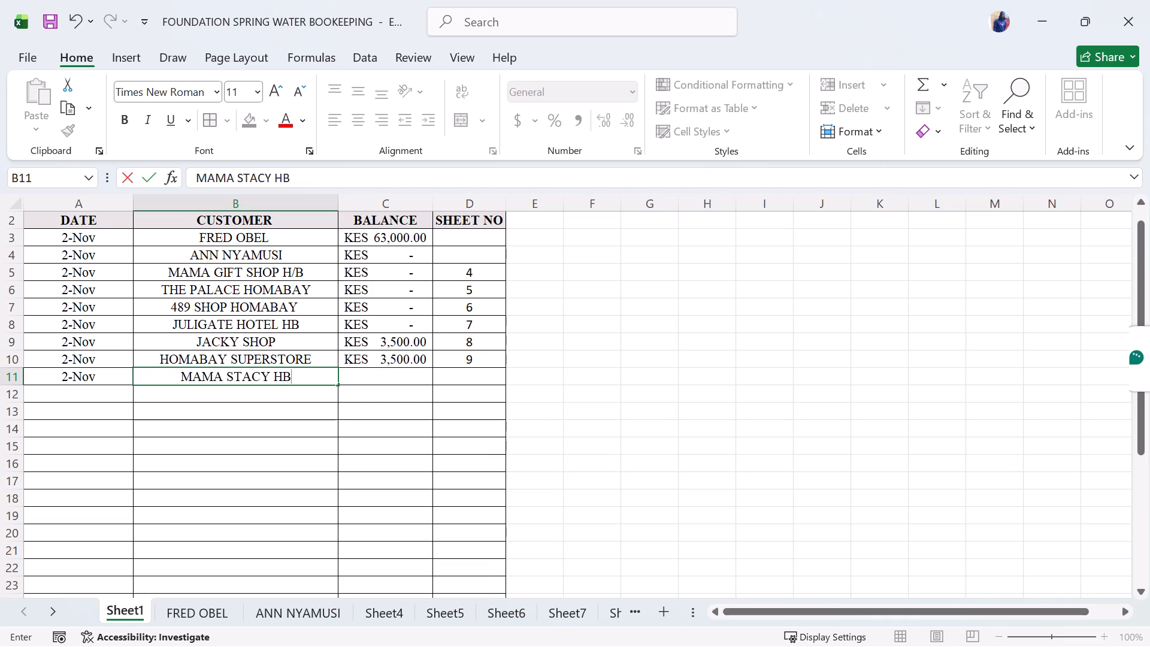
{"action": "left_click", "coordinate": [369, 373]}
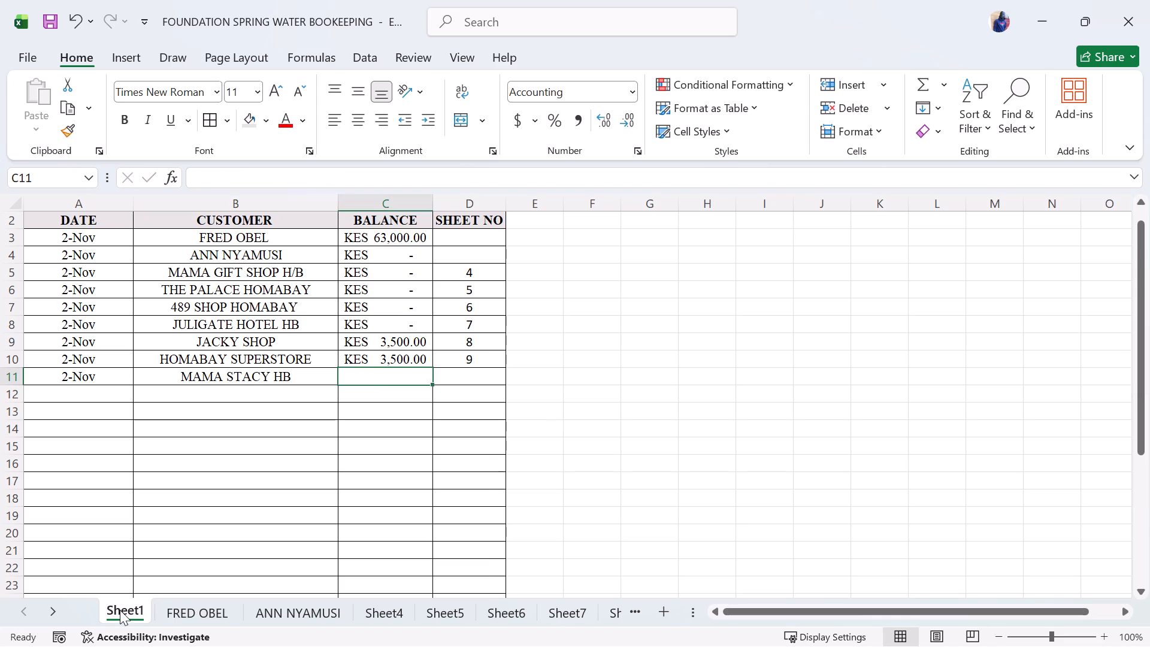
Add a new blank worksheet directly after Sheet1.
{"action": "triple_click", "coordinate": [59, 612]}
{"action": "left_click", "coordinate": [59, 612]}
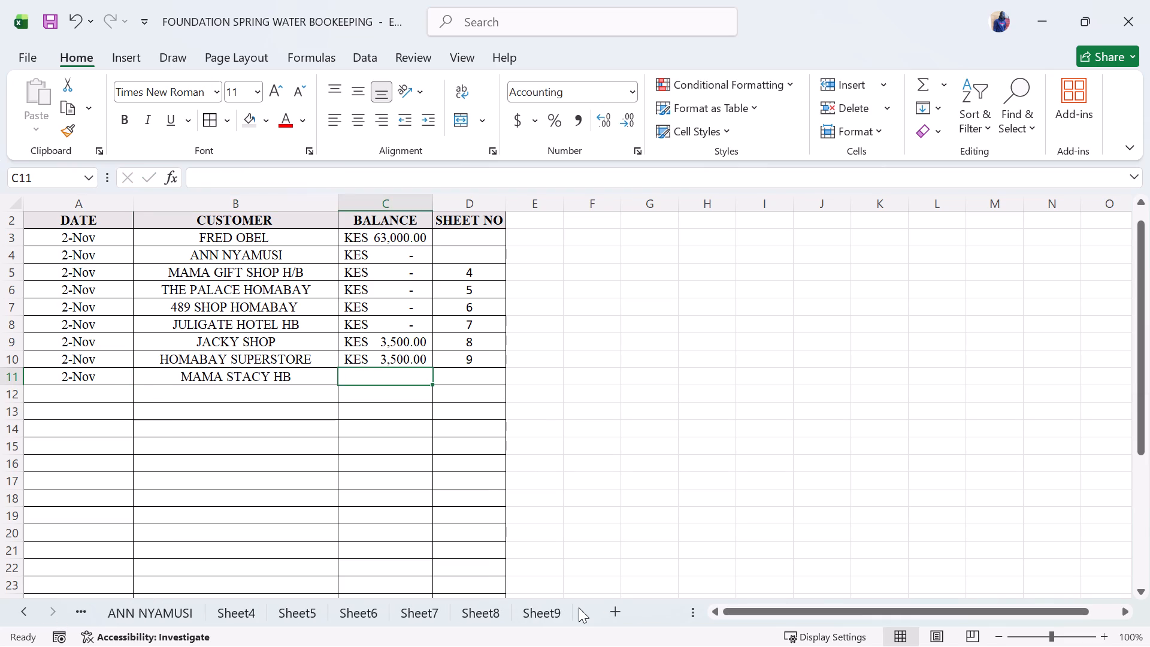
{"action": "left_click", "coordinate": [601, 612]}
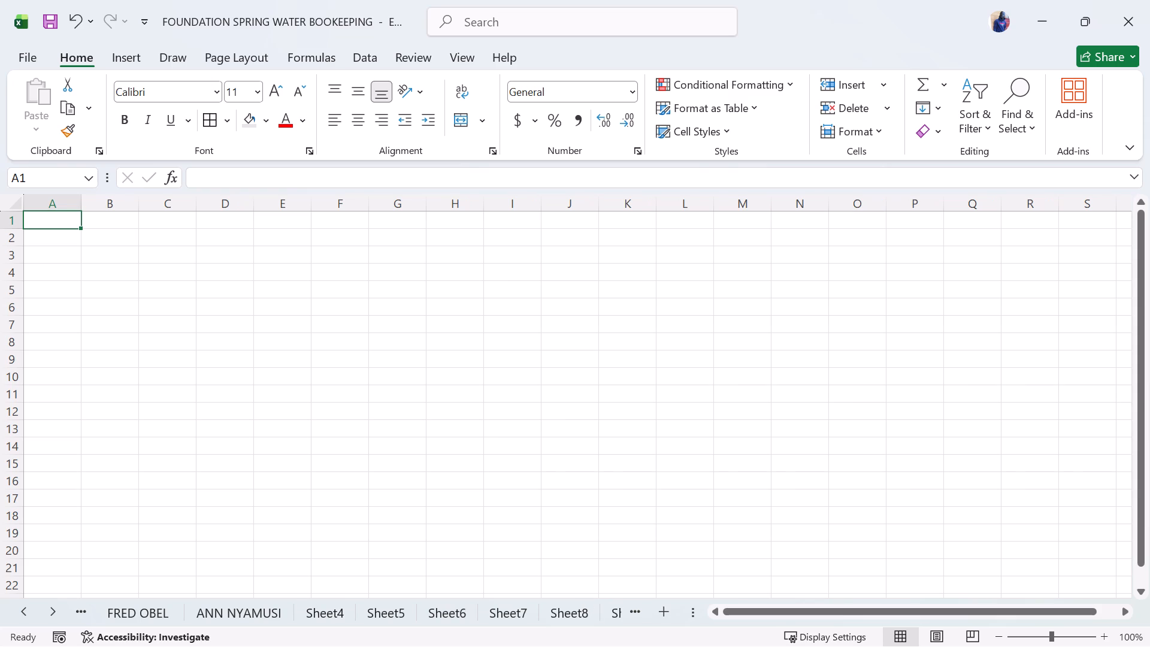
On Sheet8, move the JACKY SHOP HB title from cell B1 to C1 so it sits over the middle of the ledger.
{"action": "left_click", "coordinate": [568, 608]}
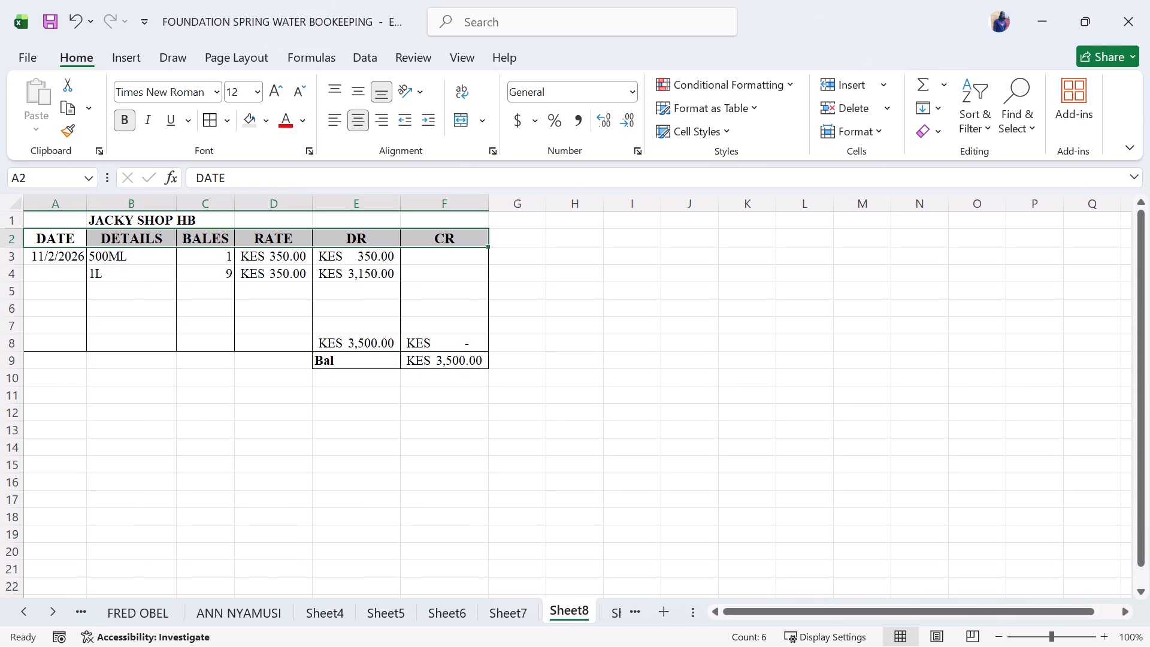
{"action": "left_click_drag", "start_coordinate": [90, 225], "coordinate": [205, 214]}
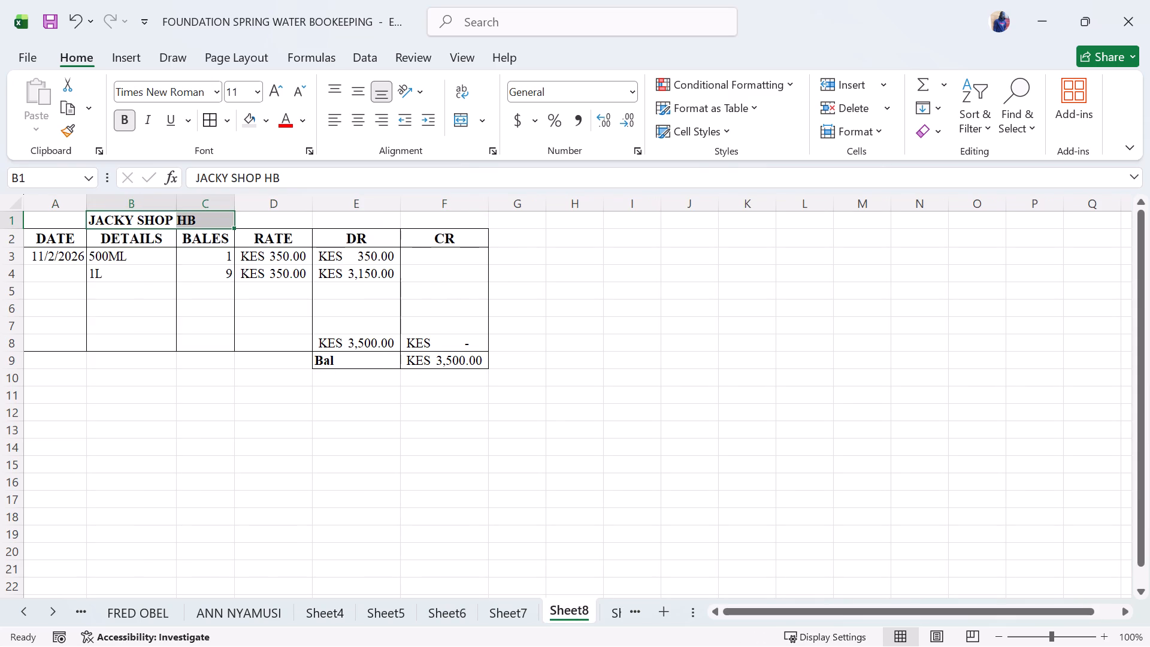
{"action": "key", "text": "ctrl+x"}
{"action": "left_click_drag", "start_coordinate": [209, 218], "coordinate": [366, 216]}
{"action": "key", "text": "ctrl+v"}
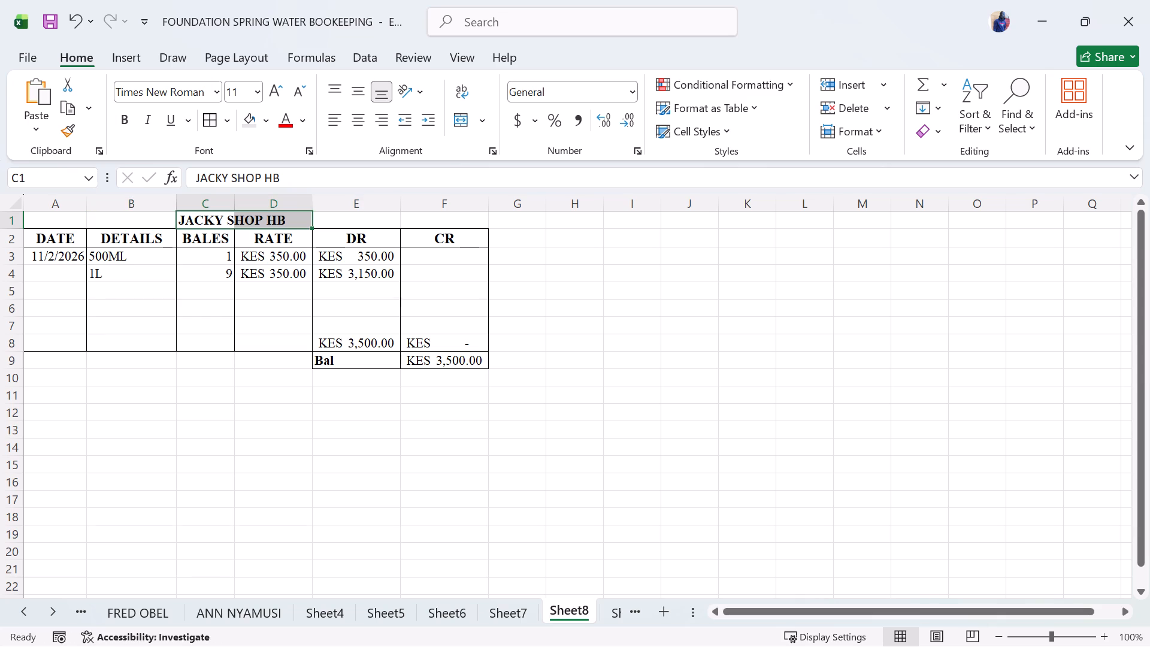
{"action": "left_click", "coordinate": [557, 280]}
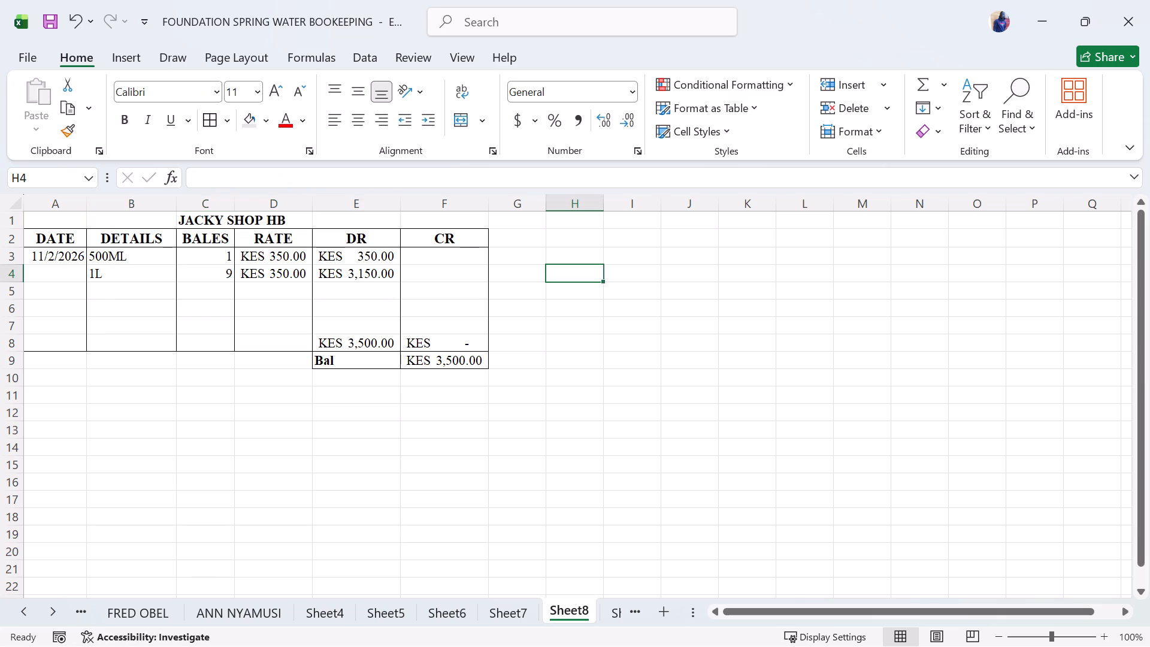
Add a new worksheet after Sheet9 and copy Sheet9's DATE to CR header row into row 2 of the new sheet.
{"action": "left_click", "coordinate": [615, 613]}
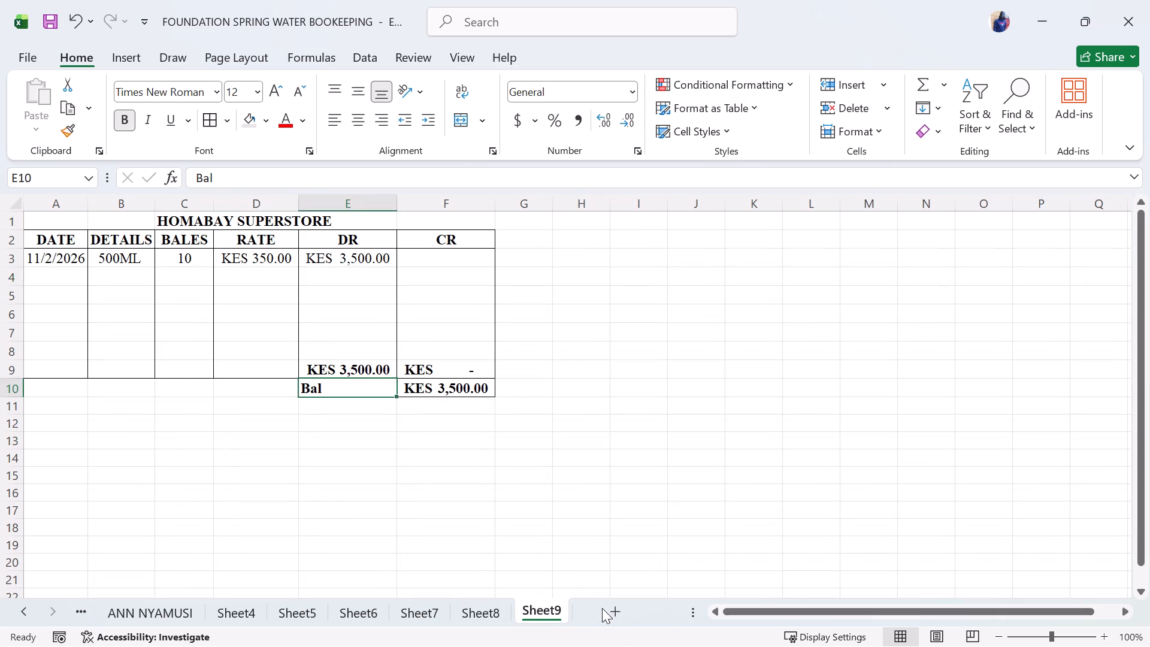
{"action": "left_click_drag", "start_coordinate": [28, 241], "coordinate": [68, 237]}
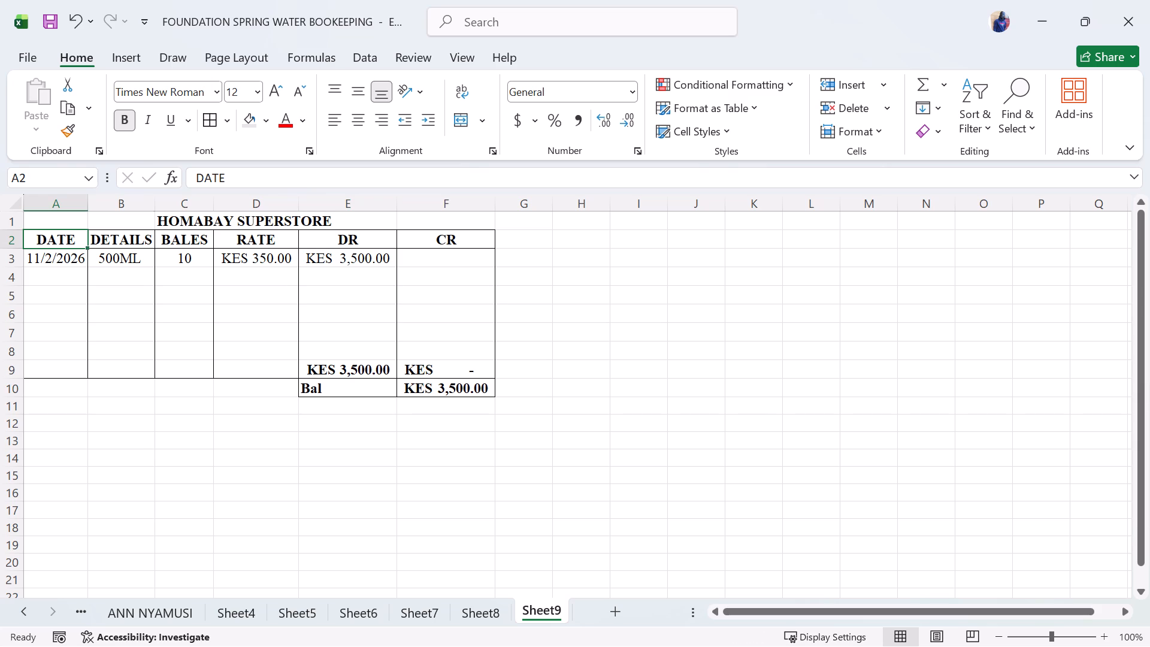
{"action": "left_click_drag", "start_coordinate": [68, 237], "coordinate": [457, 232]}
{"action": "key", "text": "ctrl+c"}
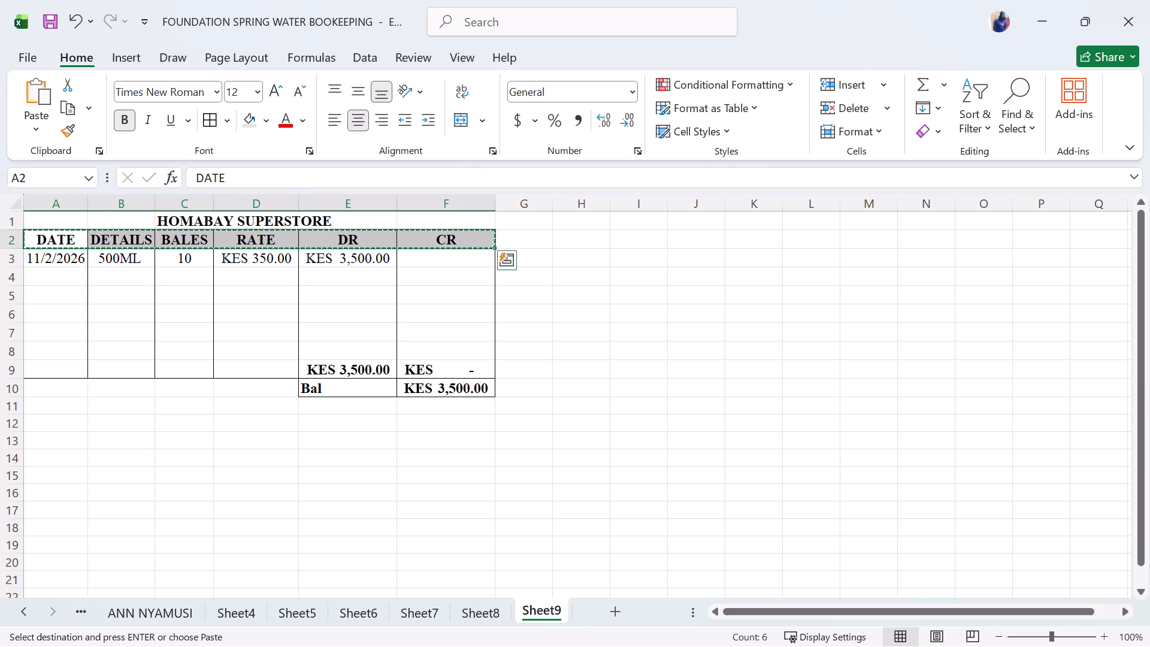
{"action": "left_click", "coordinate": [569, 616]}
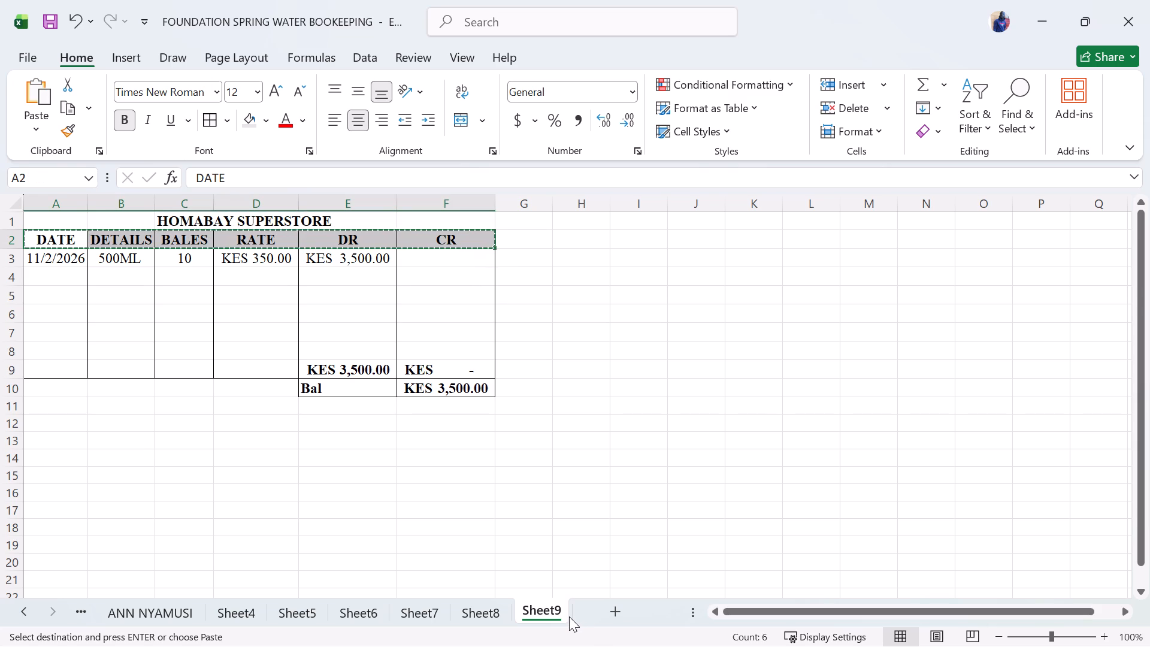
{"action": "left_click", "coordinate": [610, 612]}
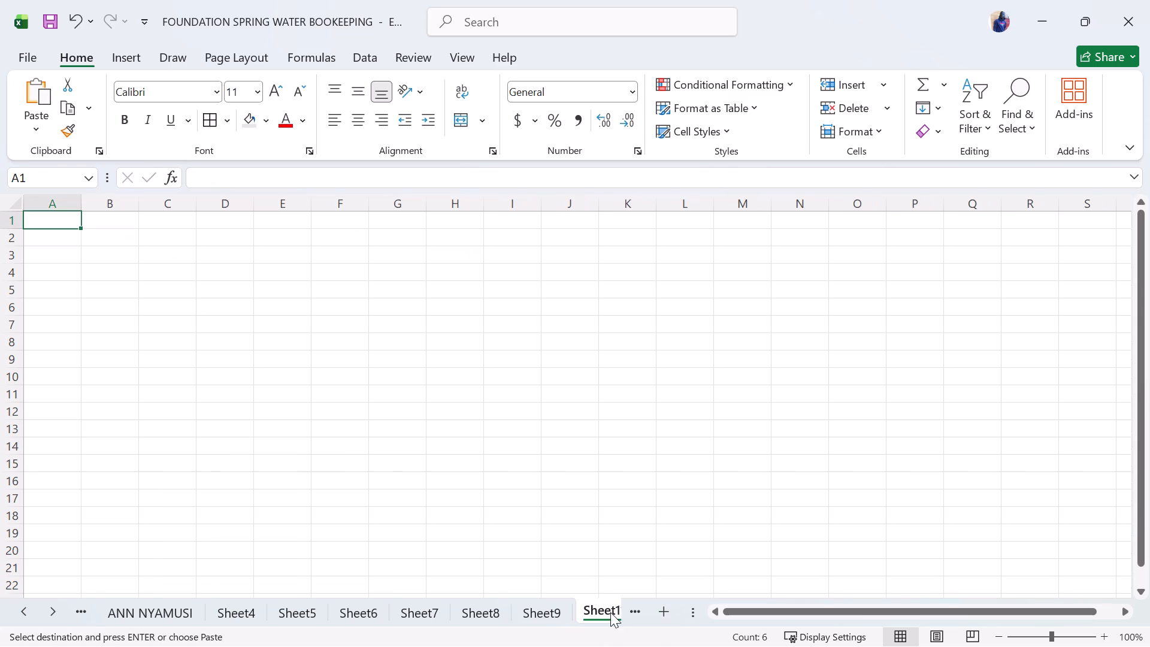
{"action": "left_click", "coordinate": [526, 604]}
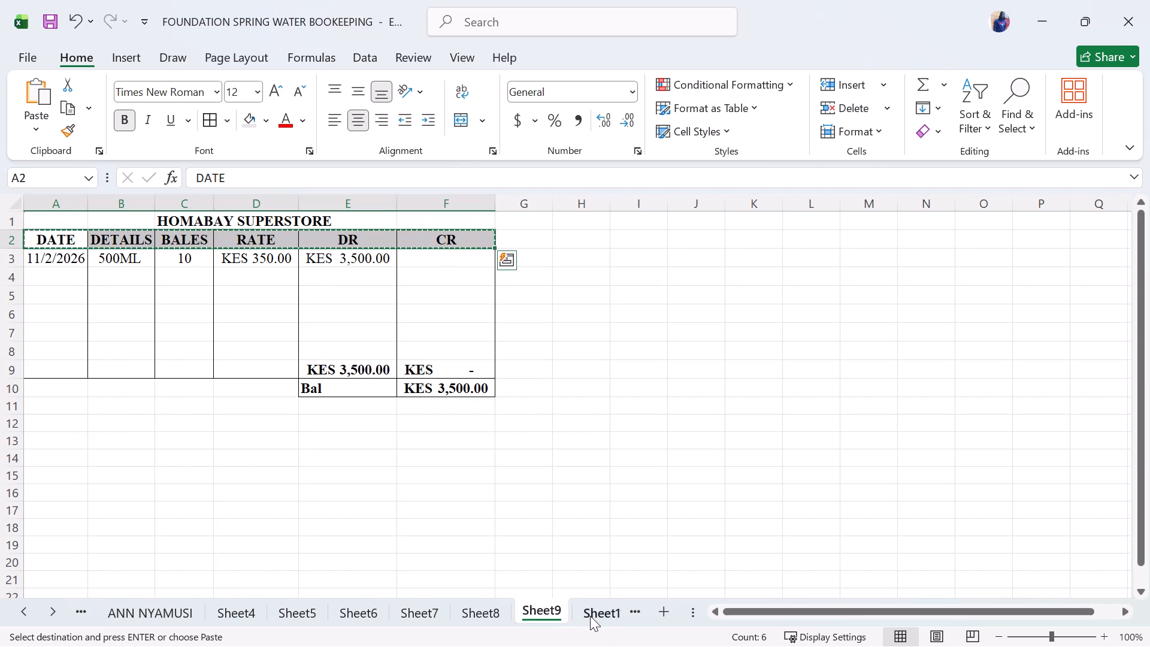
{"action": "left_click", "coordinate": [590, 616]}
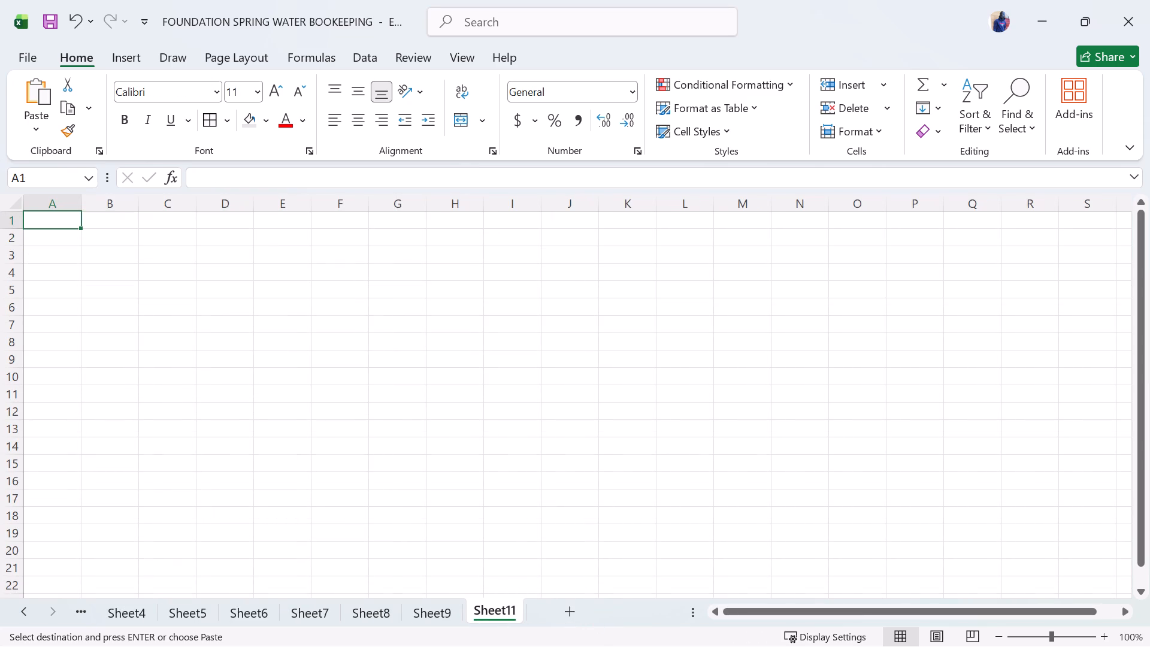
{"action": "left_click_drag", "start_coordinate": [30, 240], "coordinate": [295, 269]}
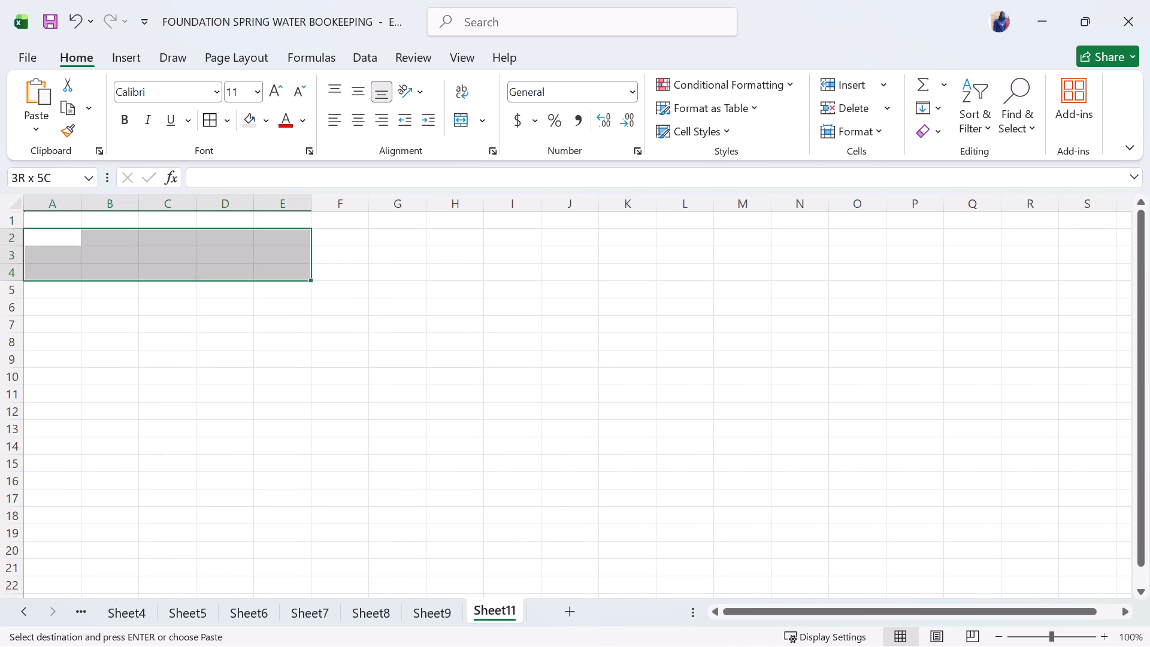
{"action": "left_click_drag", "start_coordinate": [295, 269], "coordinate": [479, 243]}
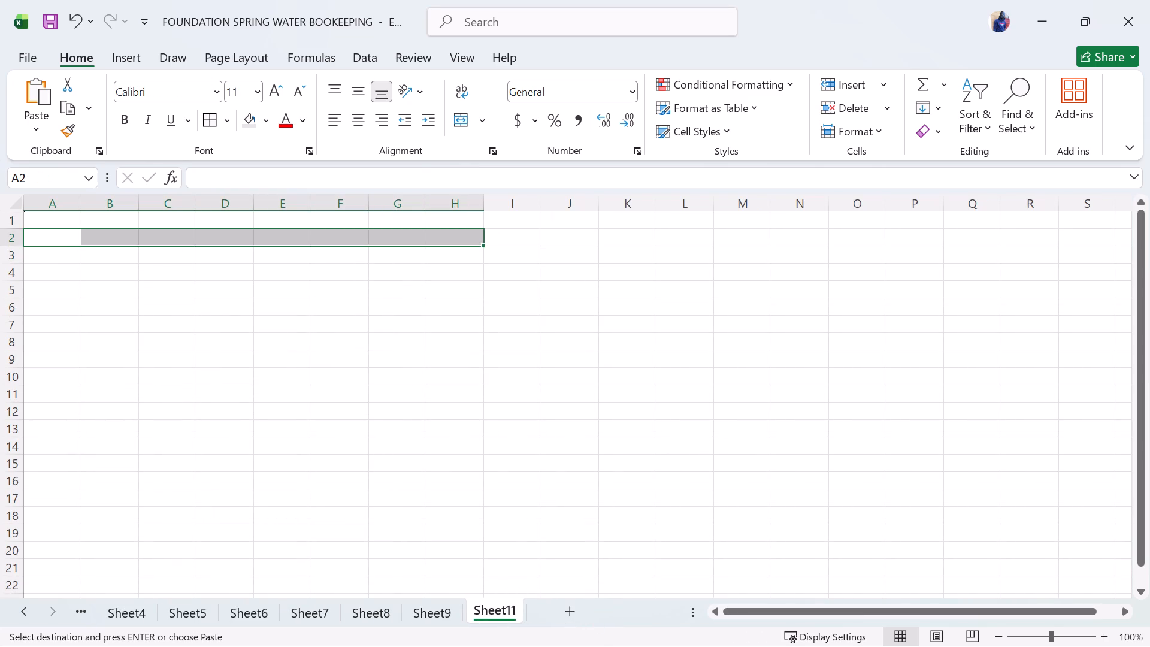
{"action": "key", "text": "ctrl+v"}
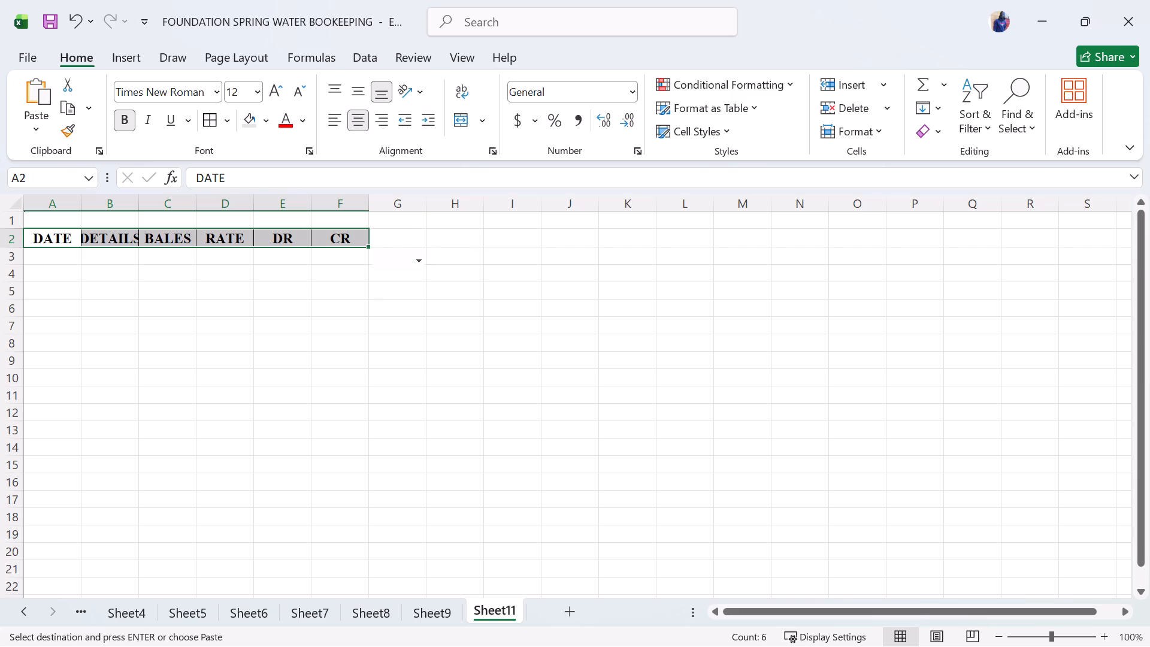
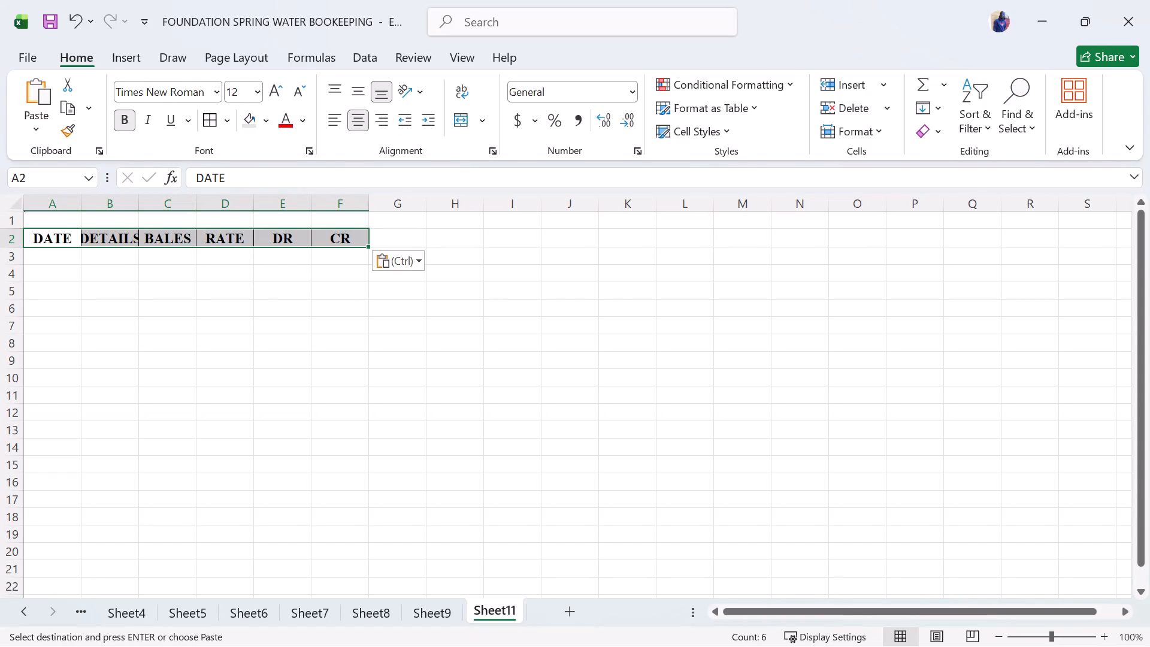
Autofit the DETAILS and BALES columns on Sheet11 so each column's width matches its header text.
{"action": "left_click", "coordinate": [156, 250]}
{"action": "double_click", "coordinate": [140, 210]}
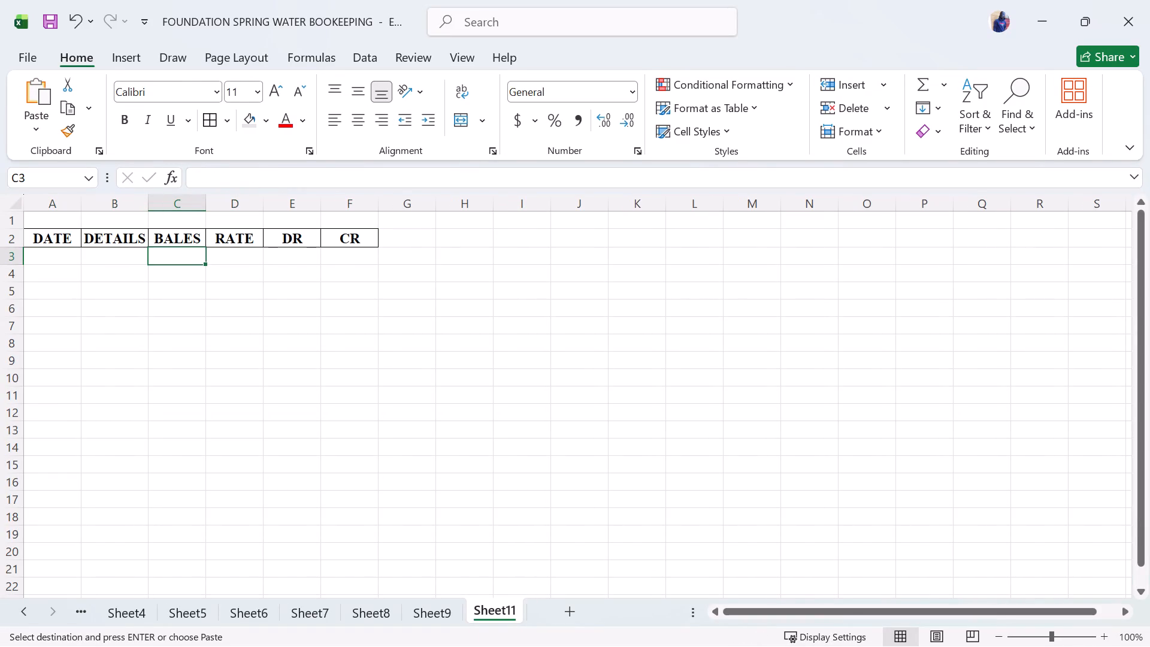
{"action": "double_click", "coordinate": [208, 202]}
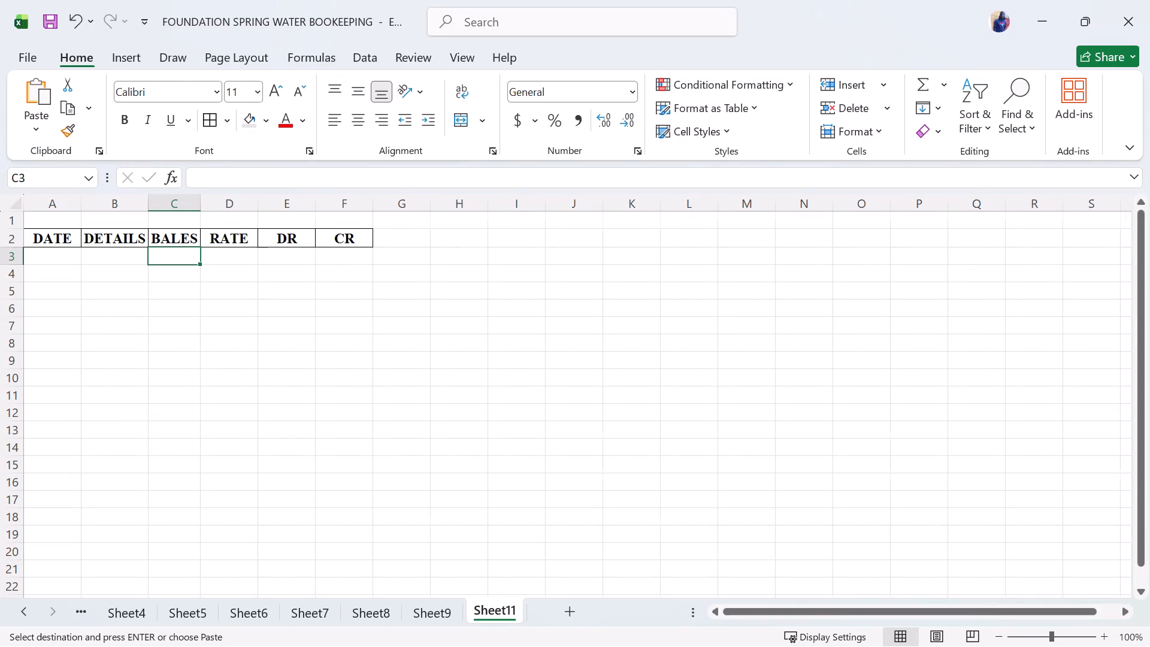
{"action": "left_click", "coordinate": [208, 202]}
Select cell C1 above the BALES header on Sheet11 as the place for the ledger title.
{"action": "left_click", "coordinate": [174, 226]}
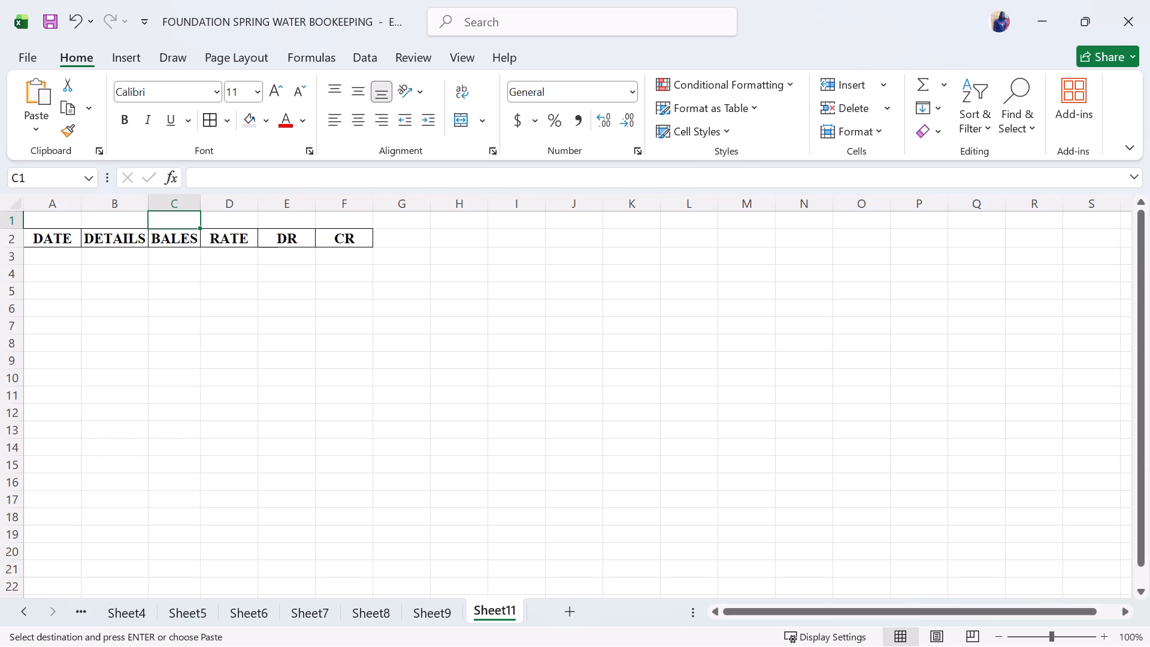
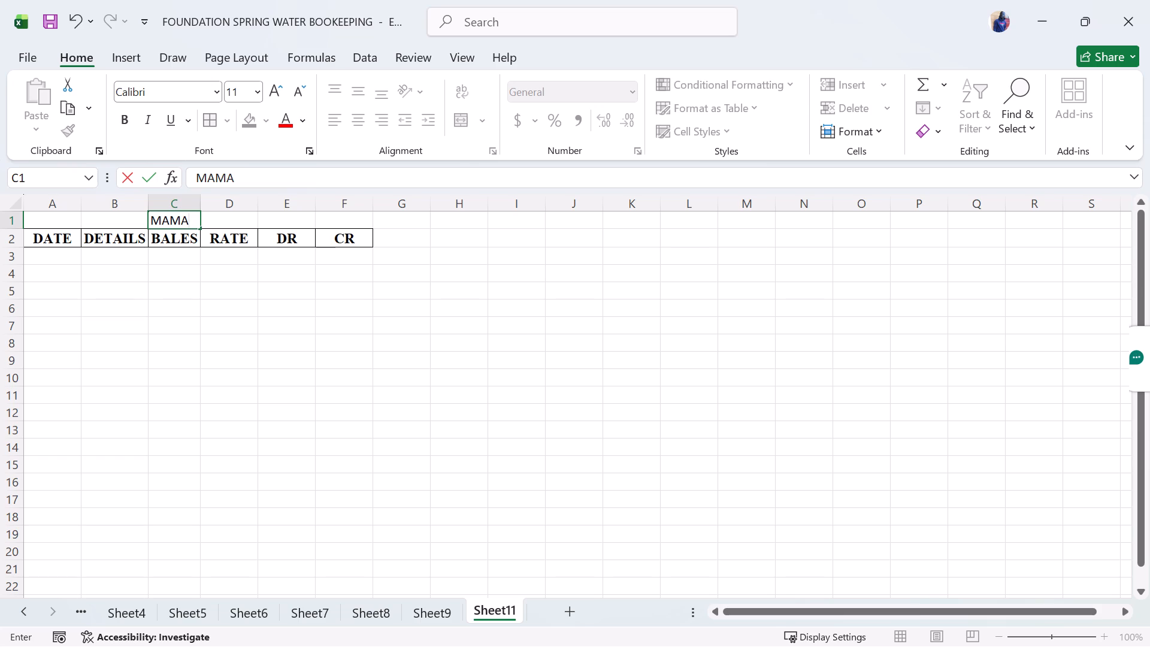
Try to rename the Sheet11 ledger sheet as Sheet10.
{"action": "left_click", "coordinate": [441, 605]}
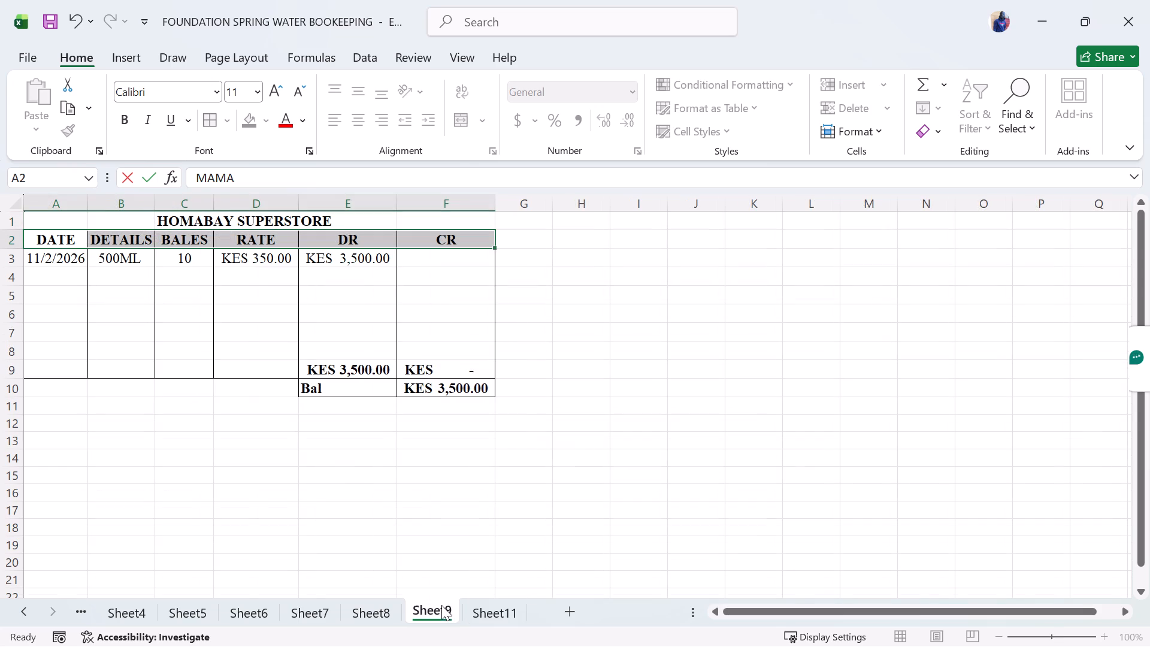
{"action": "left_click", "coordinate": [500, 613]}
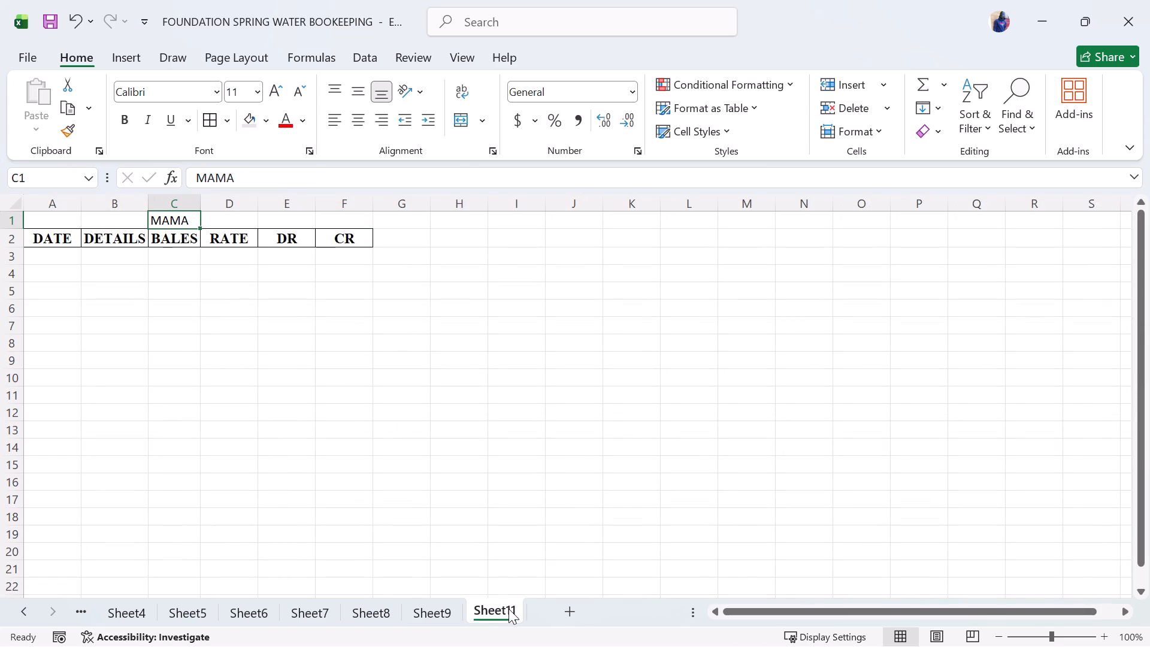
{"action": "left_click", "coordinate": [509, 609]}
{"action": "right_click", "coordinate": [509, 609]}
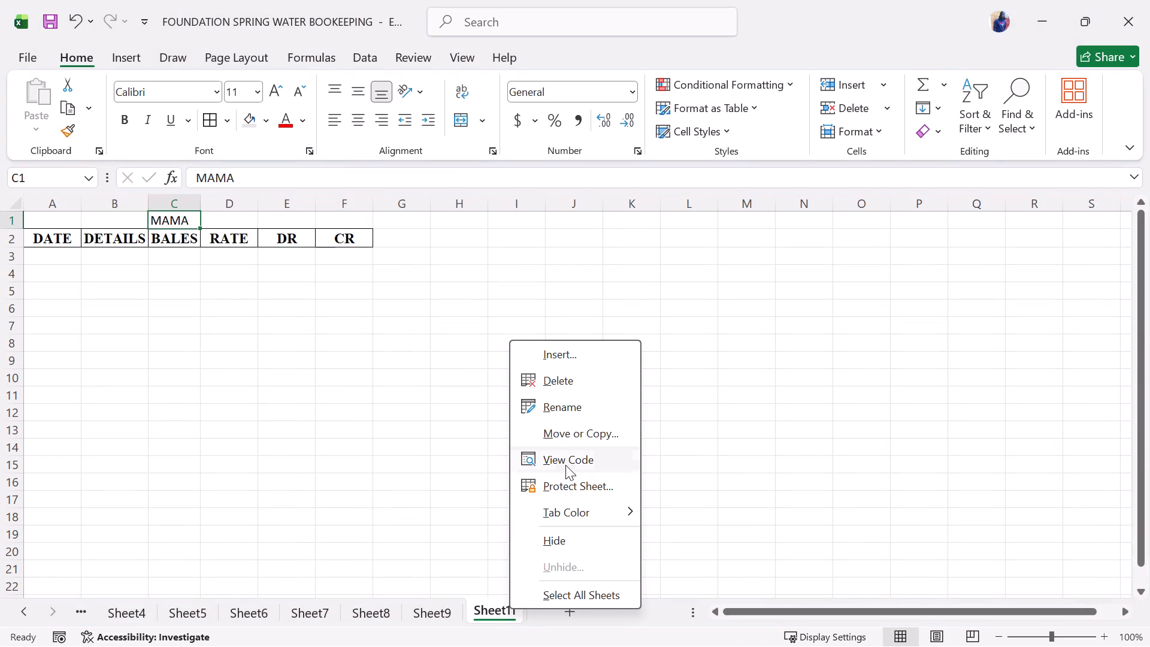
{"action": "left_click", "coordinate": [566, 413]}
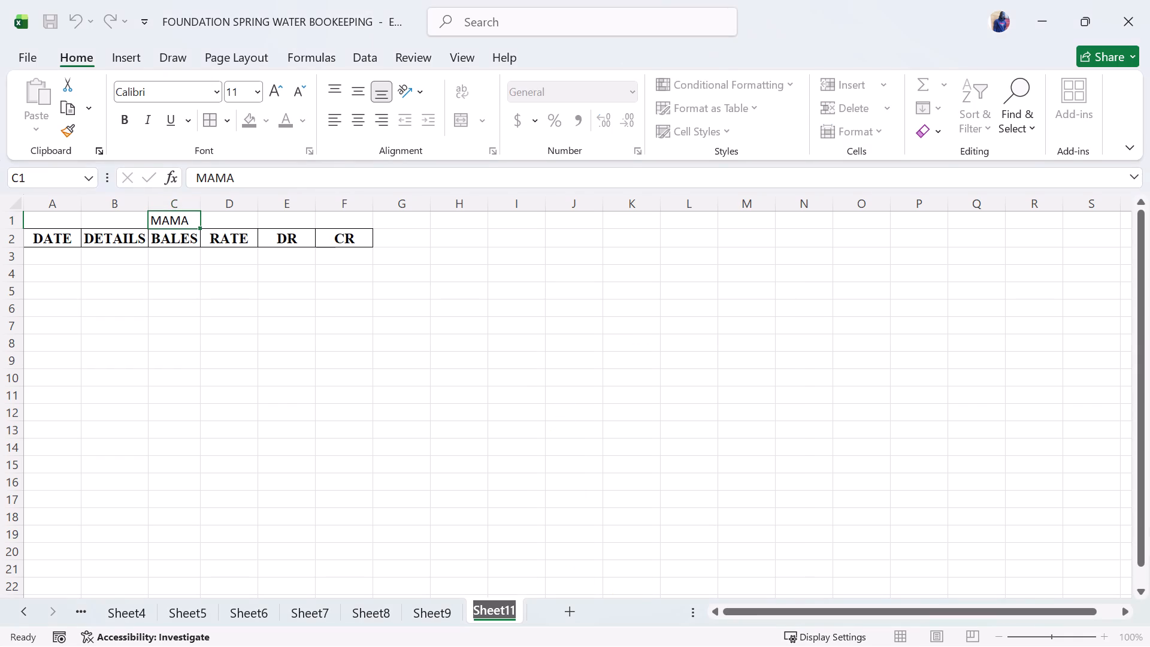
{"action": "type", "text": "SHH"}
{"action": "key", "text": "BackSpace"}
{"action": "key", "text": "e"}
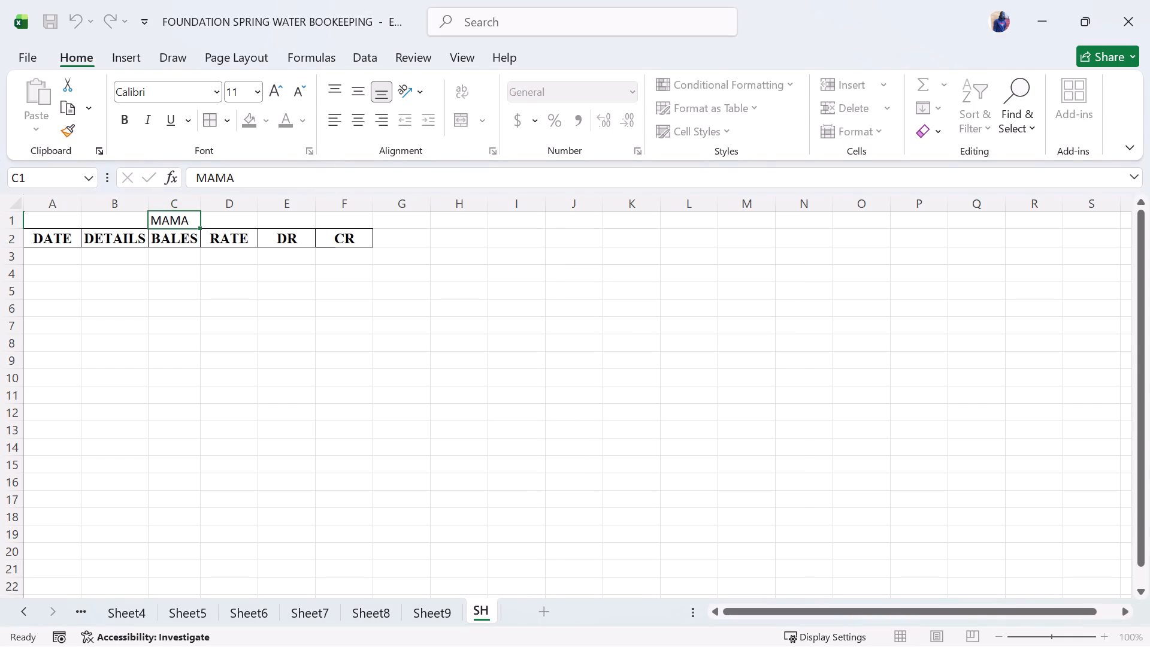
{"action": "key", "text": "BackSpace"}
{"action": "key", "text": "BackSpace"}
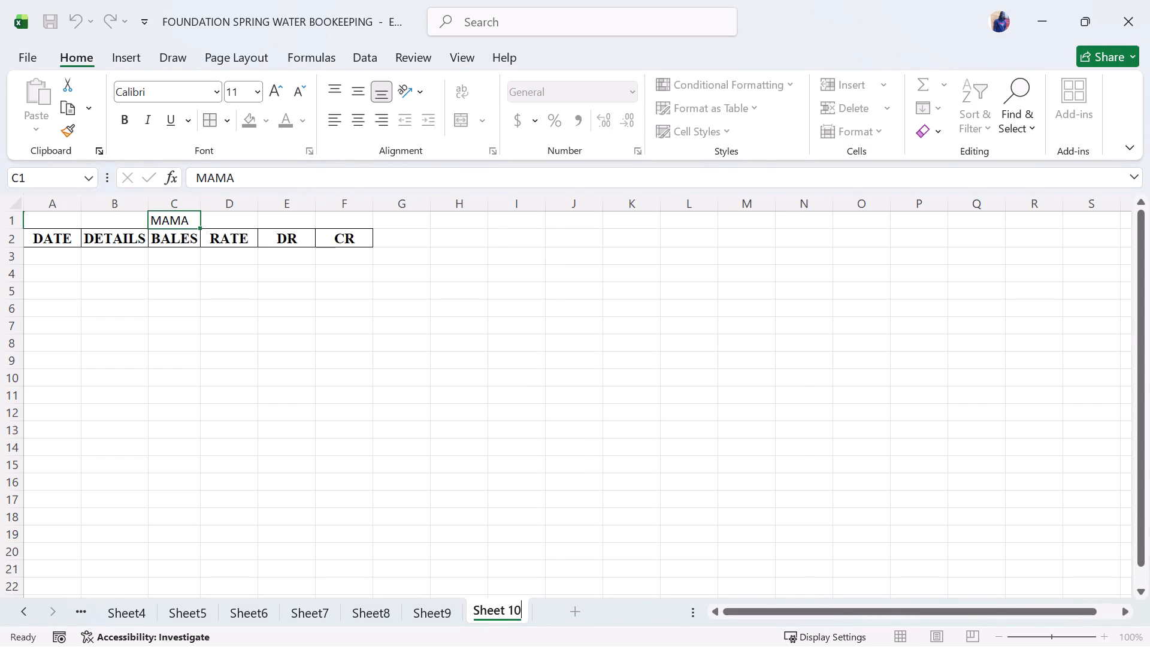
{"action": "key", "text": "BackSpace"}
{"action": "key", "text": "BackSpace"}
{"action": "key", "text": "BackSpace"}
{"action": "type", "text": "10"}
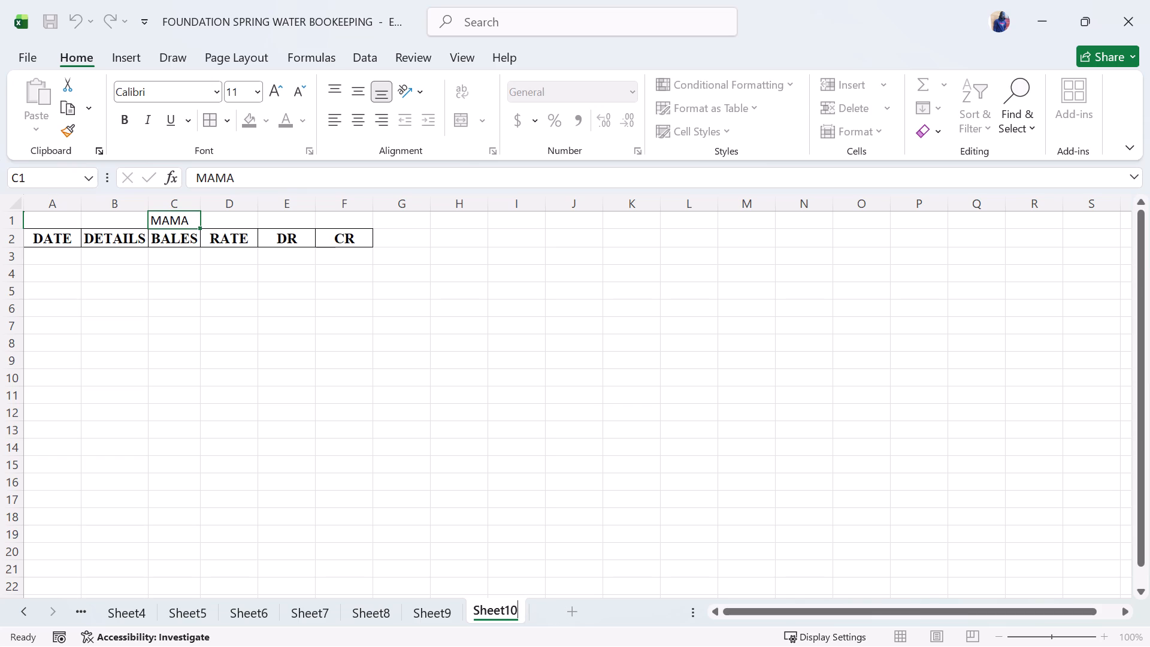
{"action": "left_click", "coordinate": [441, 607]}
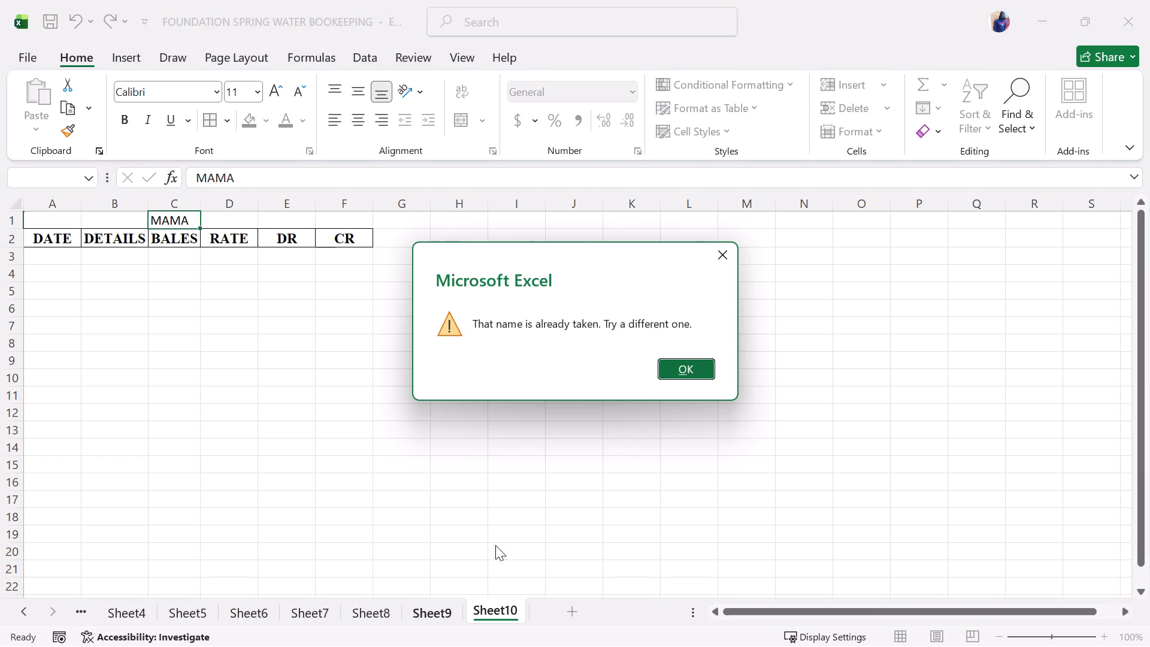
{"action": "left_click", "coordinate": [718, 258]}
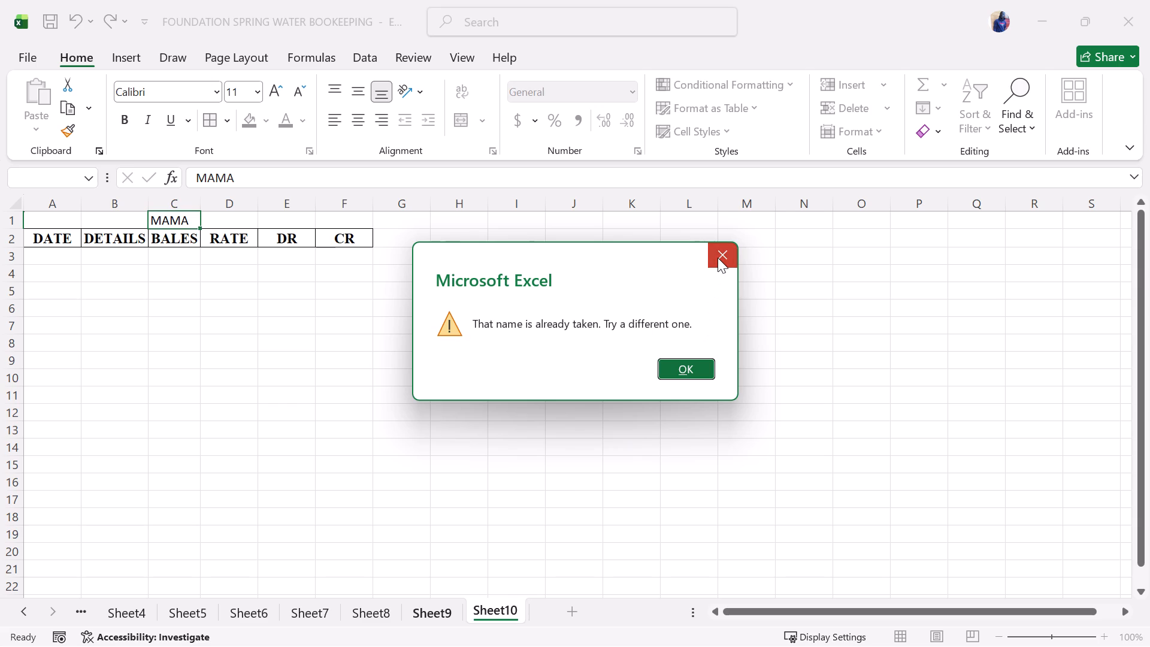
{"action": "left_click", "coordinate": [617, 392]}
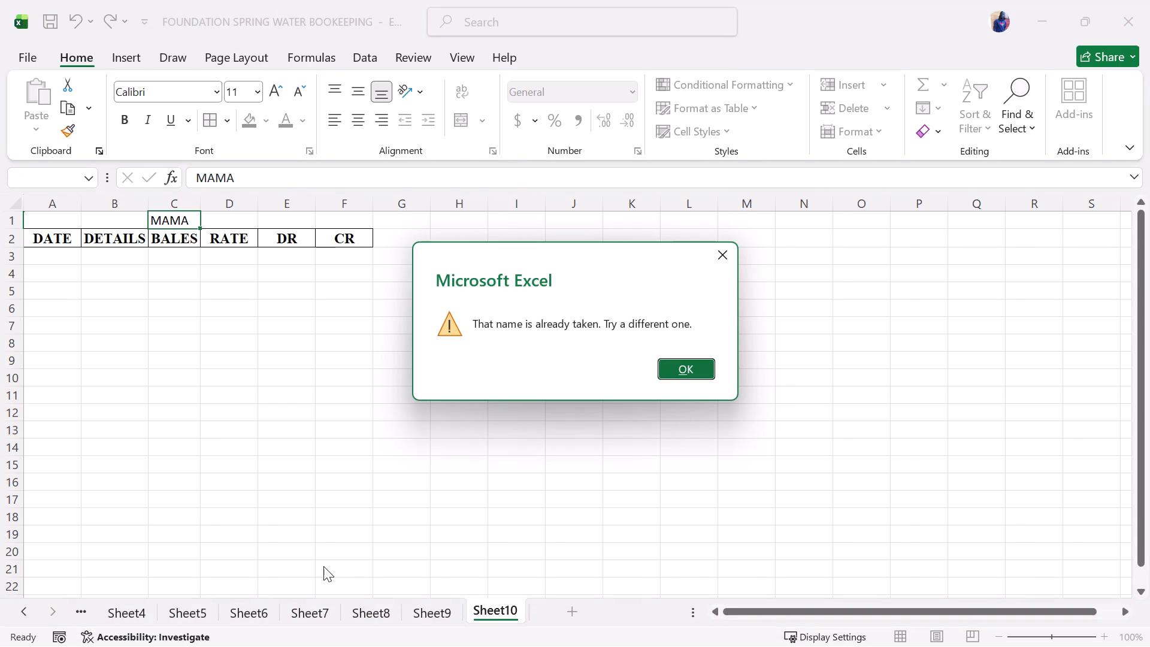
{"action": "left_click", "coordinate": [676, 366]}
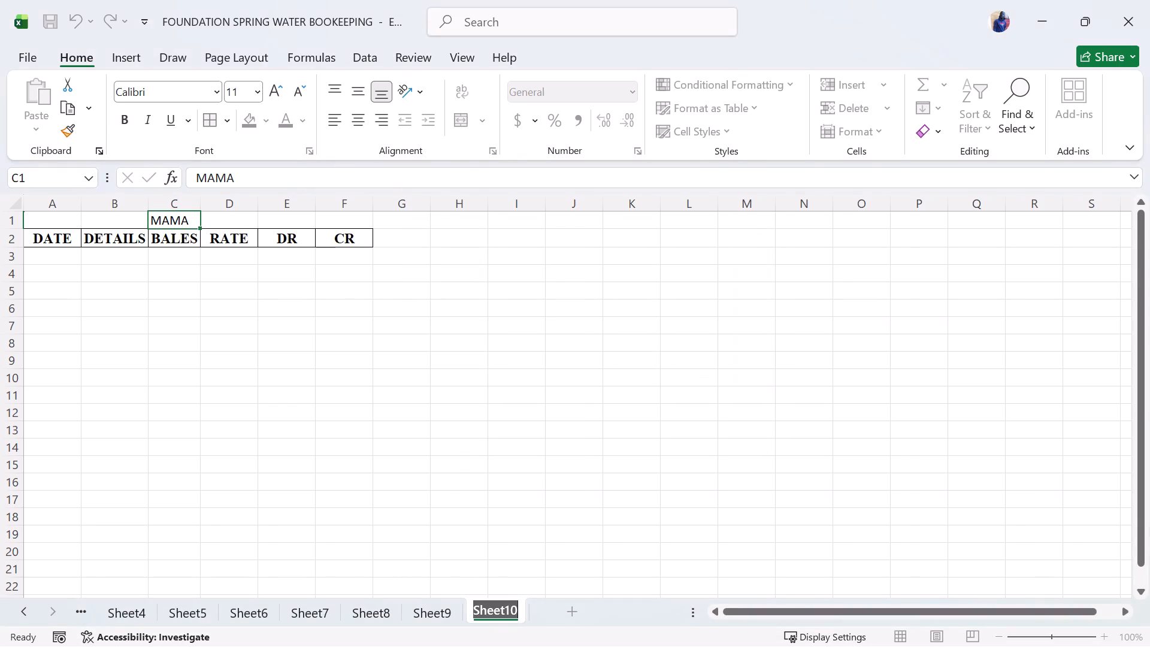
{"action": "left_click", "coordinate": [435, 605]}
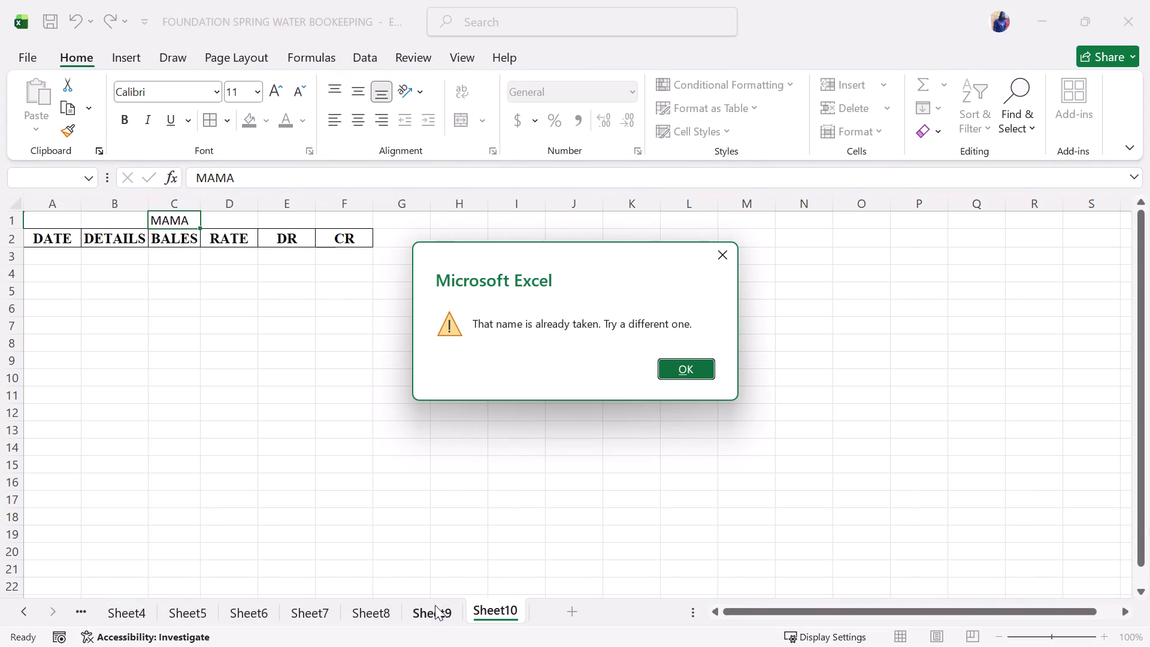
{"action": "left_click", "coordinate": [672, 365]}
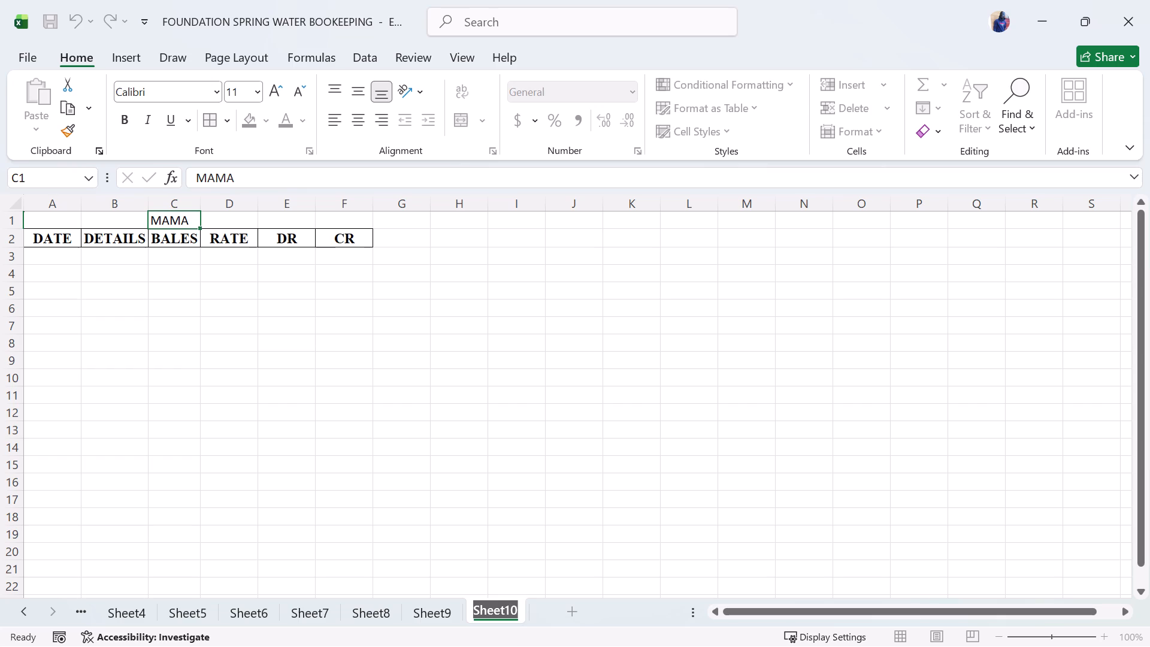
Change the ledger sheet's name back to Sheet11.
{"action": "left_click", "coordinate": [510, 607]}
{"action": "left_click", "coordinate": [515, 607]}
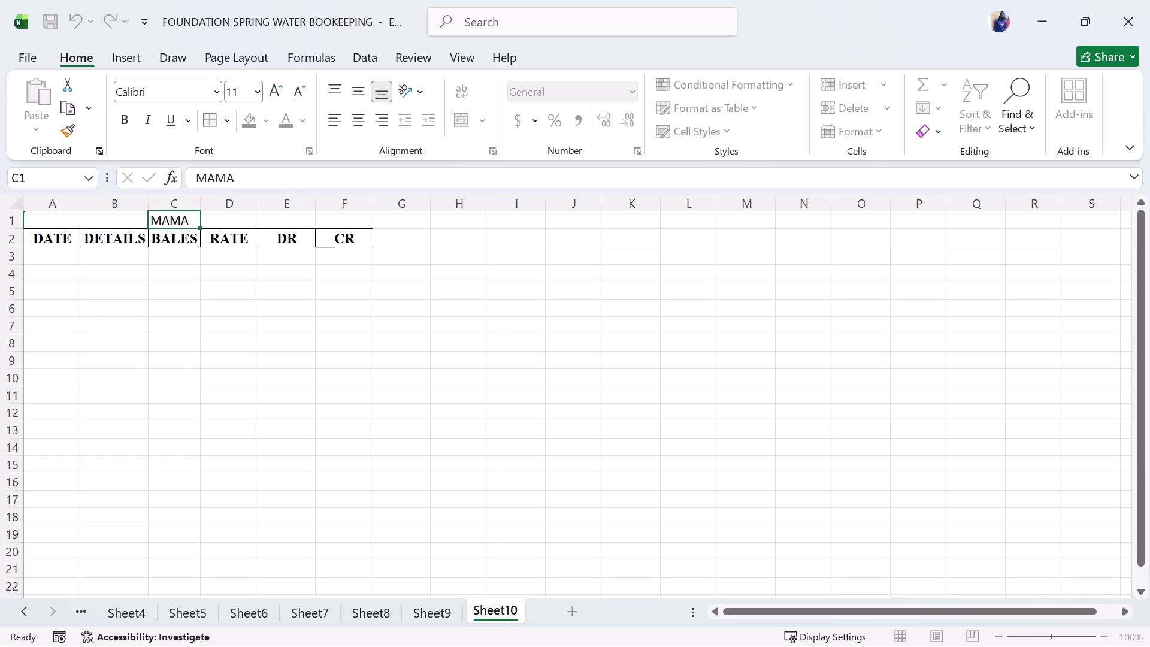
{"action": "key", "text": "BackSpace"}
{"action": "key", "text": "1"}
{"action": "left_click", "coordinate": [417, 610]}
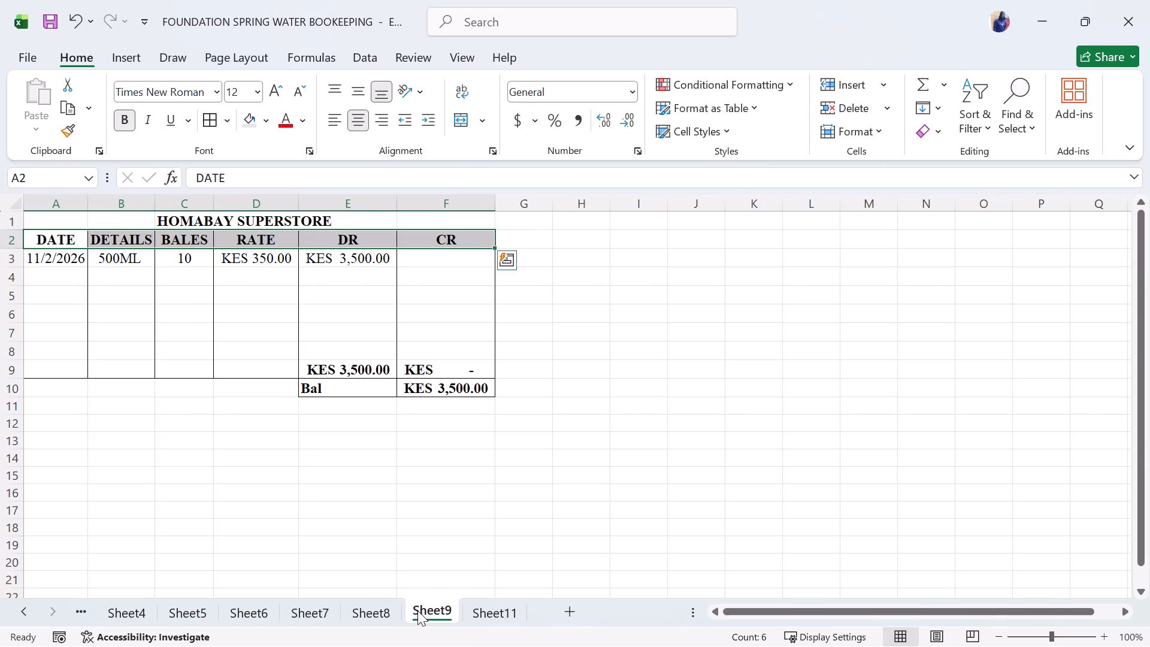
{"action": "scroll", "coordinate": [455, 593], "scroll_direction": "right", "scroll_amount": 2}
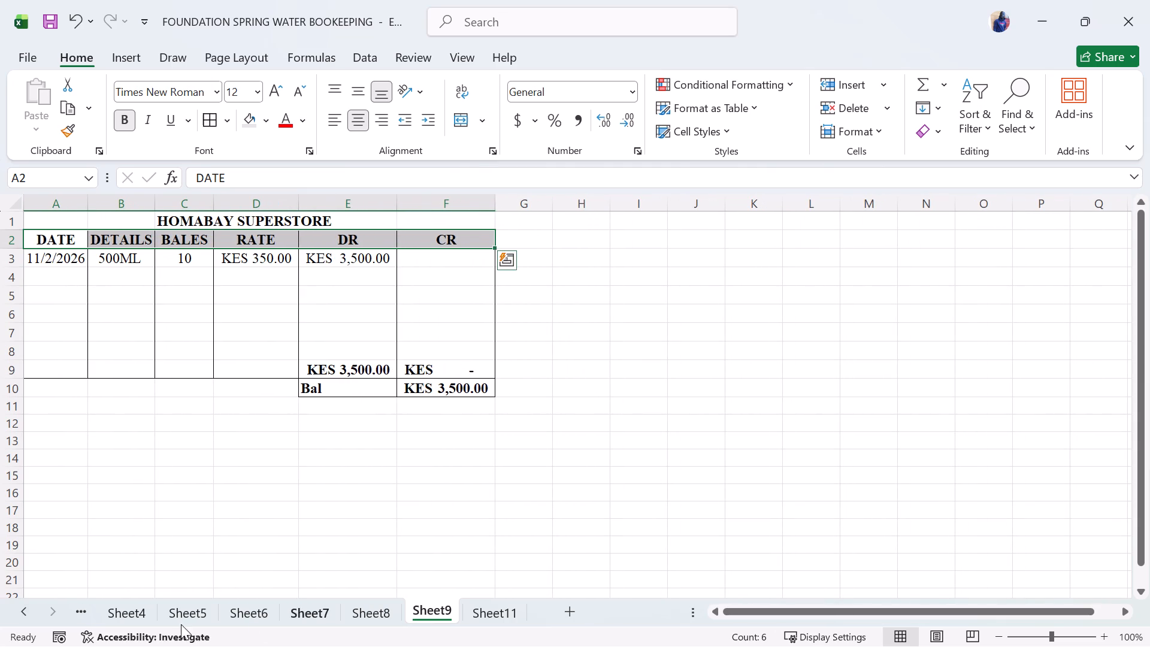
{"action": "triple_click", "coordinate": [26, 610]}
{"action": "double_click", "coordinate": [26, 610]}
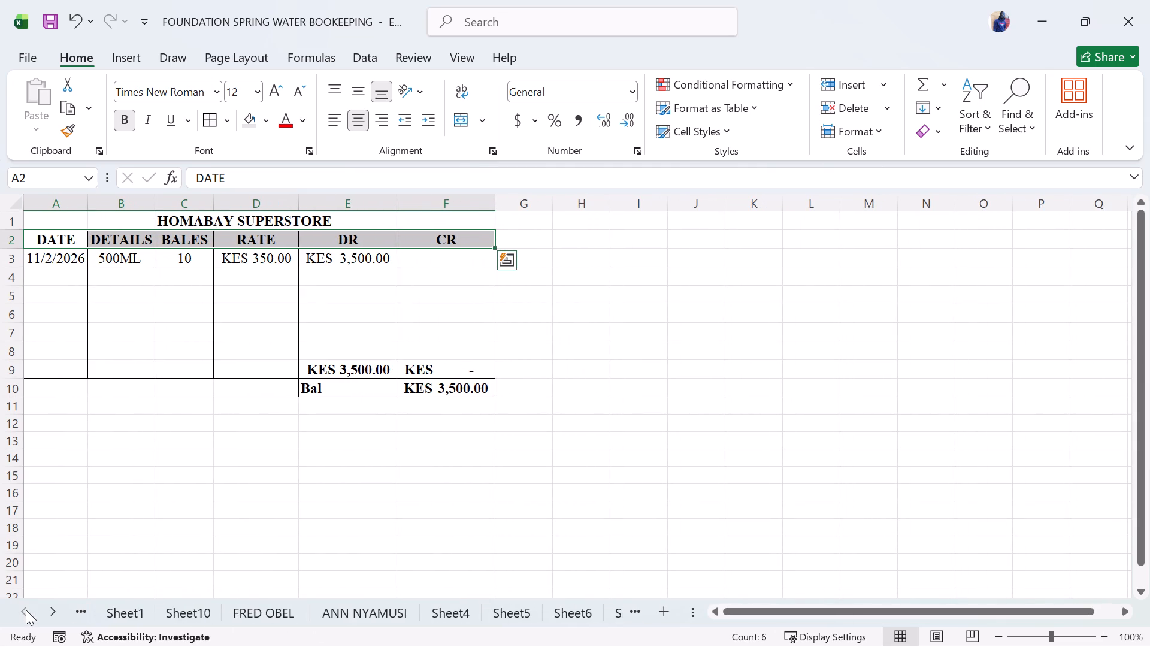
{"action": "left_click_drag", "start_coordinate": [26, 610], "coordinate": [119, 613]}
{"action": "left_click", "coordinate": [119, 613]}
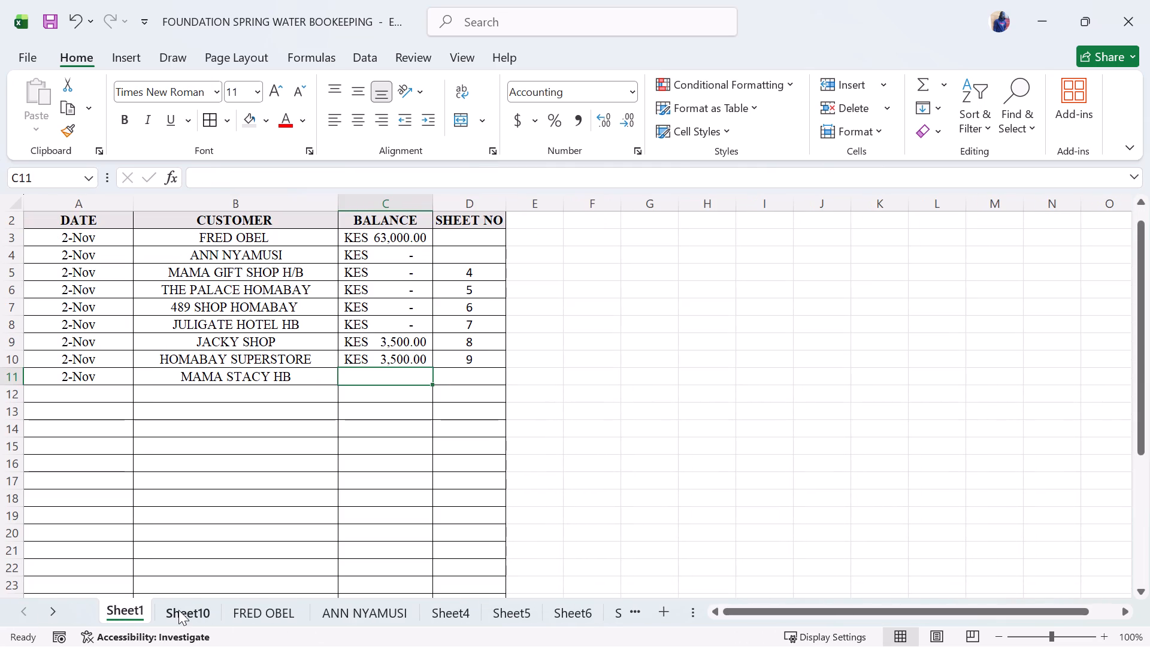
{"action": "left_click", "coordinate": [178, 610]}
{"action": "left_click", "coordinate": [189, 608]}
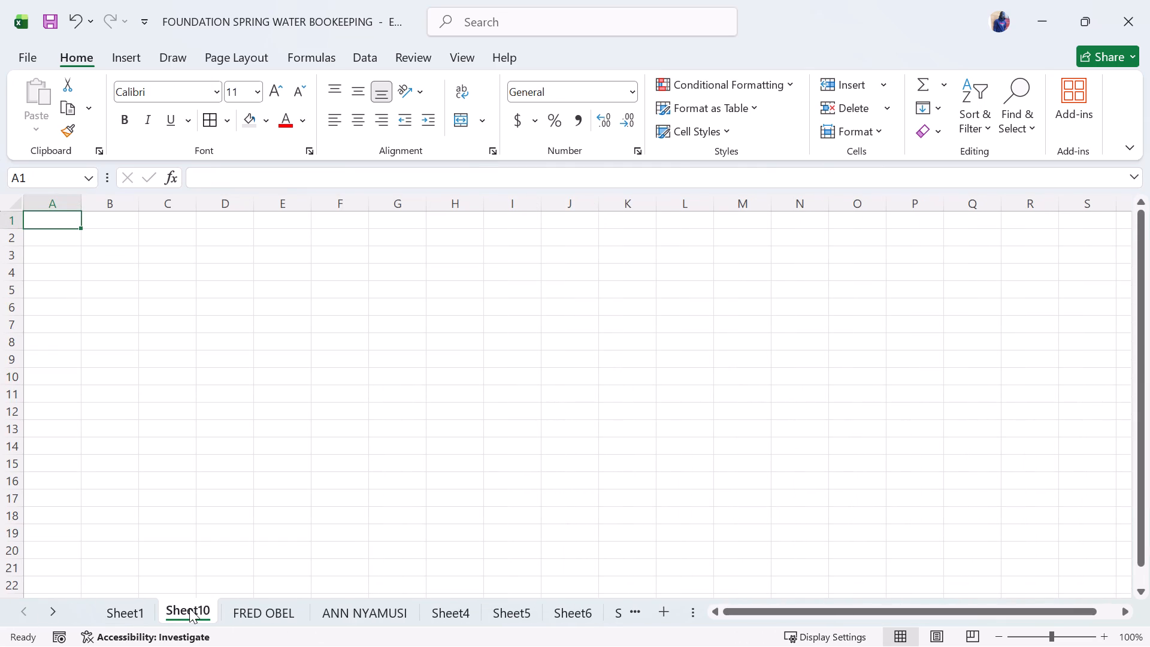
{"action": "right_click", "coordinate": [189, 608]}
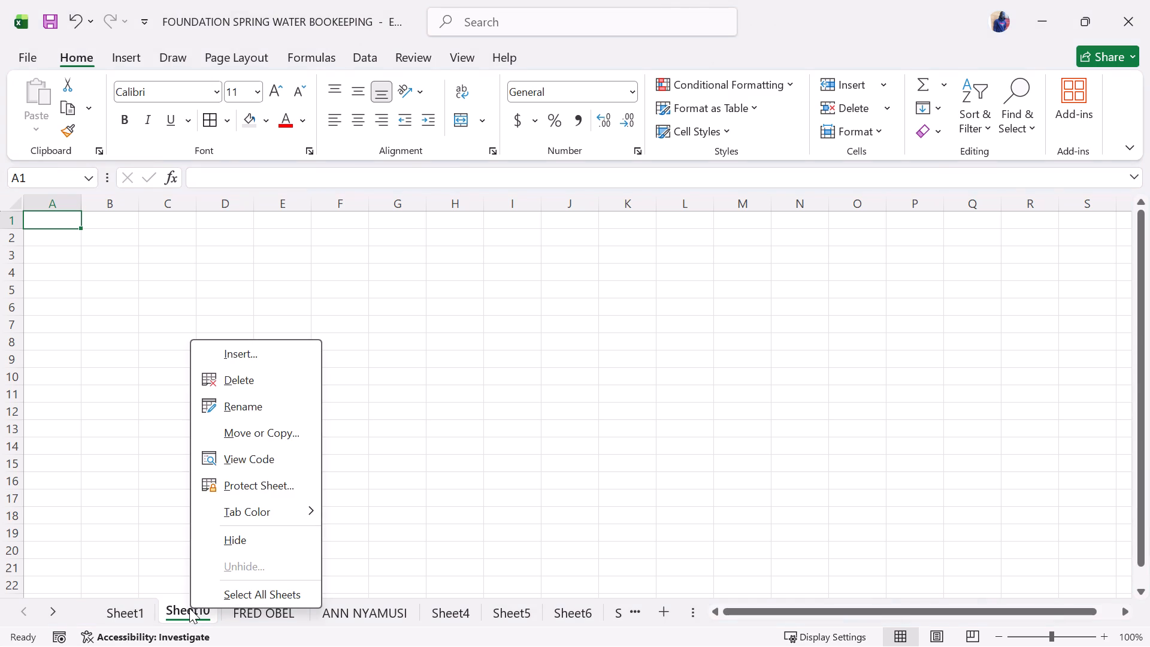
{"action": "left_click", "coordinate": [255, 371]}
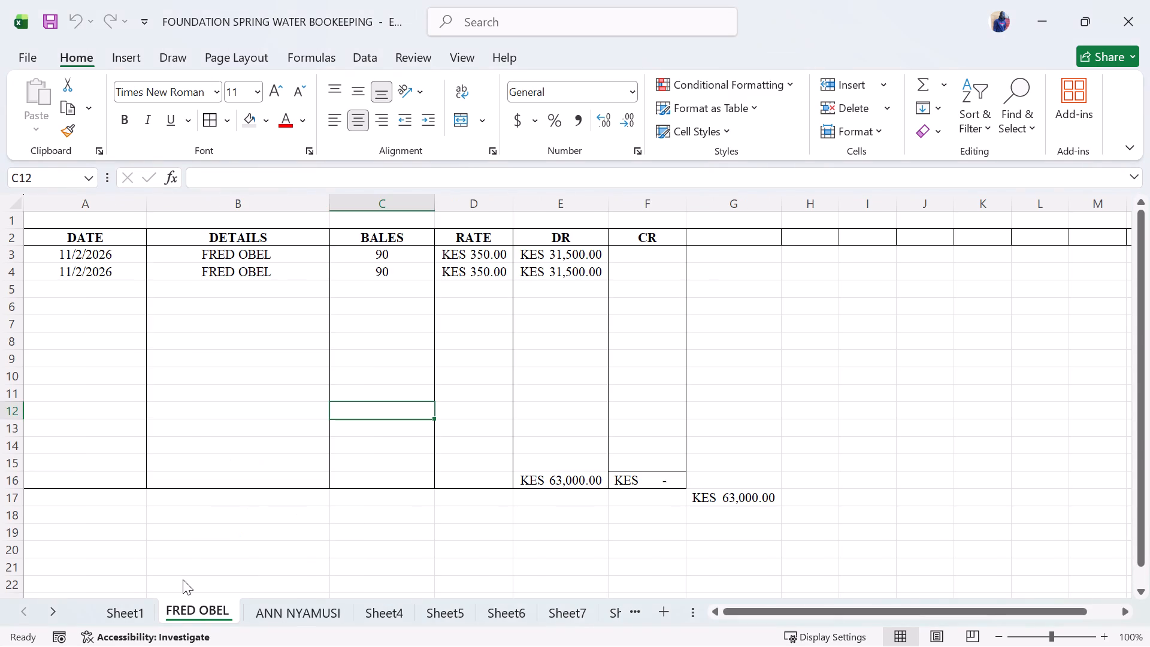
Rename the Sheet11 ledger sheet, the last sheet in the workbook, as Sheet10.
{"action": "left_click", "coordinate": [118, 614]}
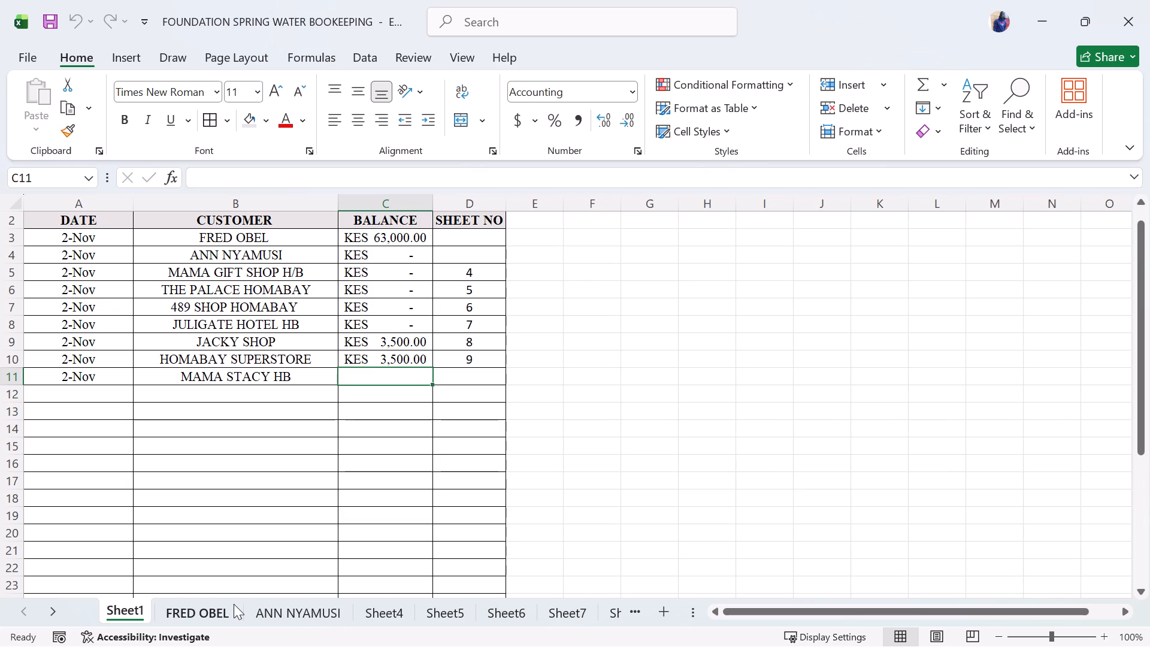
{"action": "left_click", "coordinate": [292, 610]}
{"action": "left_click", "coordinate": [401, 612]}
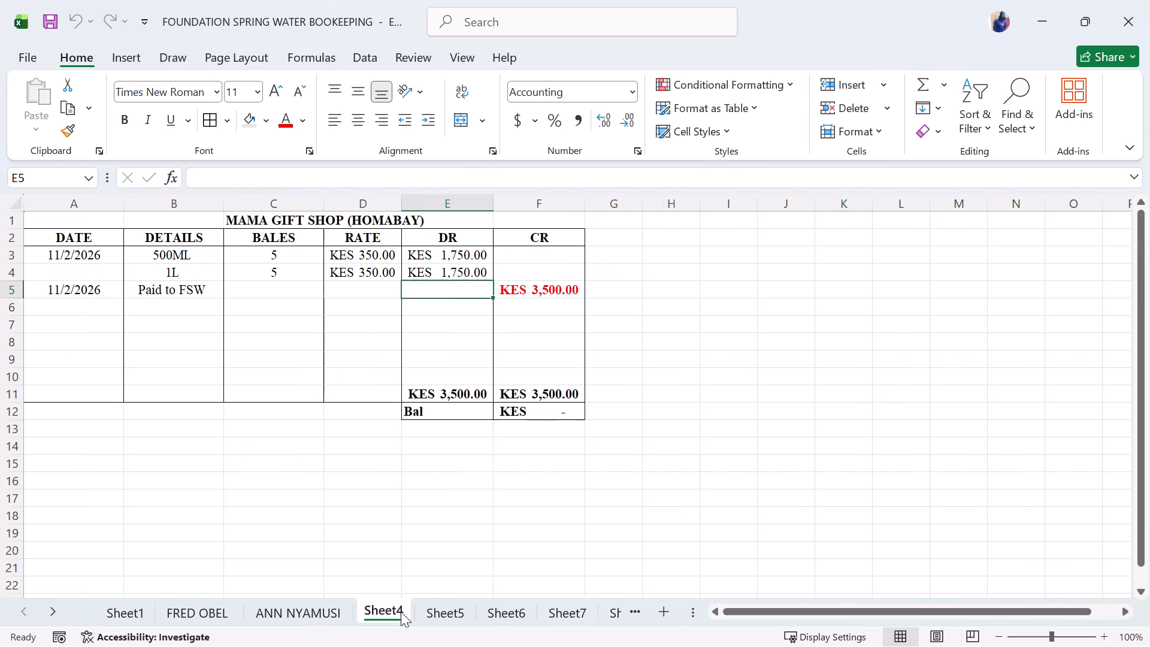
{"action": "scroll", "coordinate": [488, 614], "scroll_direction": "left", "scroll_amount": 2}
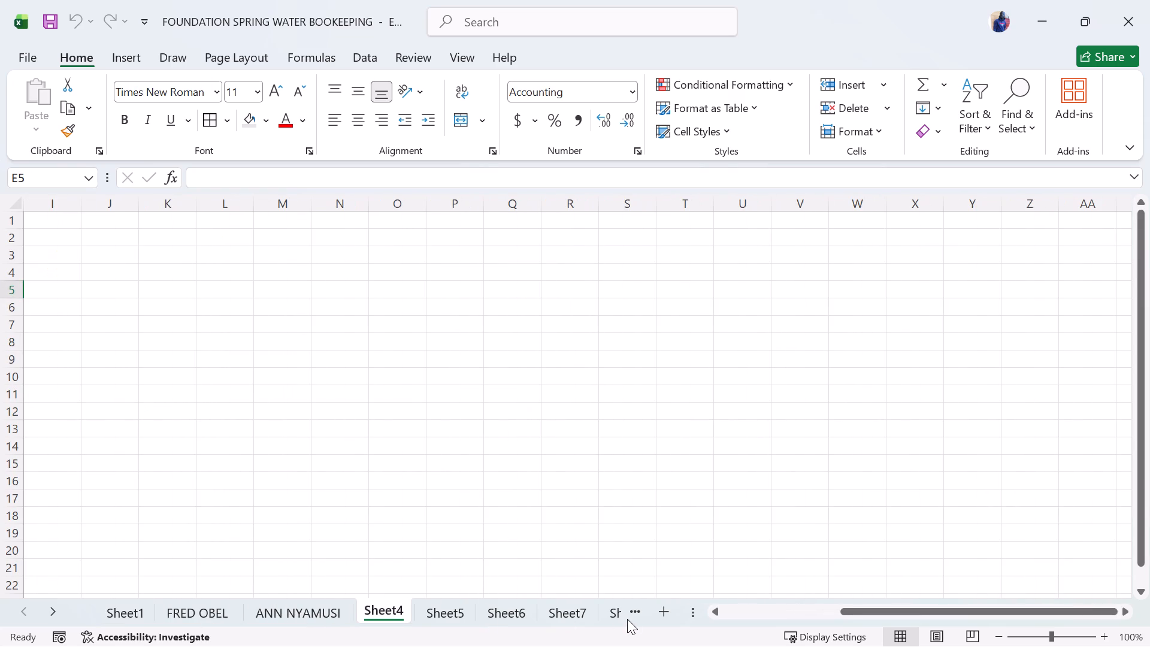
{"action": "triple_click", "coordinate": [55, 615]}
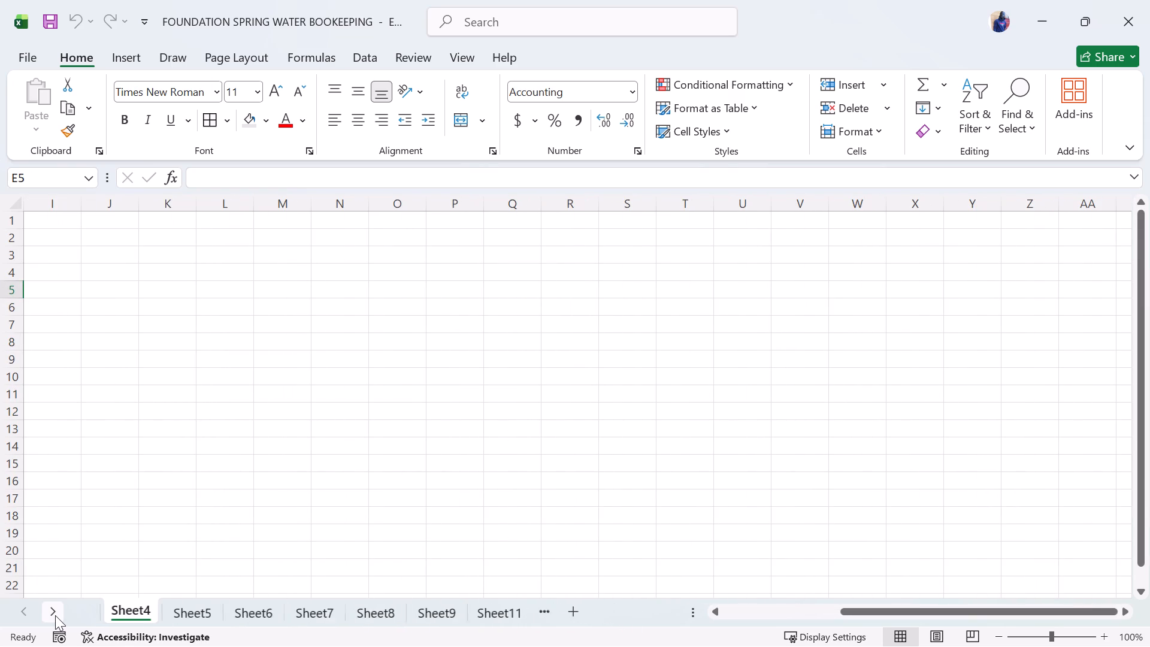
{"action": "left_click", "coordinate": [498, 611]}
{"action": "right_click", "coordinate": [498, 611]}
{"action": "left_click", "coordinate": [556, 403]}
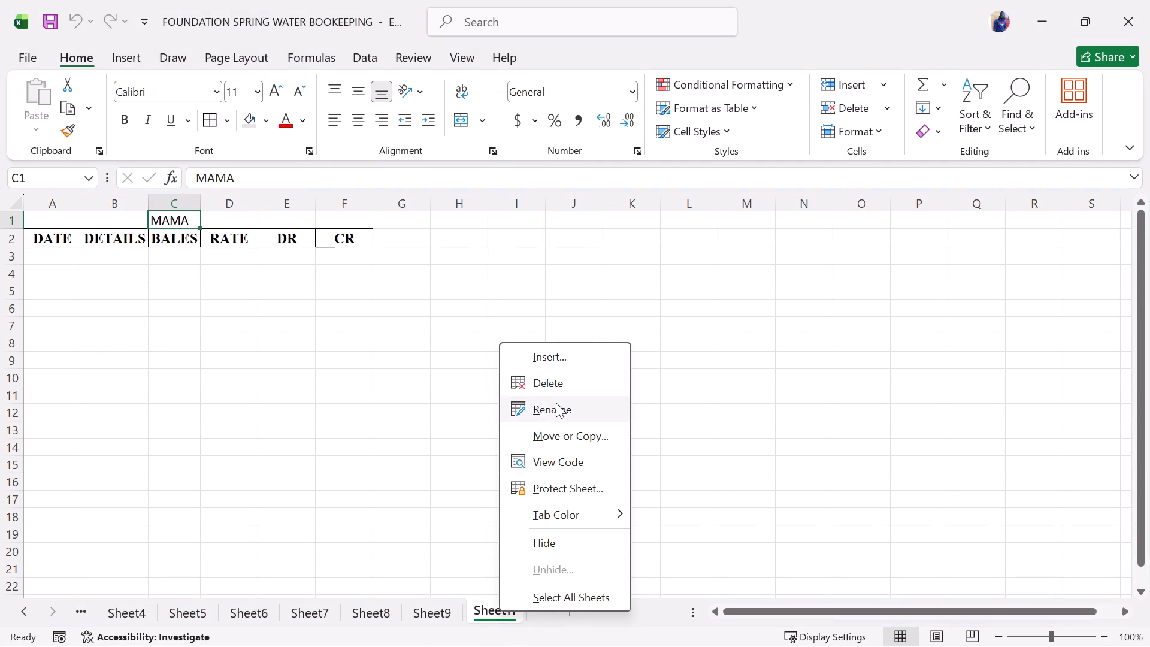
{"action": "left_click", "coordinate": [519, 610]}
{"action": "triple_click", "coordinate": [515, 607]}
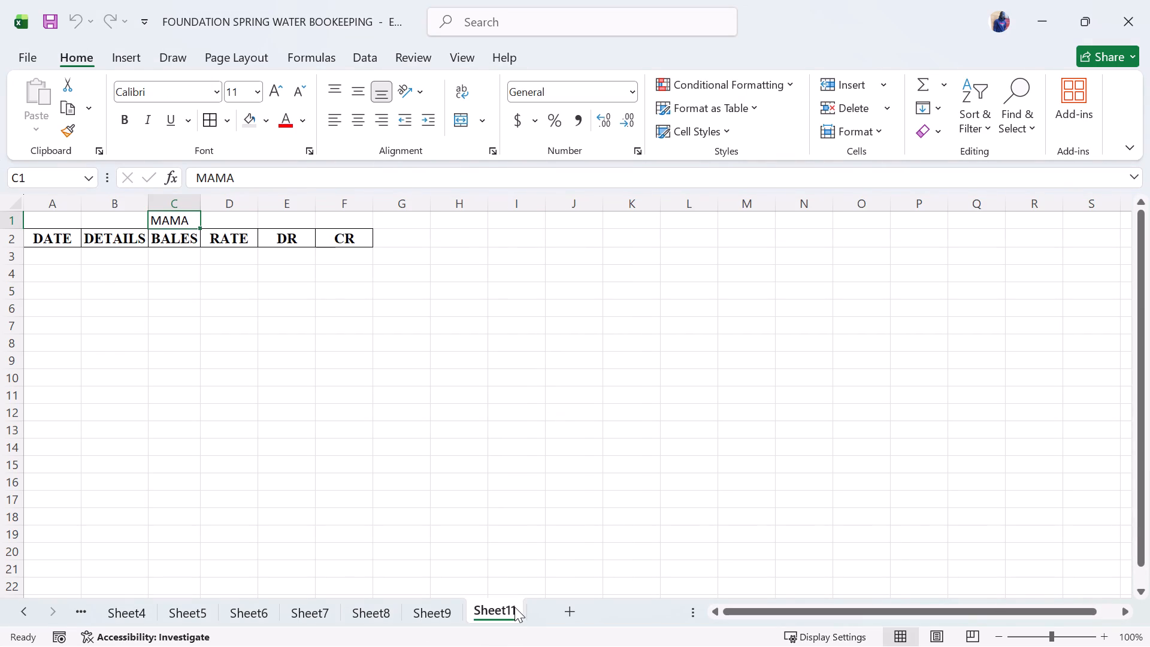
{"action": "left_click", "coordinate": [515, 607]}
{"action": "double_click", "coordinate": [515, 607]}
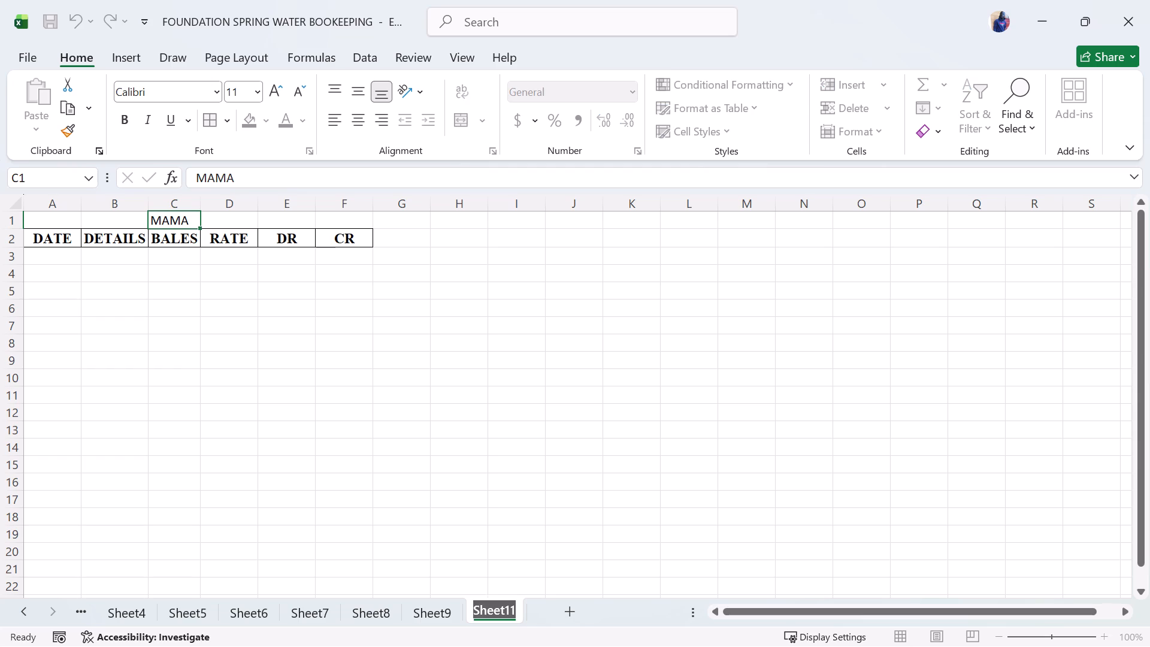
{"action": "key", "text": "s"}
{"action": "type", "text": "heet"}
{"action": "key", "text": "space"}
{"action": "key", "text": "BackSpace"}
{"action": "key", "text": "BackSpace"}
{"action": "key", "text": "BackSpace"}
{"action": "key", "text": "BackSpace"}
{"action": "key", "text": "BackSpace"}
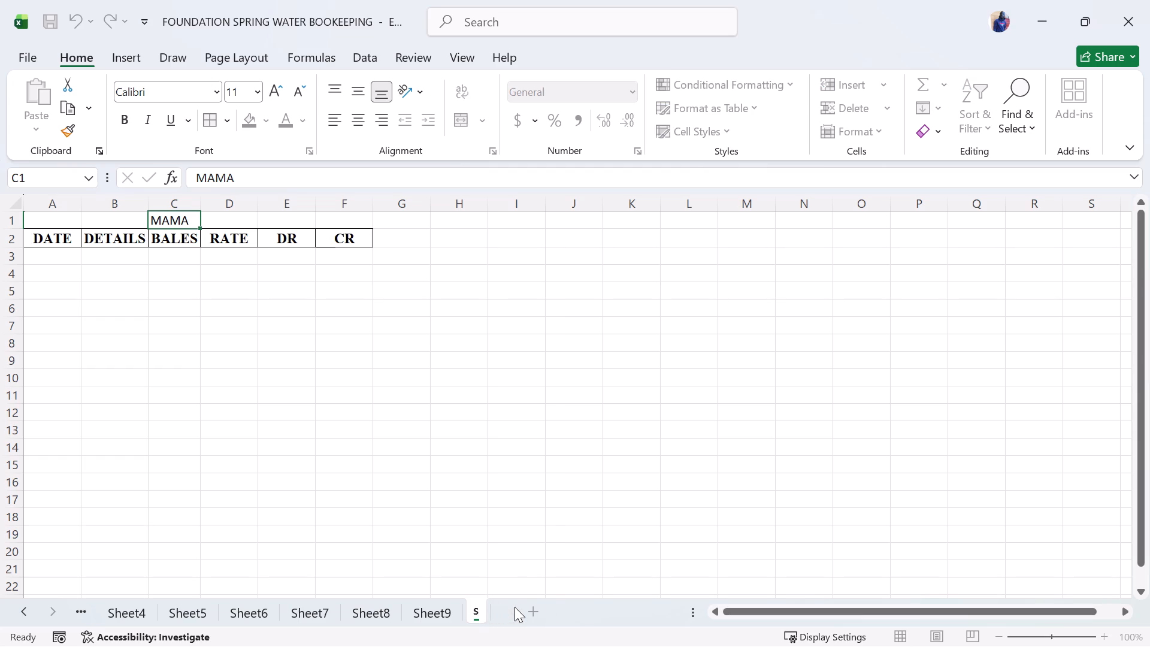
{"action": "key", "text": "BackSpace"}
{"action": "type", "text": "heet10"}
{"action": "left_click", "coordinate": [534, 543]}
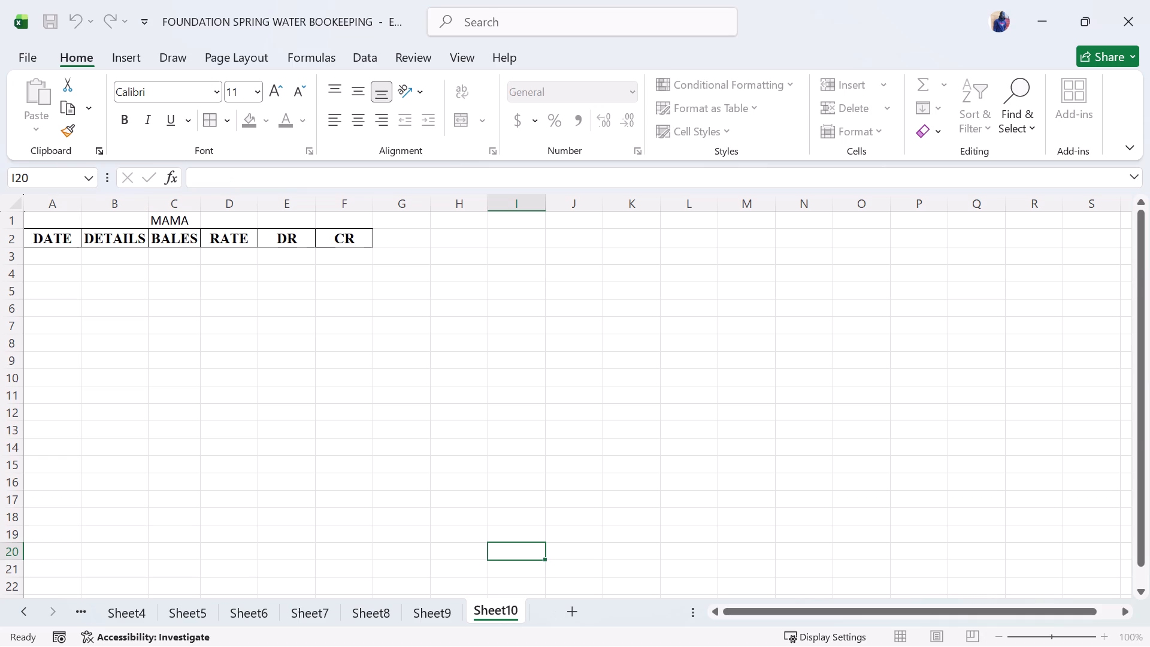
{"action": "left_click", "coordinate": [464, 503]}
{"action": "scroll", "coordinate": [338, 353], "scroll_direction": "right", "scroll_amount": 1}
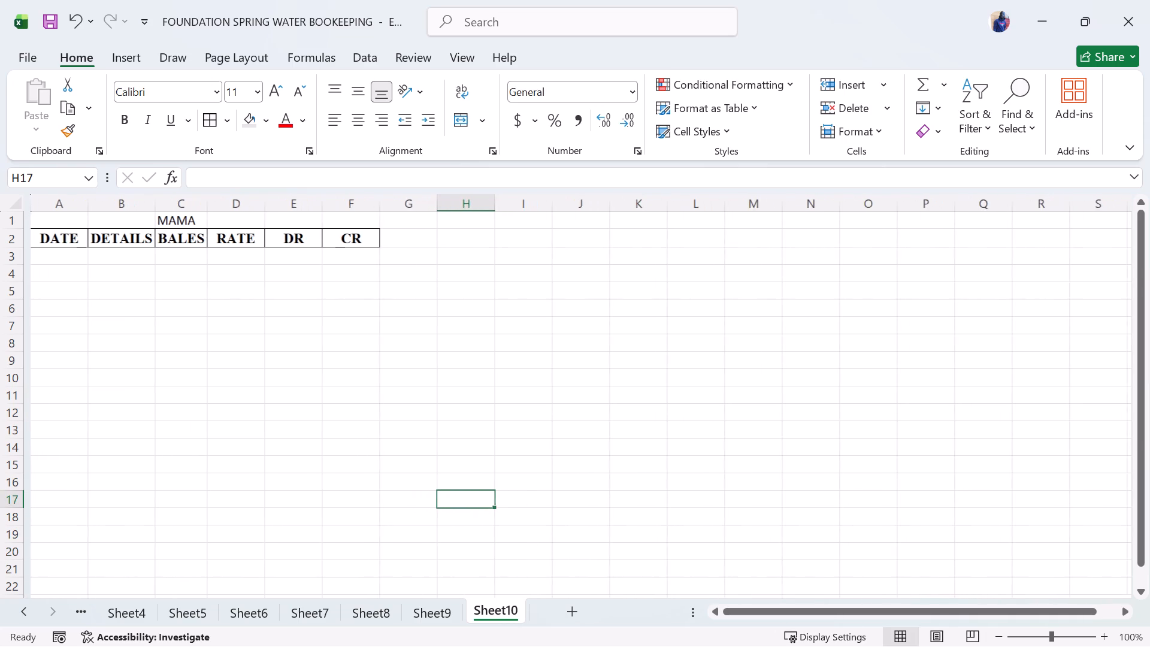
{"action": "double_click", "coordinate": [190, 225]}
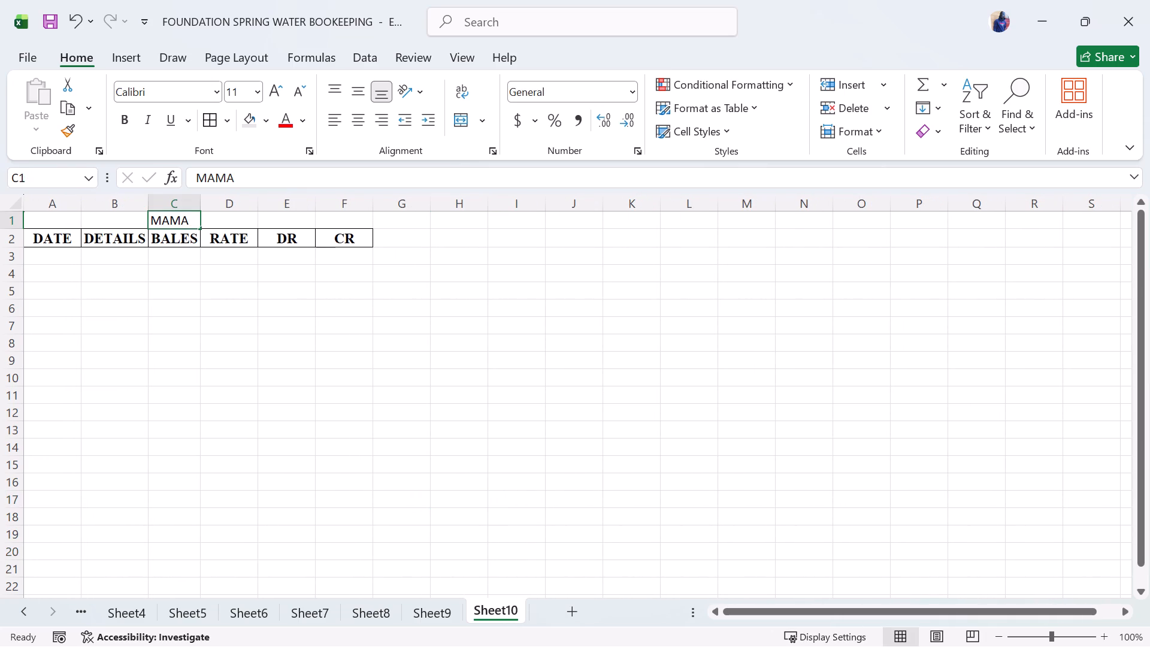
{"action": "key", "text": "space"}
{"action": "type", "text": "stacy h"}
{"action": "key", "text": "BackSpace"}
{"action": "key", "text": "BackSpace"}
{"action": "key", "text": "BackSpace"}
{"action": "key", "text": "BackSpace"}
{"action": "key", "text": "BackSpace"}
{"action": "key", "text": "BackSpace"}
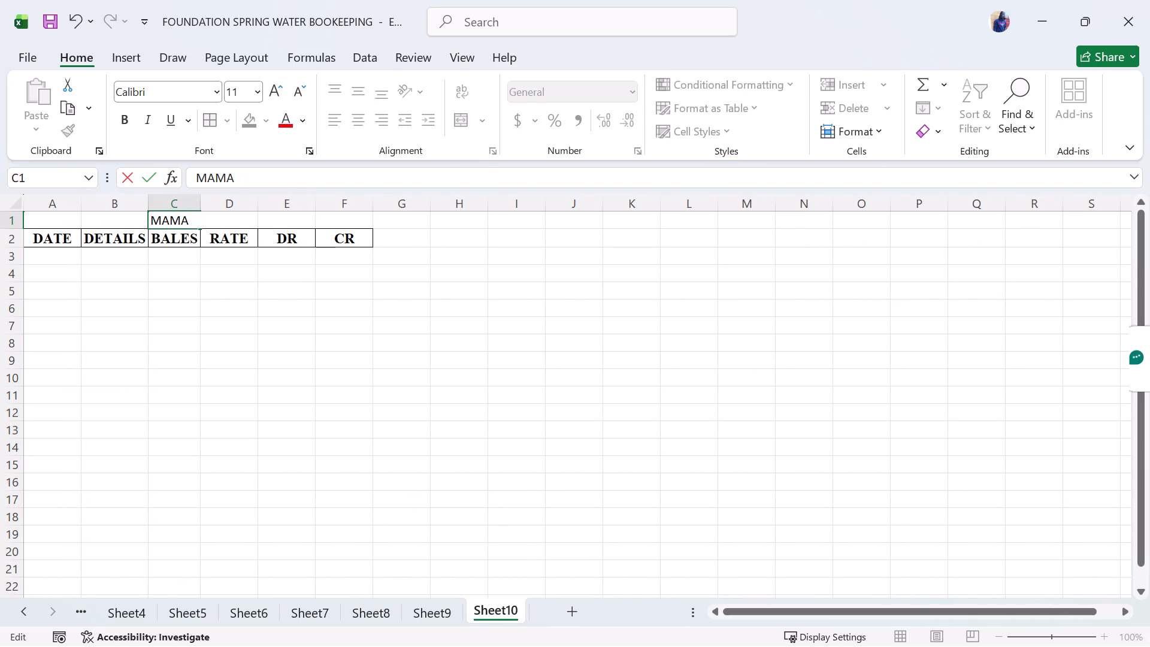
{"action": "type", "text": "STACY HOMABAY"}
{"action": "left_click", "coordinate": [325, 234]}
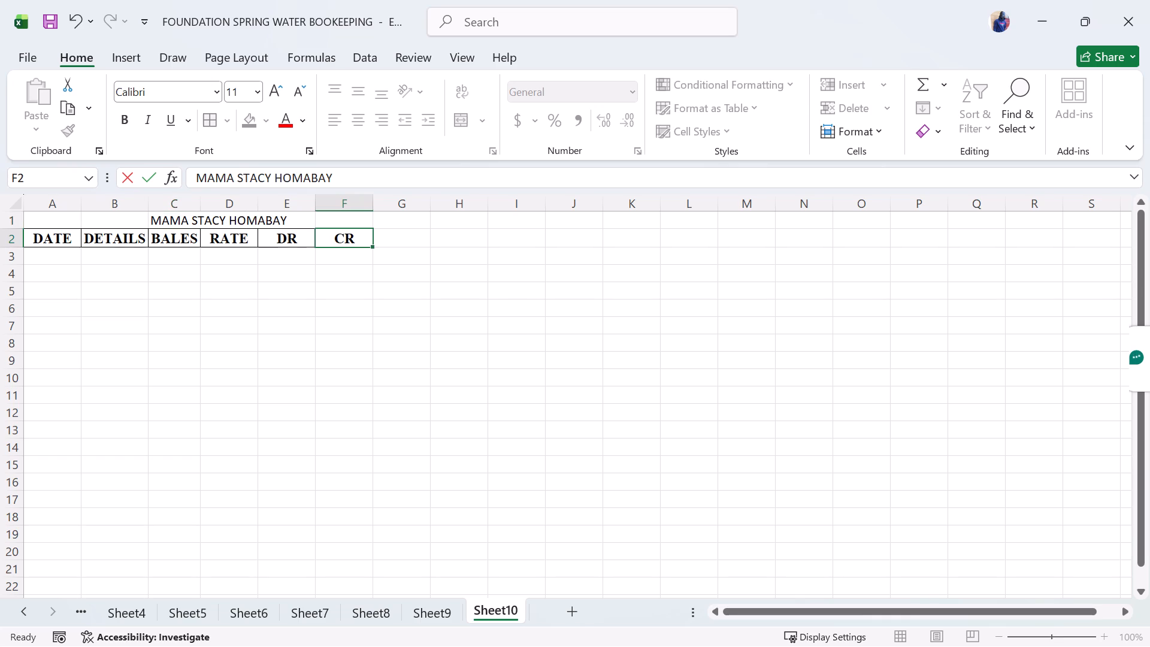
Enter the date 11/2/2026 in the first ledger row, cell A3.
{"action": "left_click", "coordinate": [46, 246]}
{"action": "left_click", "coordinate": [48, 259]}
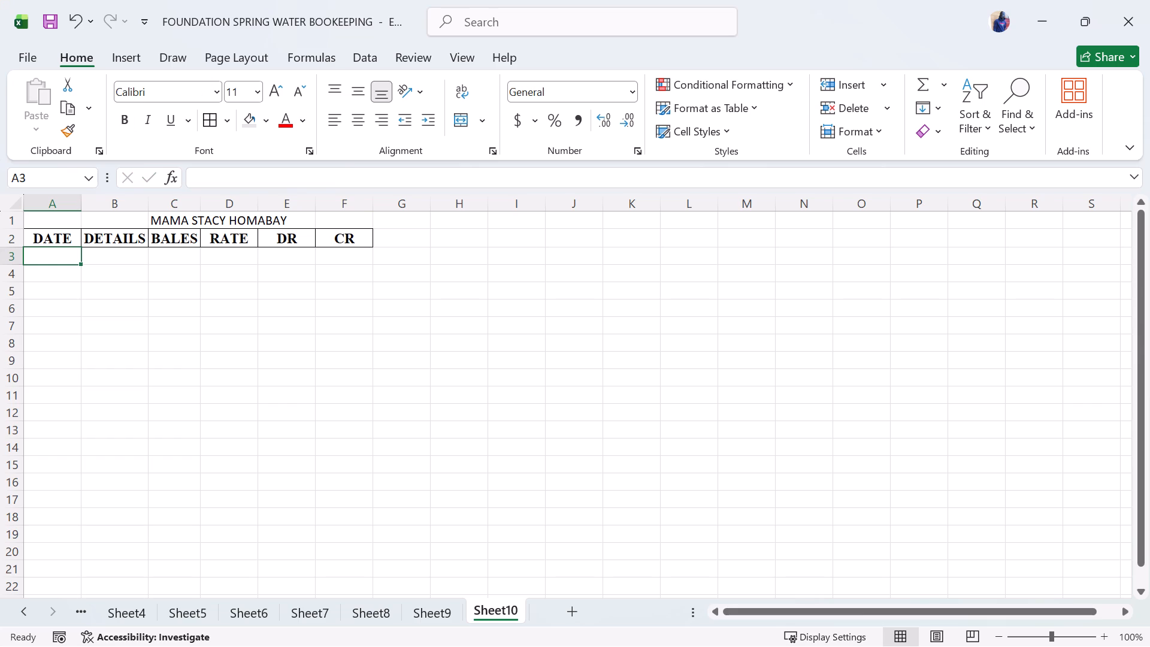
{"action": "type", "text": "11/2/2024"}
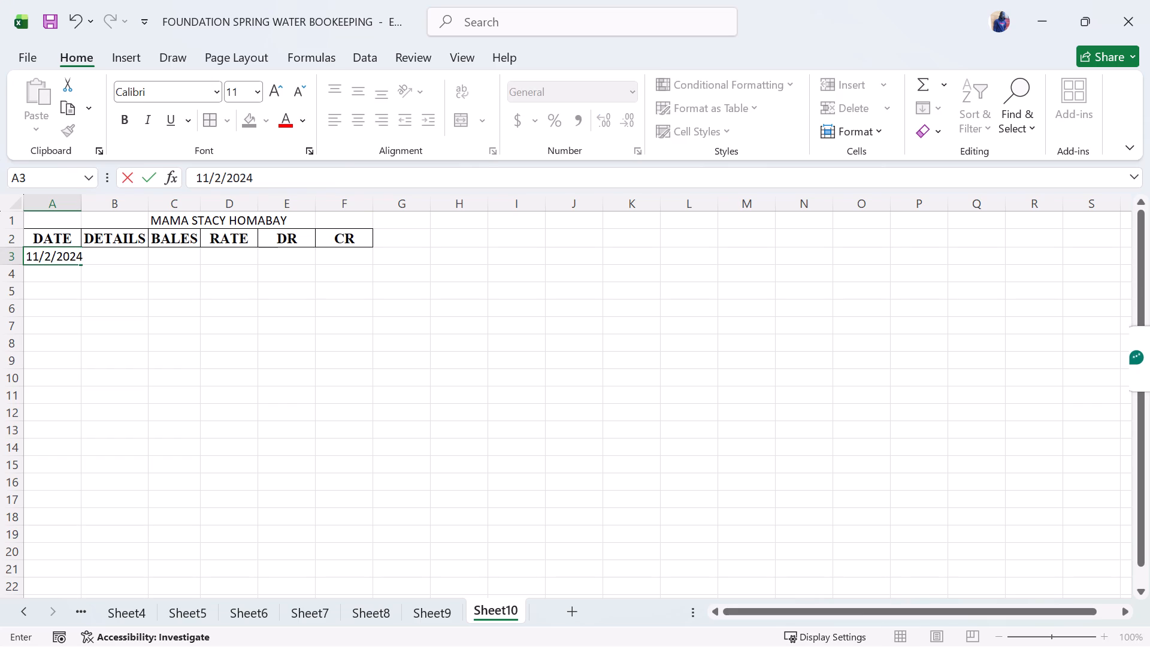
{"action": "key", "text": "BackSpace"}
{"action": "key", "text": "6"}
Enter 500ML as the details of the first ledger entry, in B3.
{"action": "left_click", "coordinate": [102, 252]}
{"action": "left_click", "coordinate": [142, 240]}
{"action": "left_click", "coordinate": [117, 255]}
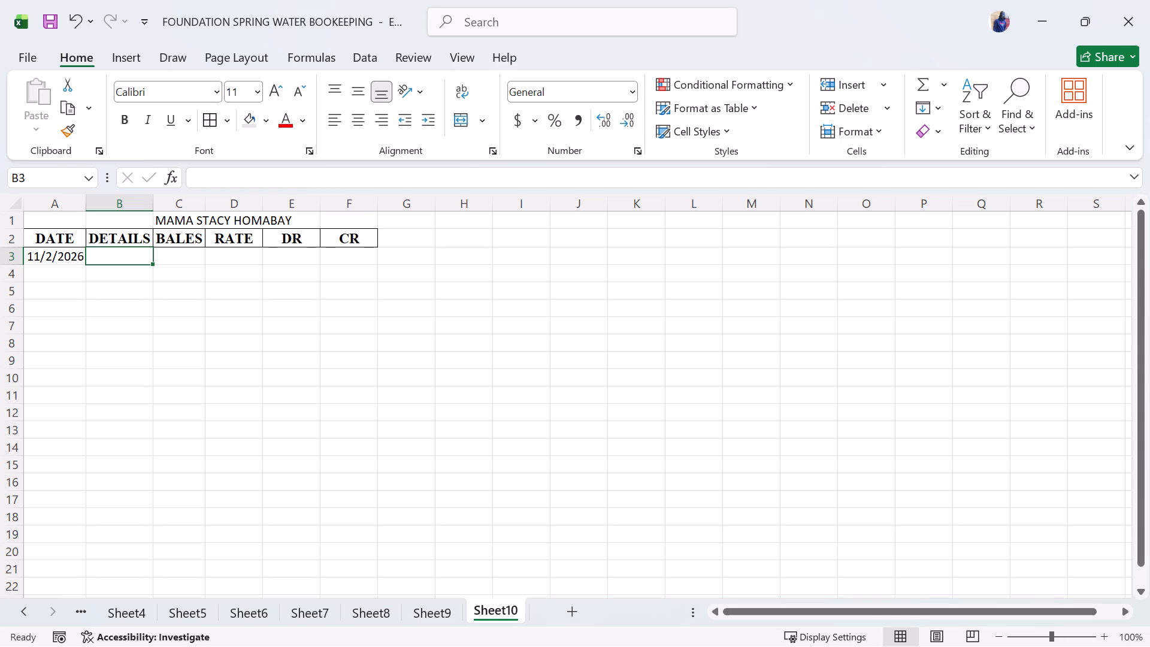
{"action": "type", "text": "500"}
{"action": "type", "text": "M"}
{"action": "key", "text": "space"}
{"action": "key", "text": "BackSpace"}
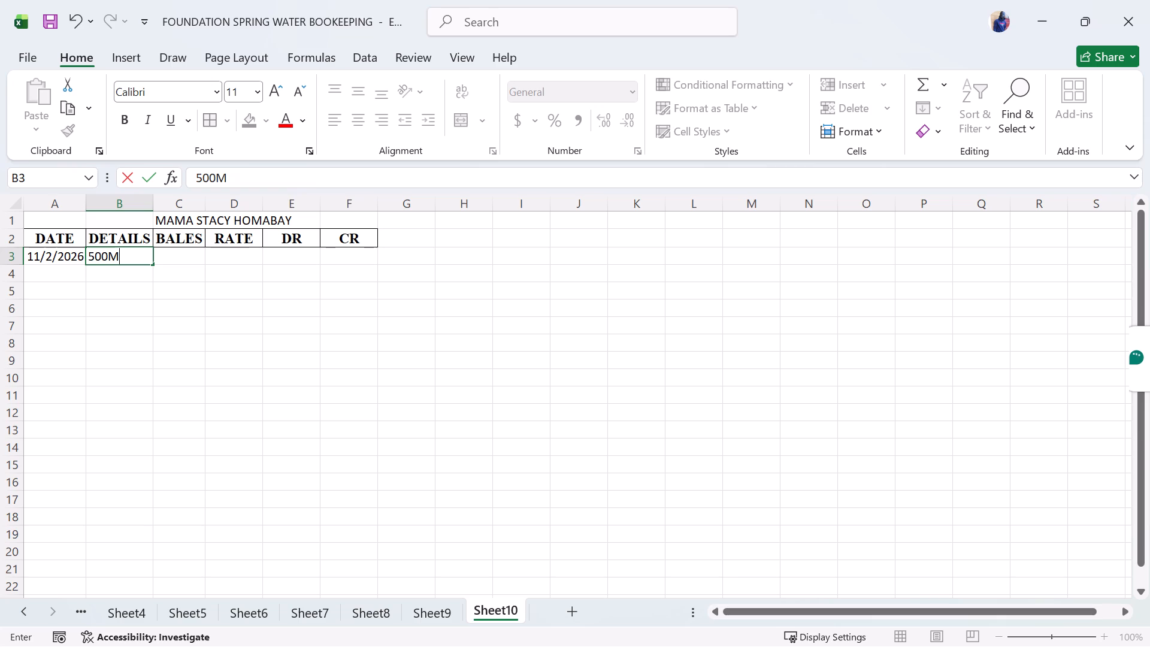
{"action": "left_click", "coordinate": [178, 250]}
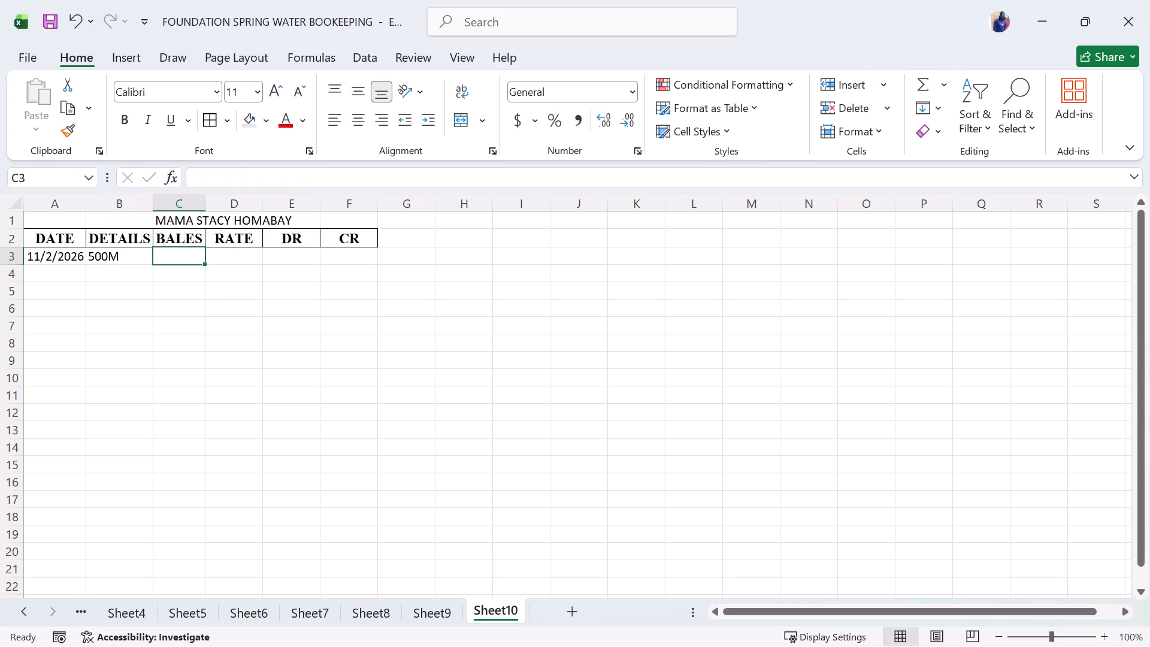
{"action": "double_click", "coordinate": [120, 257]}
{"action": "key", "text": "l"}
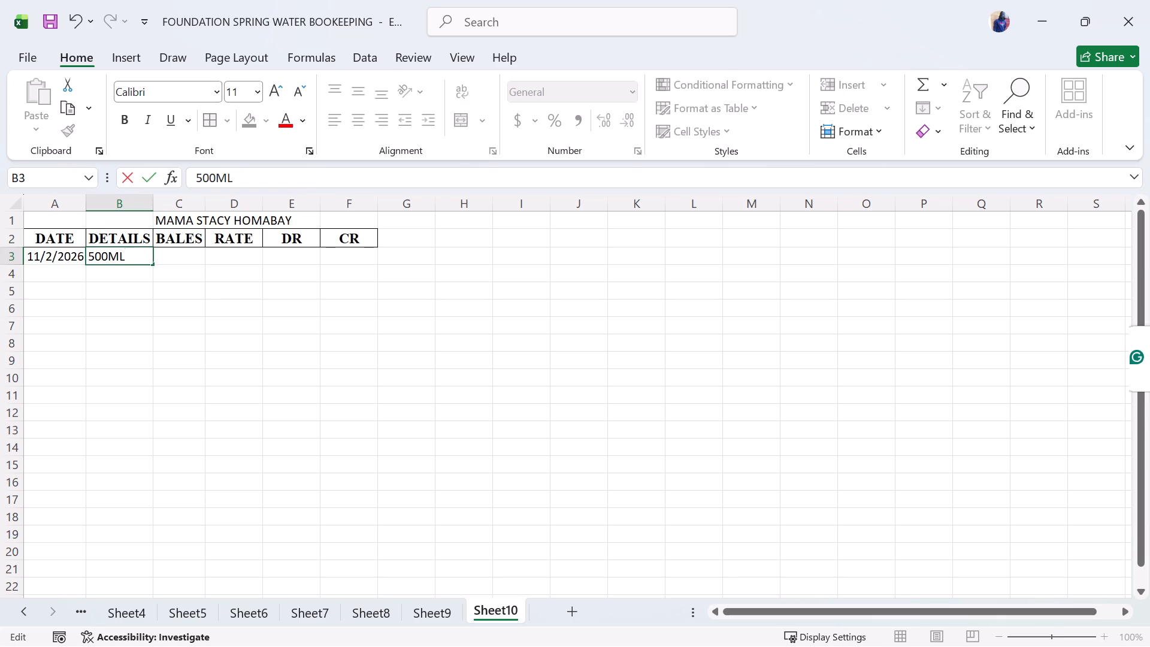
Fill in the rest of the 500ML entry in row 3 with 1 bale, a rate of 350 and a DR amount of 350.
{"action": "left_click", "coordinate": [174, 258]}
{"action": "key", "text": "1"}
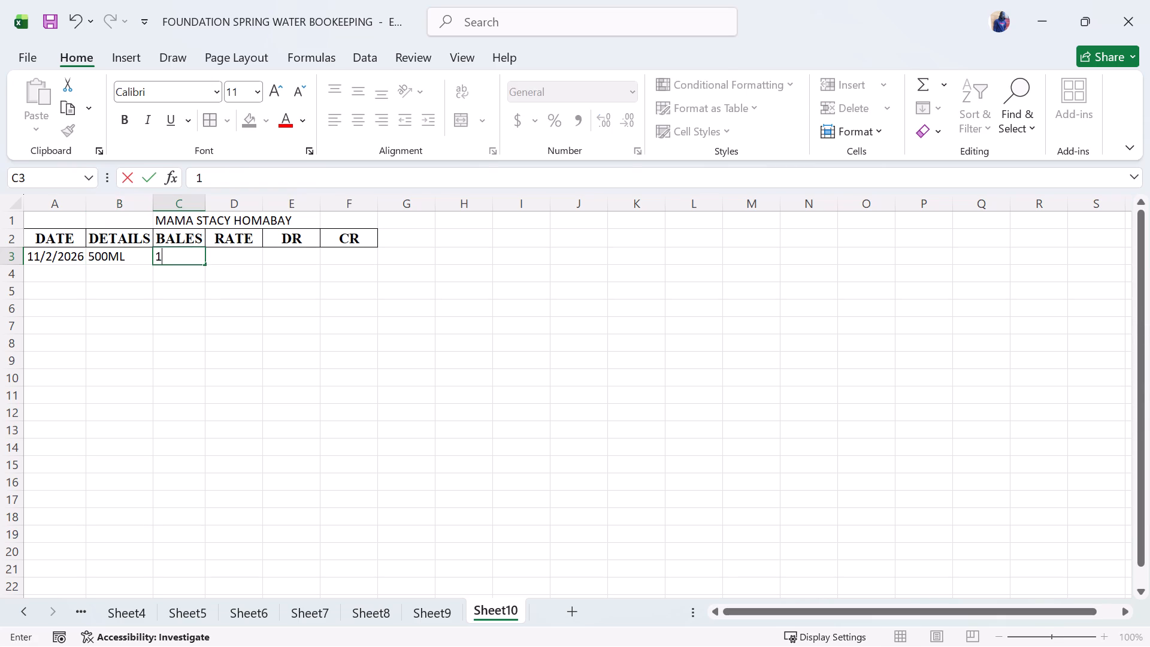
{"action": "left_click", "coordinate": [213, 252]}
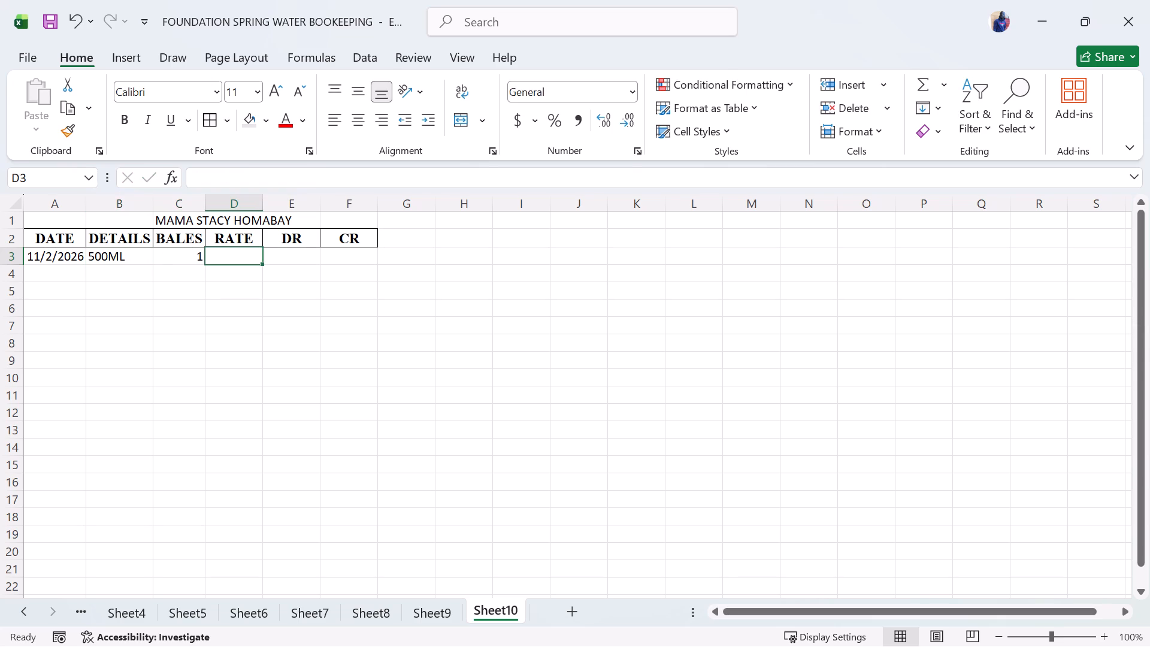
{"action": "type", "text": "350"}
{"action": "left_click", "coordinate": [297, 247]}
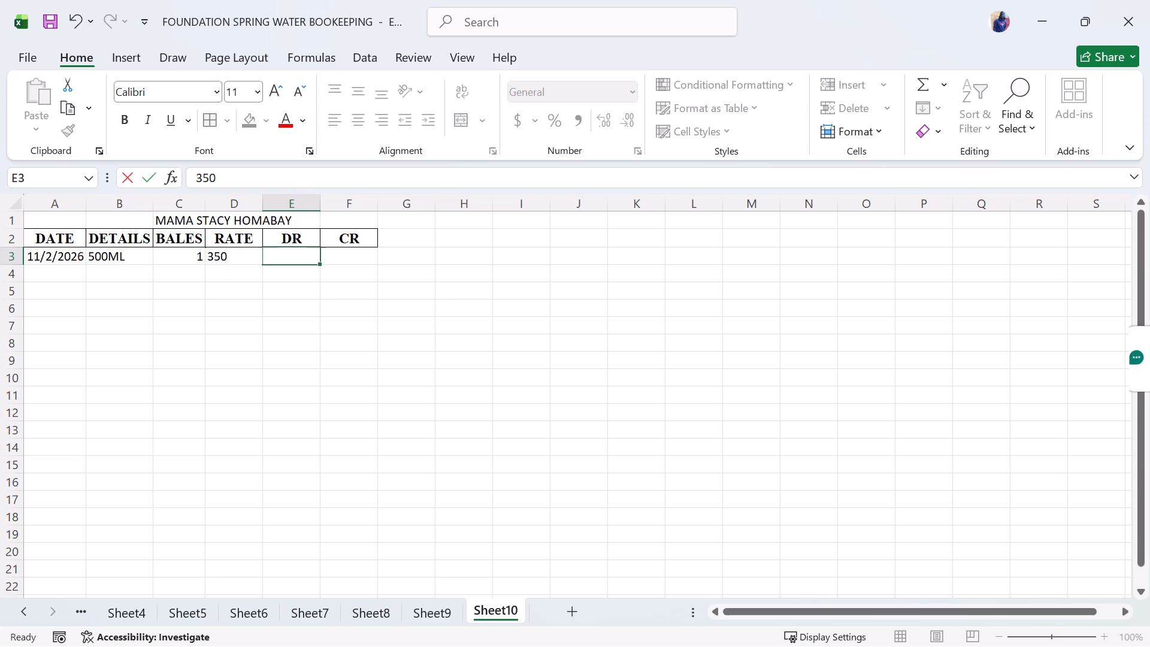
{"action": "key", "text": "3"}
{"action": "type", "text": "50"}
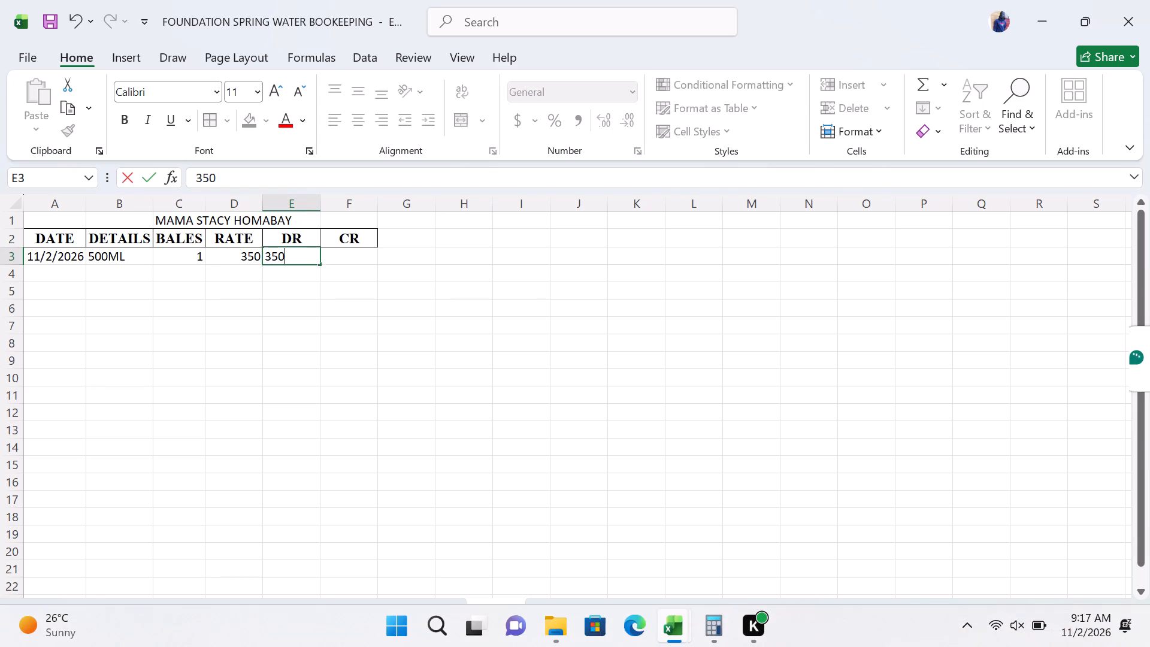
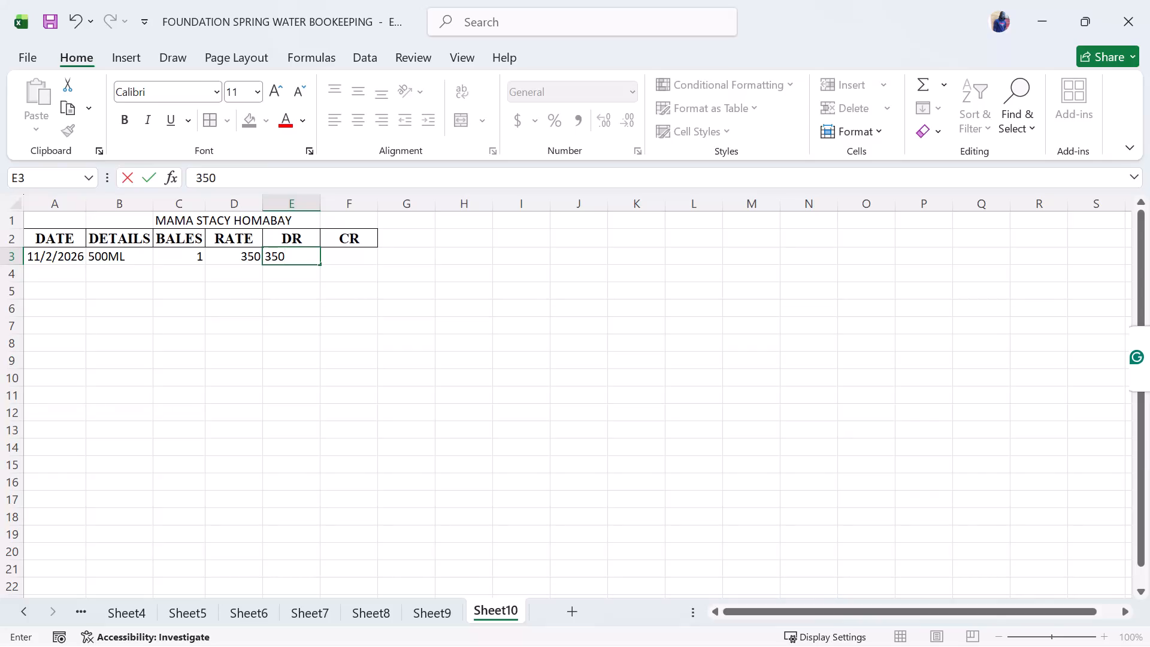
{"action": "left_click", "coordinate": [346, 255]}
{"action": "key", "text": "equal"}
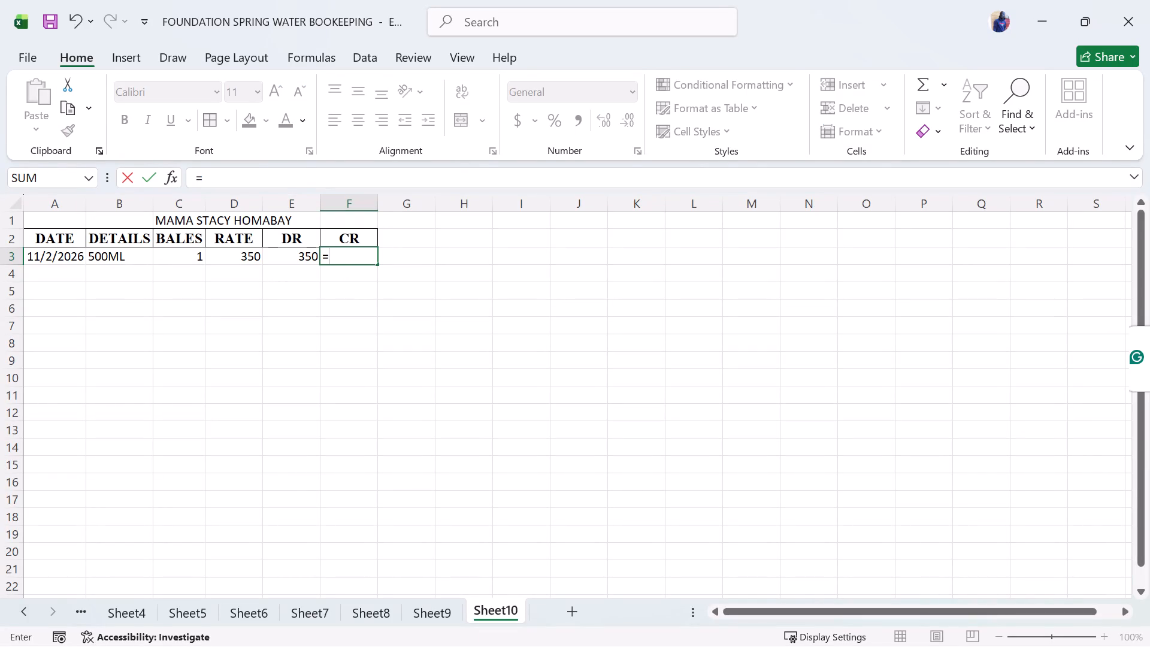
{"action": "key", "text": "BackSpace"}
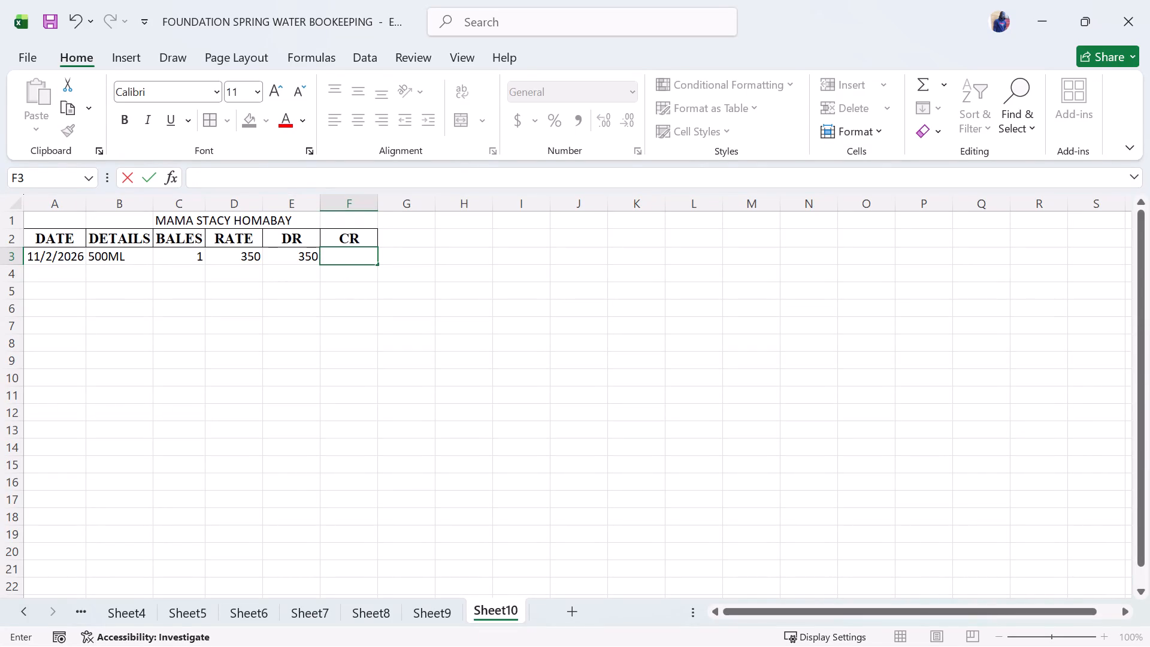
Add right borders down to row 7 along the ledger's DATE, DETAILS, BALES, RATE and DR columns, and try the same on CR.
{"action": "left_click_drag", "start_coordinate": [46, 244], "coordinate": [47, 322]}
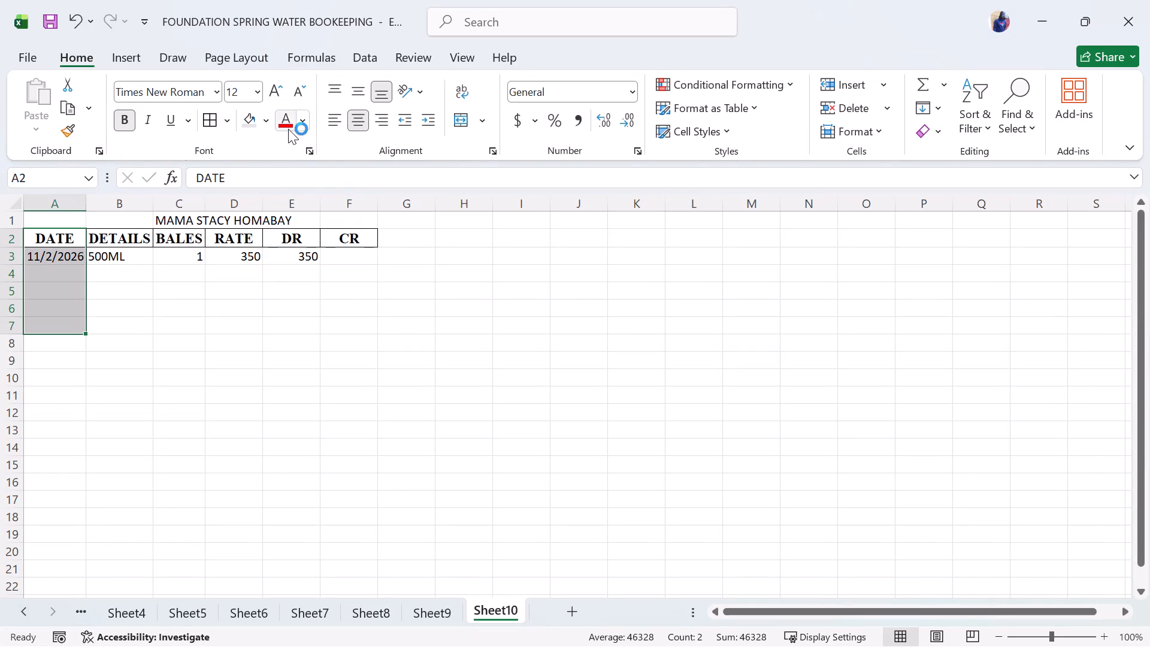
{"action": "left_click", "coordinate": [232, 119]}
{"action": "left_click", "coordinate": [244, 247]}
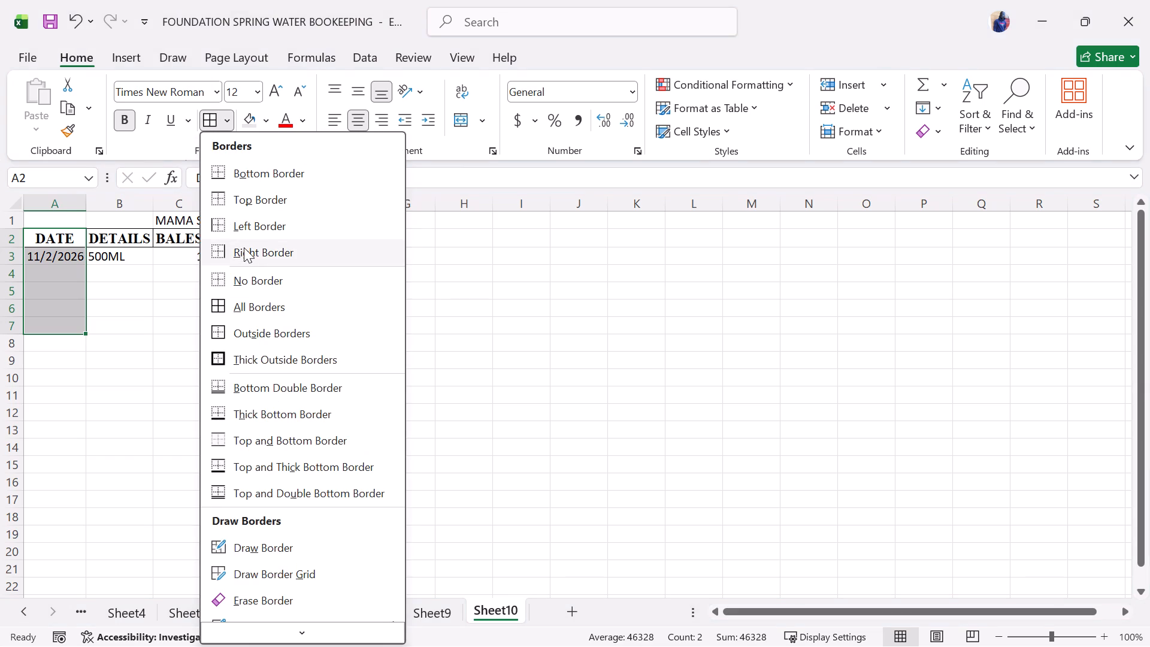
{"action": "left_click_drag", "start_coordinate": [125, 253], "coordinate": [126, 325]}
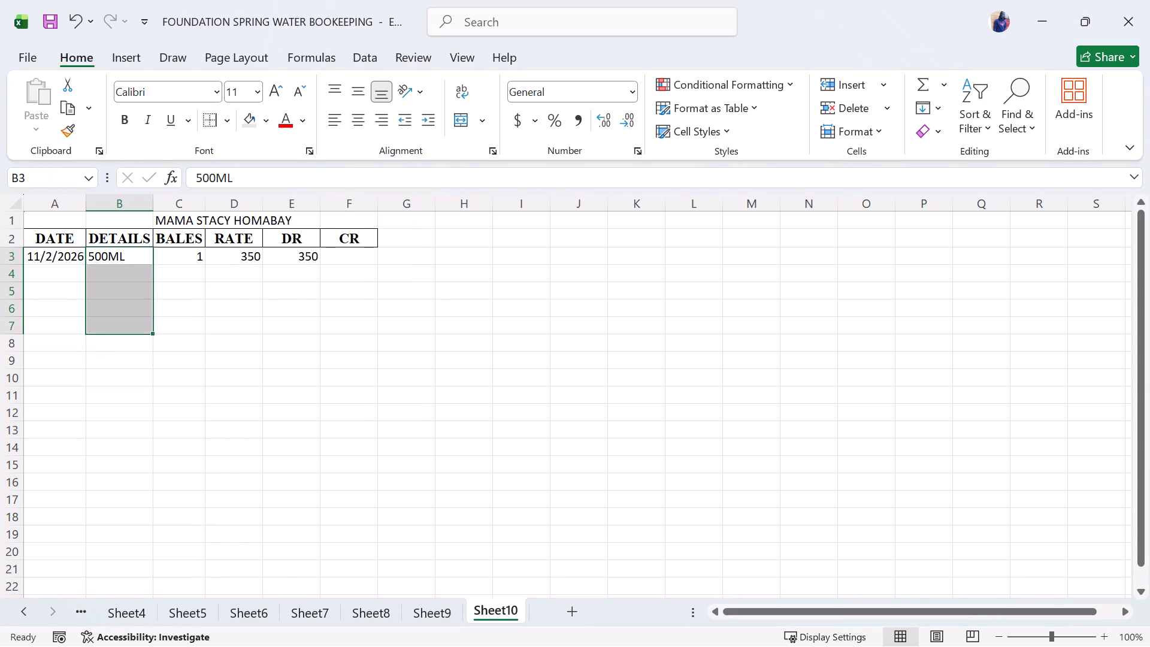
{"action": "left_click", "coordinate": [205, 124]}
{"action": "left_click_drag", "start_coordinate": [178, 255], "coordinate": [178, 326]}
{"action": "left_click", "coordinate": [202, 126]}
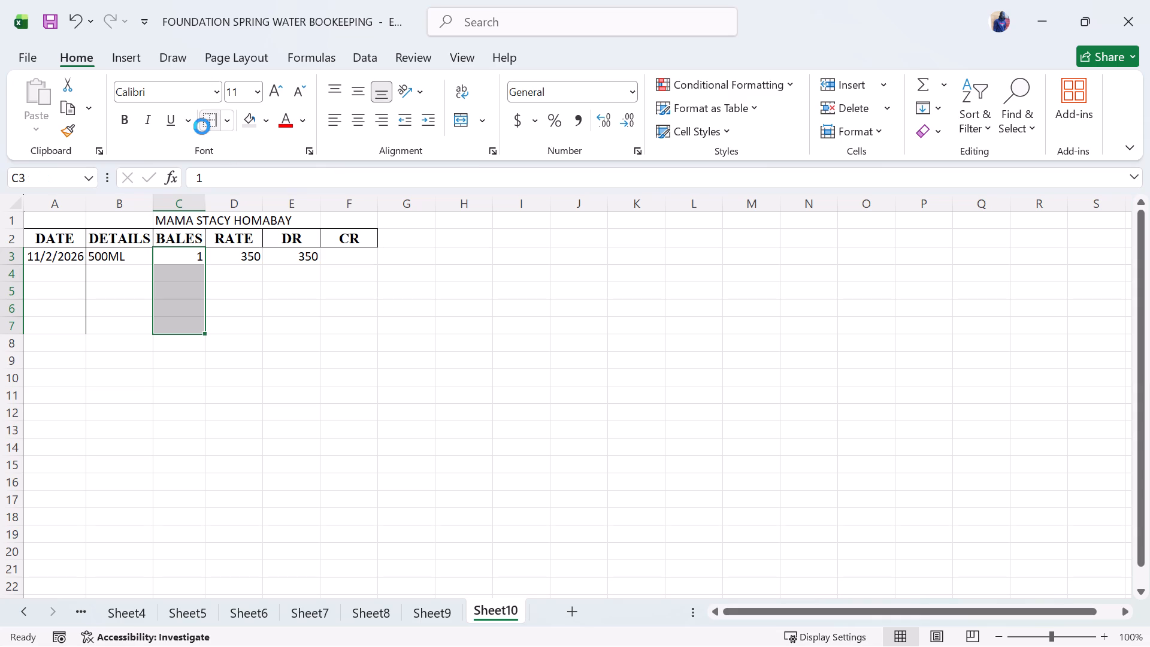
{"action": "left_click_drag", "start_coordinate": [244, 255], "coordinate": [240, 326]}
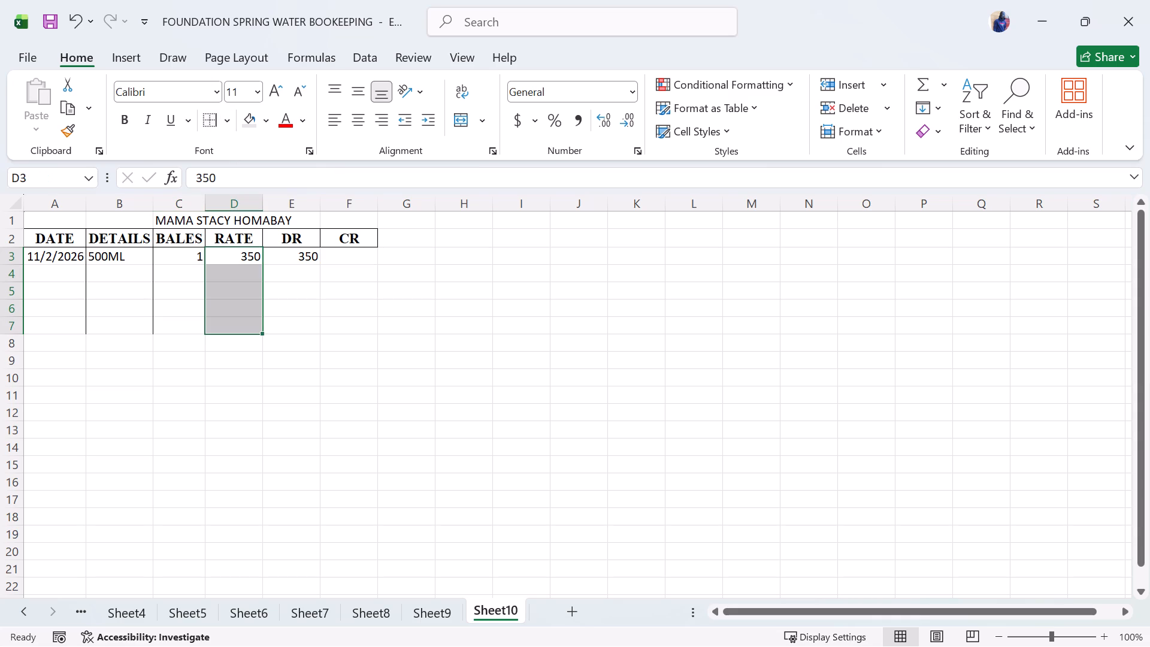
{"action": "left_click", "coordinate": [209, 119]}
{"action": "left_click_drag", "start_coordinate": [304, 256], "coordinate": [306, 292]}
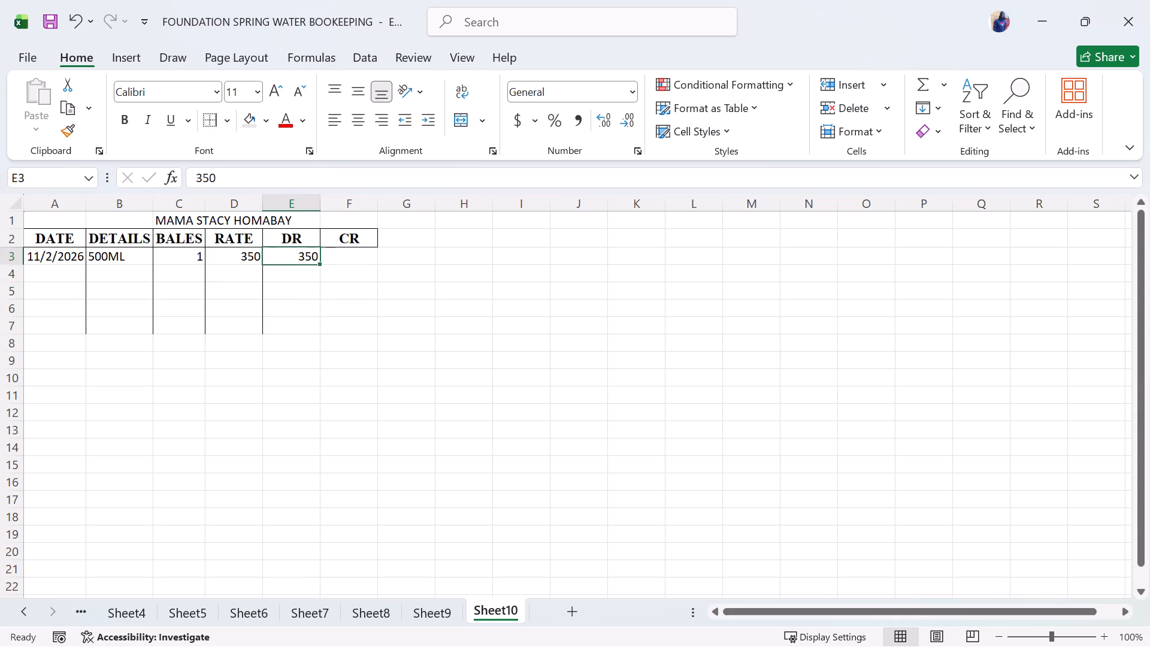
{"action": "left_click_drag", "start_coordinate": [306, 292], "coordinate": [299, 325]}
{"action": "left_click", "coordinate": [205, 111]}
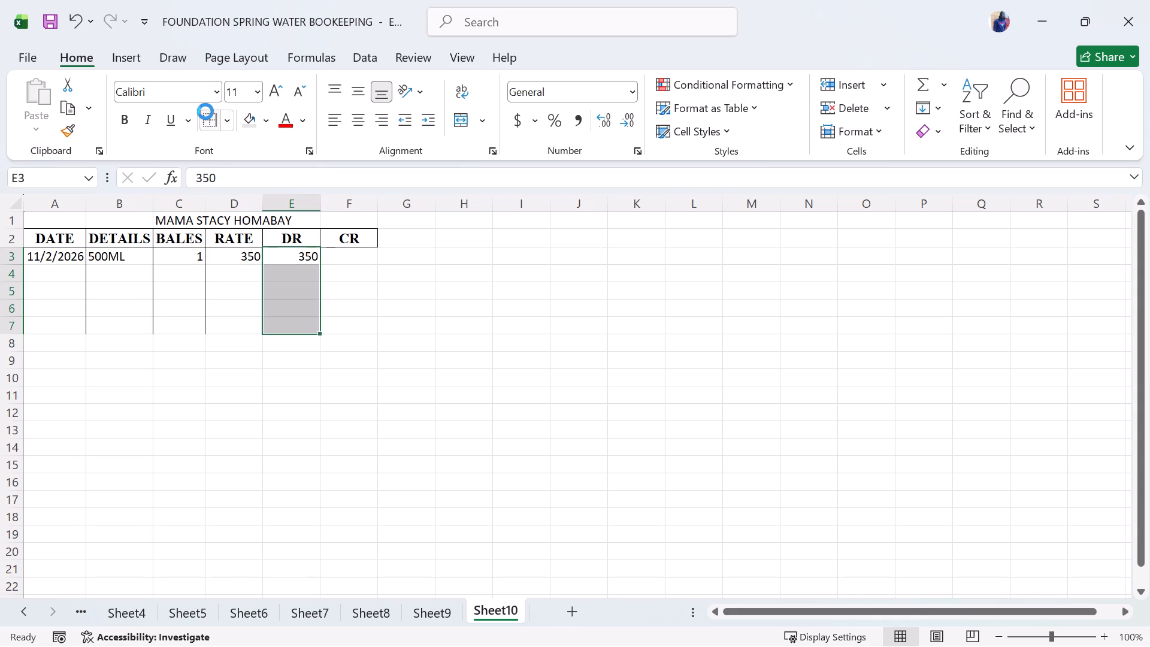
{"action": "left_click_drag", "start_coordinate": [352, 259], "coordinate": [365, 332]}
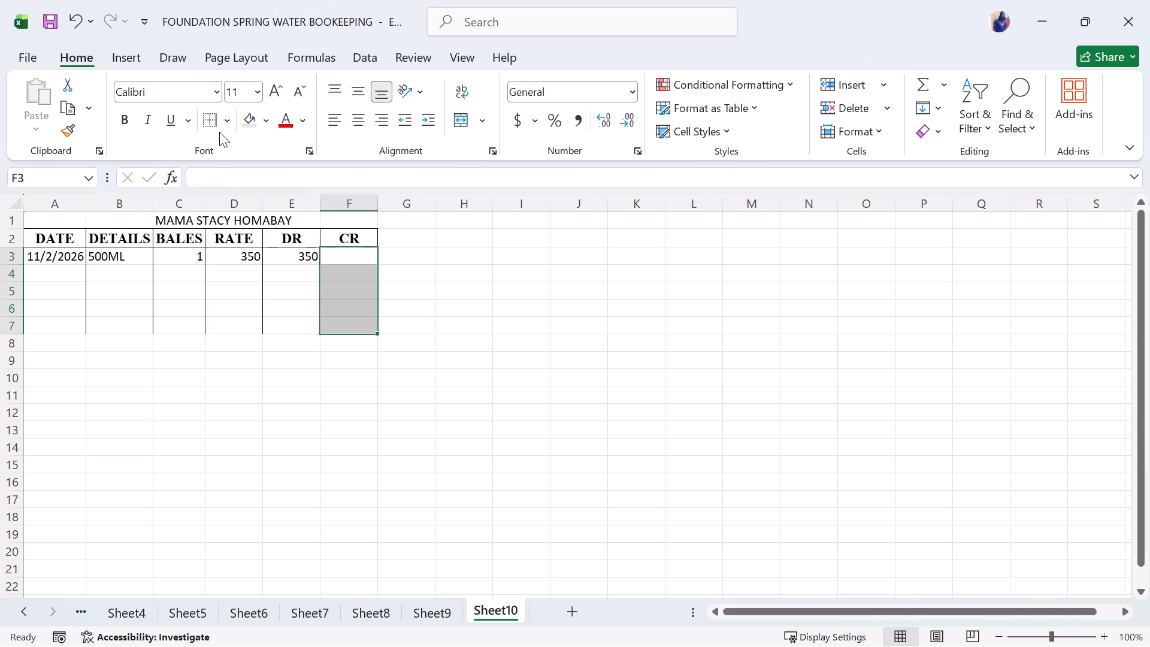
{"action": "left_click_drag", "start_coordinate": [211, 119], "coordinate": [148, 352]}
Add a bottom border across row 7 of the ledger, from A7 to F7.
{"action": "left_click_drag", "start_coordinate": [47, 325], "coordinate": [282, 334]}
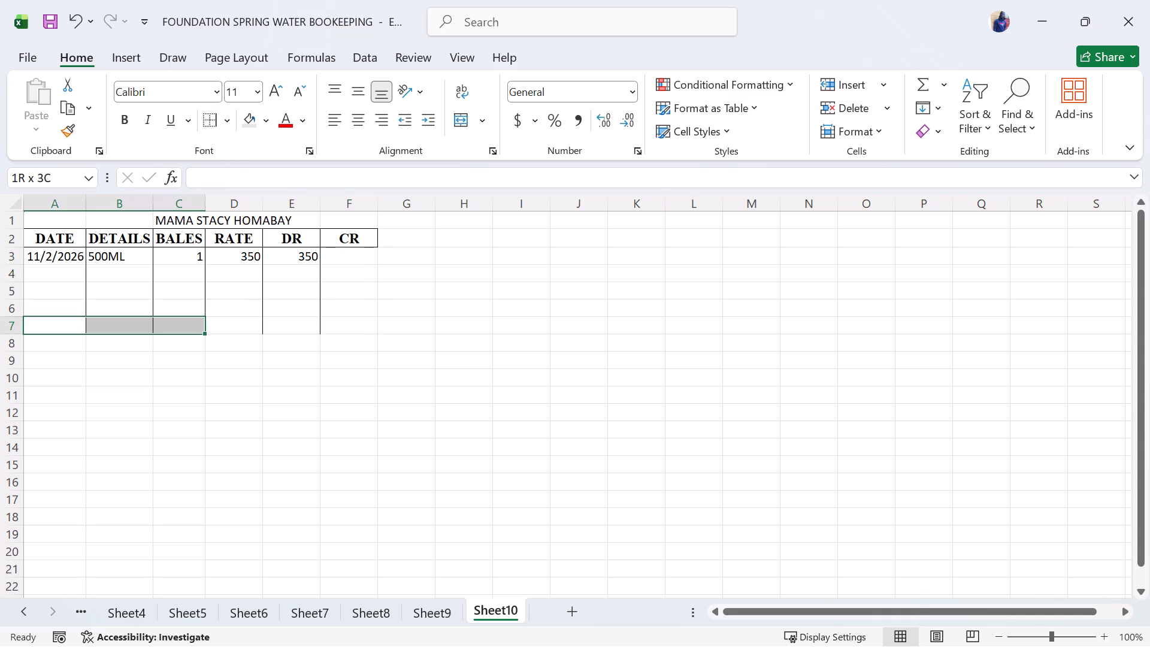
{"action": "left_click_drag", "start_coordinate": [282, 334], "coordinate": [355, 326]}
{"action": "left_click", "coordinate": [226, 119]}
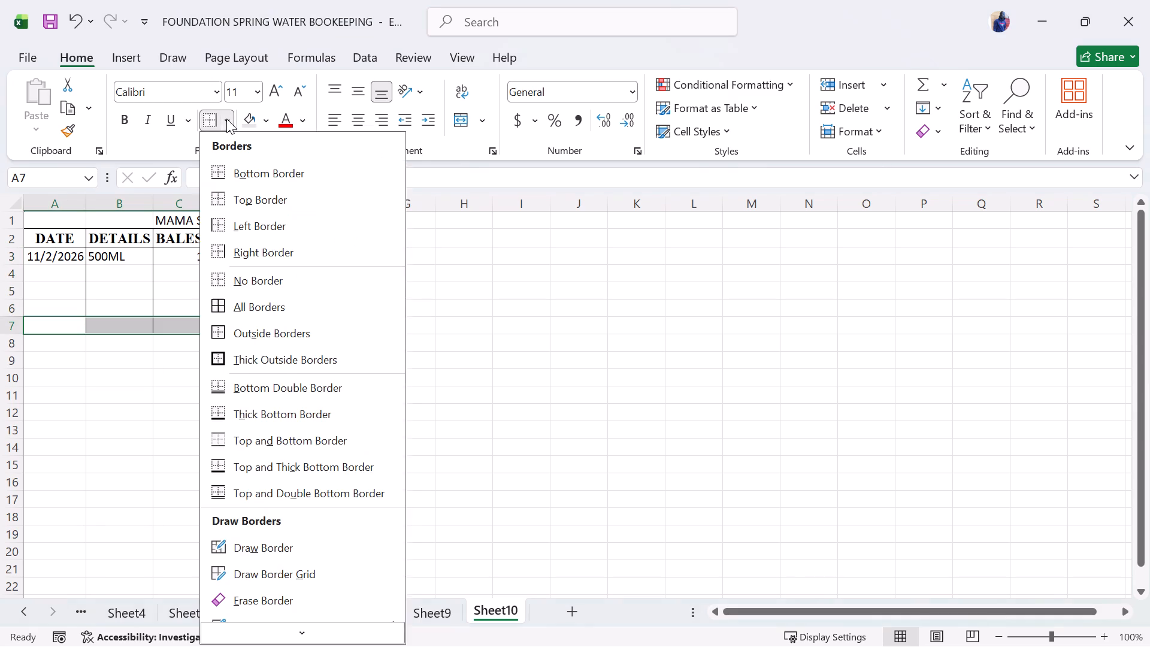
{"action": "left_click", "coordinate": [261, 176]}
{"action": "left_click", "coordinate": [183, 268]}
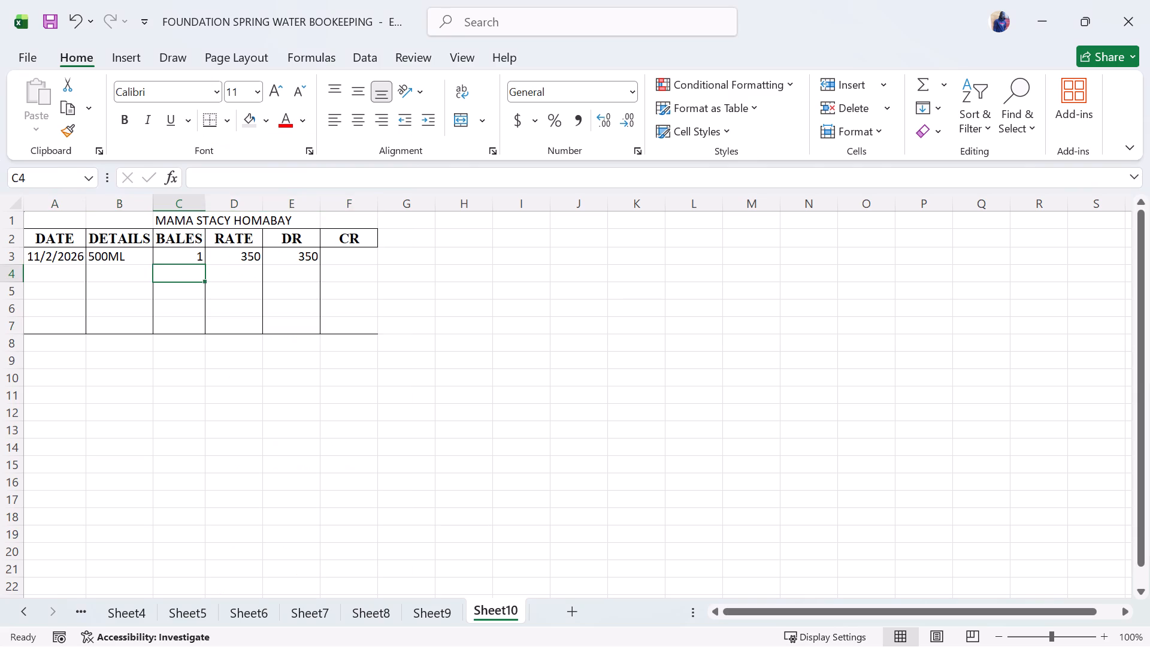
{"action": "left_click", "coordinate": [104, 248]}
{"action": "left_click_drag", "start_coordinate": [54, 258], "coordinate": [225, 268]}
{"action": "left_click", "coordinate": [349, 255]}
Add a right border to the CR column from F2 to F7.
{"action": "left_click_drag", "start_coordinate": [359, 243], "coordinate": [365, 329]}
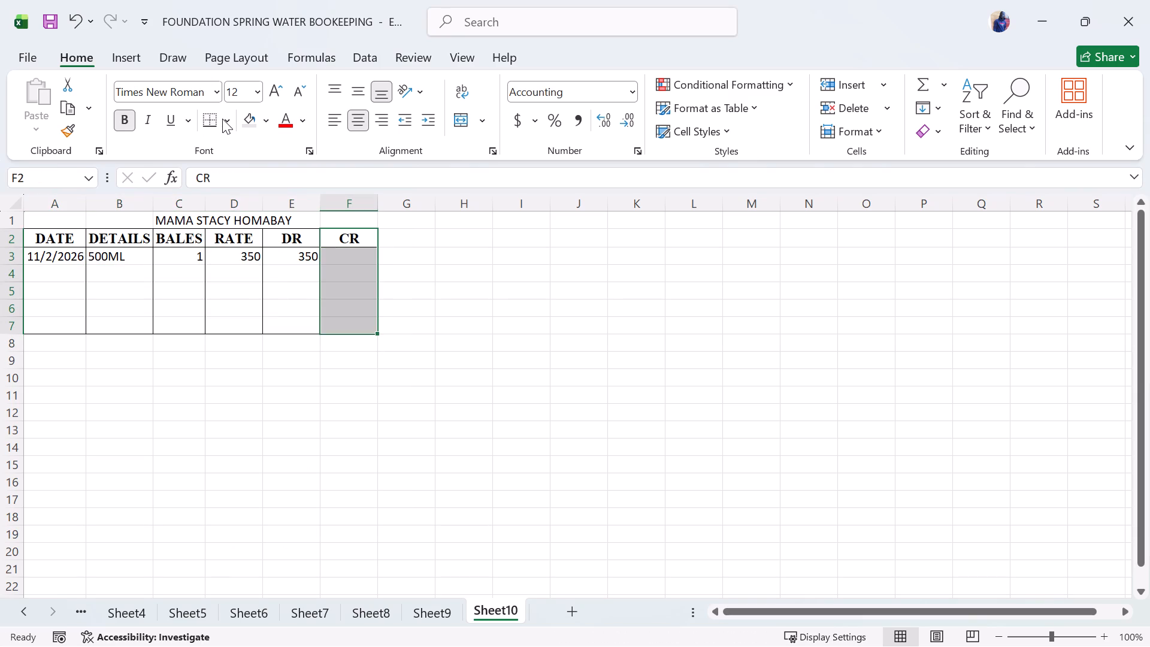
{"action": "left_click", "coordinate": [222, 119]}
{"action": "left_click", "coordinate": [236, 253]}
{"action": "left_click", "coordinate": [461, 323]}
{"action": "left_click_drag", "start_coordinate": [167, 220], "coordinate": [238, 214]}
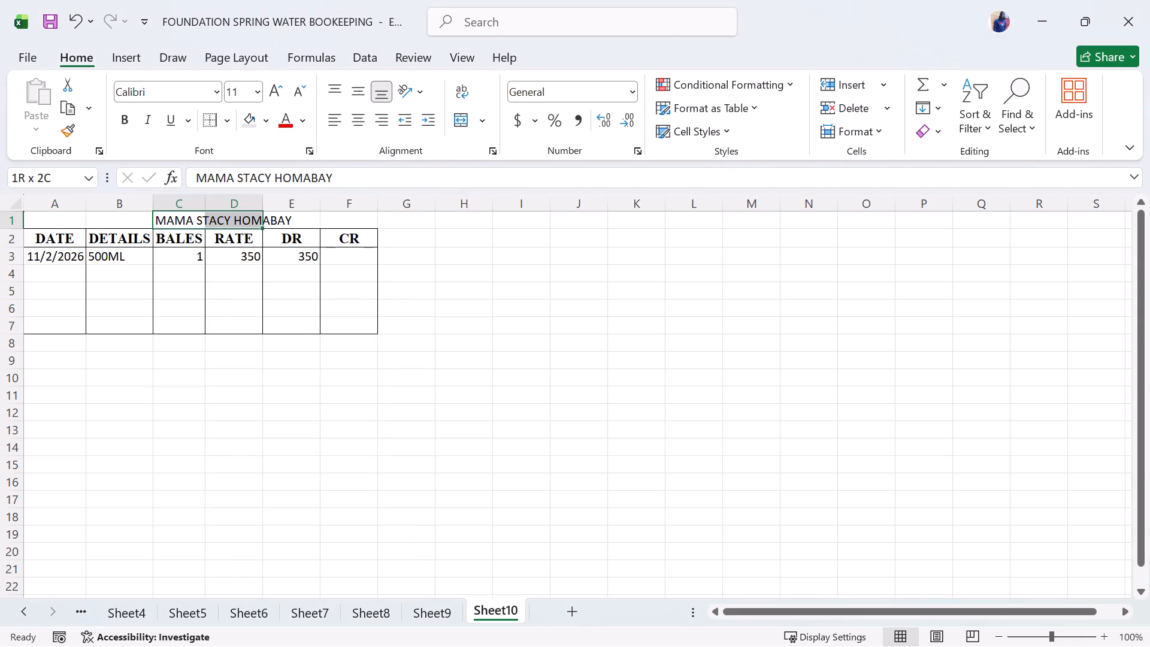
{"action": "left_click_drag", "start_coordinate": [238, 214], "coordinate": [276, 214]}
{"action": "key", "text": "ctrl+b"}
{"action": "left_click", "coordinate": [428, 275]}
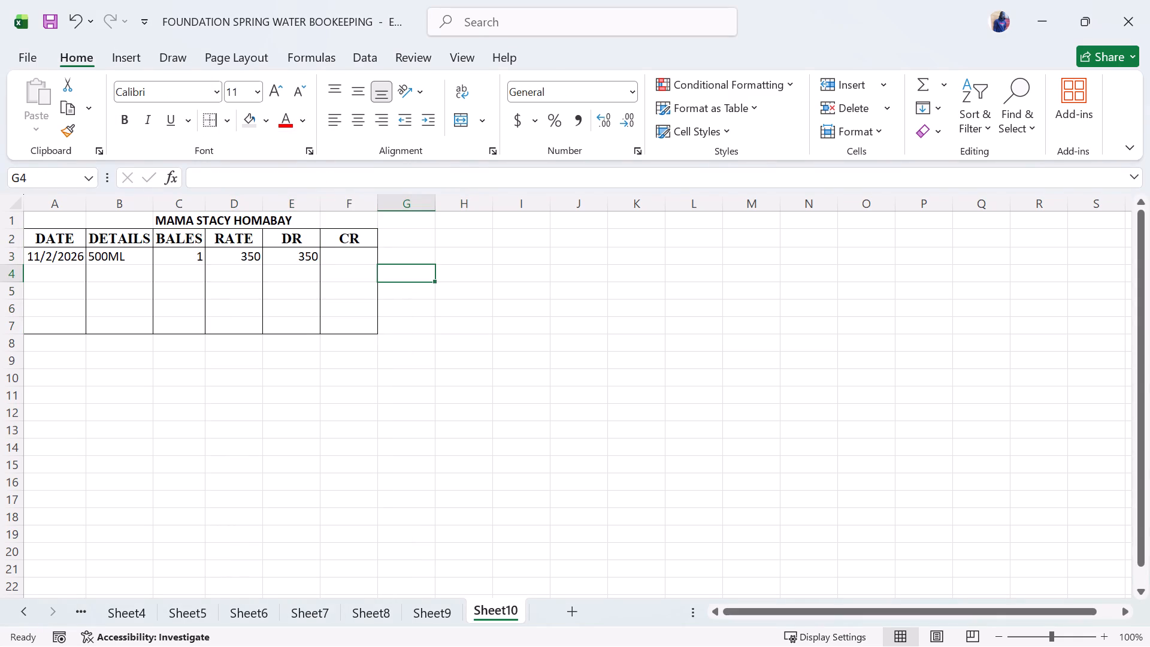
Total the DR column in E7 with the formula =SUM(E3,E4:E6).
{"action": "left_click", "coordinate": [287, 328]}
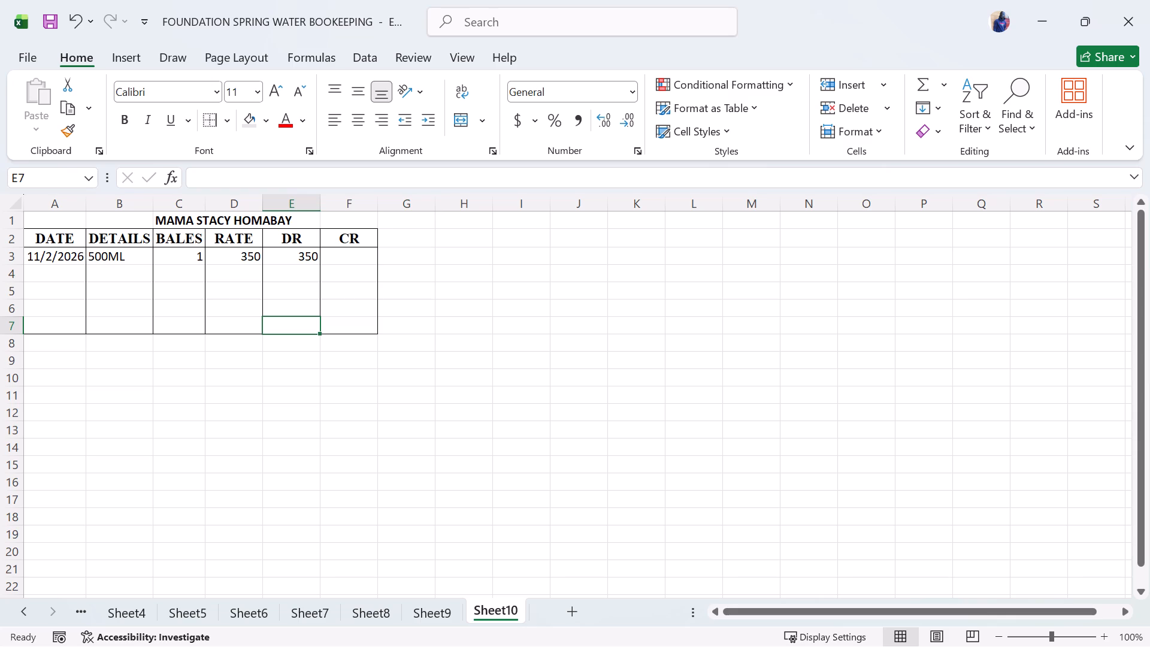
{"action": "type", "text": "=SUM"}
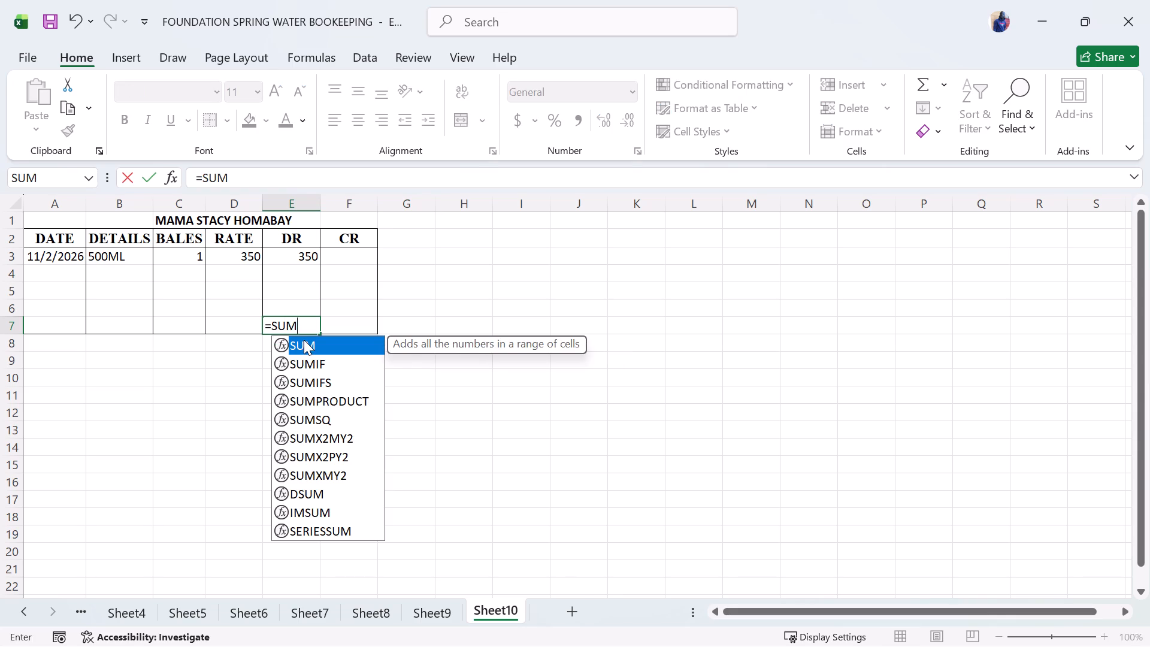
{"action": "double_click", "coordinate": [305, 341]}
{"action": "left_click", "coordinate": [293, 259]}
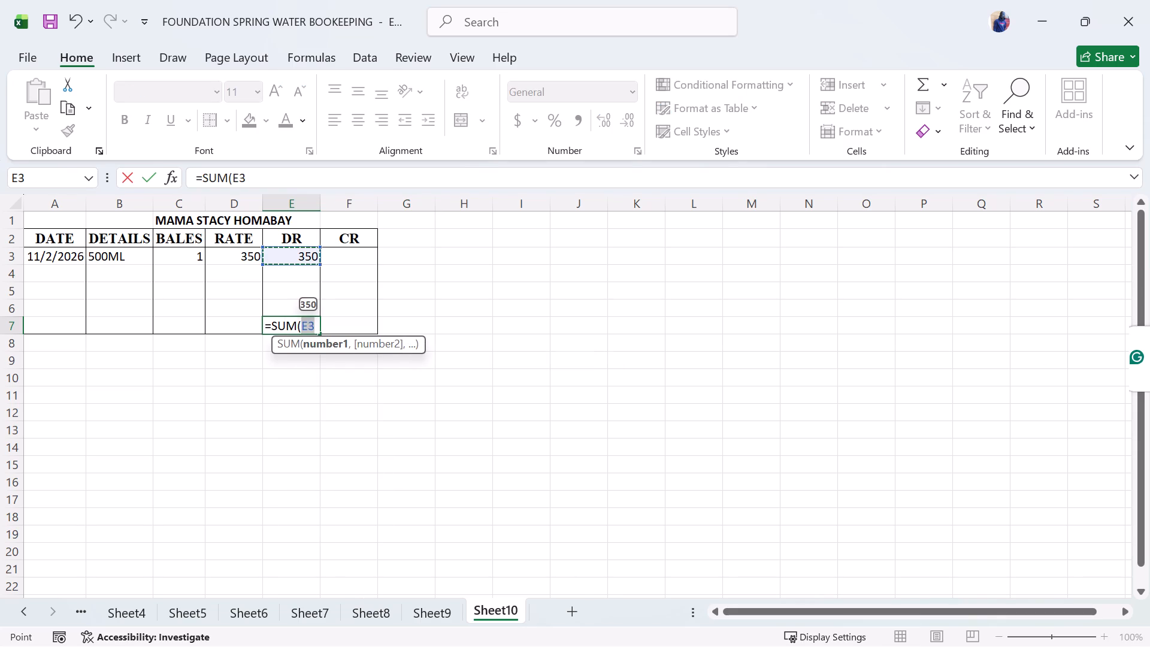
{"action": "key", "text": "comma"}
{"action": "left_click_drag", "start_coordinate": [293, 273], "coordinate": [296, 298]}
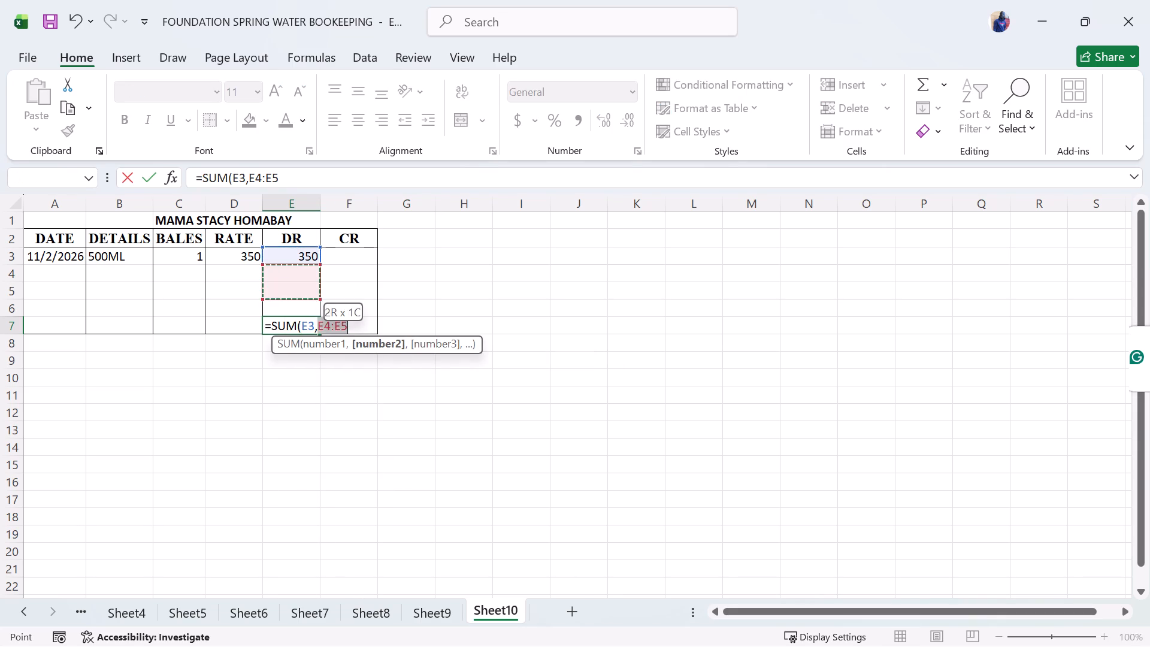
{"action": "left_click_drag", "start_coordinate": [296, 298], "coordinate": [298, 305]}
{"action": "key", "text": "Return"}
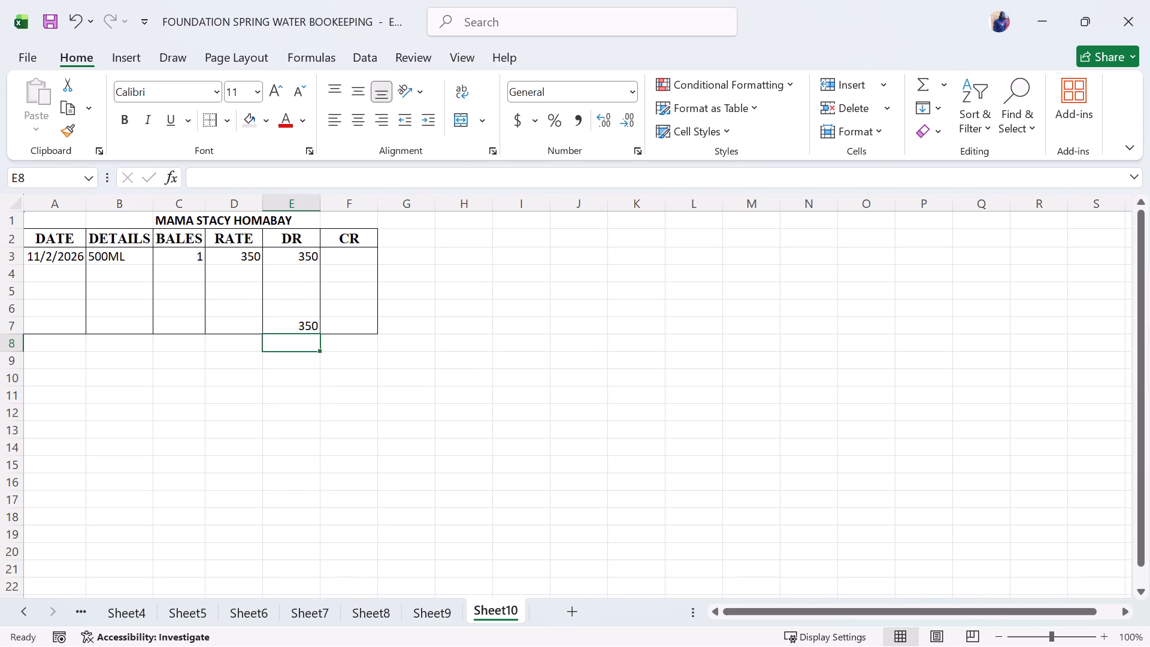
Total the CR column in F7 with the formula =SUM(F3,F4:F6).
{"action": "left_click", "coordinate": [351, 326]}
{"action": "type", "text": "=SUM"}
{"action": "double_click", "coordinate": [379, 344]}
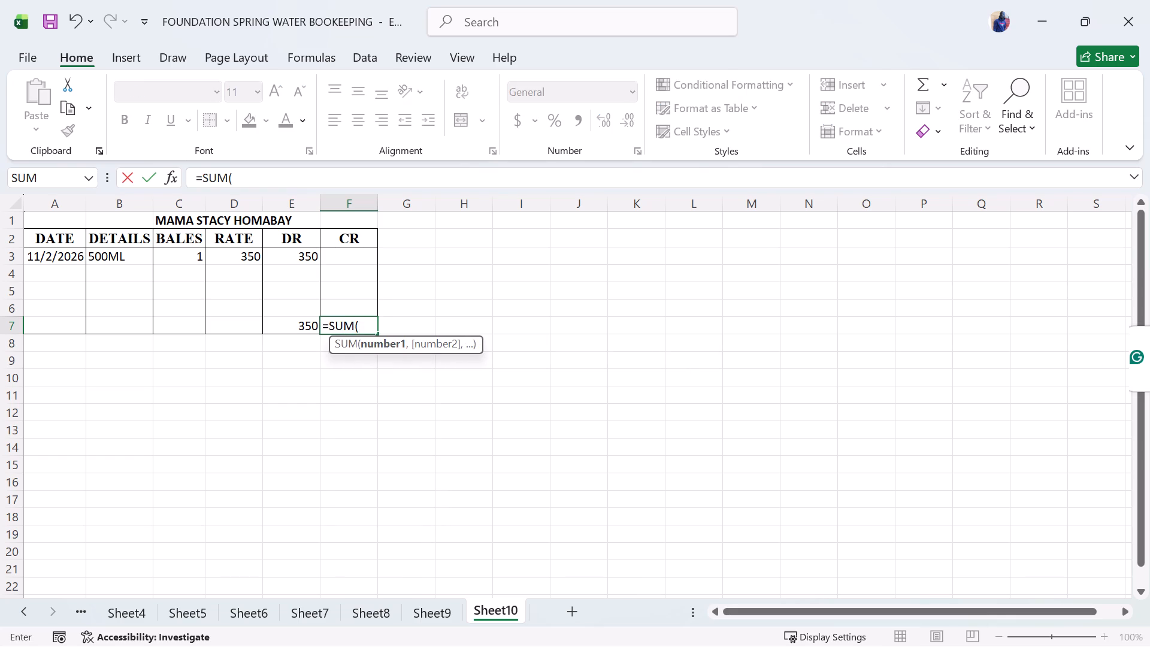
{"action": "left_click", "coordinate": [350, 264]}
{"action": "key", "text": "comma"}
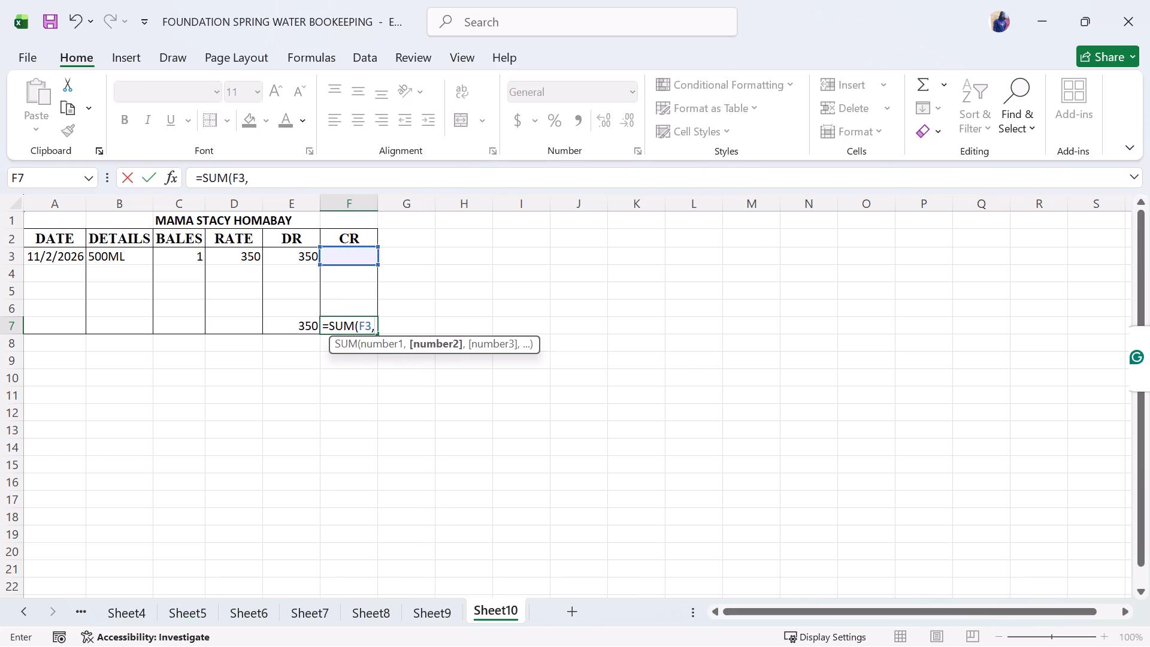
{"action": "left_click_drag", "start_coordinate": [347, 272], "coordinate": [351, 311]}
{"action": "key", "text": "Return"}
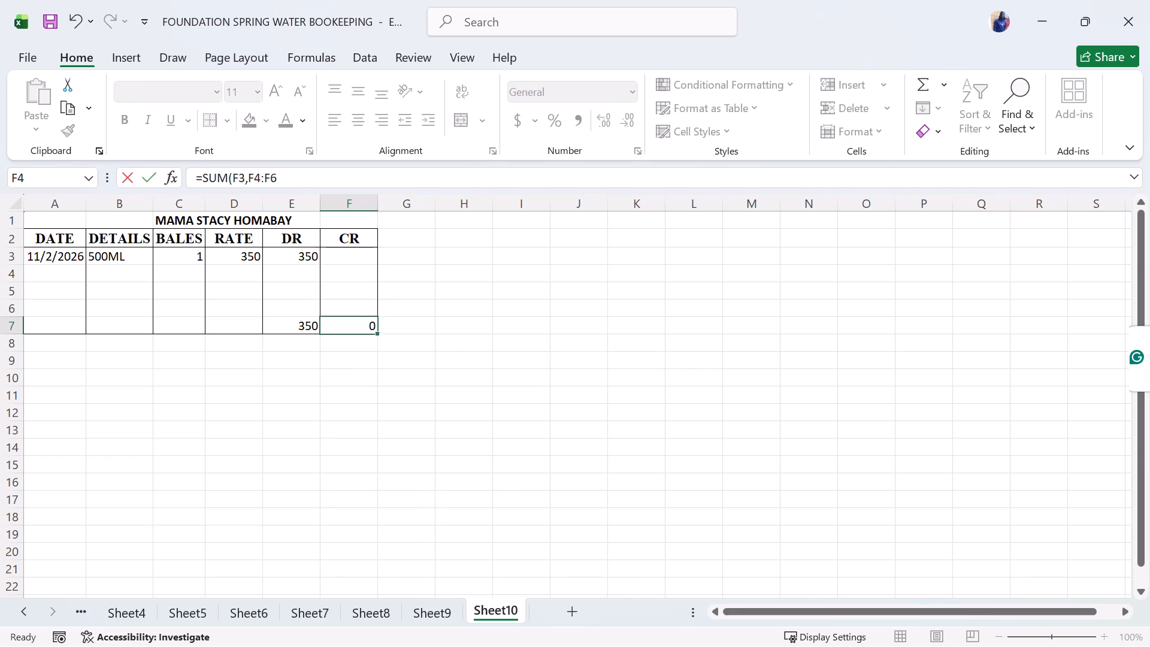
Enter the label Bal in E8, below the DR total.
{"action": "left_click", "coordinate": [311, 345]}
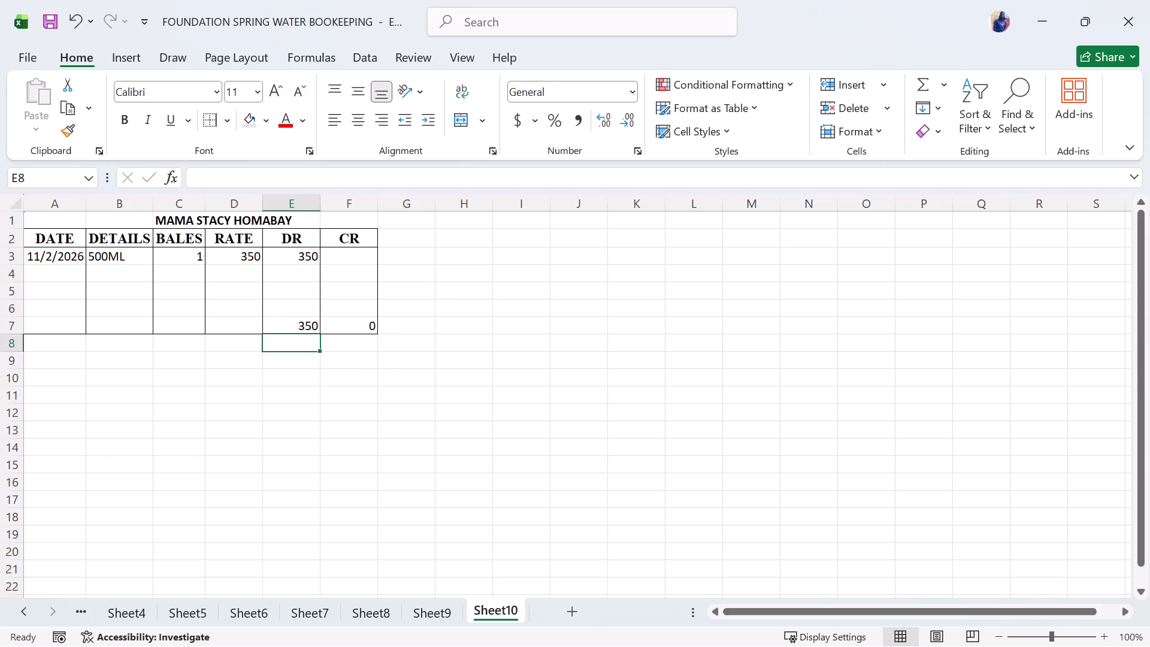
{"action": "type", "text": "BAL"}
{"action": "key", "text": "BackSpace"}
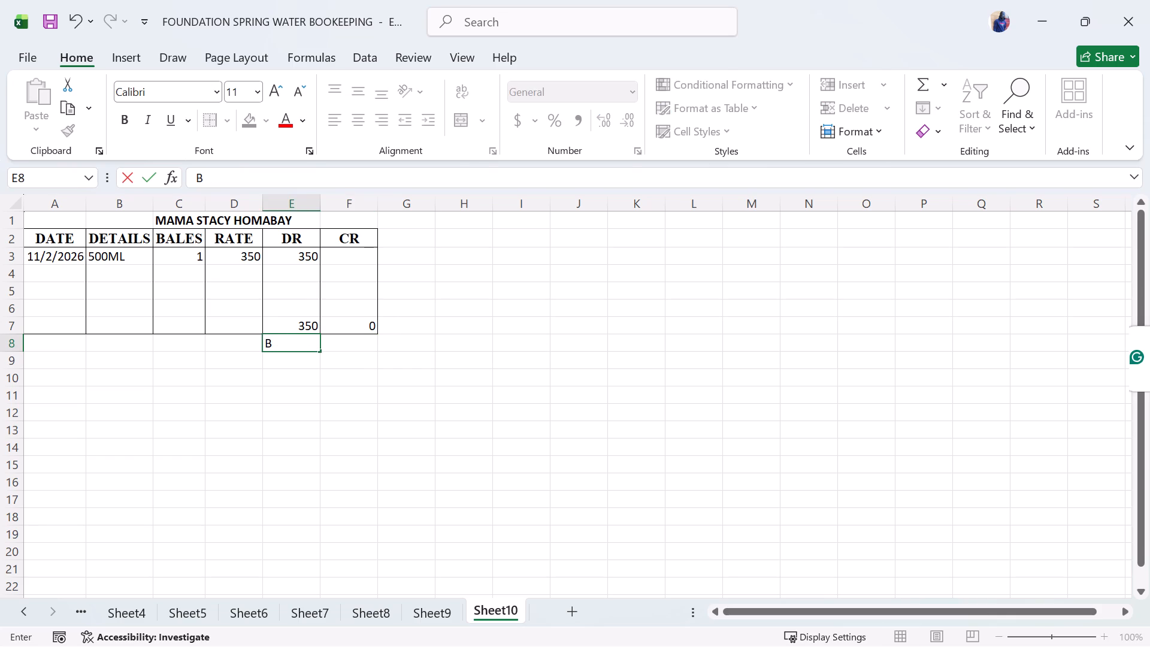
{"action": "type", "text": "al"}
{"action": "key", "text": "space"}
{"action": "key", "text": "BackSpace"}
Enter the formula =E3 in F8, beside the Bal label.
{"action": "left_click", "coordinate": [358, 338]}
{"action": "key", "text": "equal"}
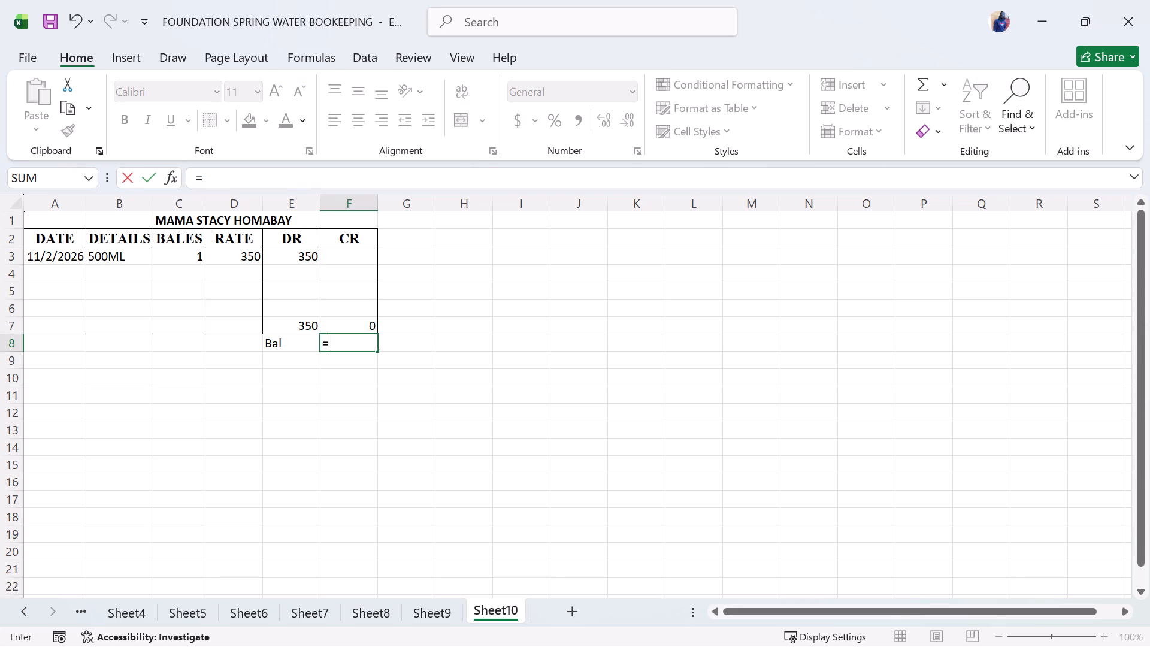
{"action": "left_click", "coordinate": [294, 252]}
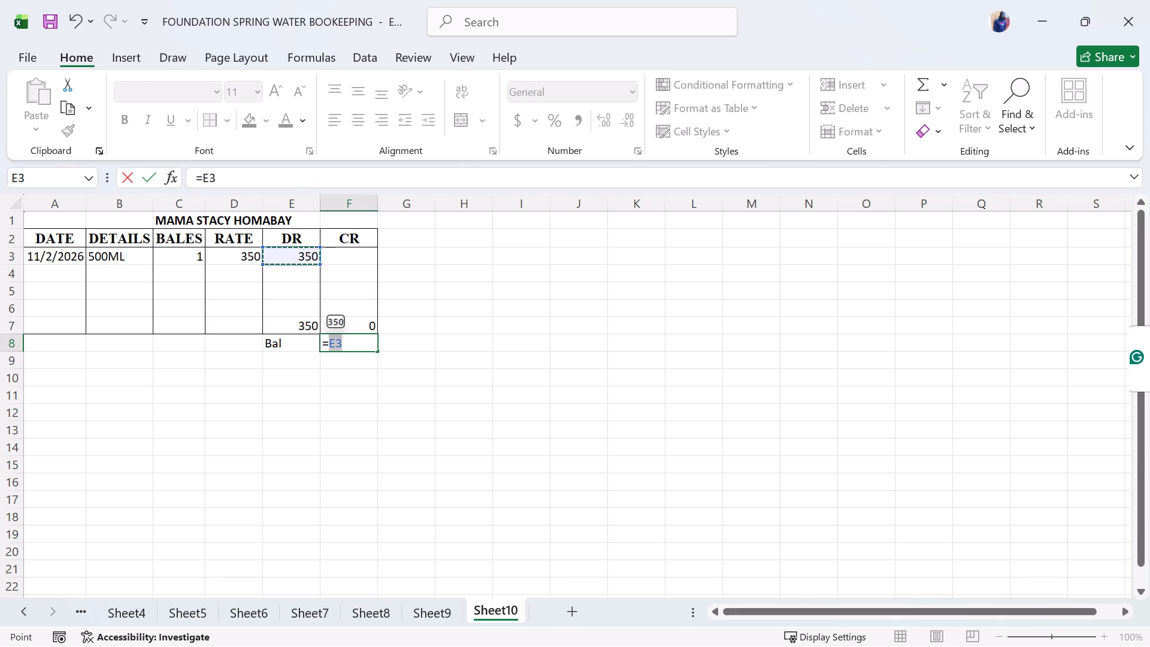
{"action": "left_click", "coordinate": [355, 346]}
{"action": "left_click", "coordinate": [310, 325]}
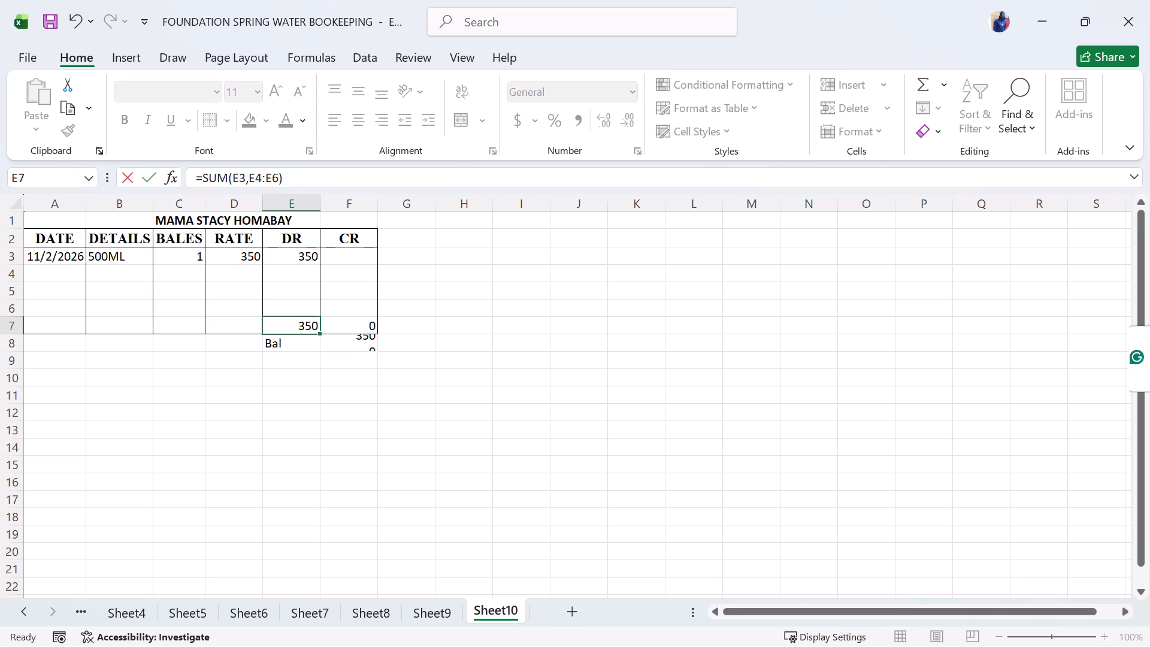
Calculate the balance in F8 as DR total minus CR total with the formula =E7-F7.
{"action": "left_click", "coordinate": [346, 344]}
{"action": "key", "text": "equal"}
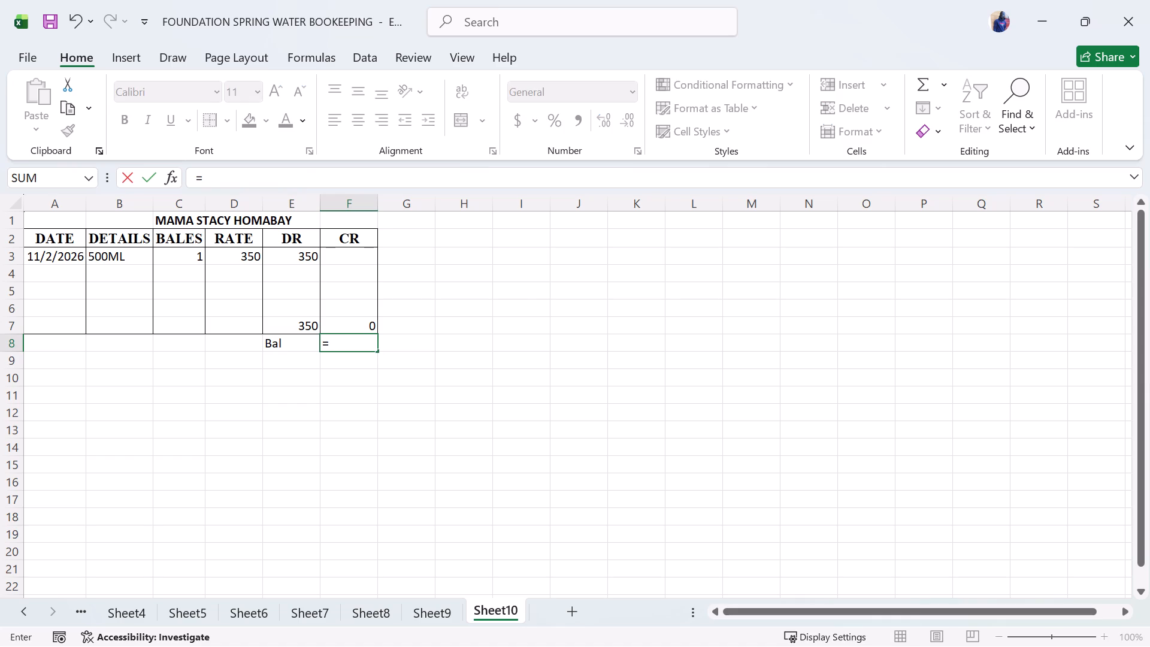
{"action": "left_click", "coordinate": [306, 329]}
{"action": "left_click", "coordinate": [302, 319]}
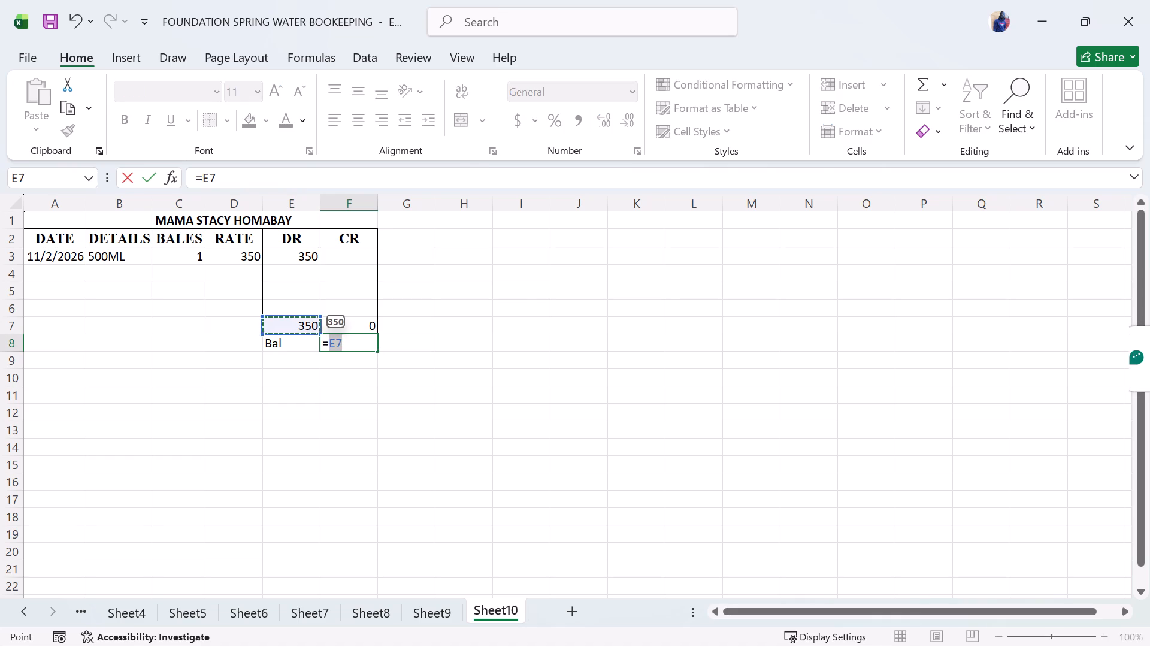
{"action": "key", "text": "minus"}
{"action": "left_click", "coordinate": [342, 323]}
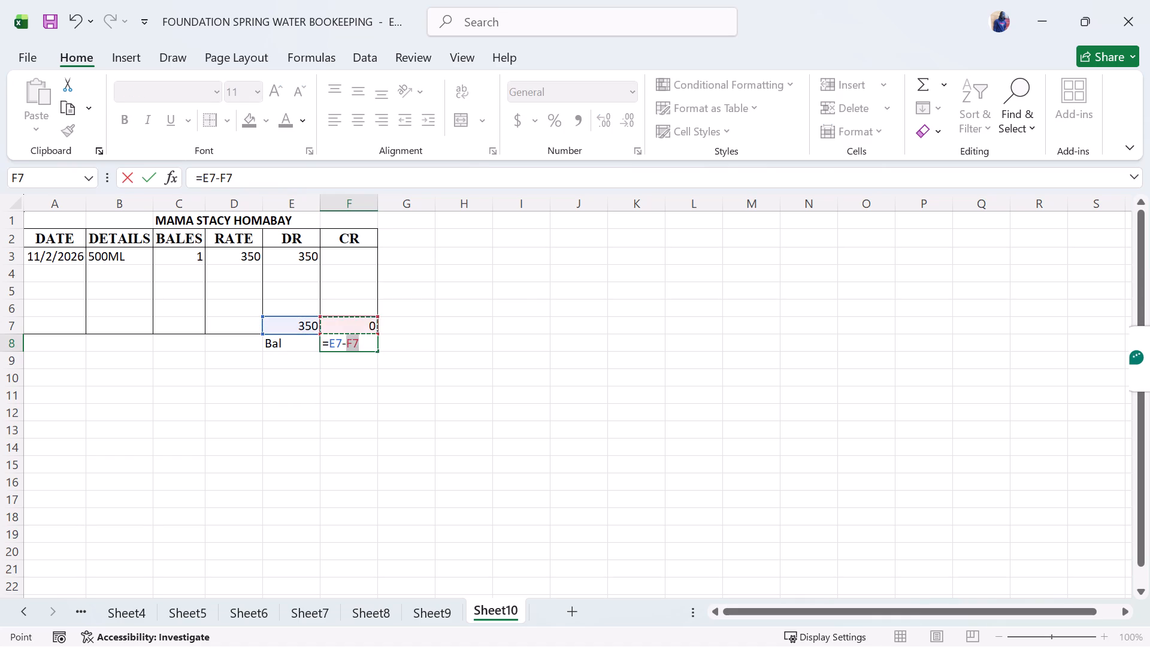
{"action": "key", "text": "Return"}
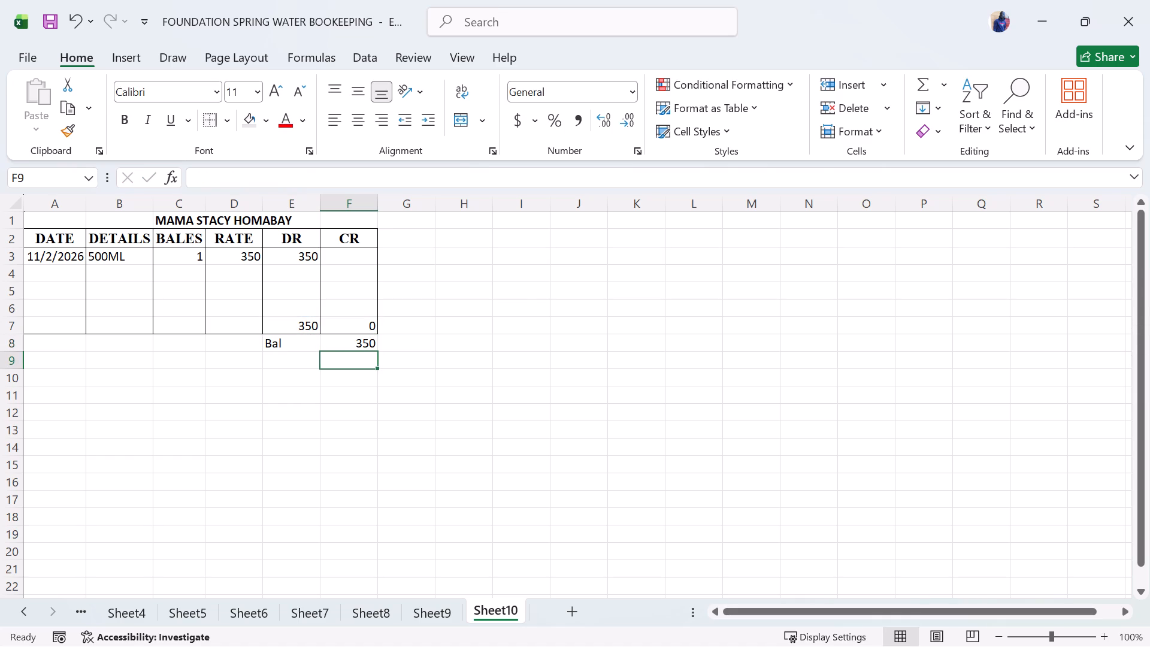
Format D2:F7, covering the RATE, DR and CR columns, as Accounting with the KES symbol and two decimal places.
{"action": "left_click_drag", "start_coordinate": [233, 238], "coordinate": [353, 318]}
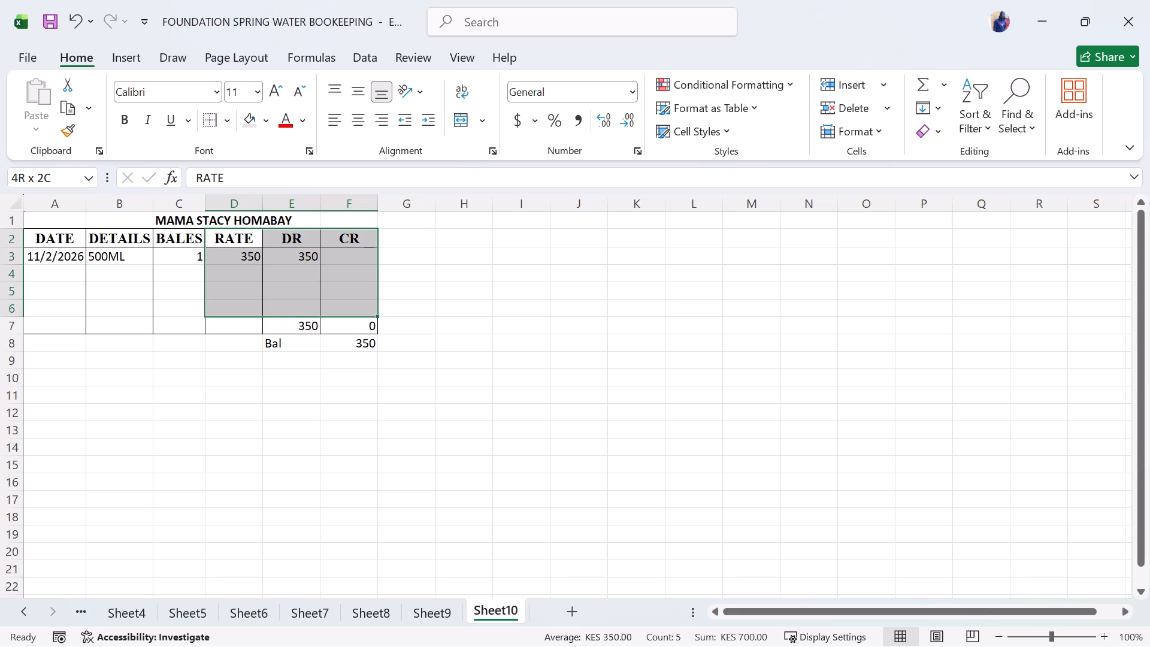
{"action": "left_click_drag", "start_coordinate": [353, 318], "coordinate": [358, 325]}
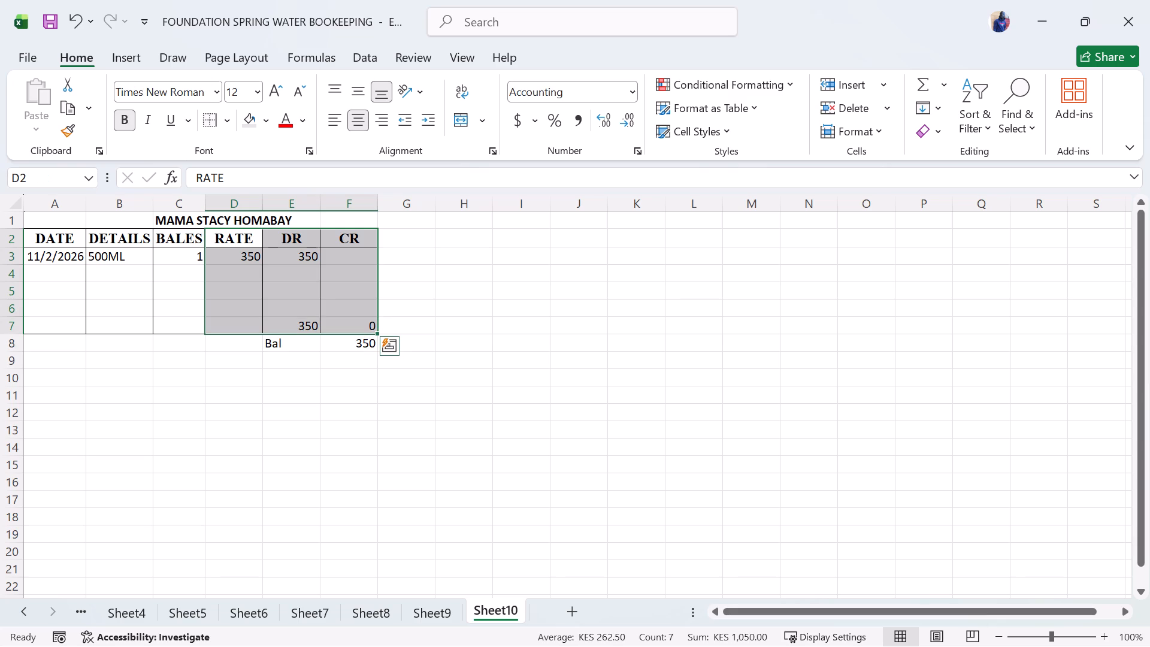
{"action": "left_click", "coordinate": [530, 117]}
{"action": "left_click", "coordinate": [652, 272]}
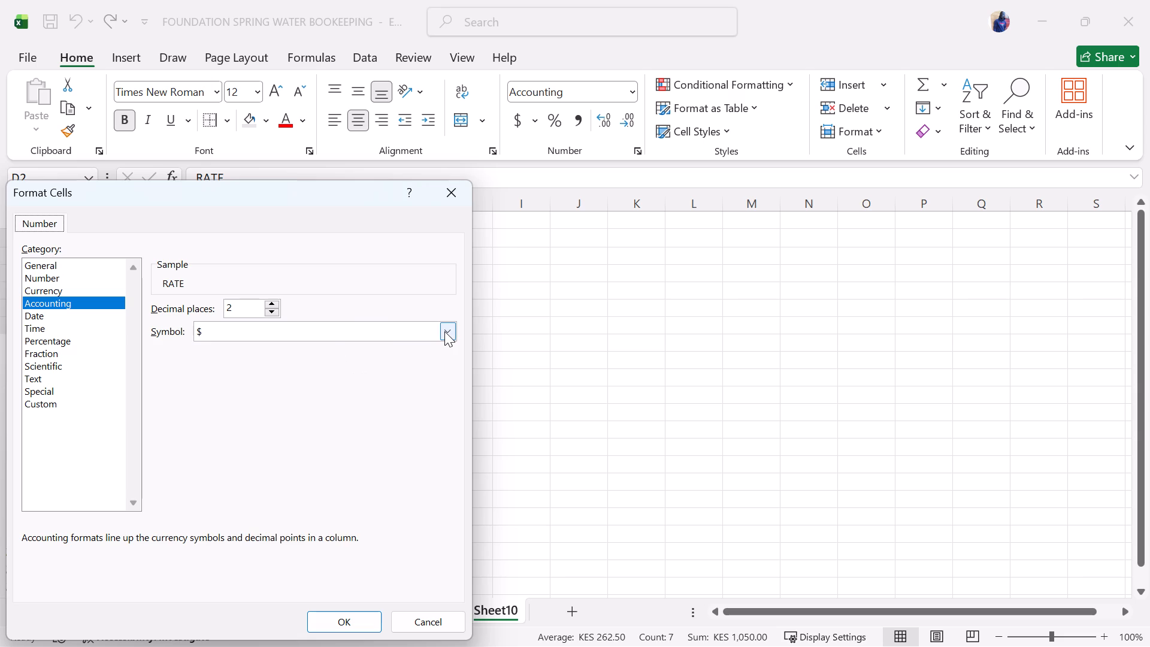
{"action": "left_click", "coordinate": [444, 331]}
{"action": "scroll", "coordinate": [369, 466], "scroll_direction": "down", "scroll_amount": 3}
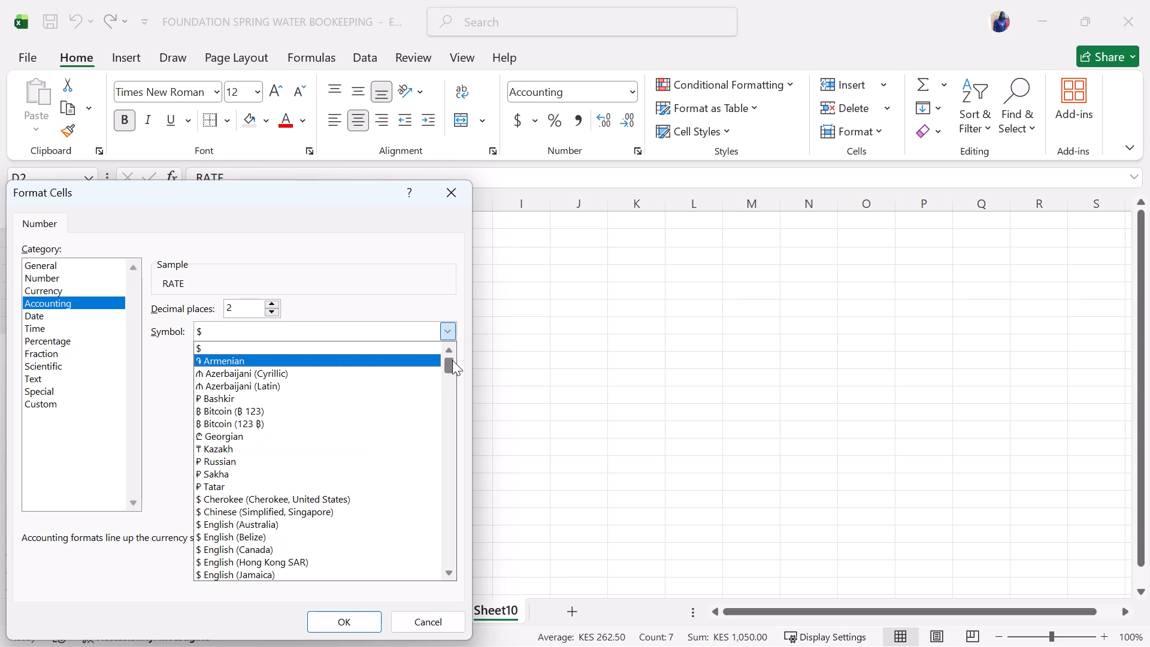
{"action": "left_click_drag", "start_coordinate": [451, 364], "coordinate": [458, 503]}
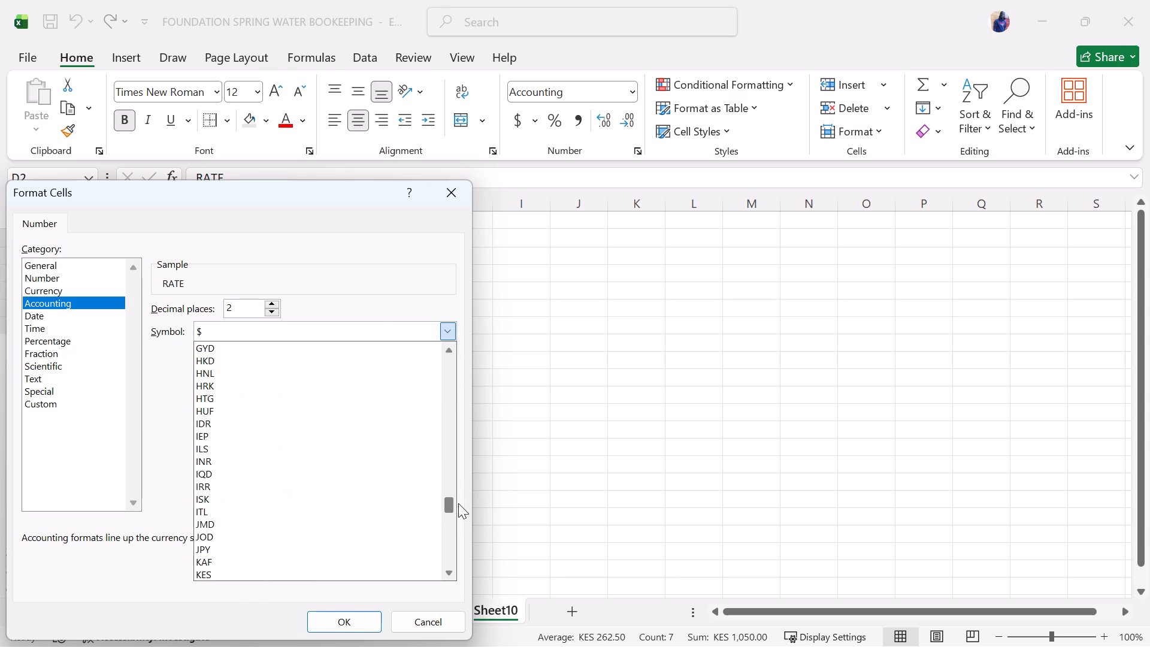
{"action": "left_click_drag", "start_coordinate": [458, 503], "coordinate": [466, 544]}
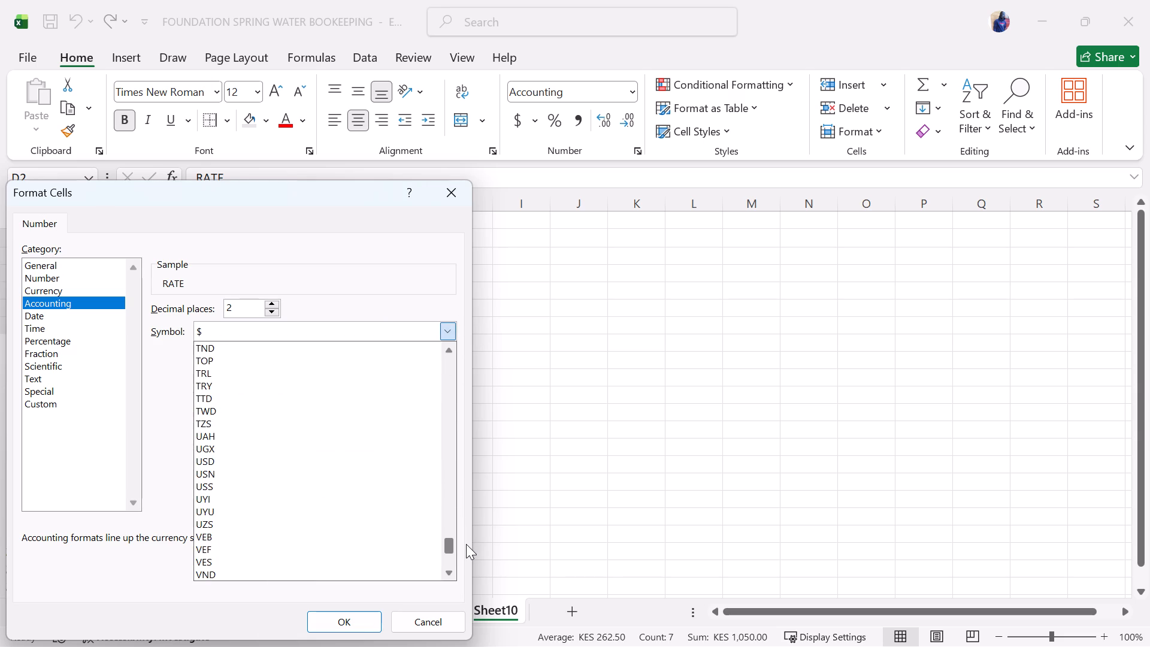
{"action": "left_click_drag", "start_coordinate": [466, 544], "coordinate": [467, 557]}
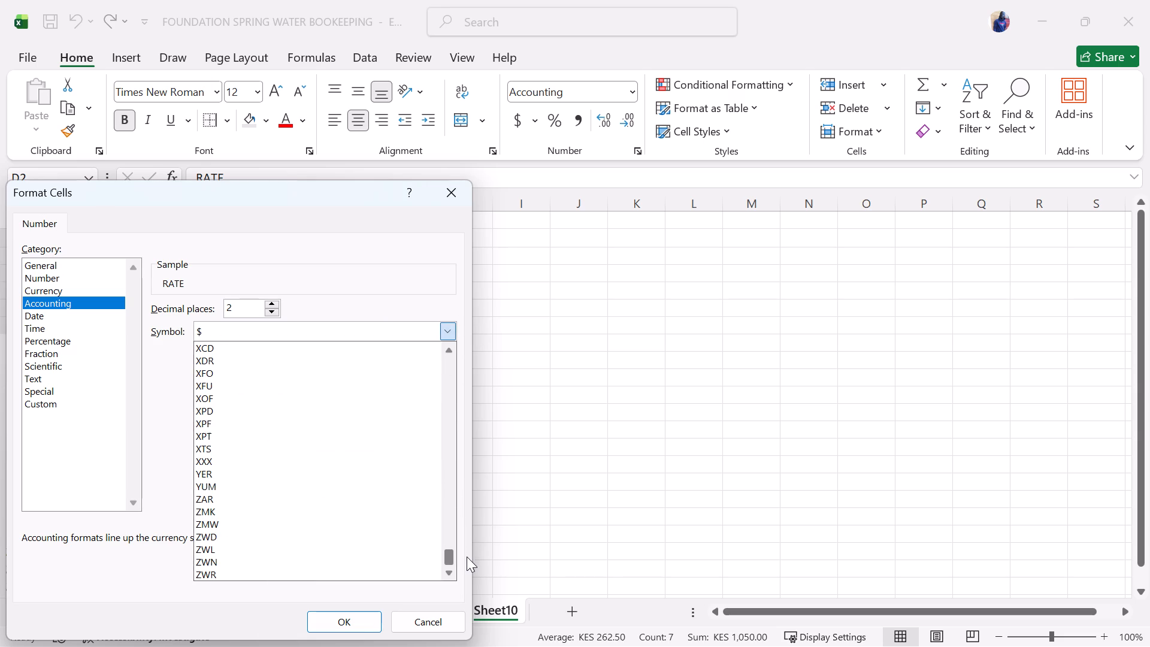
{"action": "left_click_drag", "start_coordinate": [467, 557], "coordinate": [461, 544]}
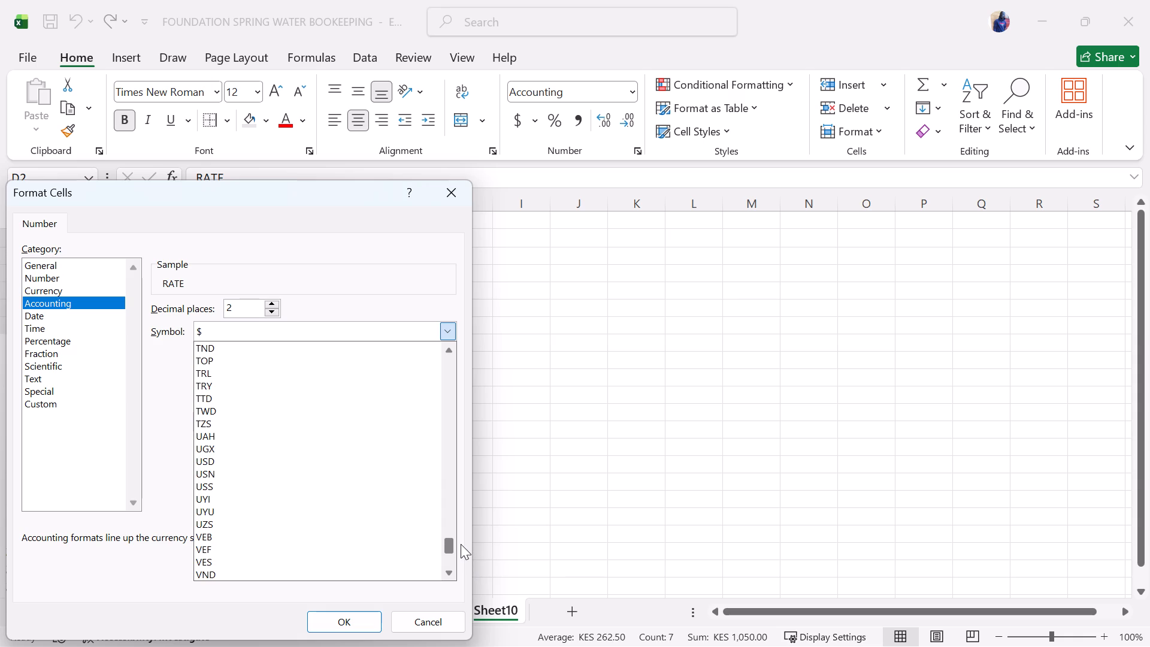
{"action": "left_click_drag", "start_coordinate": [461, 544], "coordinate": [456, 536]}
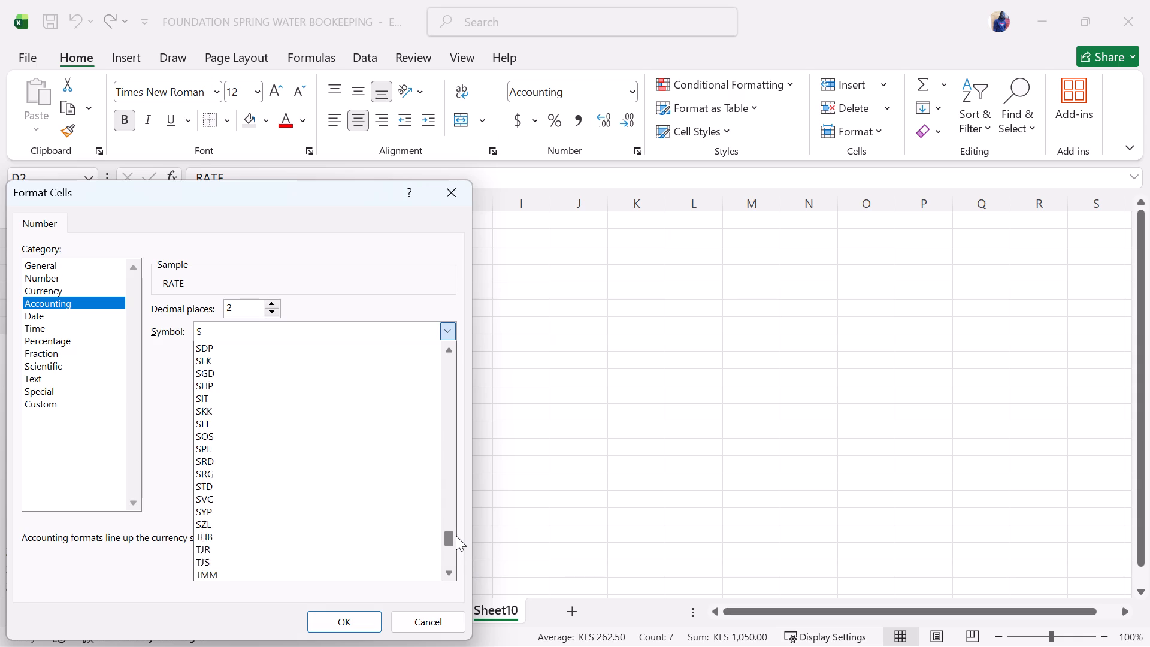
{"action": "left_click_drag", "start_coordinate": [456, 536], "coordinate": [453, 524]}
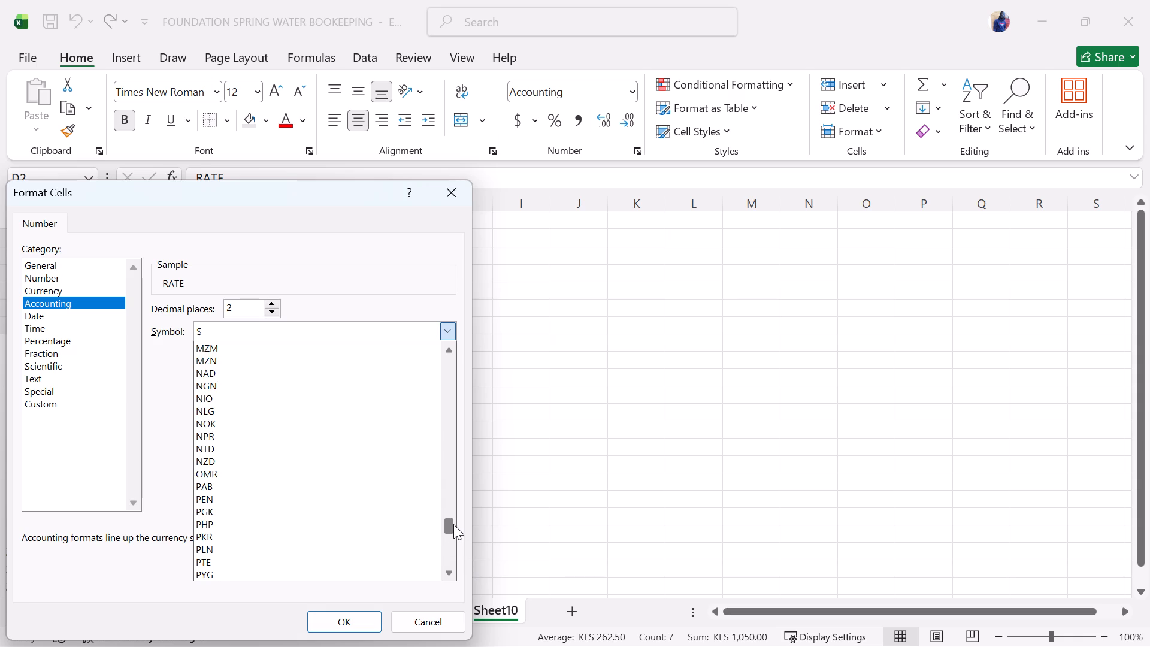
{"action": "left_click_drag", "start_coordinate": [453, 524], "coordinate": [450, 510]}
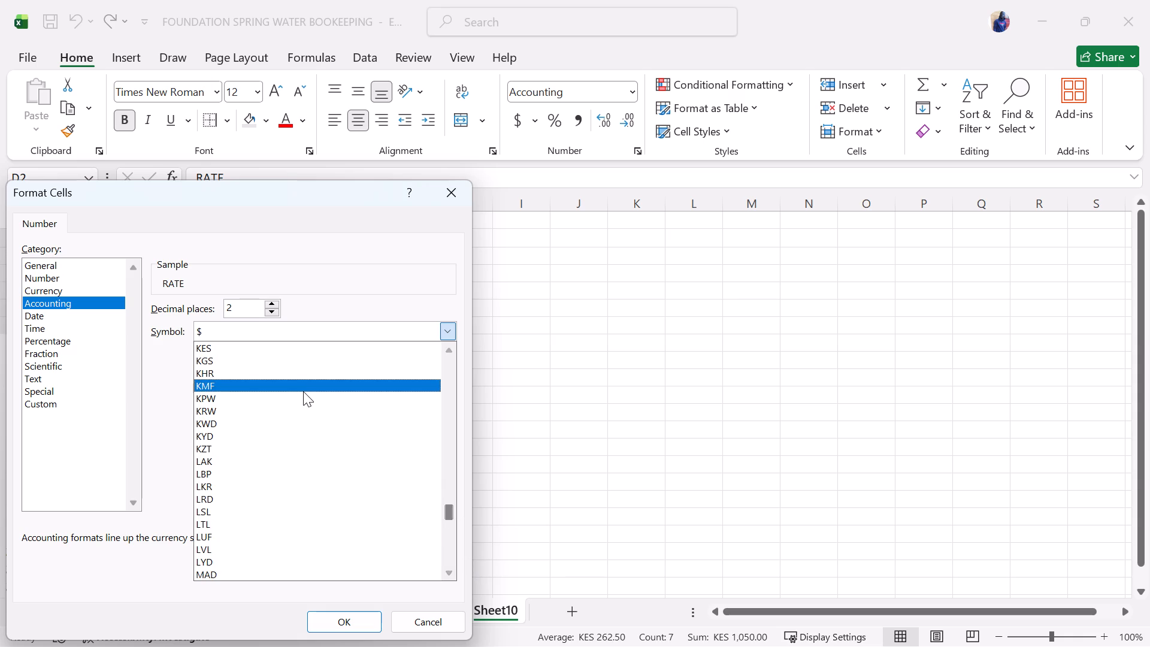
{"action": "left_click", "coordinate": [287, 347]}
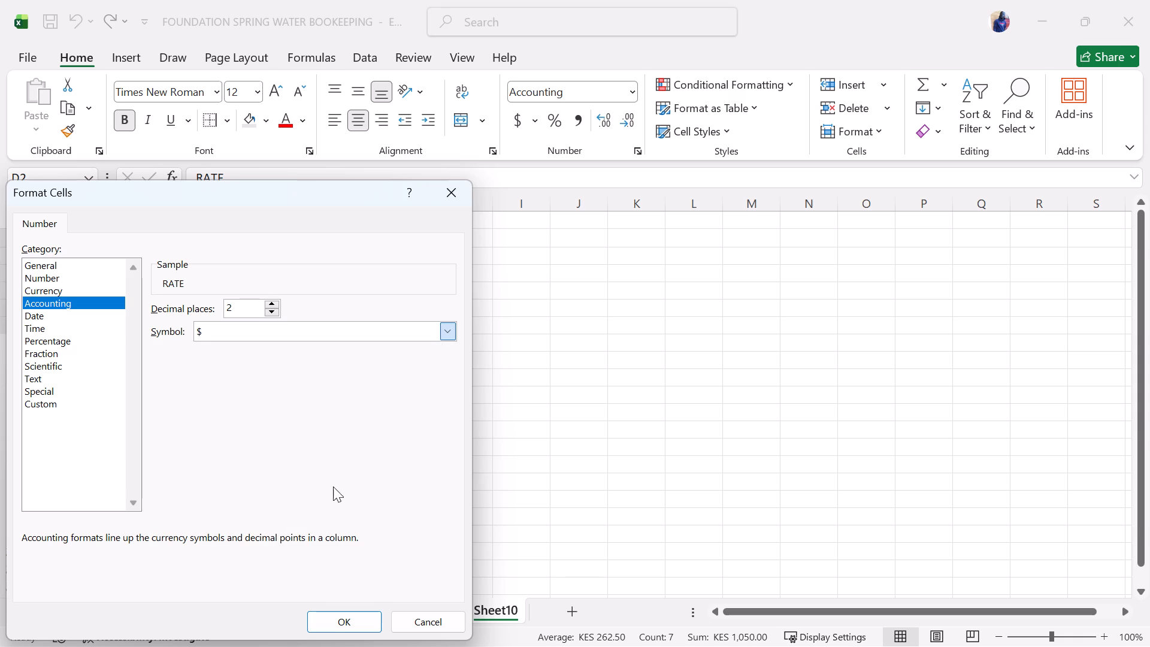
{"action": "left_click", "coordinate": [358, 622]}
{"action": "left_click", "coordinate": [346, 437]}
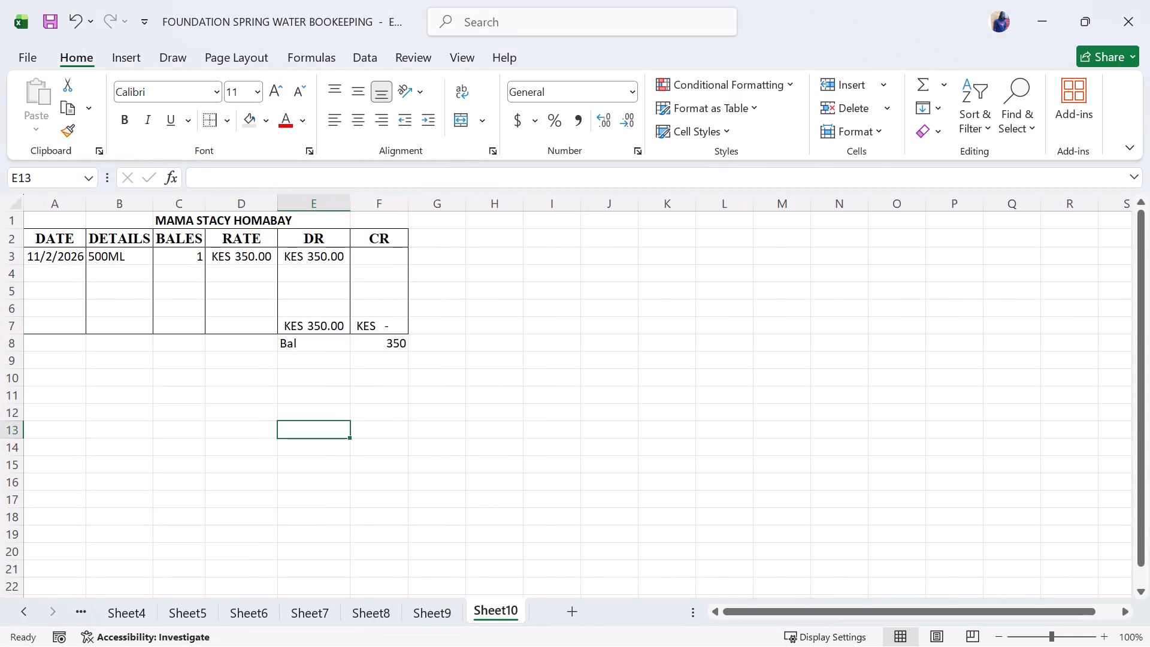
Apply all borders to the totals and balance cells E7:F8.
{"action": "left_click", "coordinate": [274, 318]}
{"action": "left_click_drag", "start_coordinate": [296, 329], "coordinate": [319, 350]}
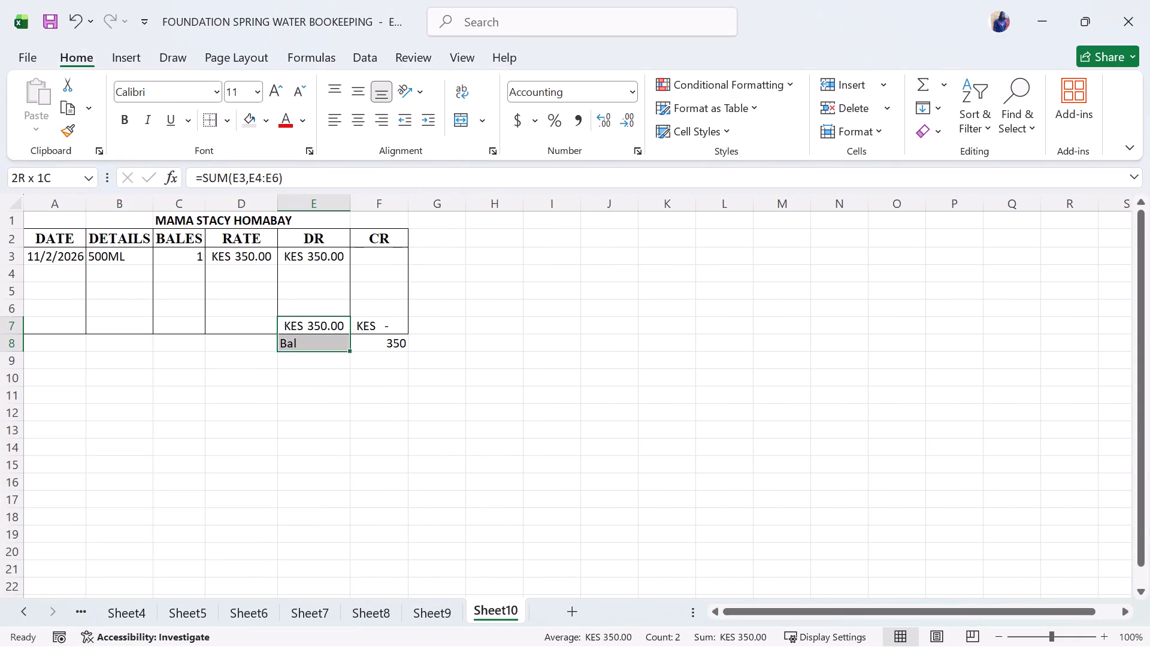
{"action": "left_click_drag", "start_coordinate": [319, 350], "coordinate": [389, 337]}
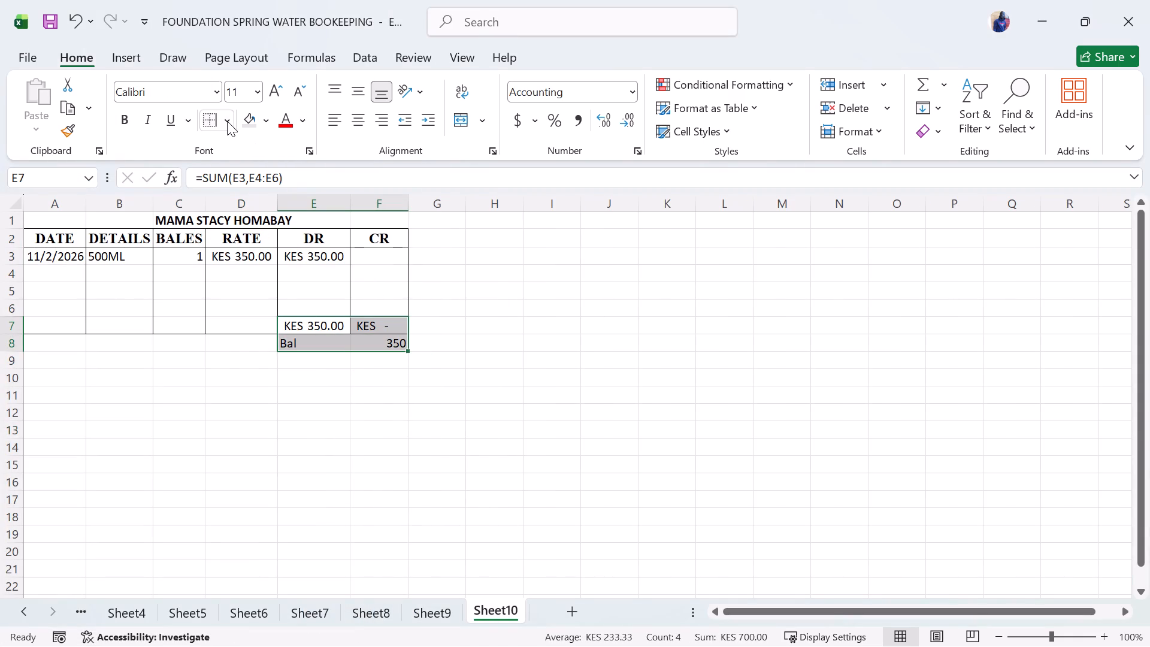
{"action": "left_click", "coordinate": [227, 121]}
{"action": "left_click", "coordinate": [264, 306]}
{"action": "left_click", "coordinate": [492, 335]}
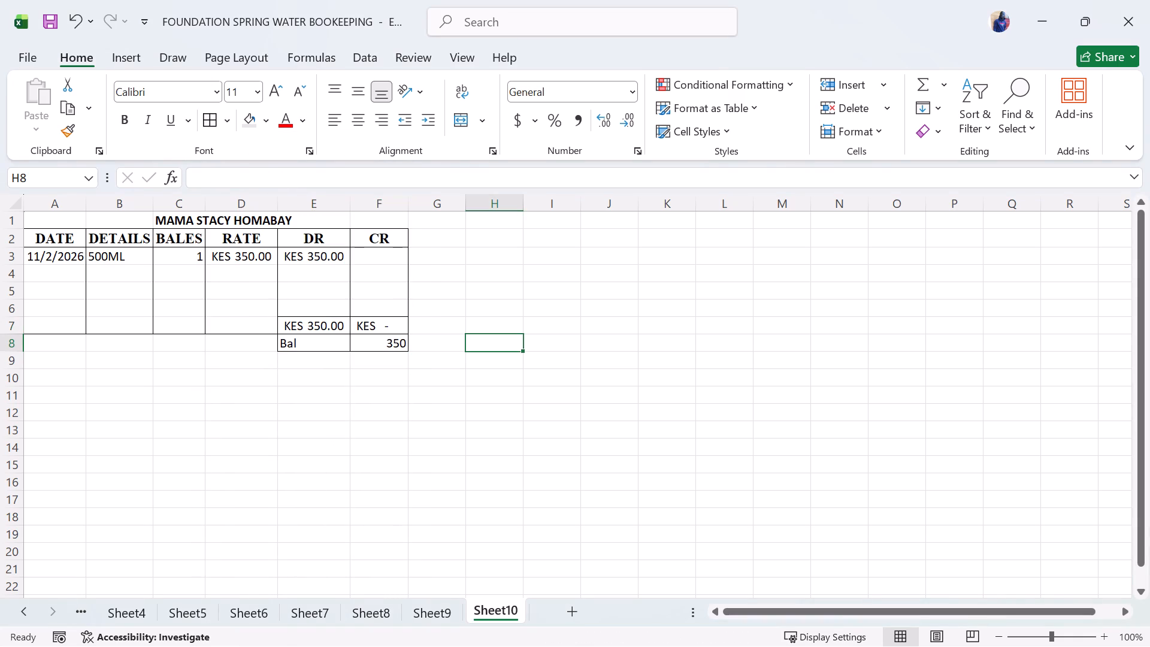
Format the balance in F8 as Accounting with the KES symbol and two decimal places.
{"action": "left_click_drag", "start_coordinate": [302, 327], "coordinate": [395, 340]}
{"action": "left_click", "coordinate": [395, 340]}
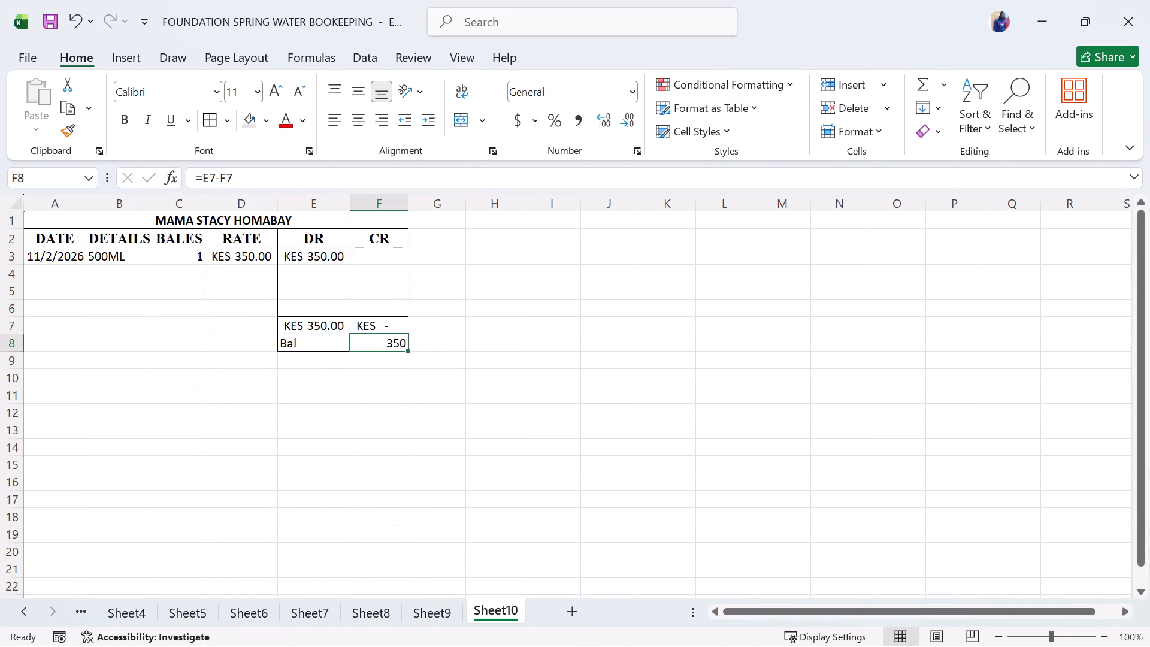
{"action": "left_click", "coordinate": [529, 126]}
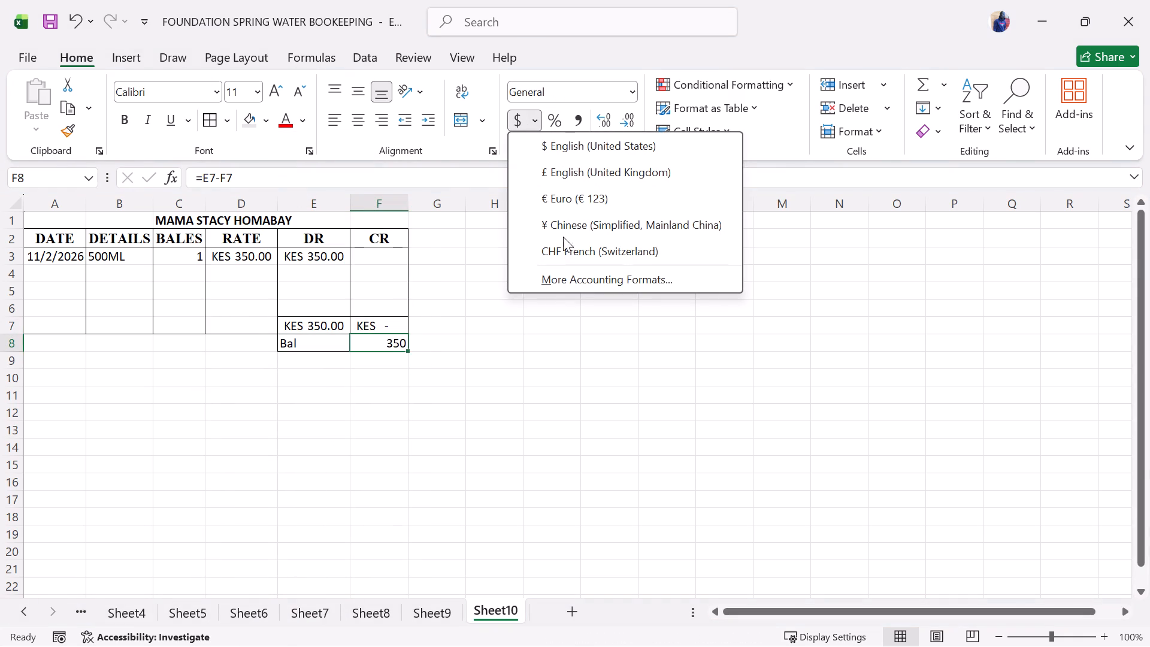
{"action": "left_click", "coordinate": [583, 282]}
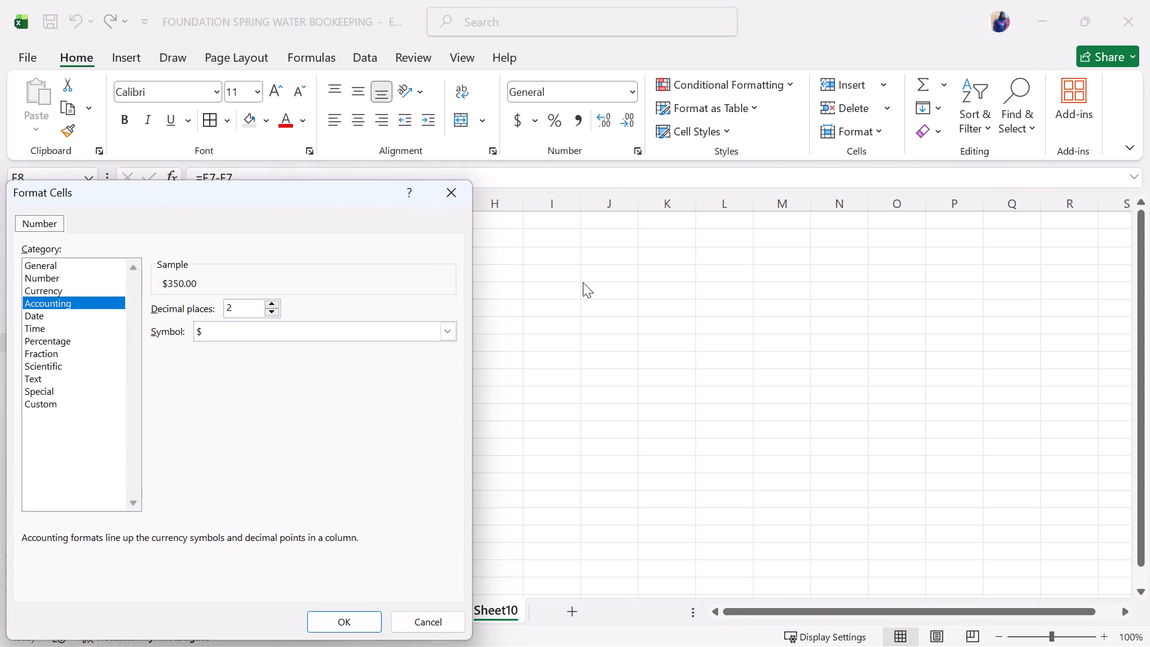
{"action": "left_click", "coordinate": [446, 334]}
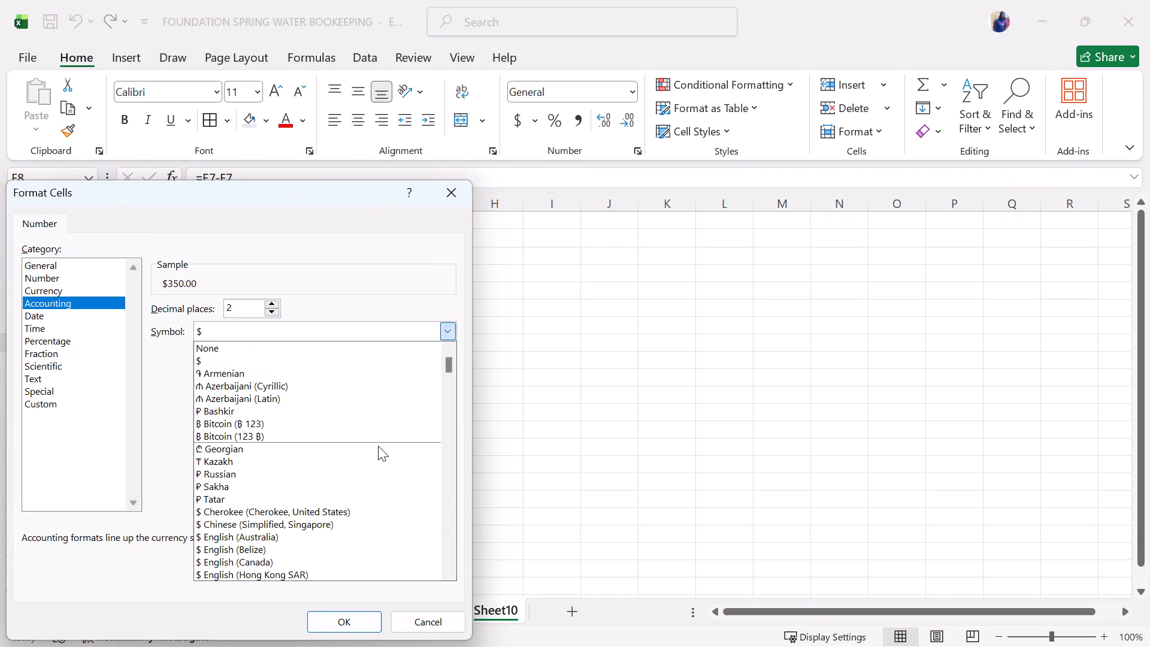
{"action": "scroll", "coordinate": [378, 446], "scroll_direction": "down", "scroll_amount": 2}
{"action": "left_click_drag", "start_coordinate": [447, 367], "coordinate": [450, 378]}
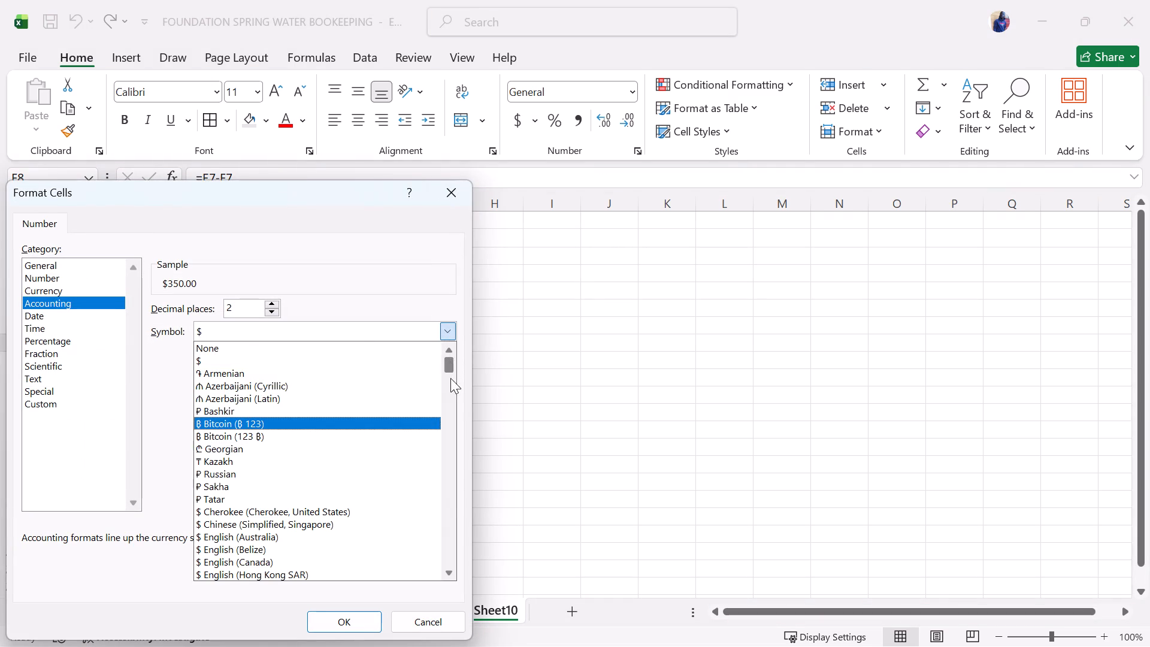
{"action": "left_click_drag", "start_coordinate": [450, 378], "coordinate": [452, 515]}
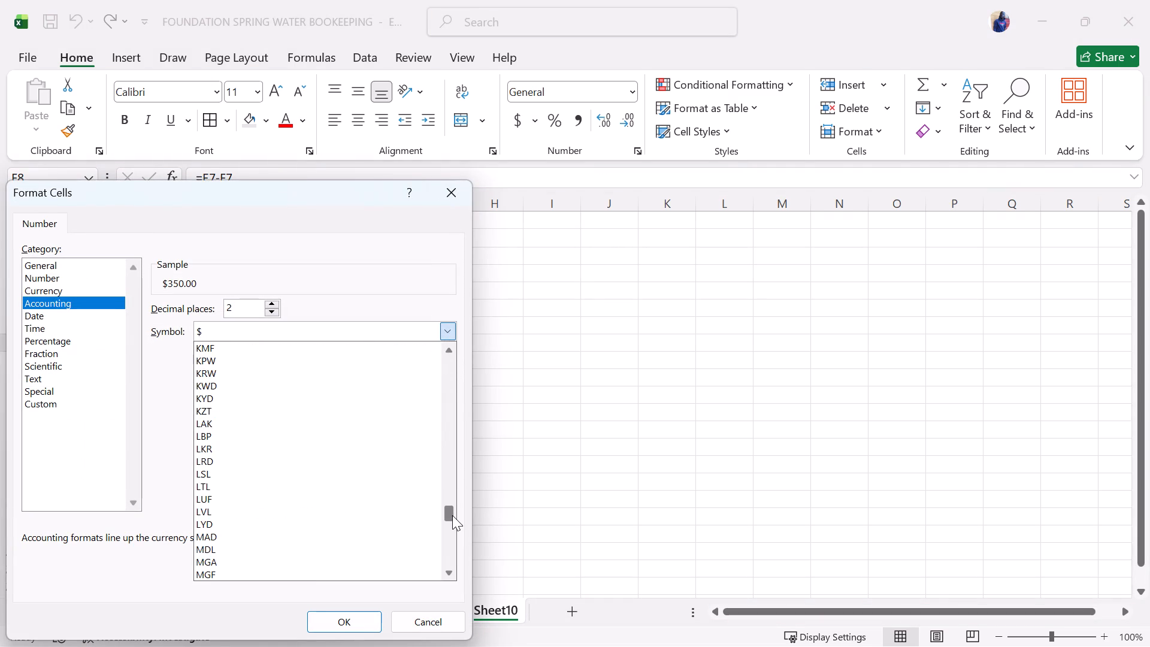
{"action": "left_click_drag", "start_coordinate": [452, 515], "coordinate": [450, 514]}
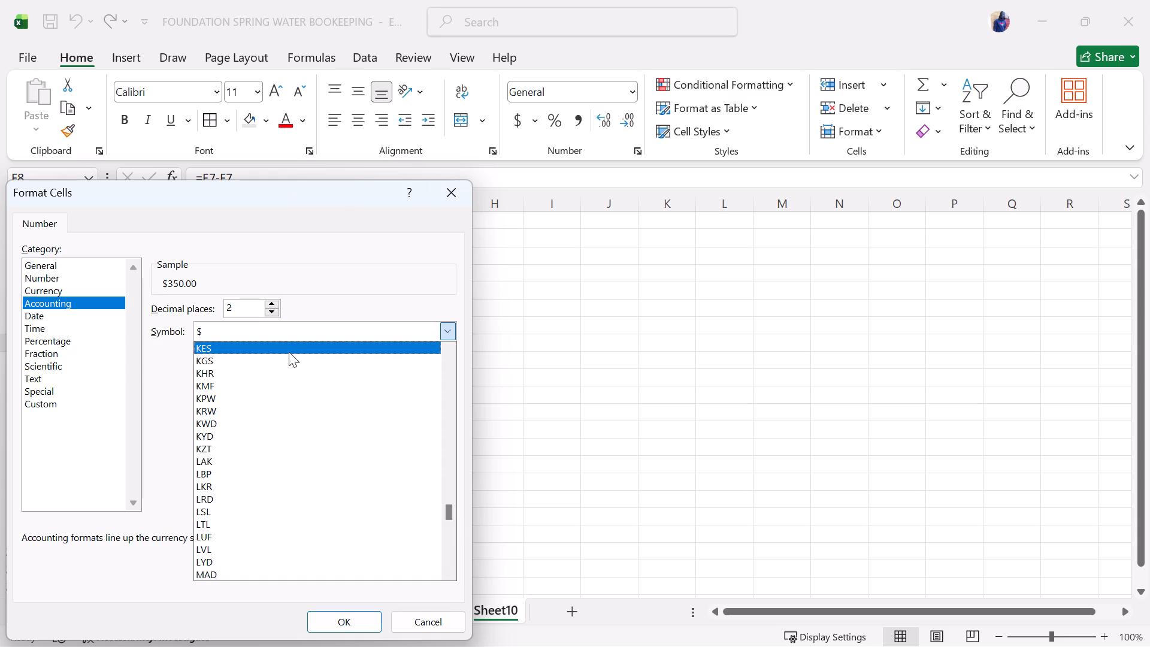
{"action": "left_click", "coordinate": [289, 350]}
{"action": "left_click", "coordinate": [343, 617]}
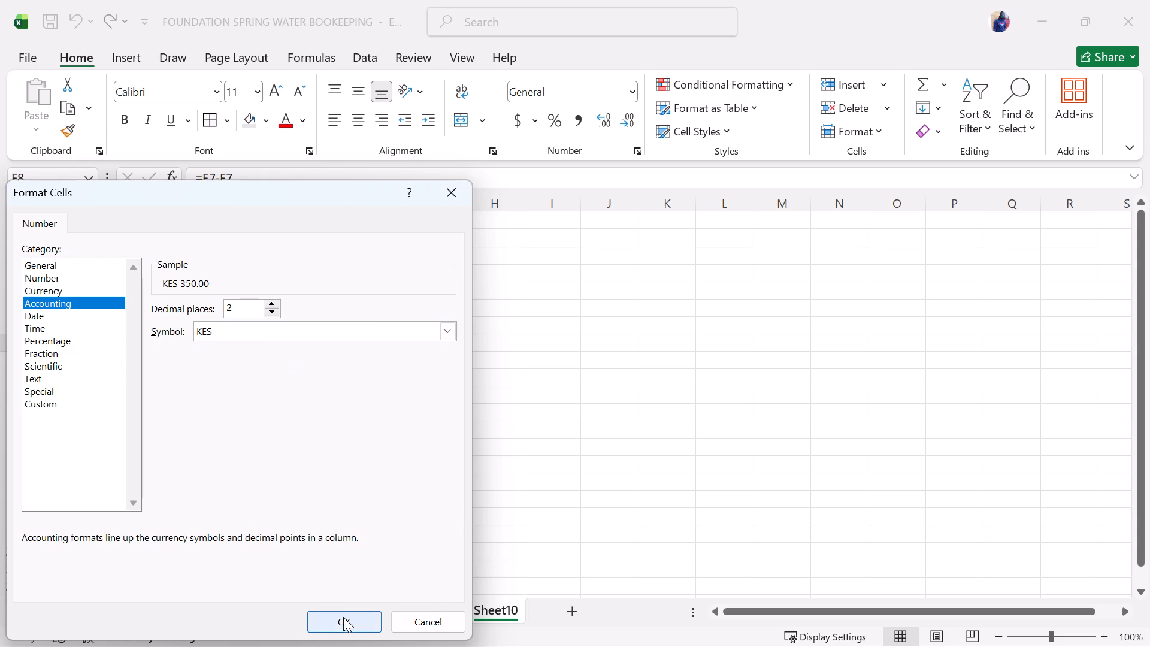
{"action": "left_click", "coordinate": [497, 412]}
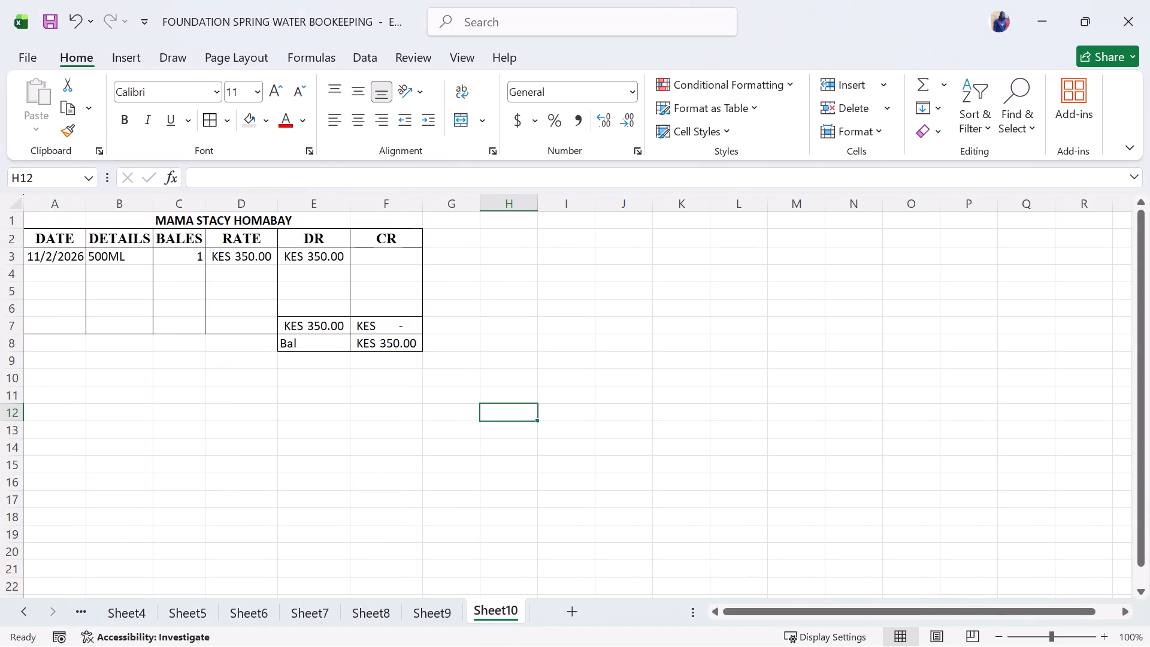
Make the Bal label and its amount in E8:F8 bold.
{"action": "left_click", "coordinate": [400, 350]}
{"action": "left_click_drag", "start_coordinate": [308, 341], "coordinate": [395, 341]}
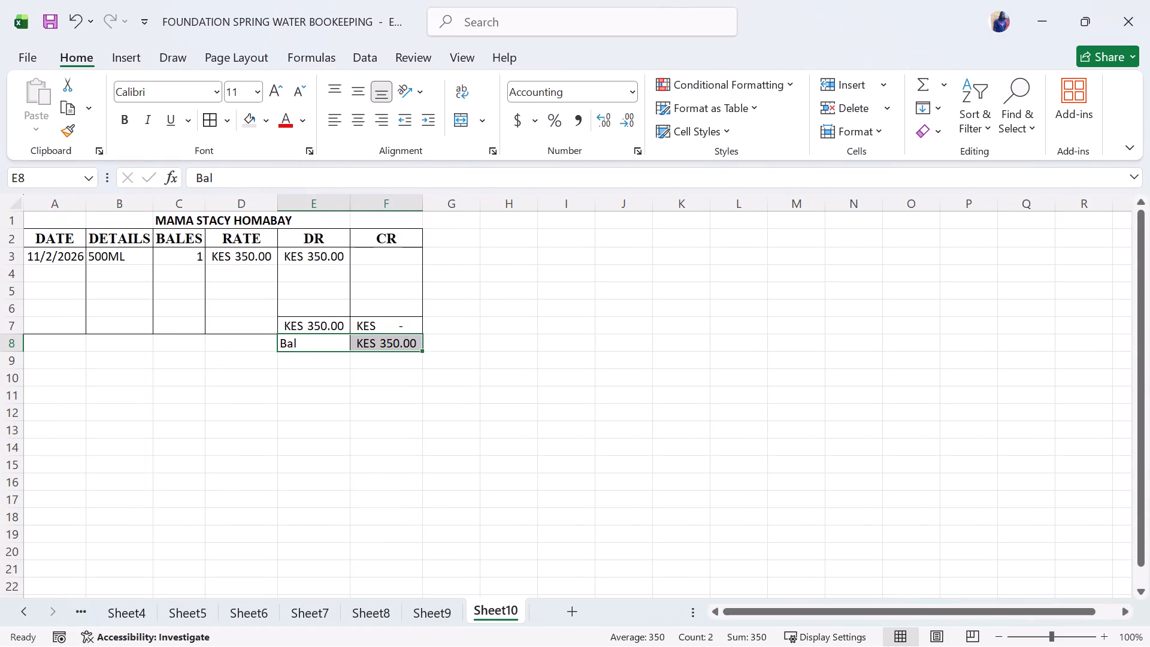
{"action": "key", "text": "ctrl+b"}
{"action": "left_click", "coordinate": [273, 264]}
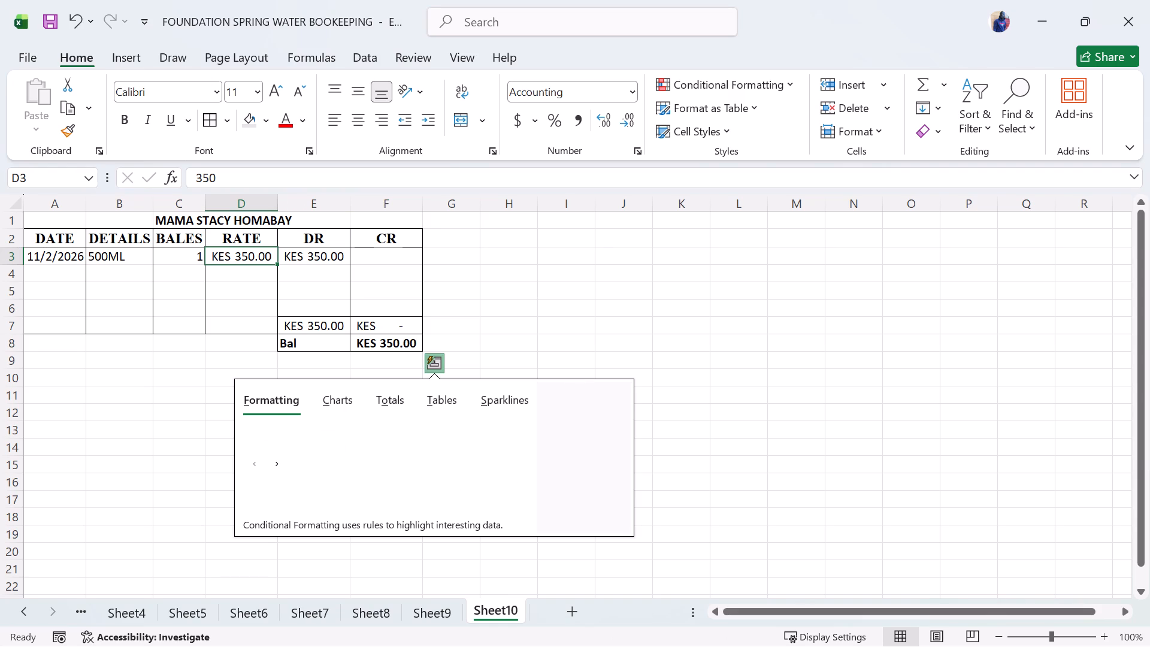
Set the font of the whole ledger A1:F8 to Times New Roman.
{"action": "left_click_drag", "start_coordinate": [51, 222], "coordinate": [413, 345]}
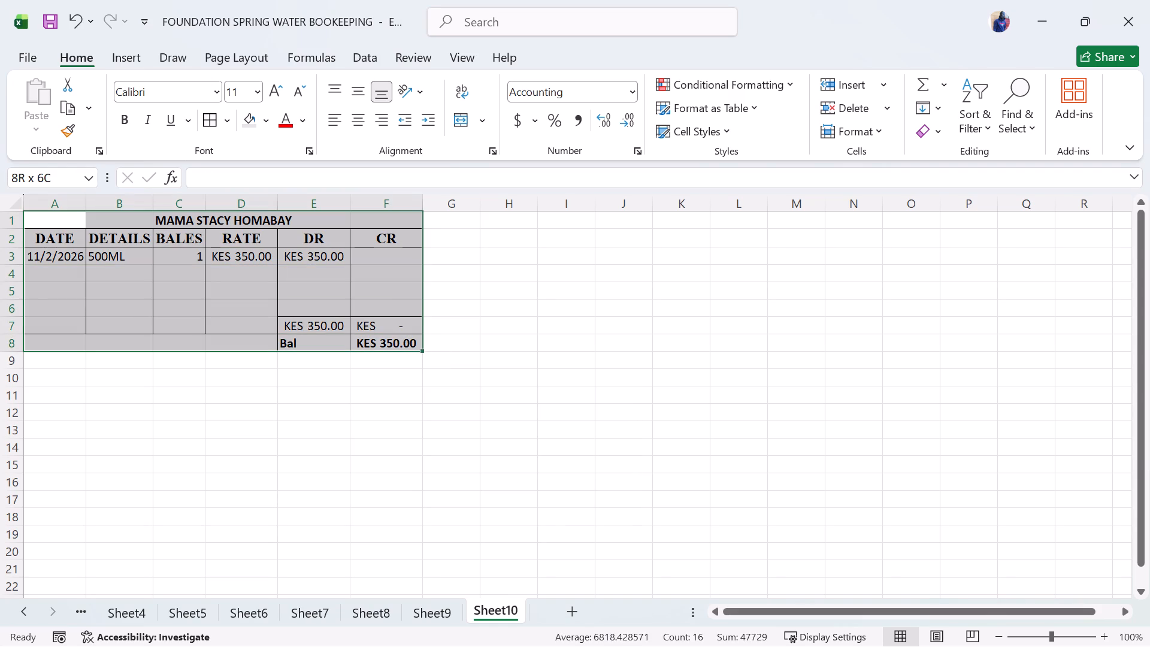
{"action": "left_click", "coordinate": [207, 93]}
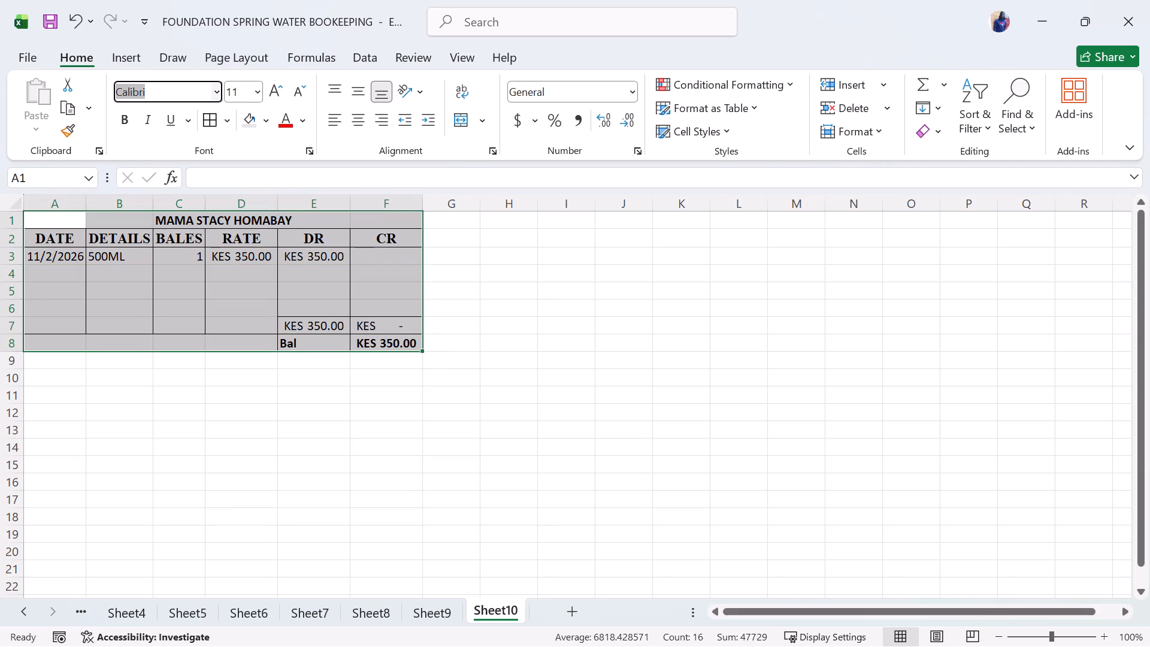
{"action": "type", "text": "tines"}
{"action": "key", "text": "BackSpace"}
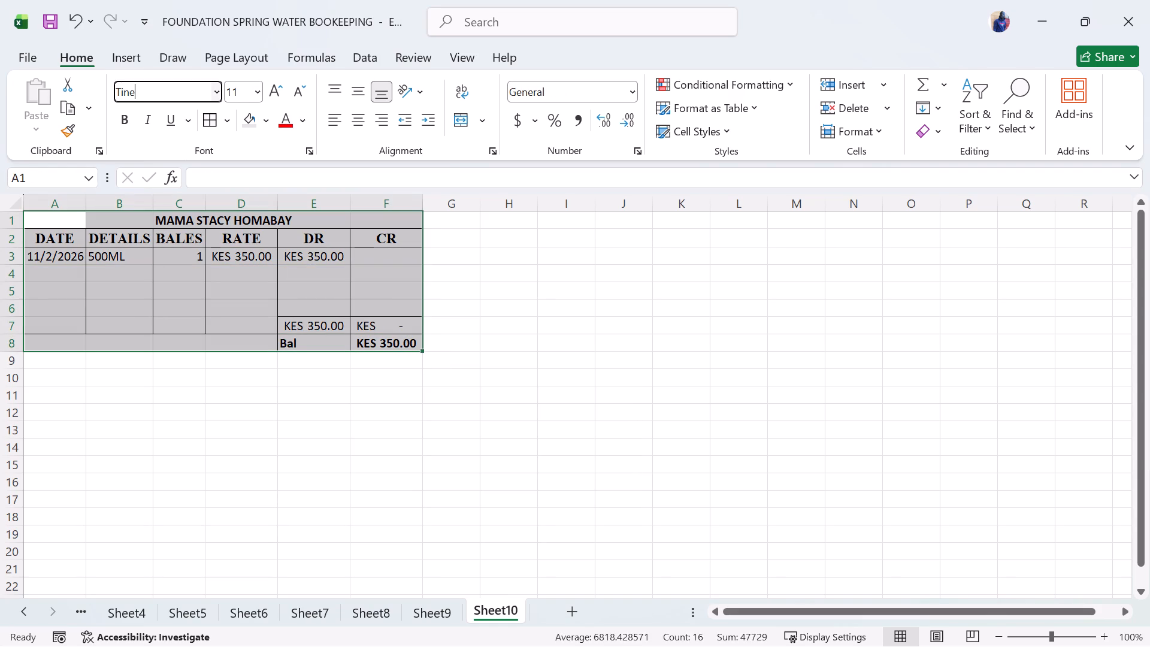
{"action": "key", "text": "BackSpace"}
{"action": "key", "text": "BackSpace"}
{"action": "key", "text": "n"}
{"action": "key", "text": "BackSpace"}
{"action": "type", "text": "mes"}
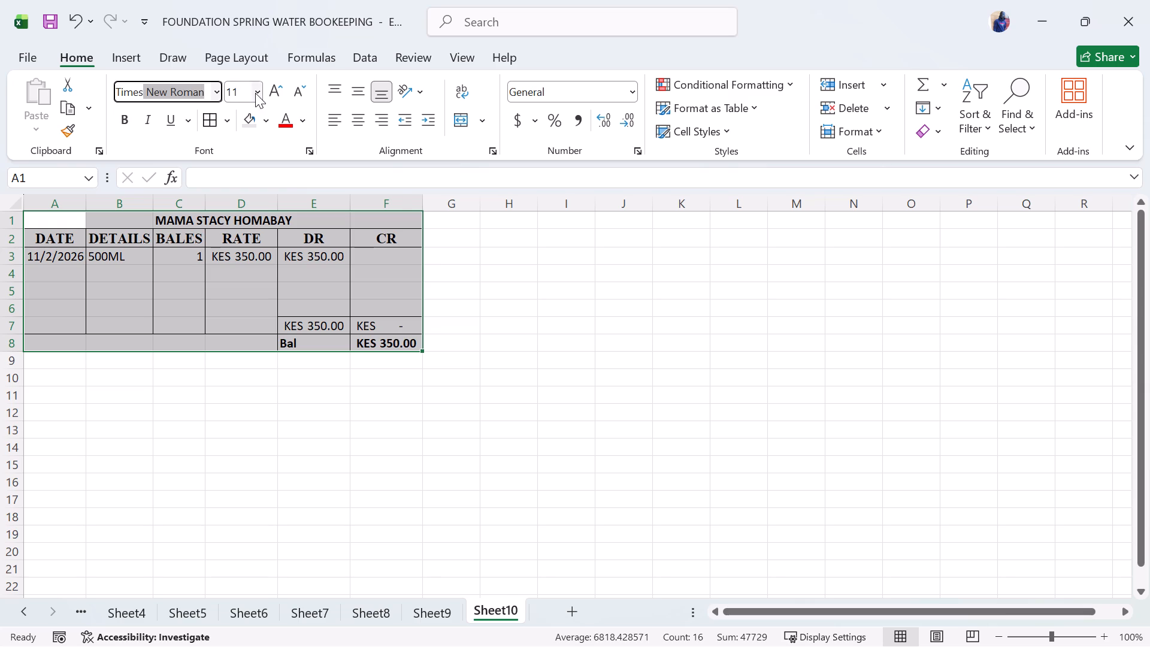
{"action": "left_click", "coordinate": [256, 93]}
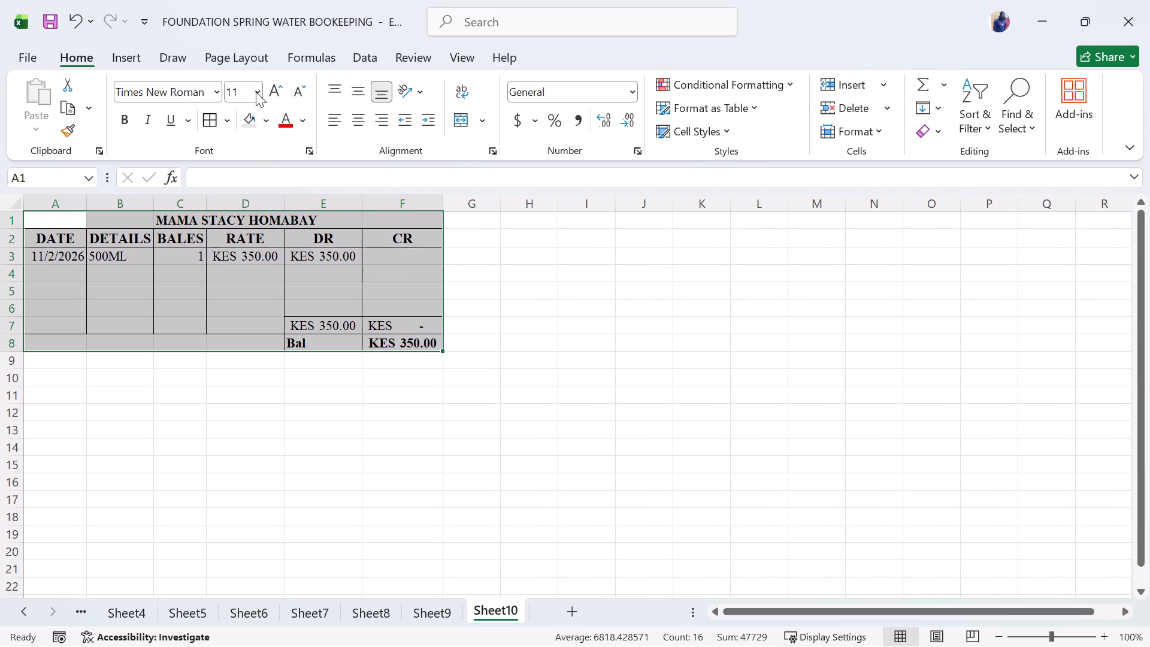
{"action": "left_click", "coordinate": [278, 310]}
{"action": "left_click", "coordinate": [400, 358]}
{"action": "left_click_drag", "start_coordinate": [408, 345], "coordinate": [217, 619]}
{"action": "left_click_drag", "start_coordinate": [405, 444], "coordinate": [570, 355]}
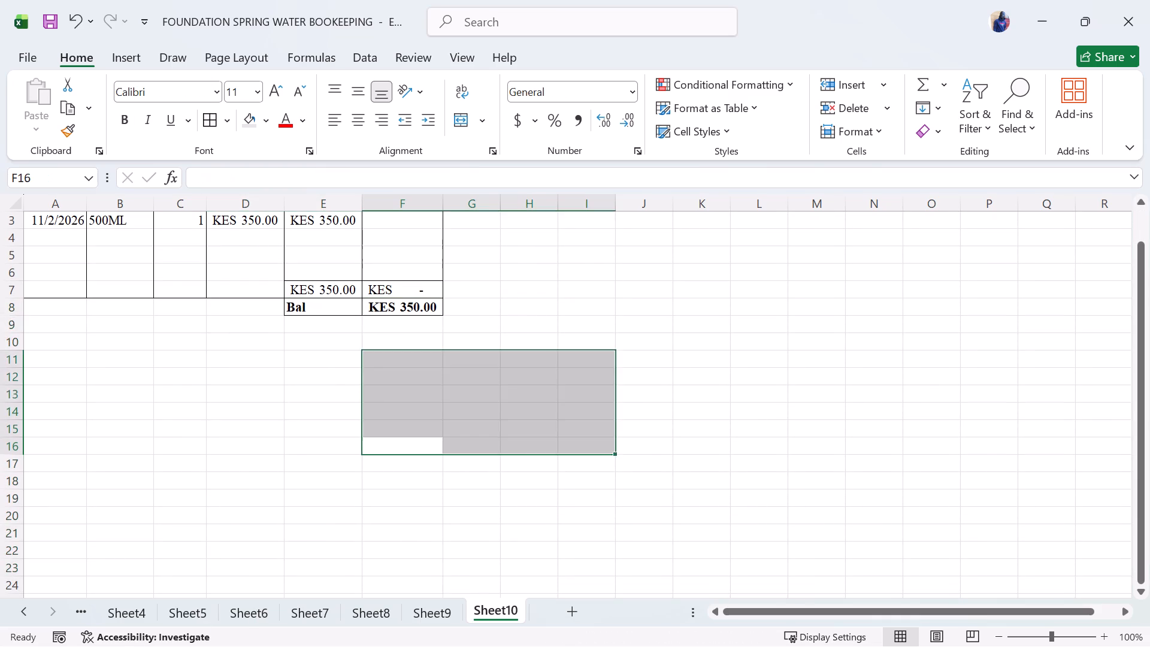
{"action": "scroll", "coordinate": [570, 355], "scroll_direction": "up", "scroll_amount": 4}
{"action": "triple_click", "coordinate": [18, 618]}
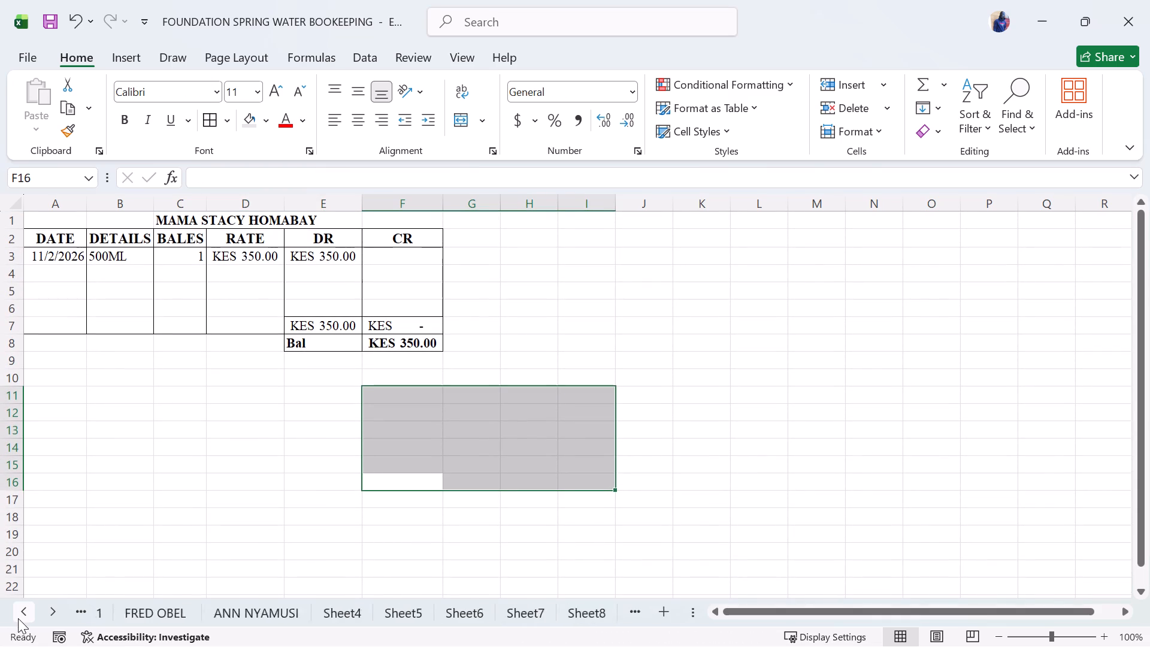
{"action": "triple_click", "coordinate": [18, 618]}
{"action": "left_click", "coordinate": [201, 609]}
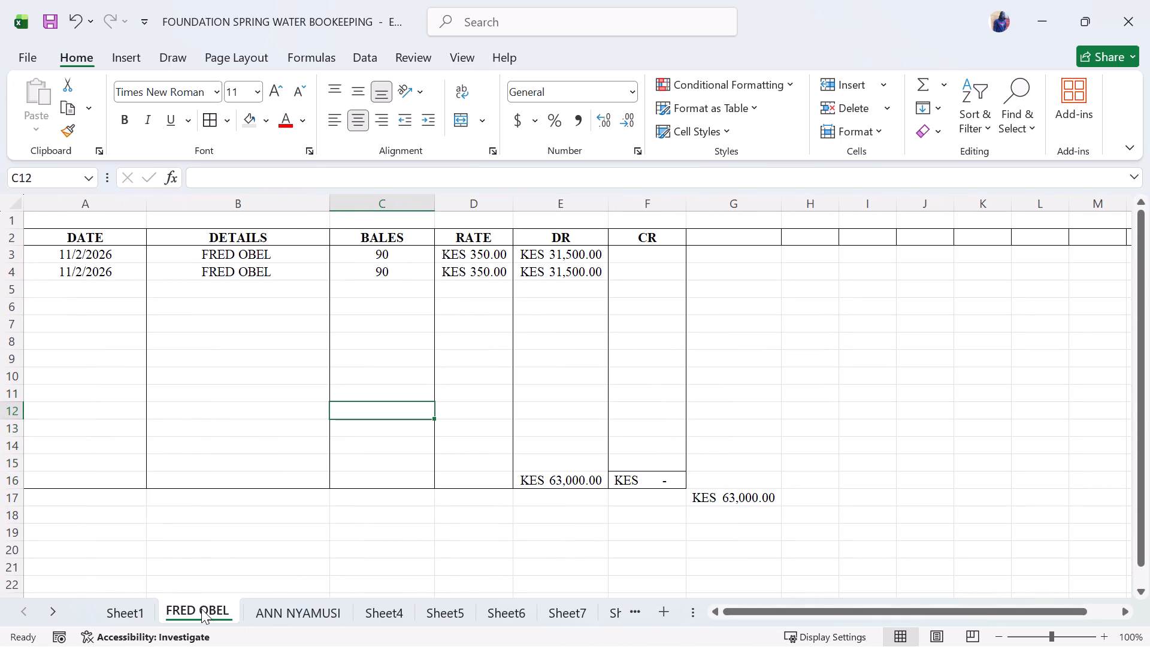
{"action": "left_click", "coordinate": [389, 274]}
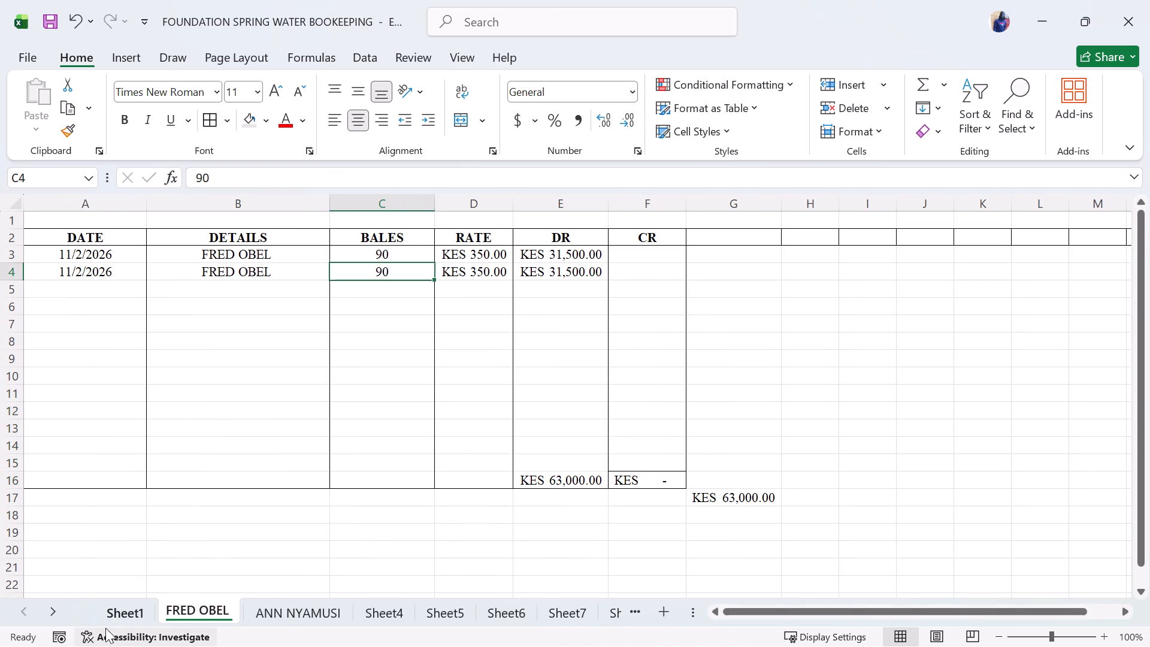
{"action": "left_click", "coordinate": [118, 612]}
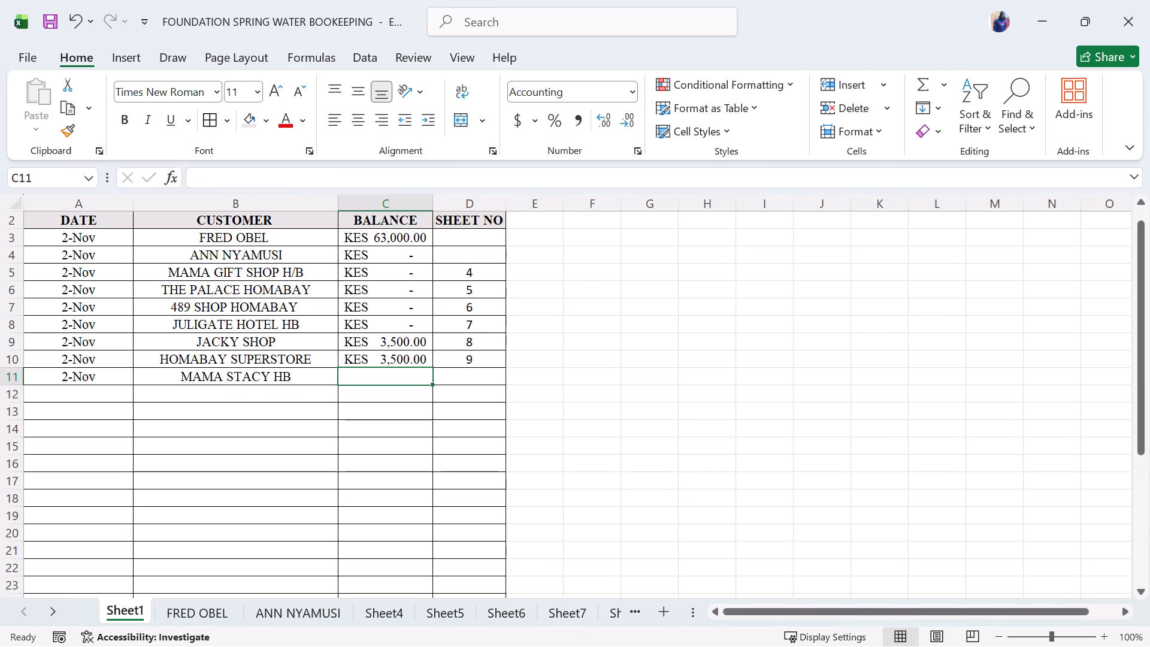
{"action": "left_click", "coordinate": [406, 362]}
{"action": "left_click", "coordinate": [398, 371]}
{"action": "left_click", "coordinate": [383, 380]}
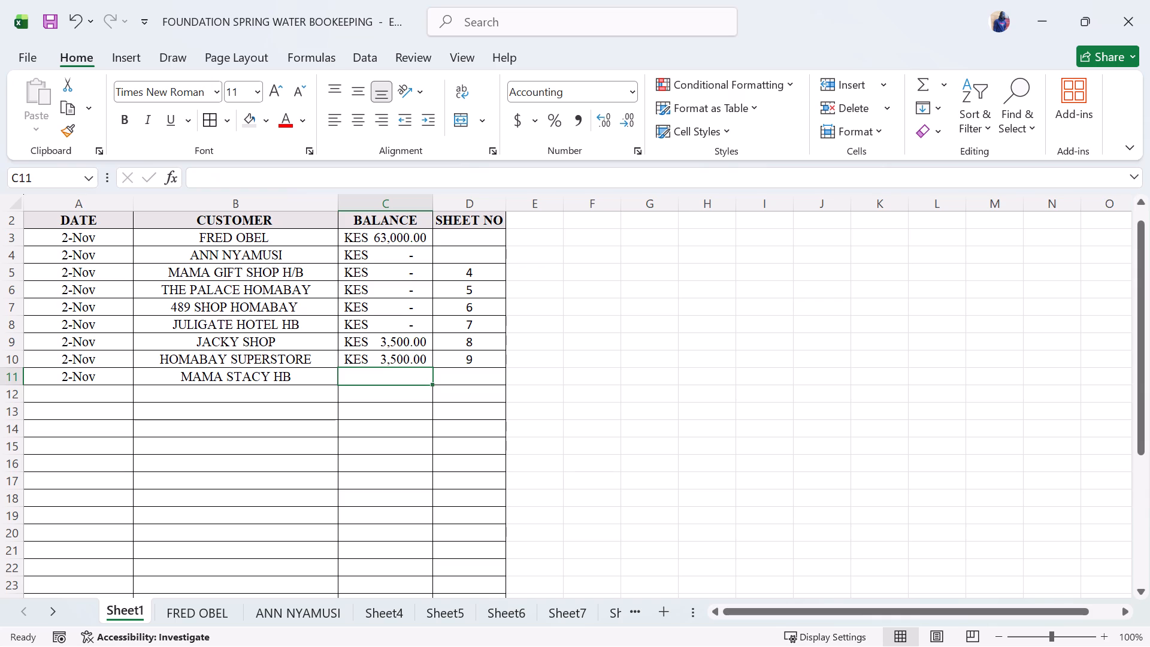
{"action": "left_click", "coordinate": [398, 380]}
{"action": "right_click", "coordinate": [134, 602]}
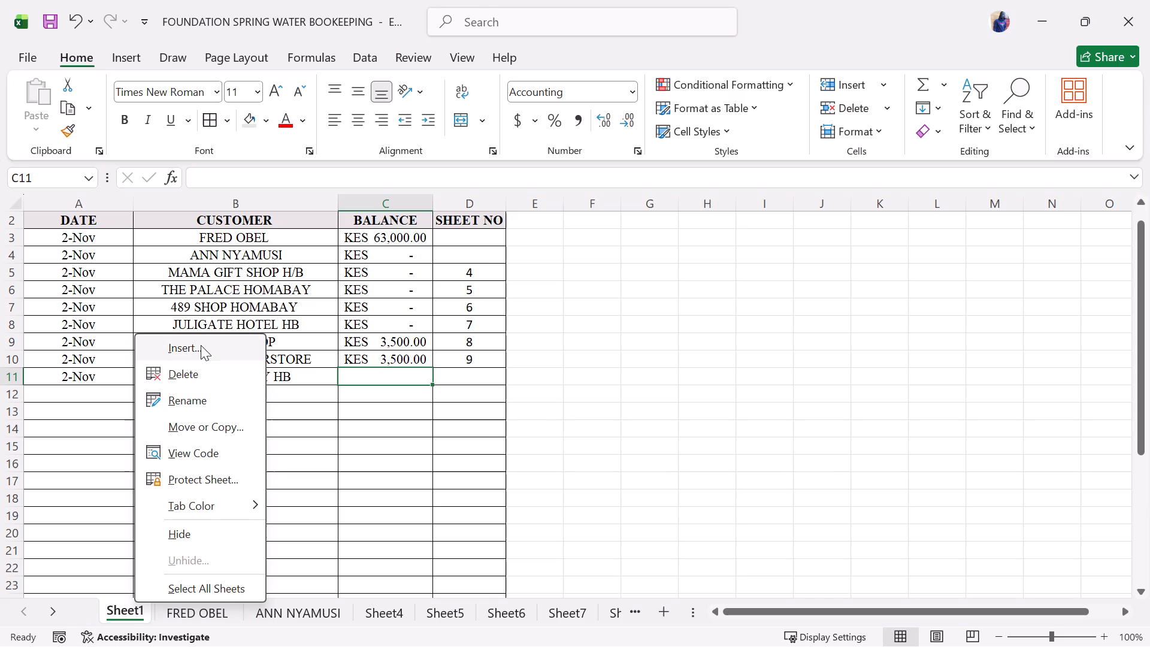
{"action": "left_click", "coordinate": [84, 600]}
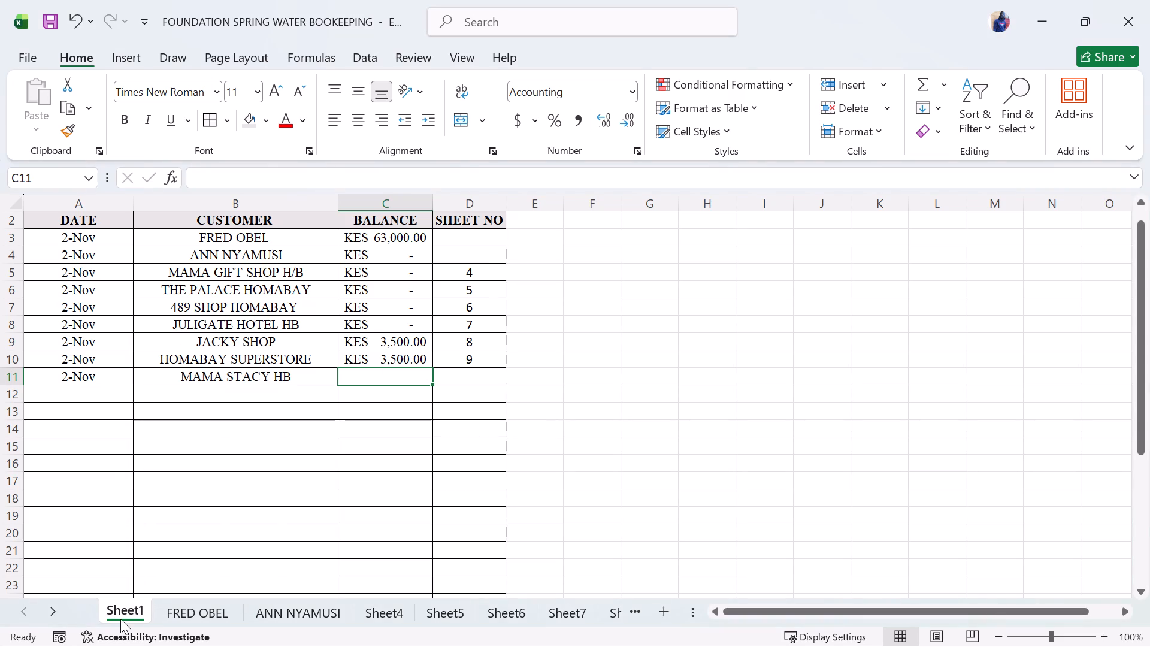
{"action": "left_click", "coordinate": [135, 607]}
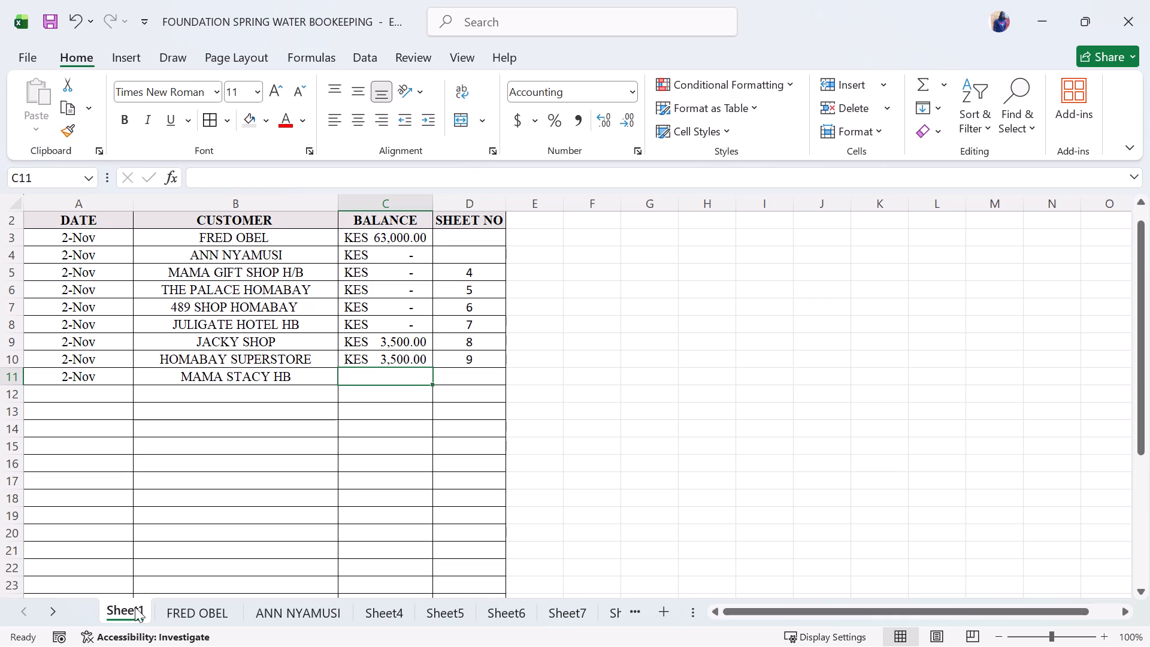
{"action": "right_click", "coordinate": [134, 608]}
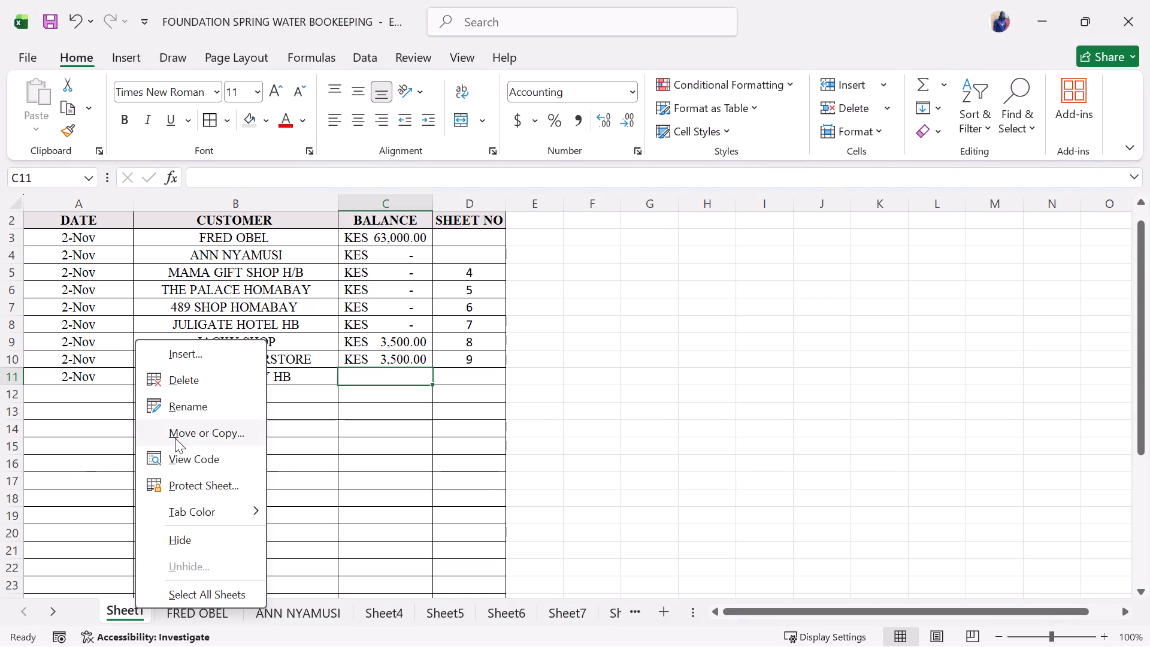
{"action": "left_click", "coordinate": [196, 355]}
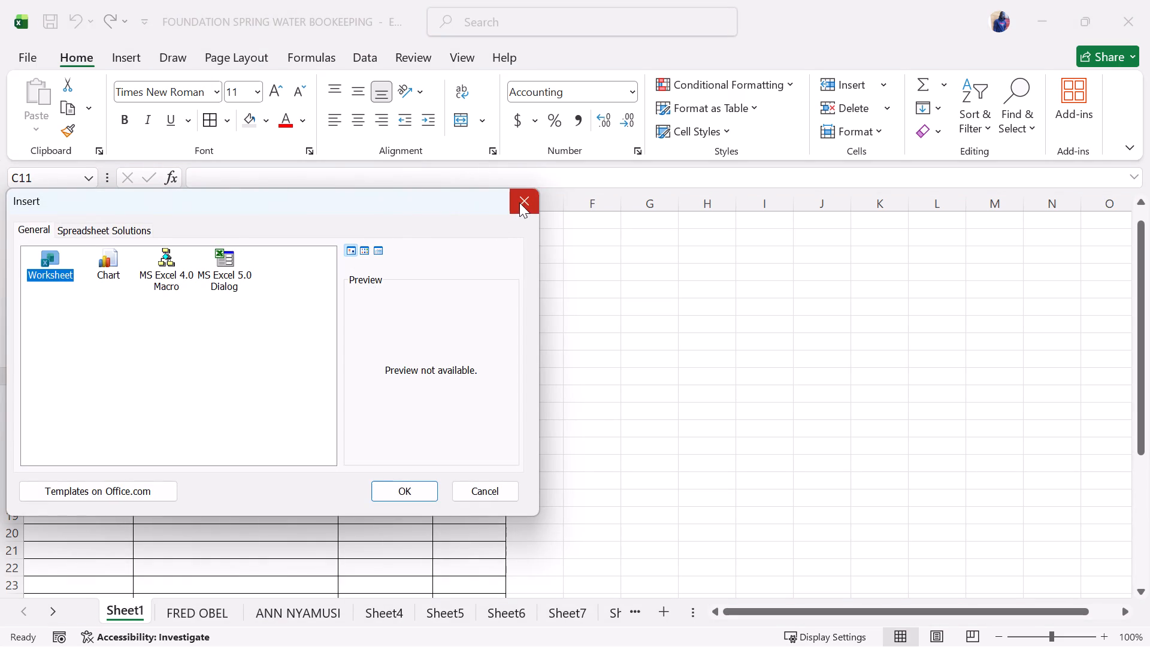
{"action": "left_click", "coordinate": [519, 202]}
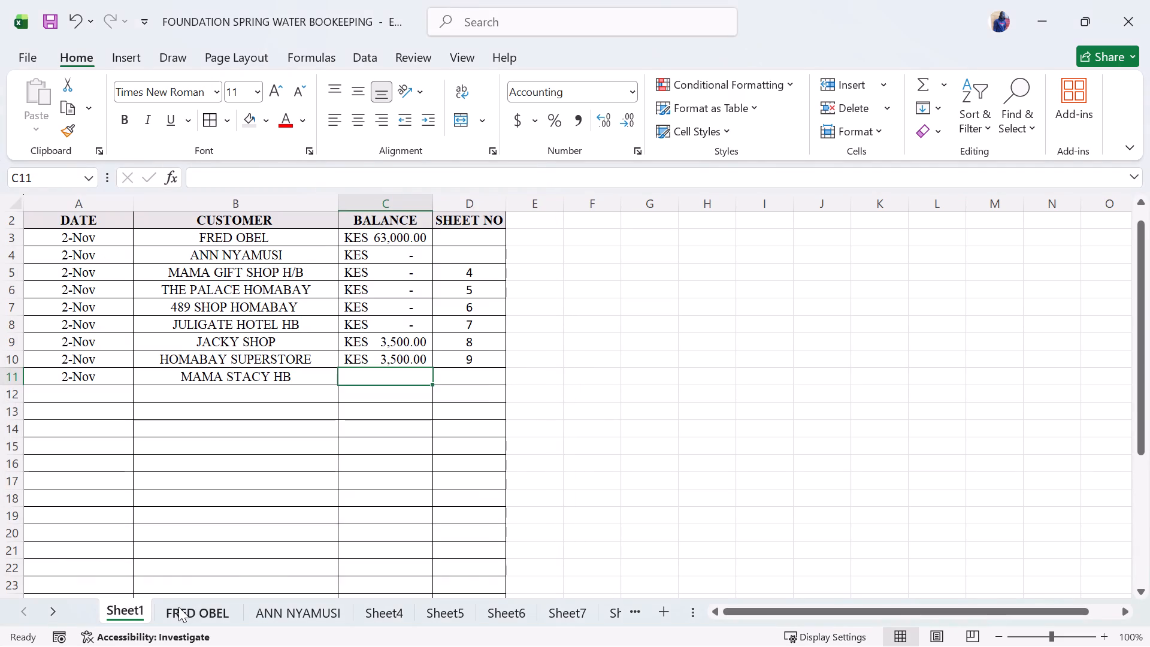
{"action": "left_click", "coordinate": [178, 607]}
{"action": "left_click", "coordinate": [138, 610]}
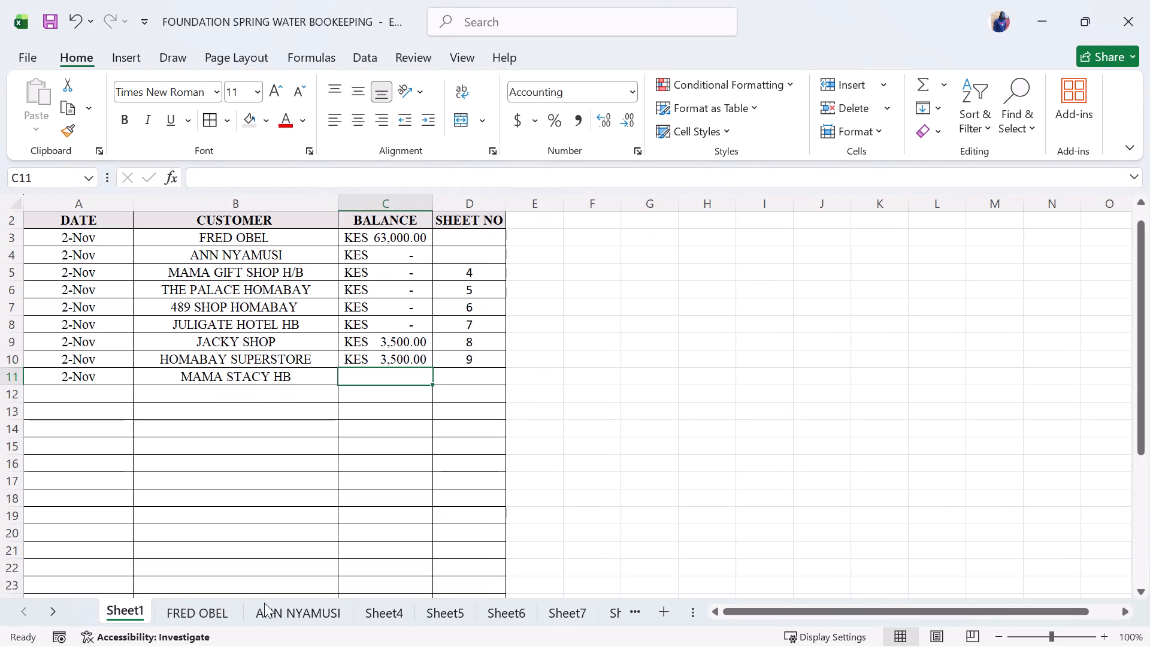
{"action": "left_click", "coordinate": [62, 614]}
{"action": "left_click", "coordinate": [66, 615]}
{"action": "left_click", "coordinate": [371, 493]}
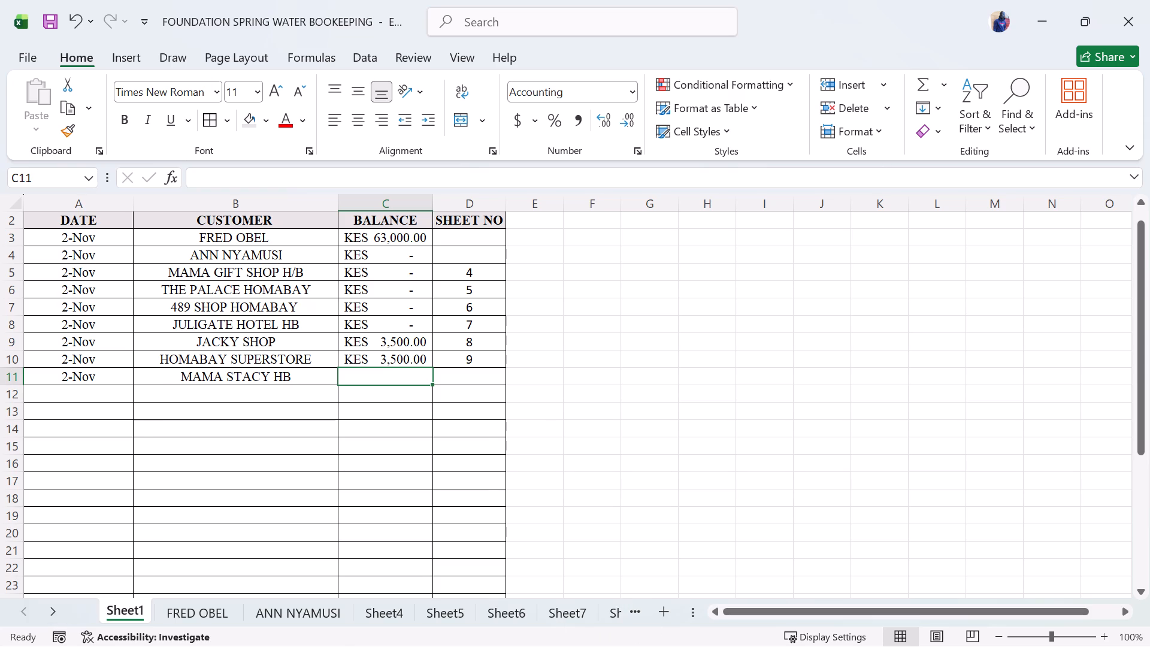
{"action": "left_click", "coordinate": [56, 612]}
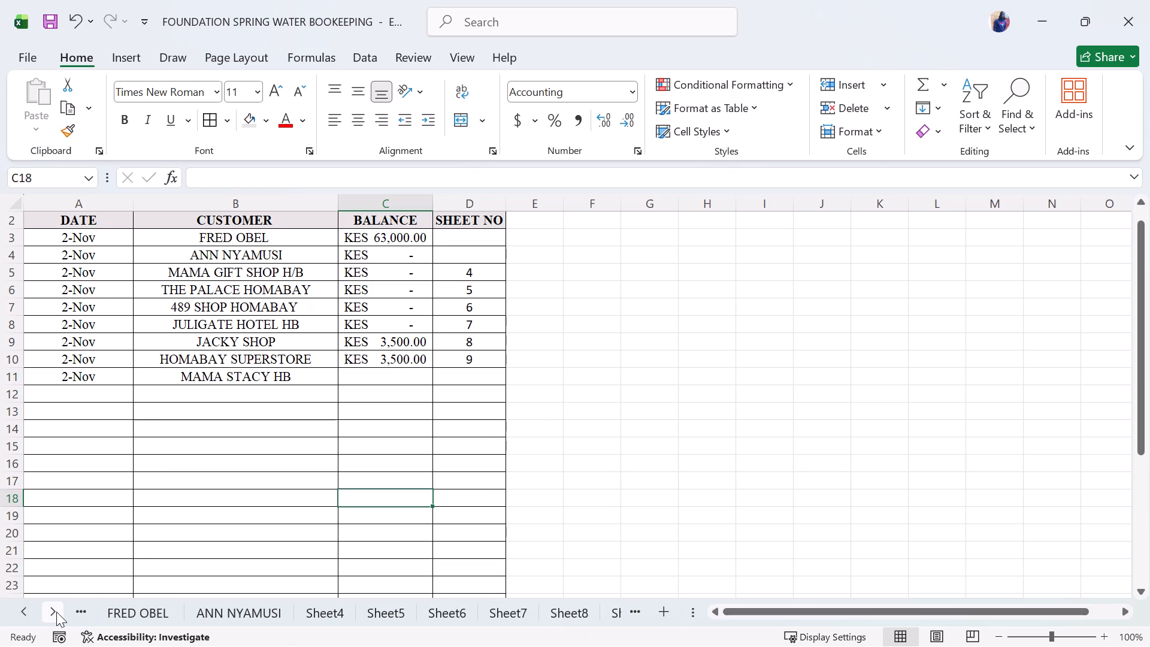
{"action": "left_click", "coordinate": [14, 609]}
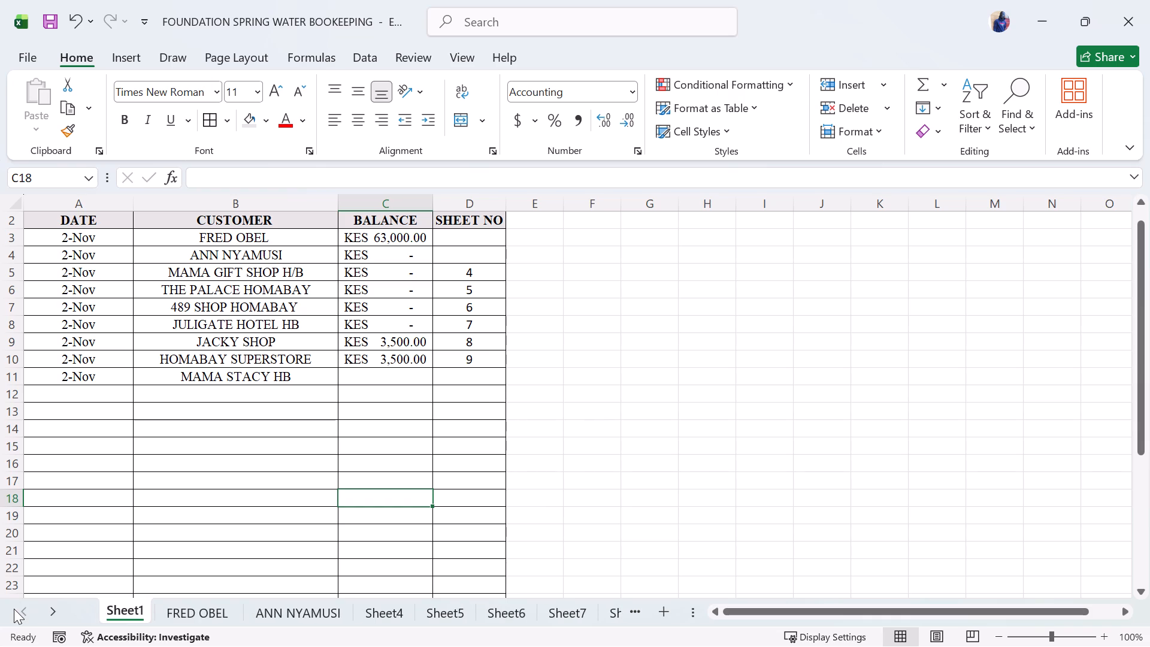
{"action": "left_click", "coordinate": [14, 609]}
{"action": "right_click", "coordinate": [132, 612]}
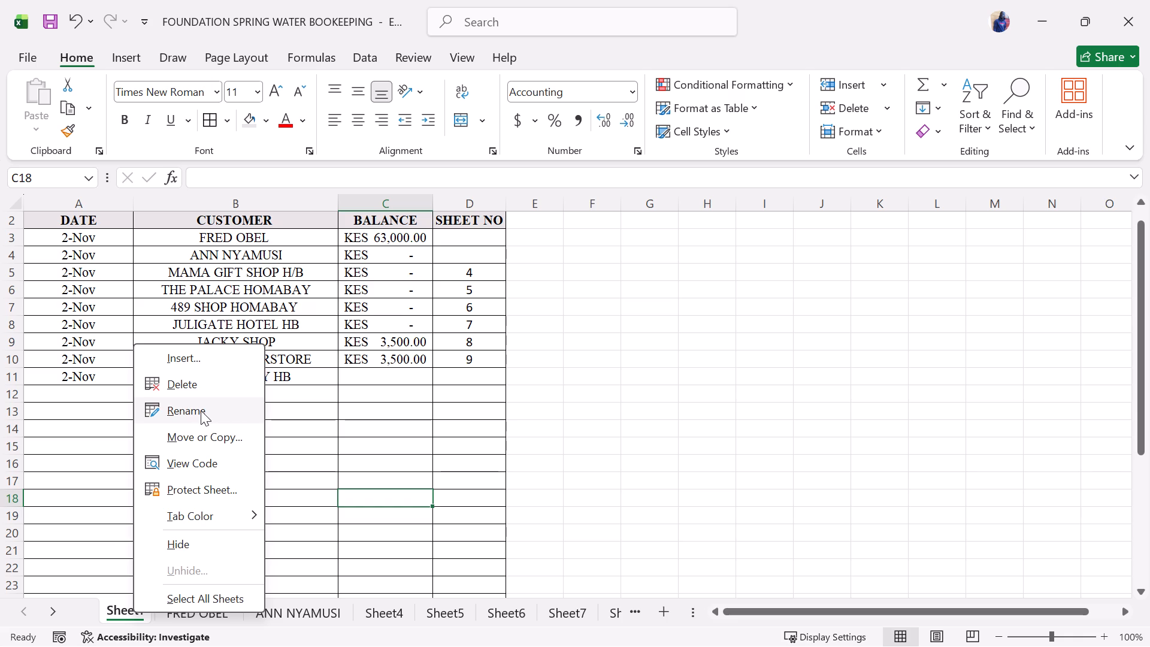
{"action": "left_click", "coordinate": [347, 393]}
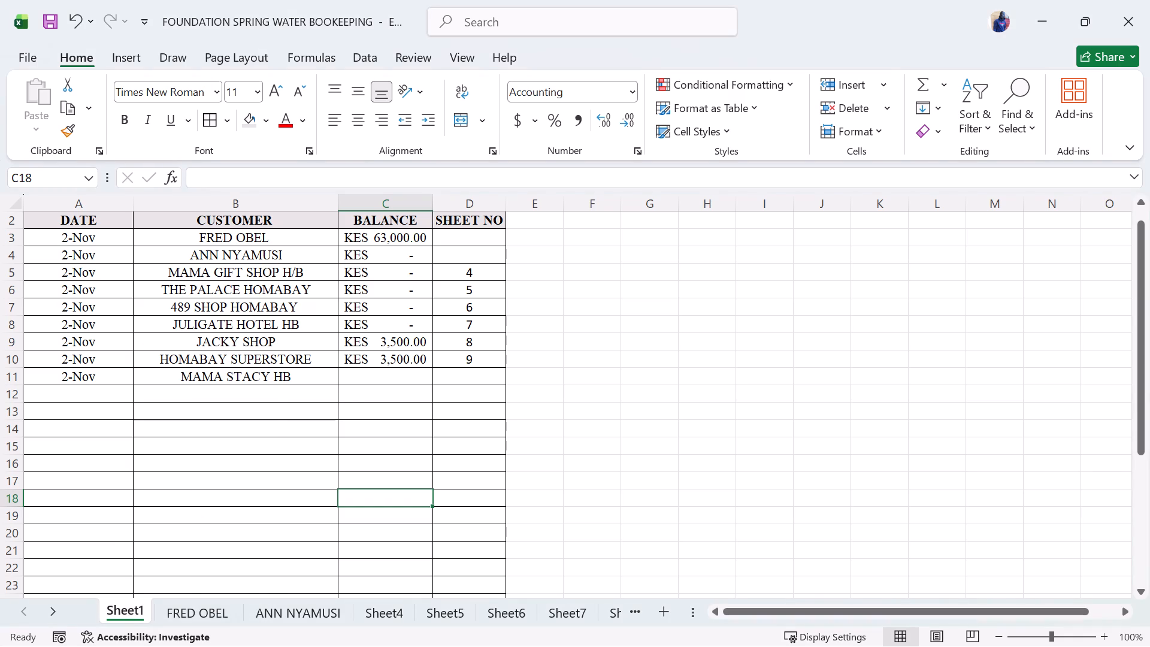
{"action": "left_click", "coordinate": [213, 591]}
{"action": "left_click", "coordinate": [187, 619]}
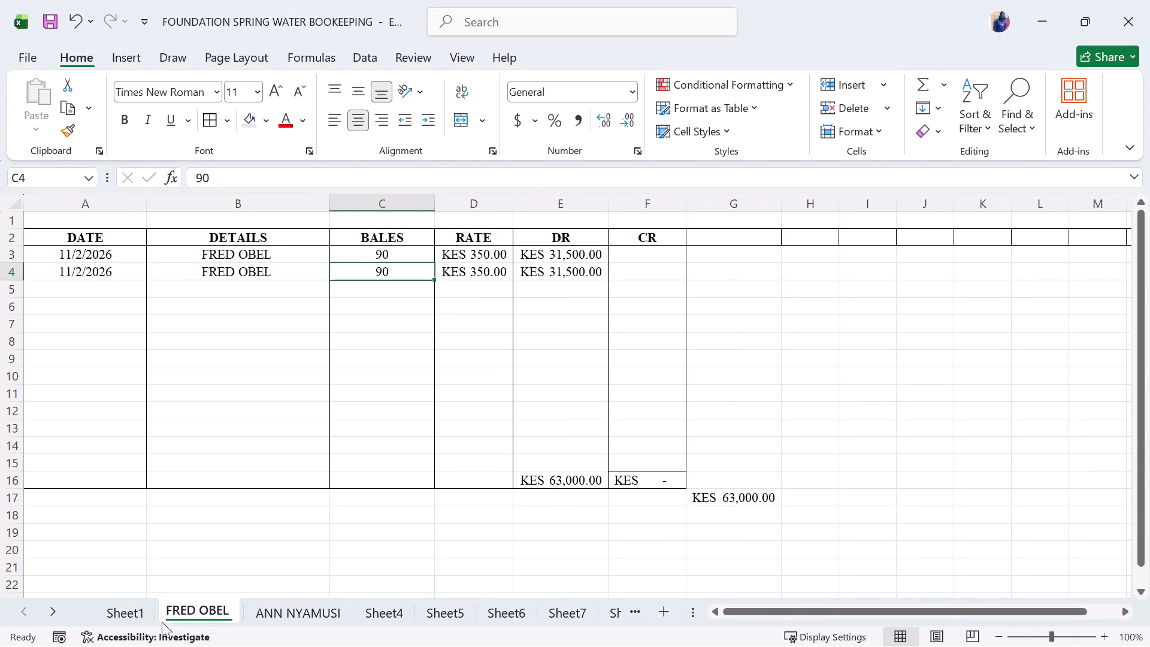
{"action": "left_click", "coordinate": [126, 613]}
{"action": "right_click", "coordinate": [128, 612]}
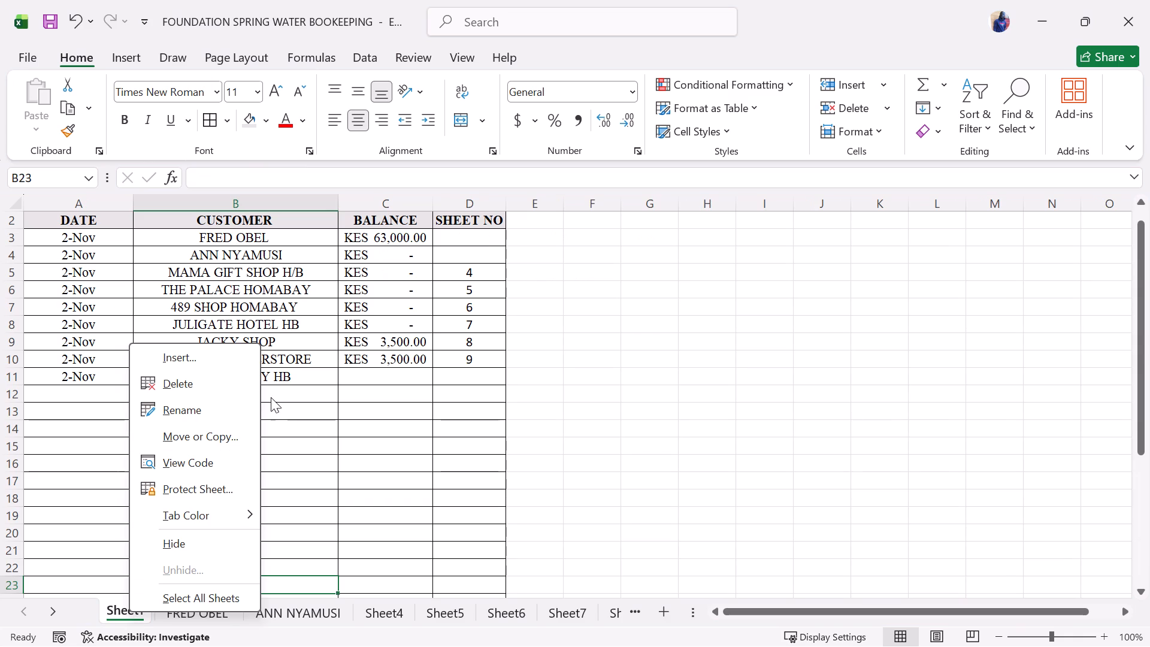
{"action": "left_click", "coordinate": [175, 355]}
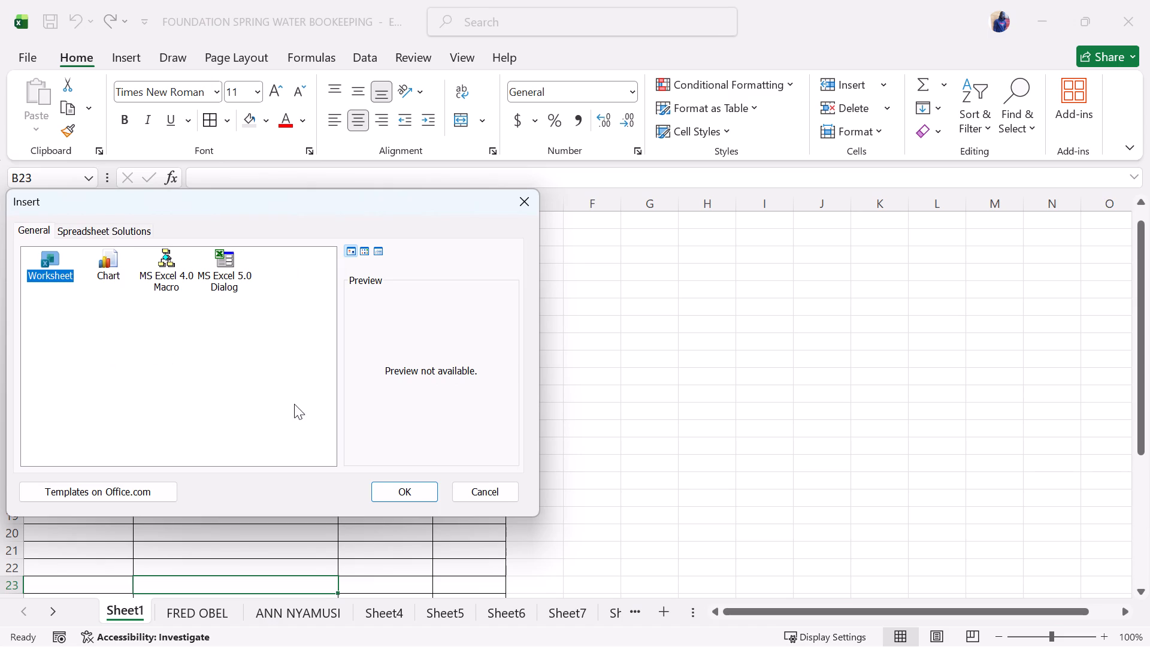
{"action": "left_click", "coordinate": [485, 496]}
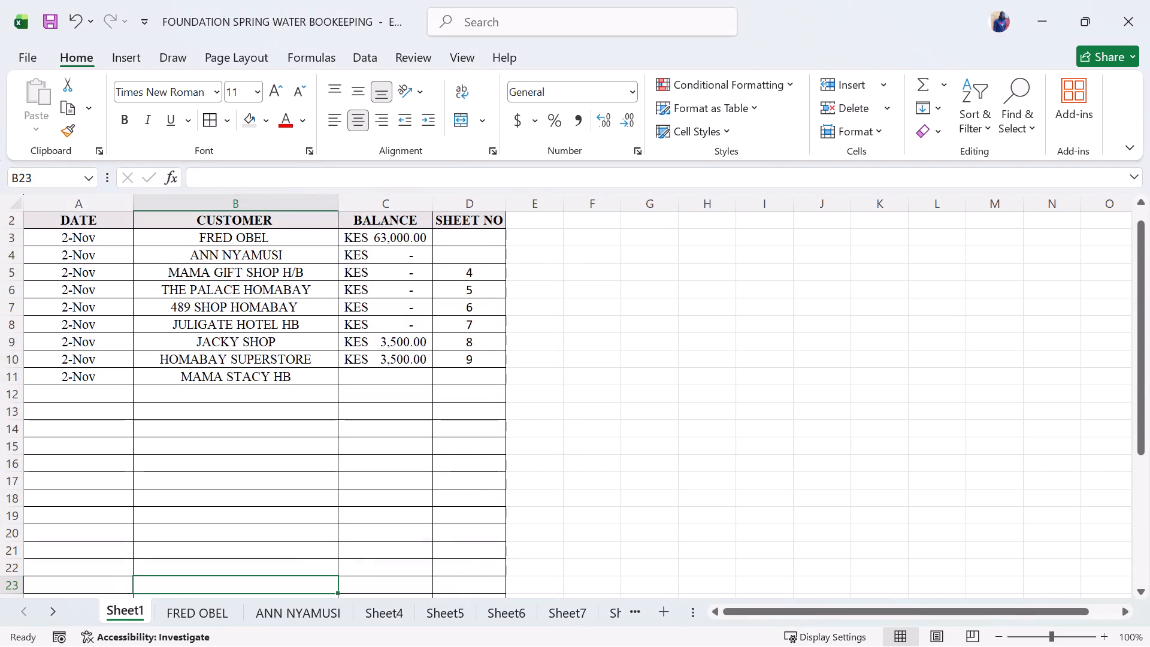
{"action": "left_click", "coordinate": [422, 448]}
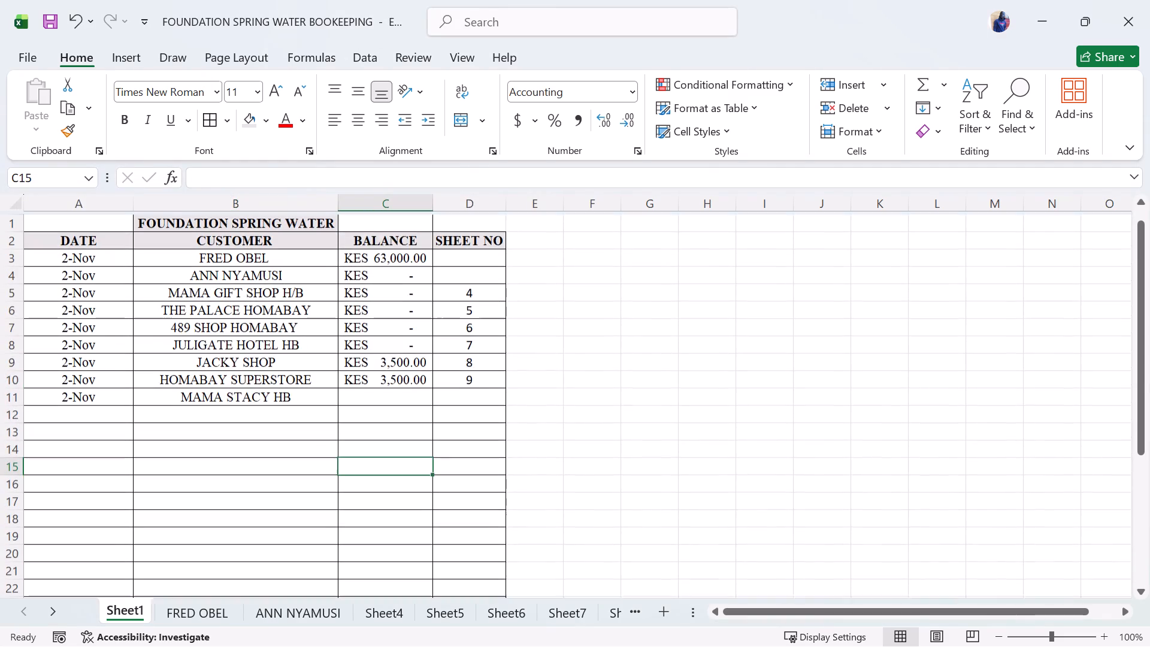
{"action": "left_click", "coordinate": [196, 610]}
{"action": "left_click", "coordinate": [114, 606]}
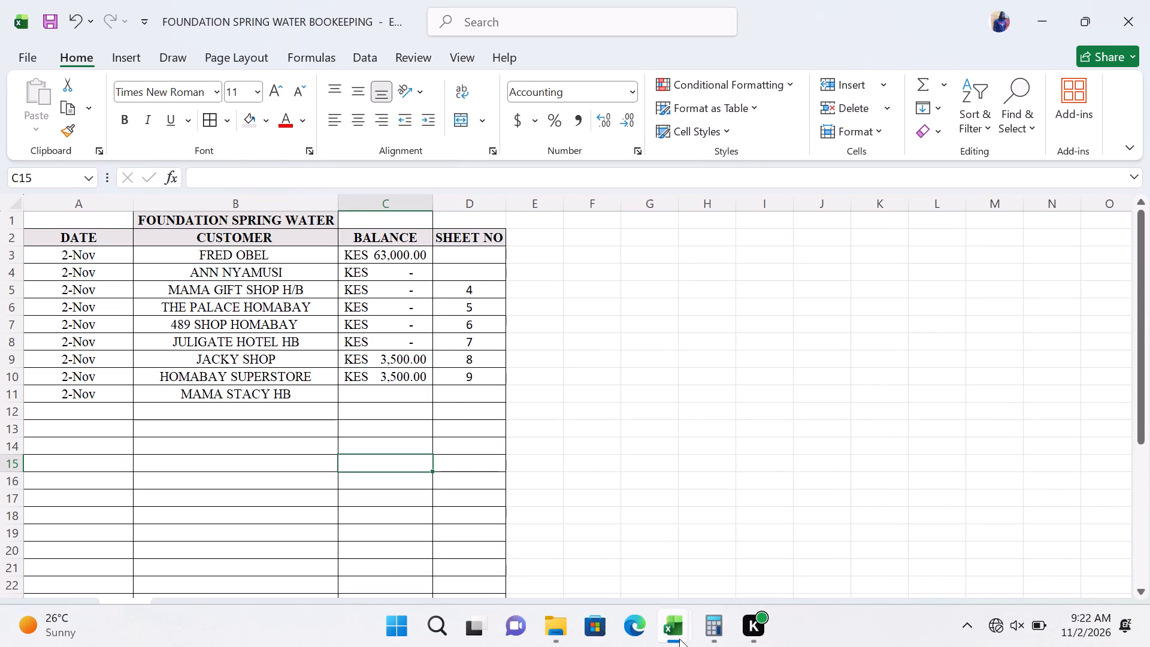
Switch to the Foundation Spring Inventory and Expenses workbook to view its EXPENSES sheet.
{"action": "left_click", "coordinate": [679, 639]}
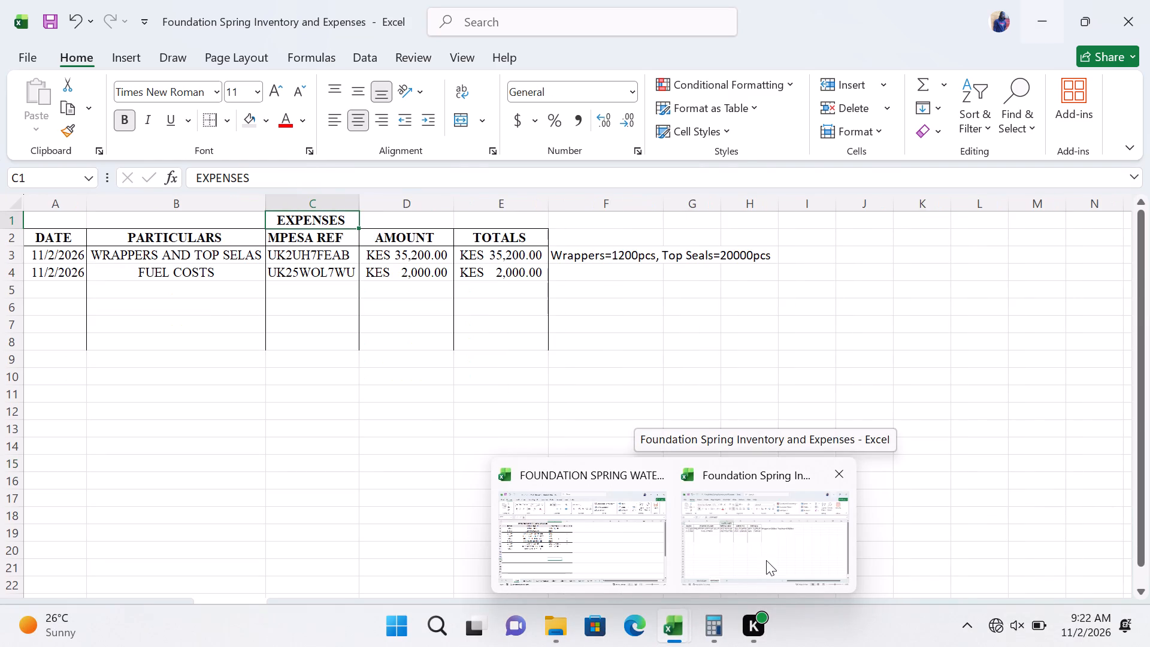
{"action": "left_click", "coordinate": [723, 548]}
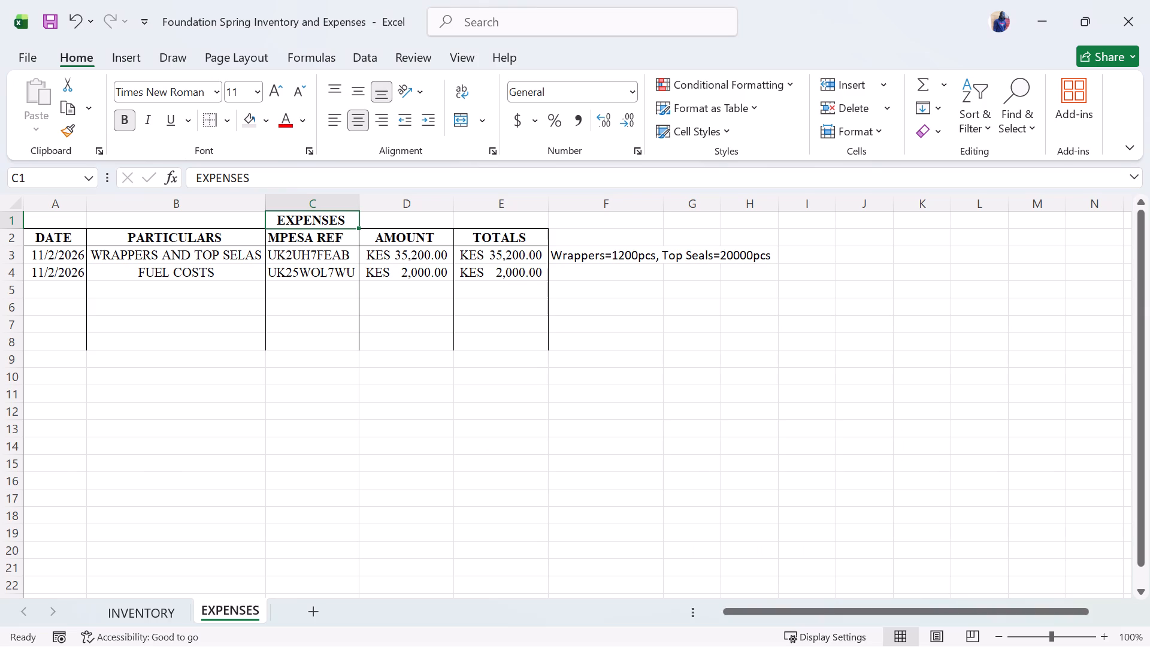
{"action": "left_click", "coordinate": [414, 345]}
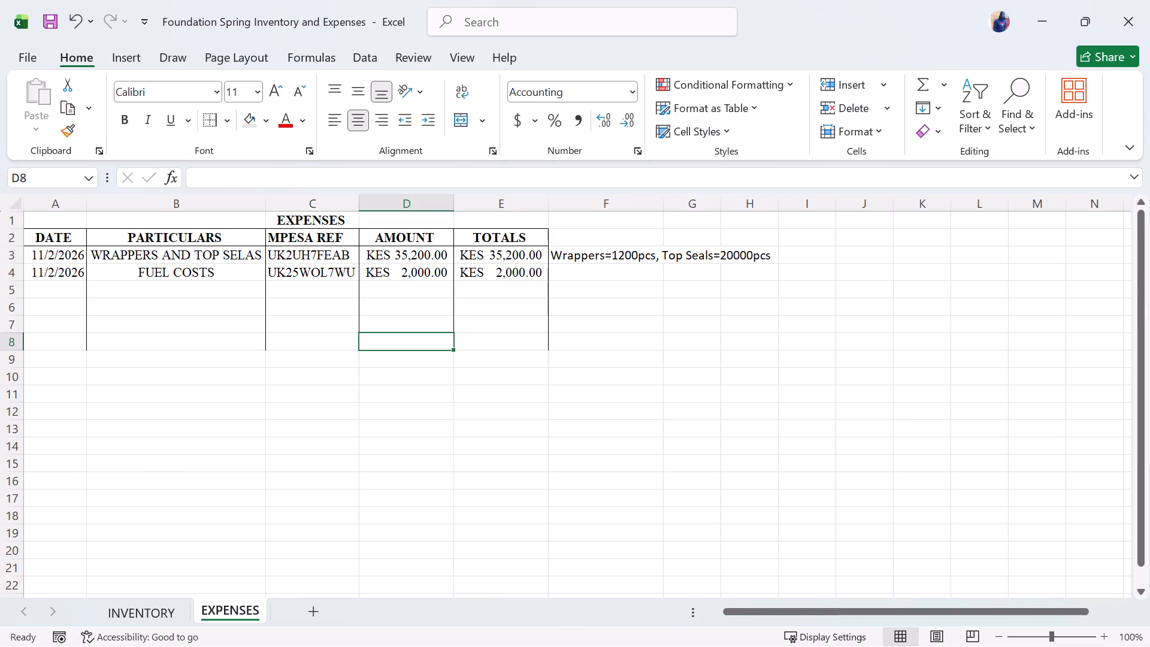
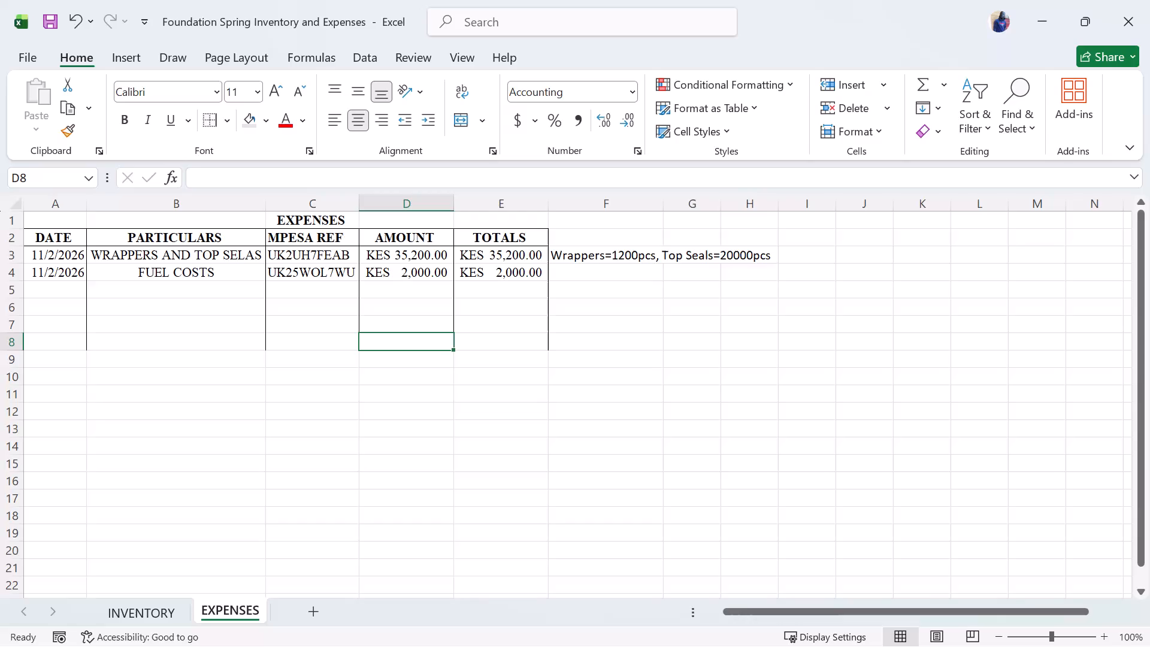
Enter the label TOTALS in capitals in cell D8 of the expenses table.
{"action": "left_click", "coordinate": [416, 343]}
{"action": "type", "text": "totals"}
{"action": "key", "text": "space"}
{"action": "key", "text": "BackSpace"}
{"action": "key", "text": "BackSpace"}
{"action": "key", "text": "BackSpace"}
{"action": "key", "text": "BackSpace"}
{"action": "key", "text": "BackSpace"}
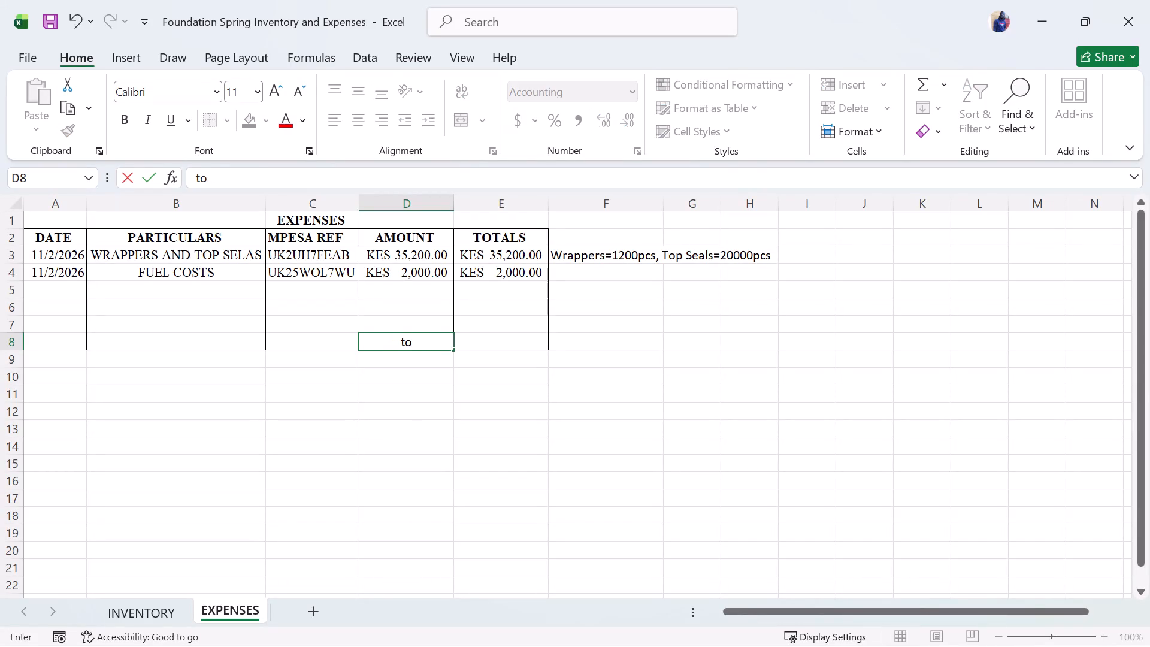
{"action": "key", "text": "BackSpace"}
{"action": "key", "text": "BackSpace"}
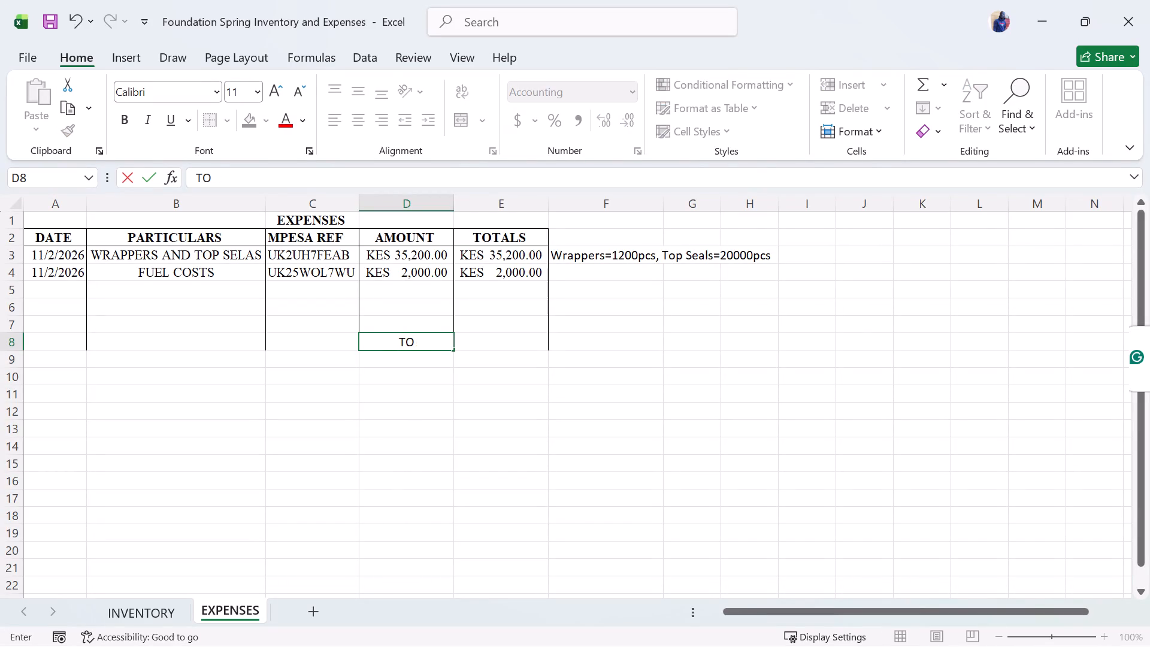
{"action": "type", "text": "TALS"}
{"action": "key", "text": "space"}
Enter a SUM formula in E8 that adds cell E3 and the range E4:E7 of the TOTALS column.
{"action": "left_click", "coordinate": [497, 340]}
{"action": "key", "text": "equal"}
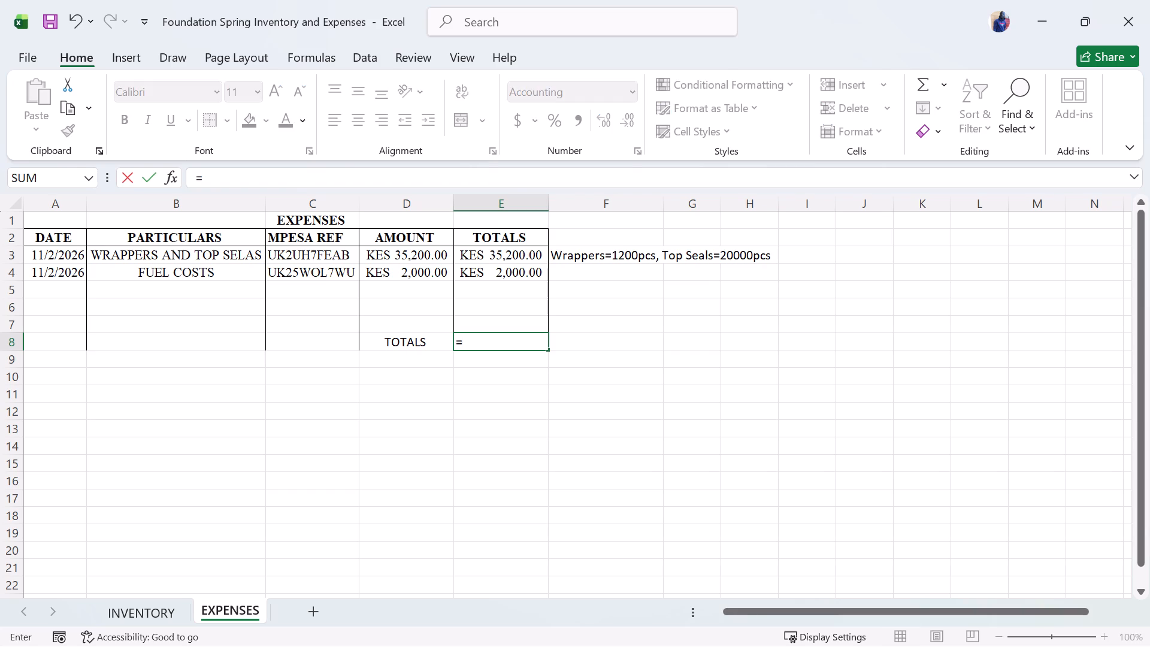
{"action": "left_click", "coordinate": [501, 255]}
{"action": "key", "text": "comma"}
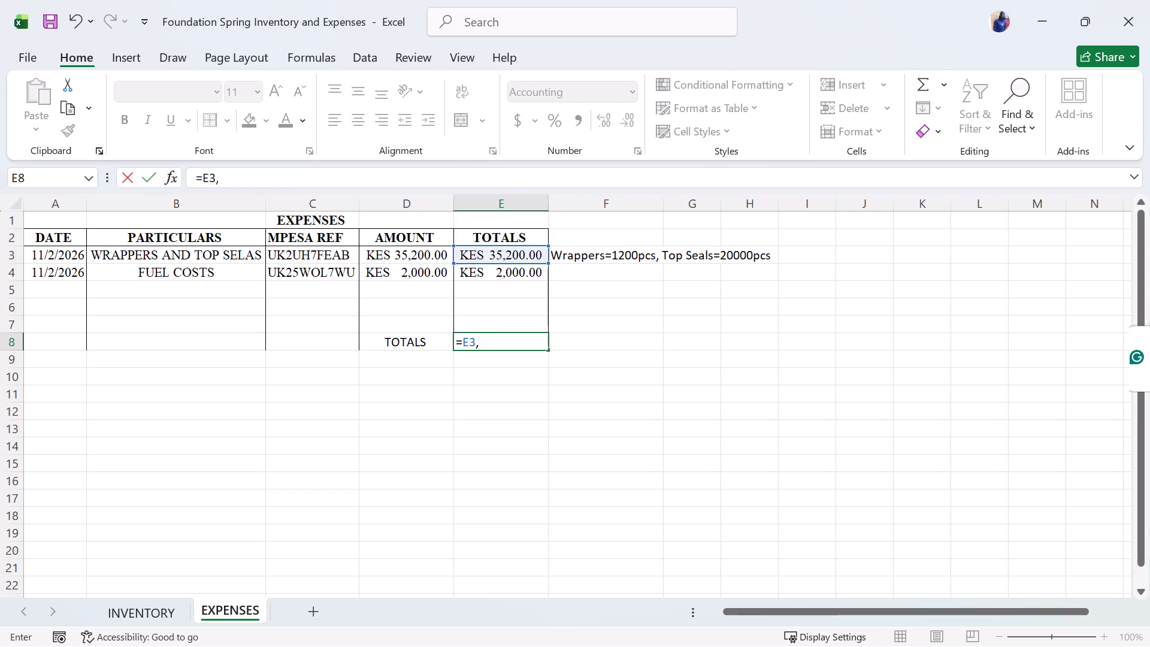
{"action": "left_click", "coordinate": [495, 347]}
{"action": "key", "text": "BackSpace"}
{"action": "key", "text": "BackSpace"}
{"action": "key", "text": "BackSpace"}
{"action": "type", "text": "SUM"}
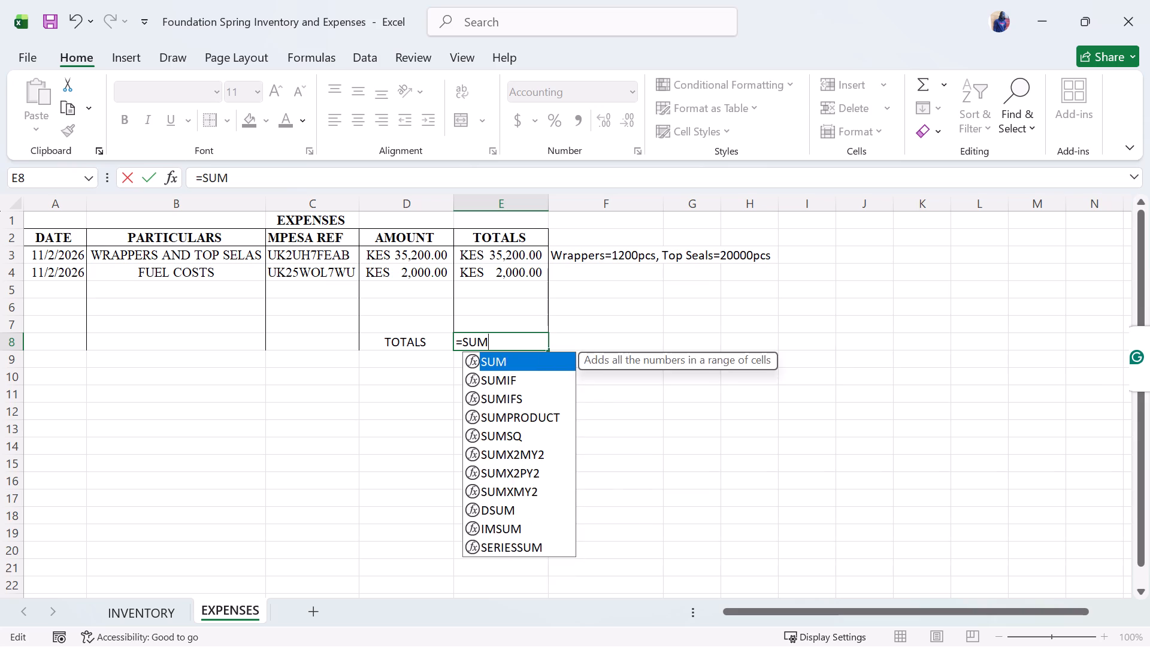
{"action": "double_click", "coordinate": [503, 359]}
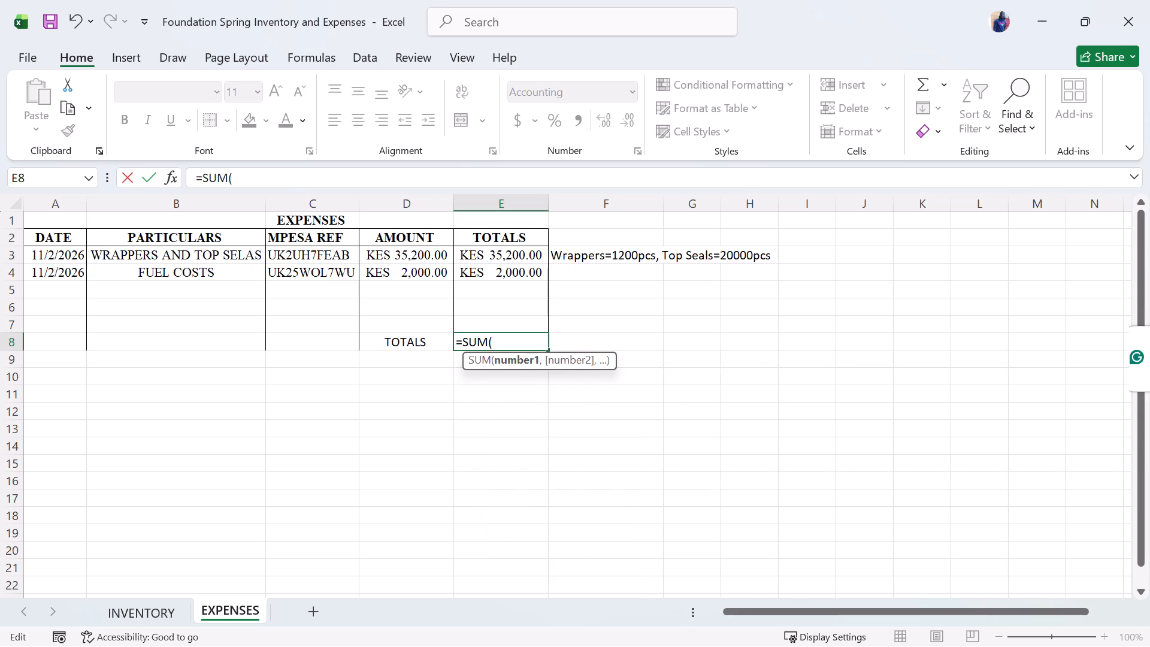
{"action": "left_click", "coordinate": [516, 256]}
{"action": "key", "text": "comma"}
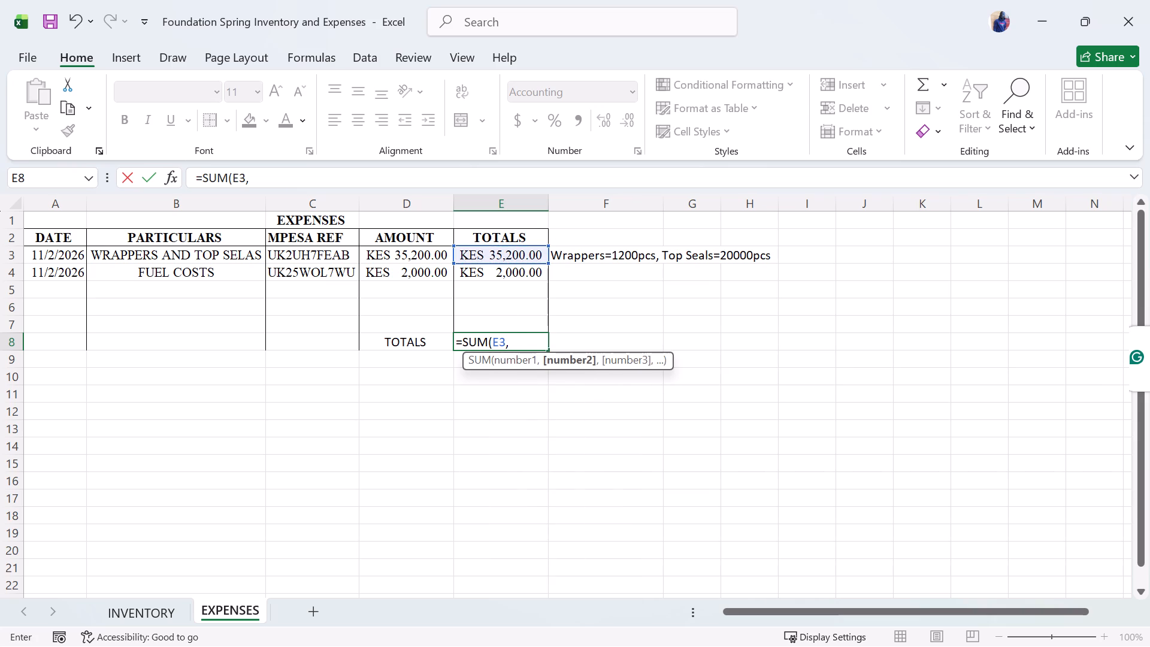
{"action": "left_click_drag", "start_coordinate": [516, 273], "coordinate": [522, 312]}
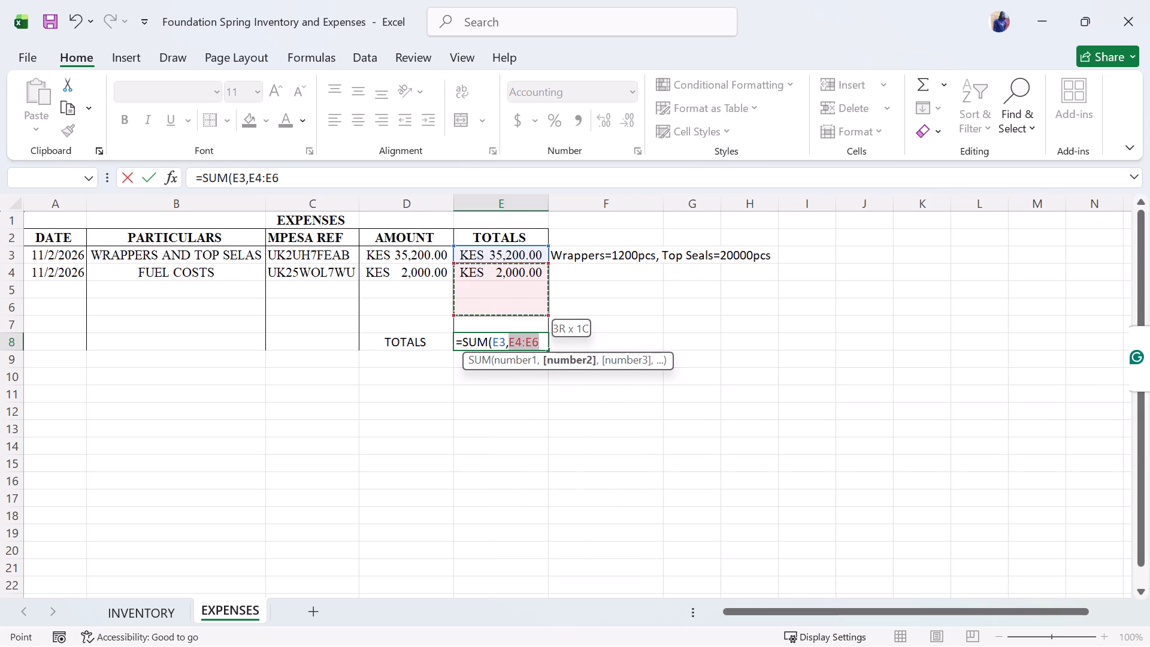
{"action": "left_click_drag", "start_coordinate": [522, 312], "coordinate": [525, 319]}
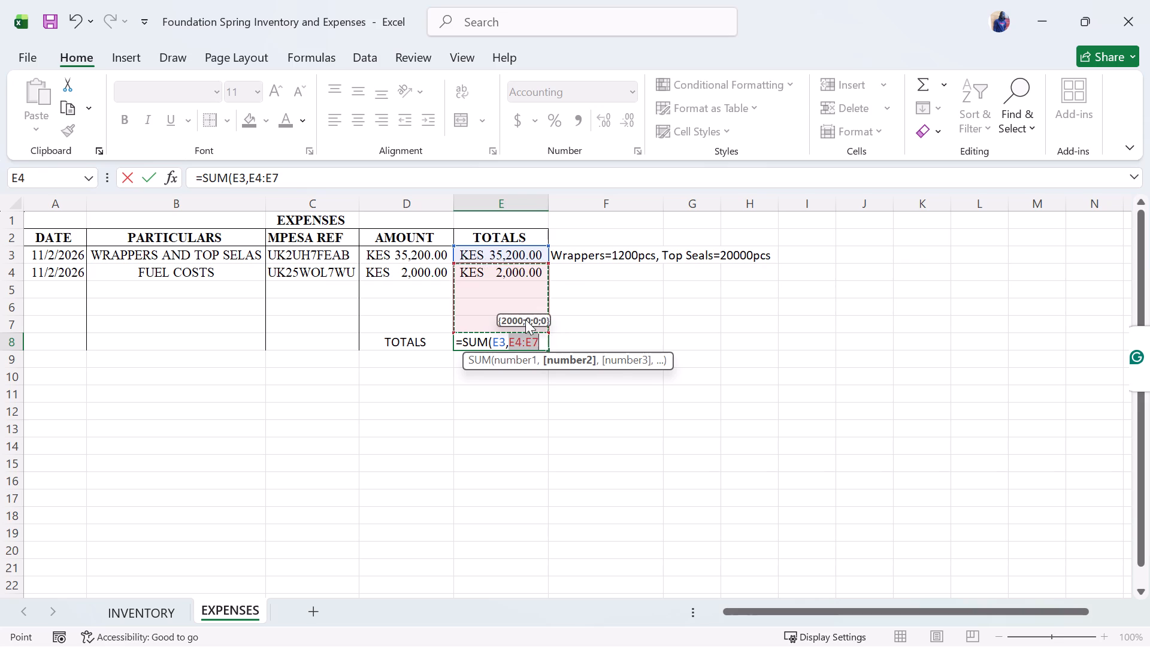
{"action": "key", "text": "Return"}
{"action": "left_click", "coordinate": [627, 317]}
{"action": "left_click", "coordinate": [511, 344]}
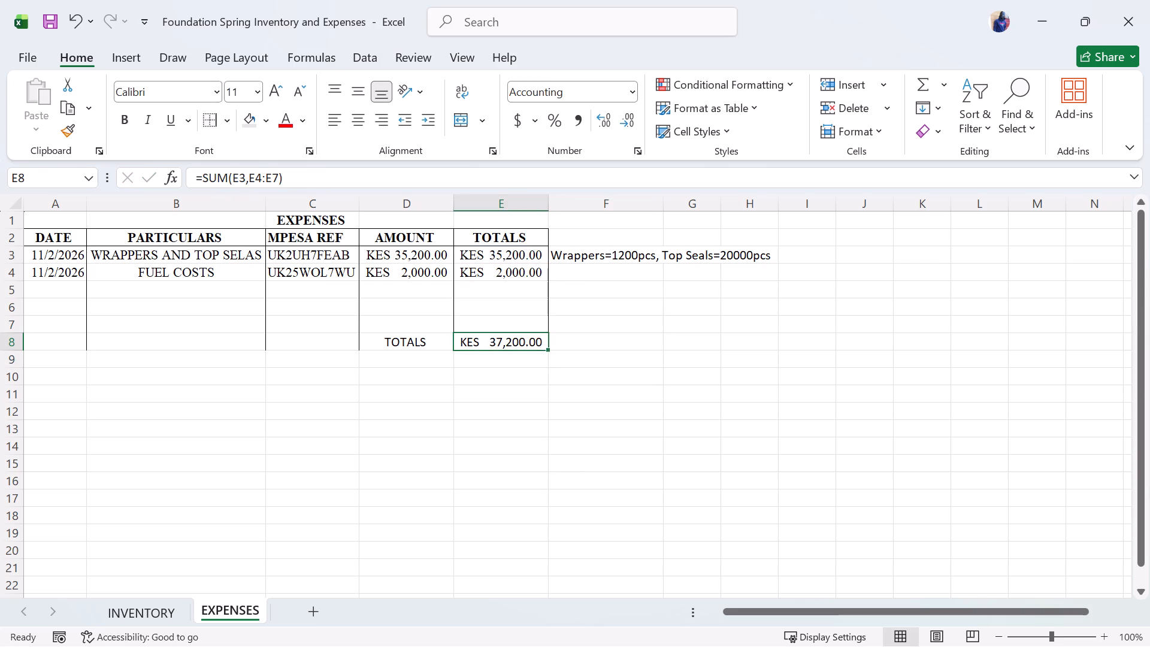
Make the totals label and the summed amount in D8:E8 bold.
{"action": "left_click_drag", "start_coordinate": [38, 343], "coordinate": [449, 340]}
{"action": "left_click", "coordinate": [401, 340]}
{"action": "left_click_drag", "start_coordinate": [367, 341], "coordinate": [523, 339]}
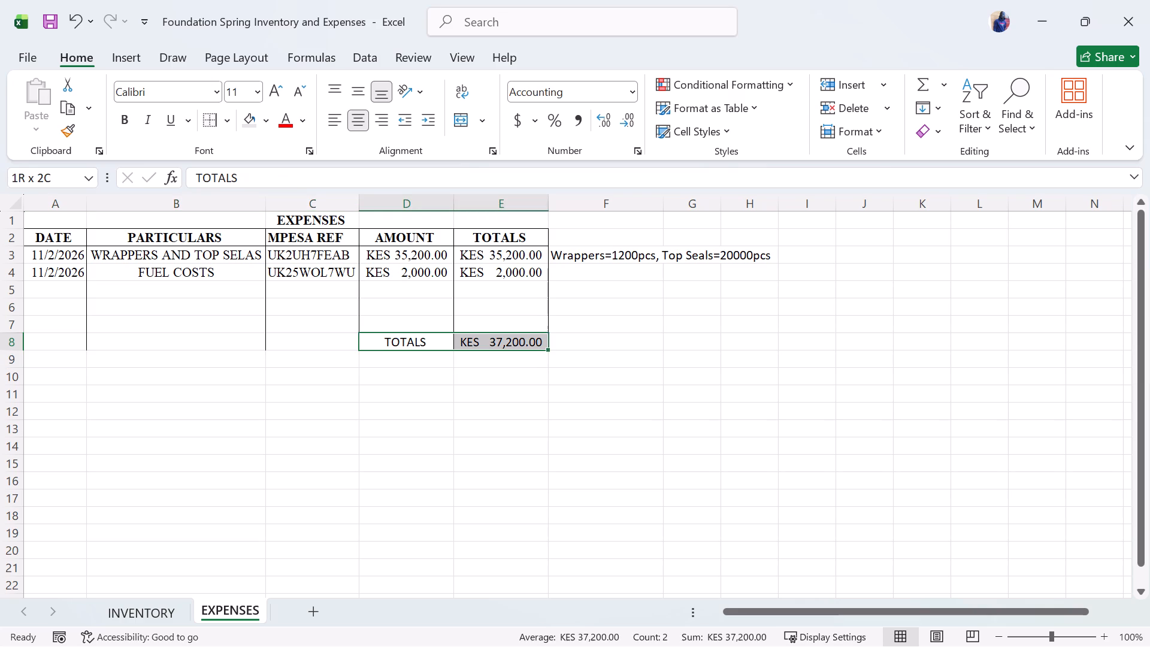
{"action": "left_click_drag", "start_coordinate": [523, 339], "coordinate": [529, 339]}
{"action": "key", "text": "ctrl+b"}
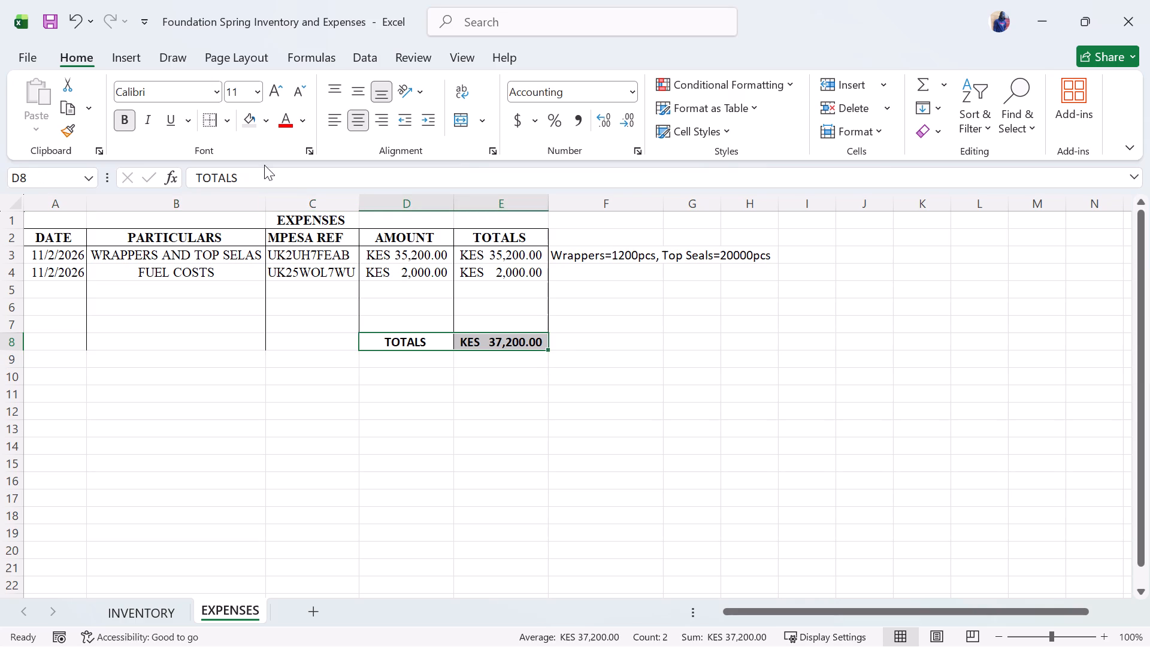
Apply All Borders to the totals cells D8:E8.
{"action": "left_click", "coordinate": [229, 124]}
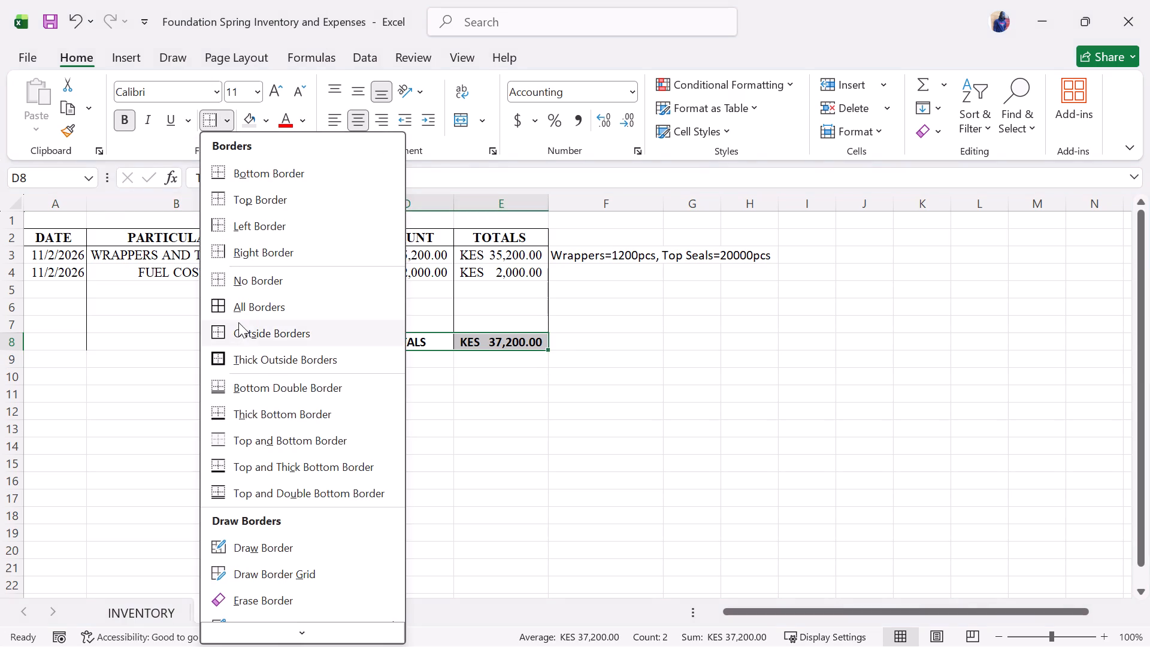
{"action": "left_click", "coordinate": [250, 303]}
{"action": "left_click", "coordinate": [501, 316]}
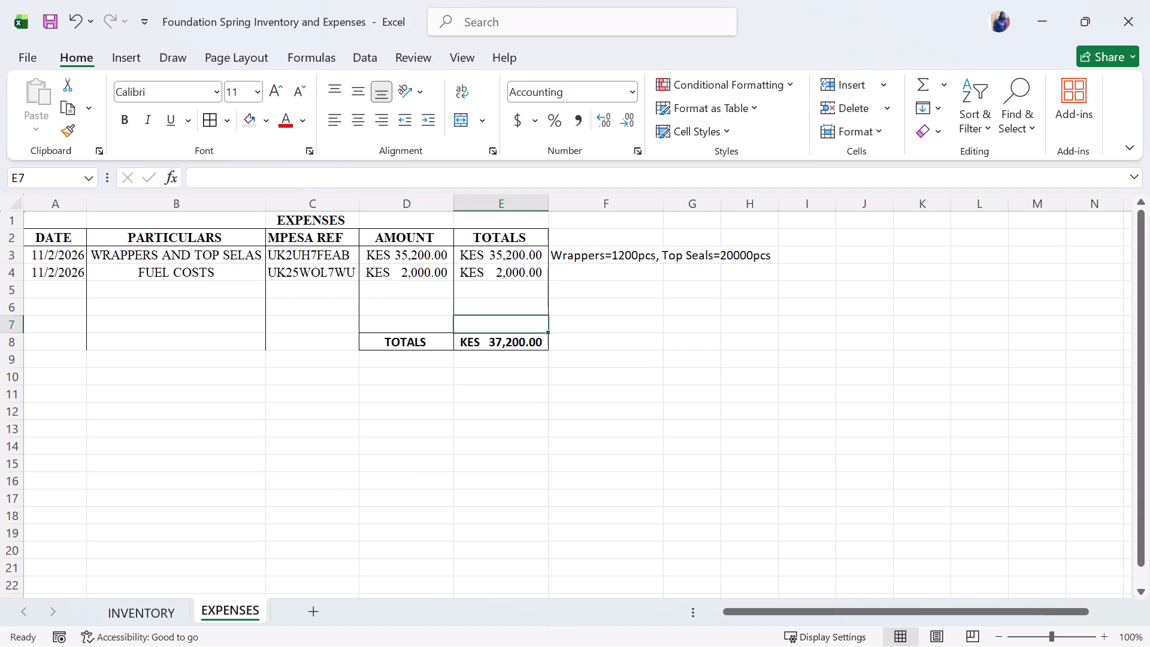
Add a bottom border to cells A7:D7, just above the totals row.
{"action": "left_click_drag", "start_coordinate": [55, 323], "coordinate": [379, 324]}
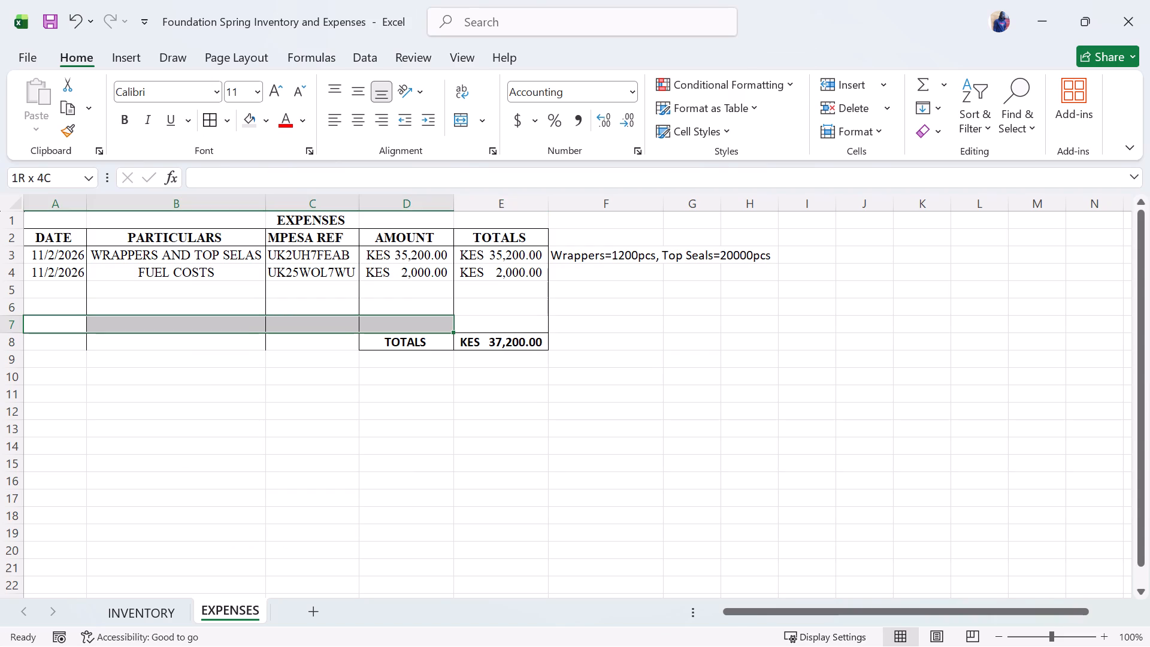
{"action": "left_click_drag", "start_coordinate": [379, 324], "coordinate": [381, 324]}
{"action": "left_click", "coordinate": [228, 122]}
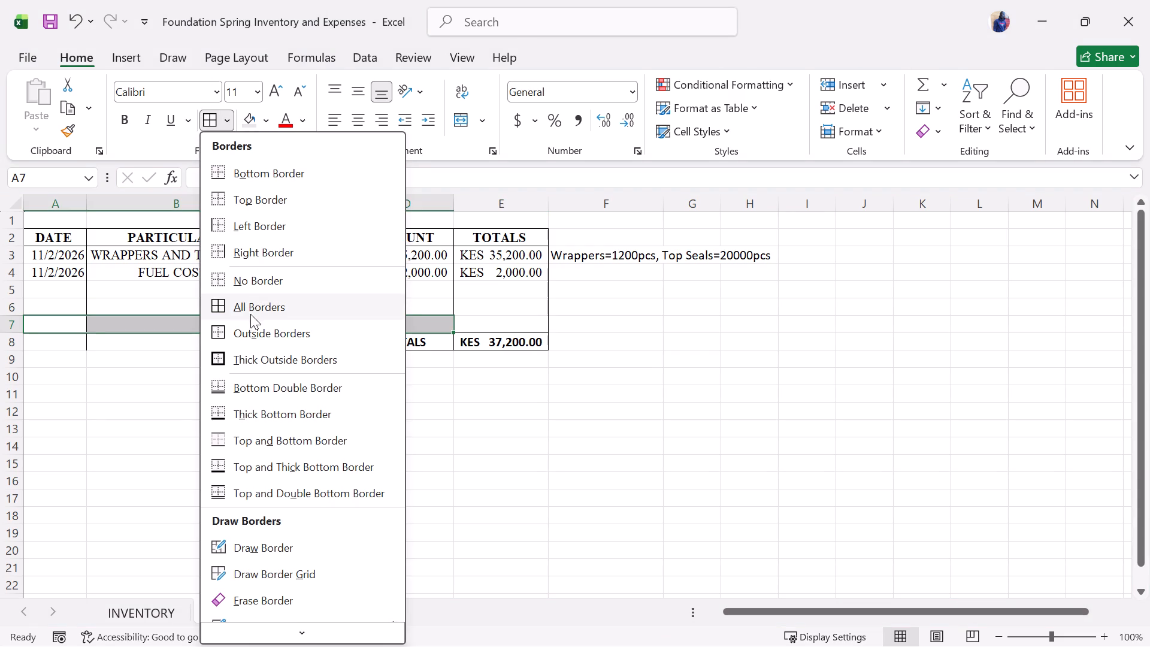
{"action": "left_click", "coordinate": [250, 172]}
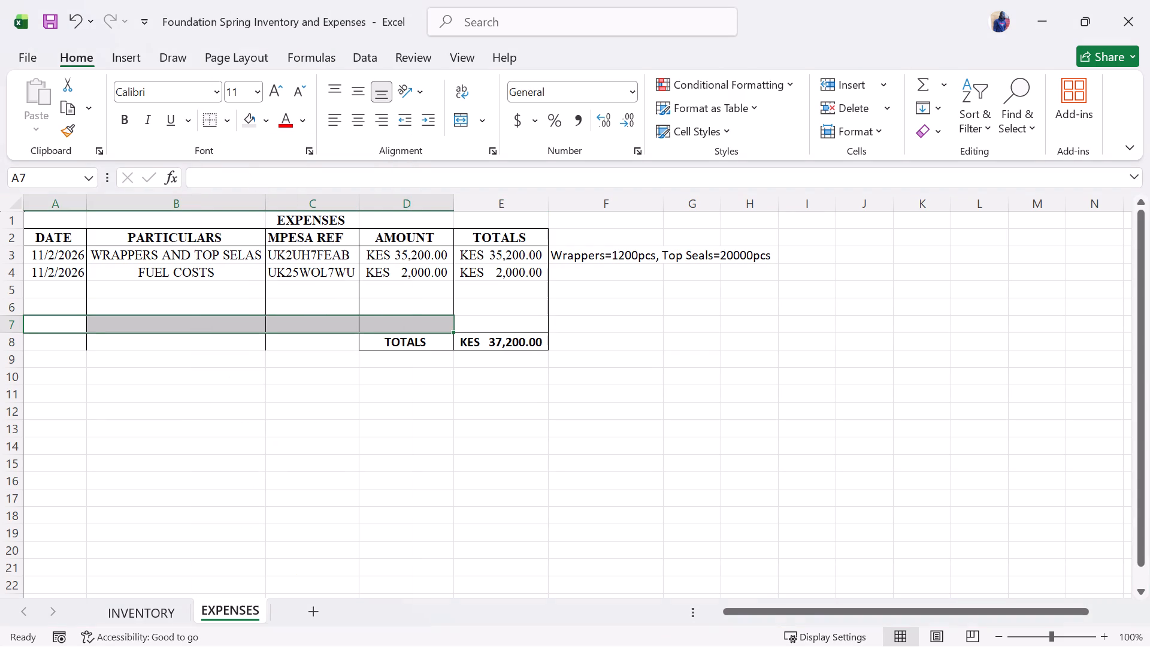
{"action": "left_click", "coordinate": [410, 309]}
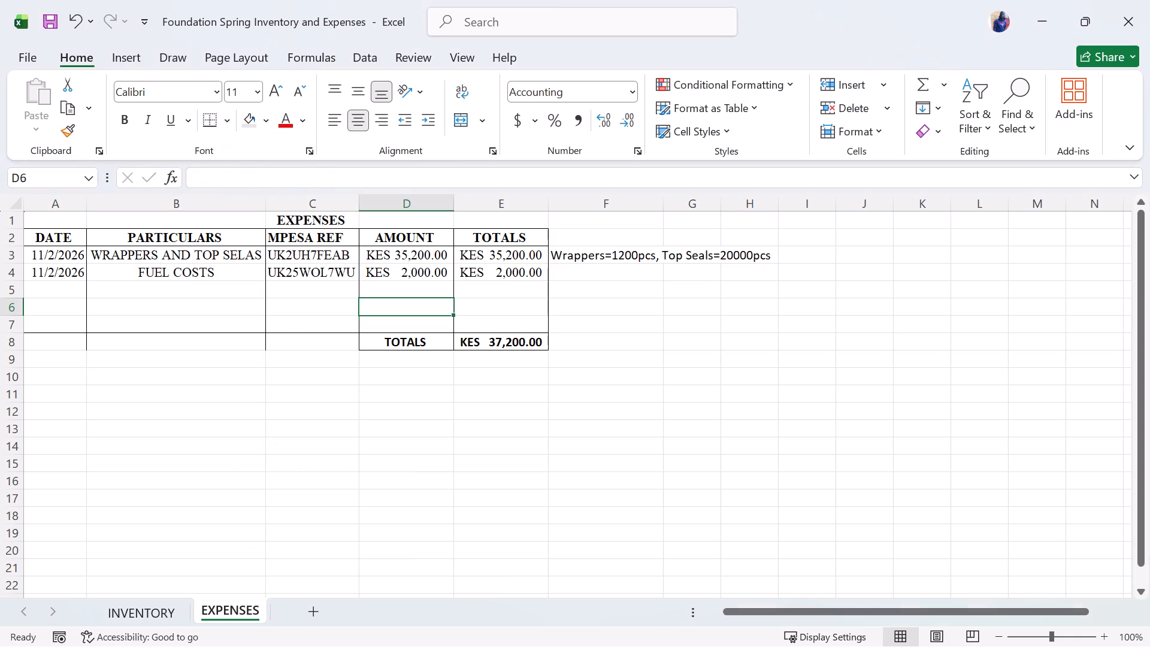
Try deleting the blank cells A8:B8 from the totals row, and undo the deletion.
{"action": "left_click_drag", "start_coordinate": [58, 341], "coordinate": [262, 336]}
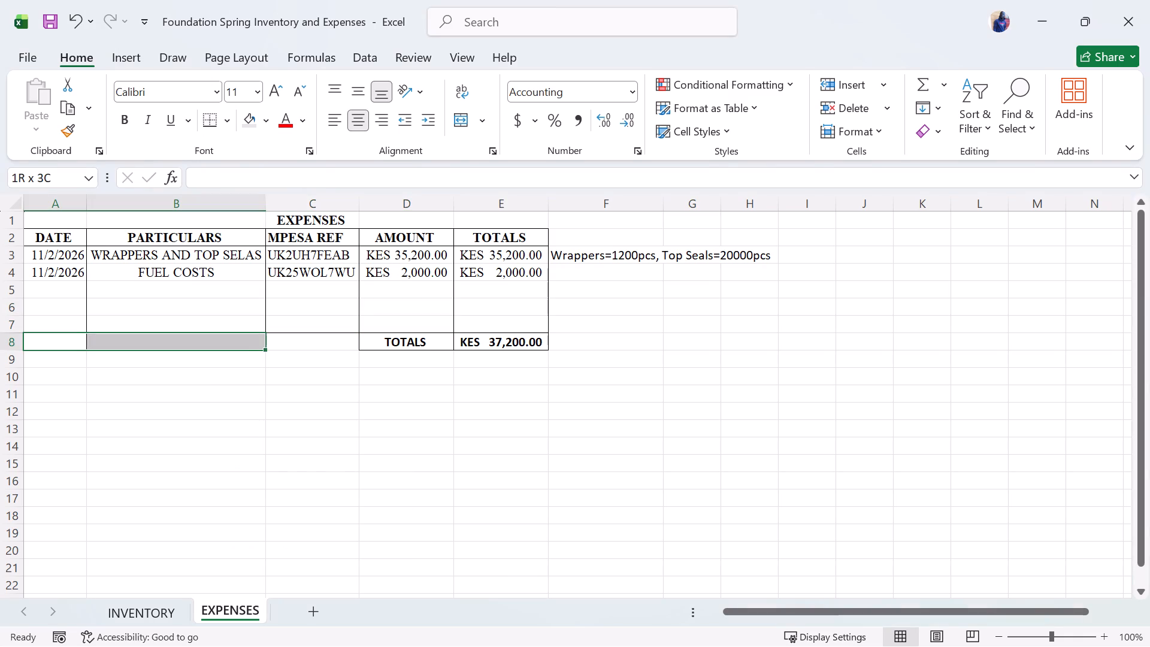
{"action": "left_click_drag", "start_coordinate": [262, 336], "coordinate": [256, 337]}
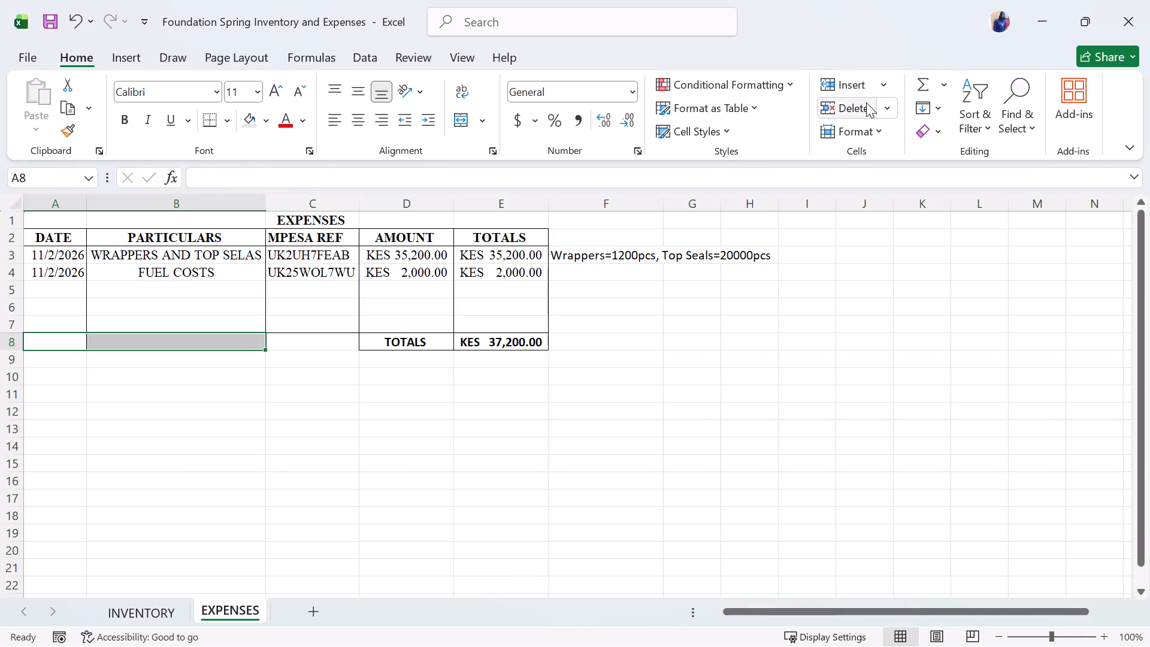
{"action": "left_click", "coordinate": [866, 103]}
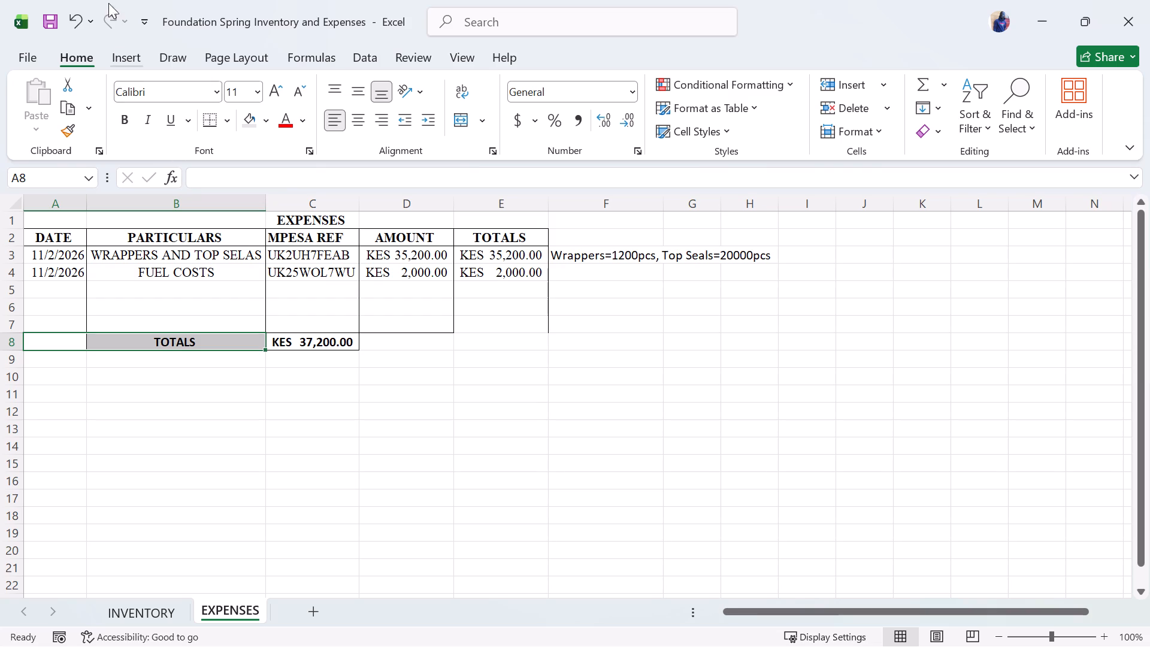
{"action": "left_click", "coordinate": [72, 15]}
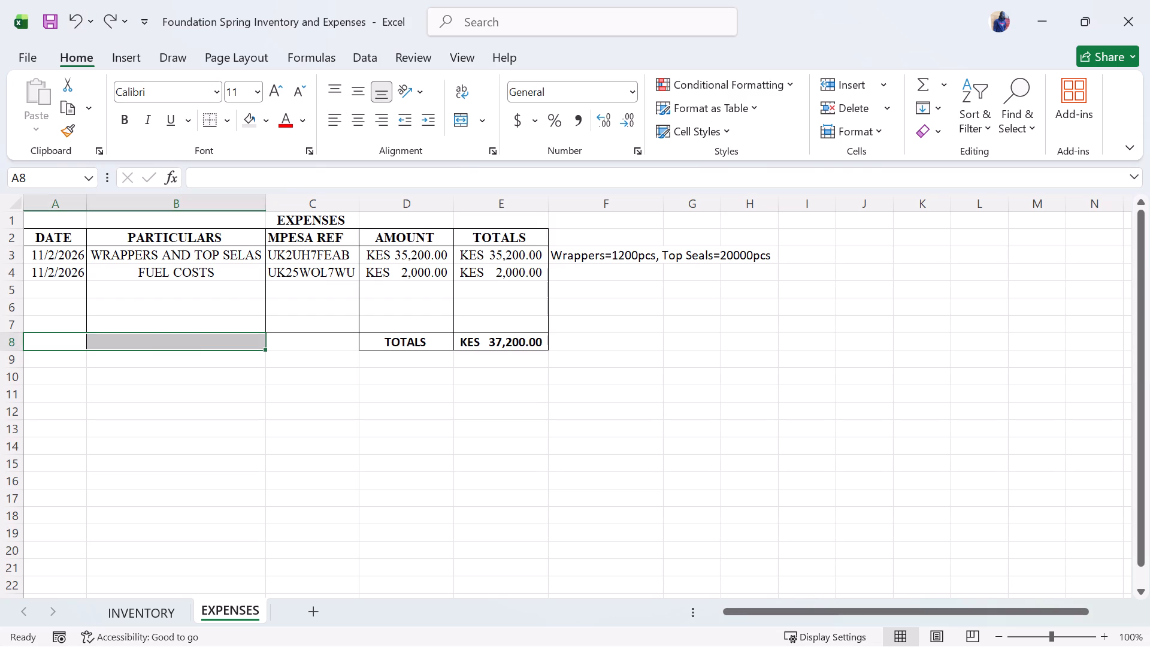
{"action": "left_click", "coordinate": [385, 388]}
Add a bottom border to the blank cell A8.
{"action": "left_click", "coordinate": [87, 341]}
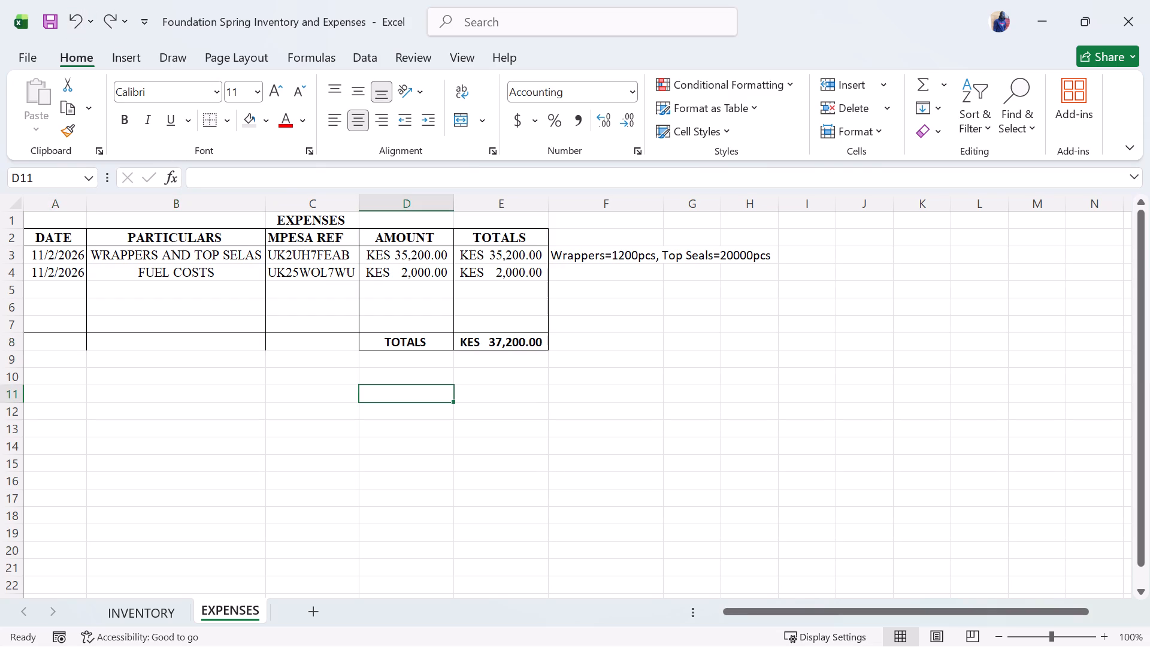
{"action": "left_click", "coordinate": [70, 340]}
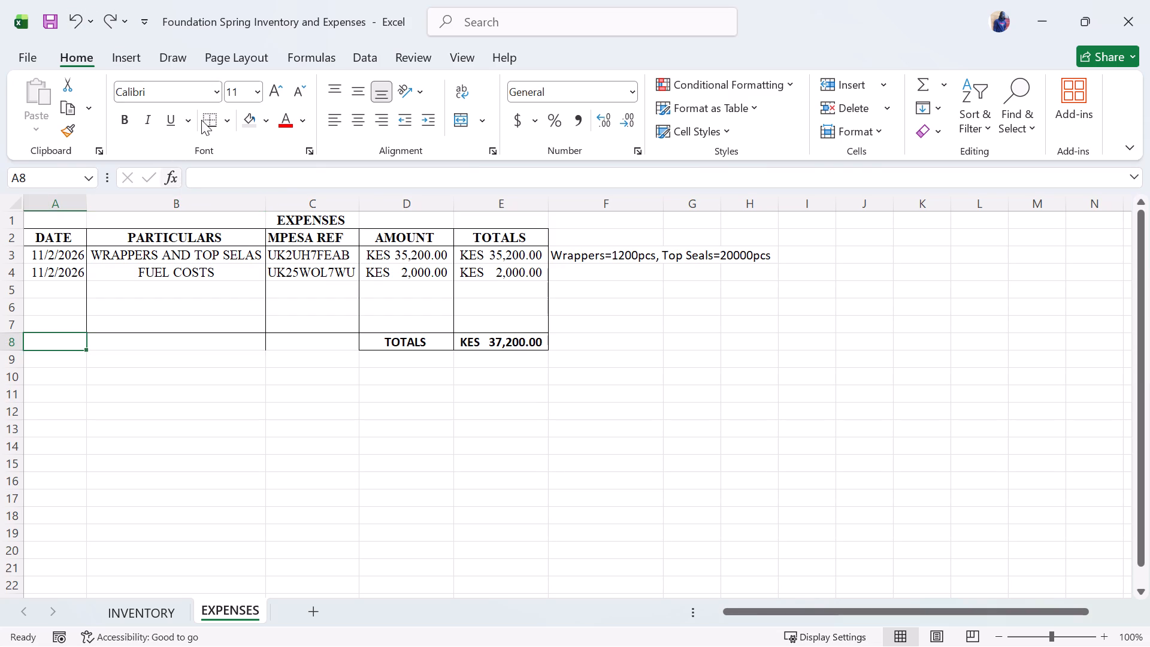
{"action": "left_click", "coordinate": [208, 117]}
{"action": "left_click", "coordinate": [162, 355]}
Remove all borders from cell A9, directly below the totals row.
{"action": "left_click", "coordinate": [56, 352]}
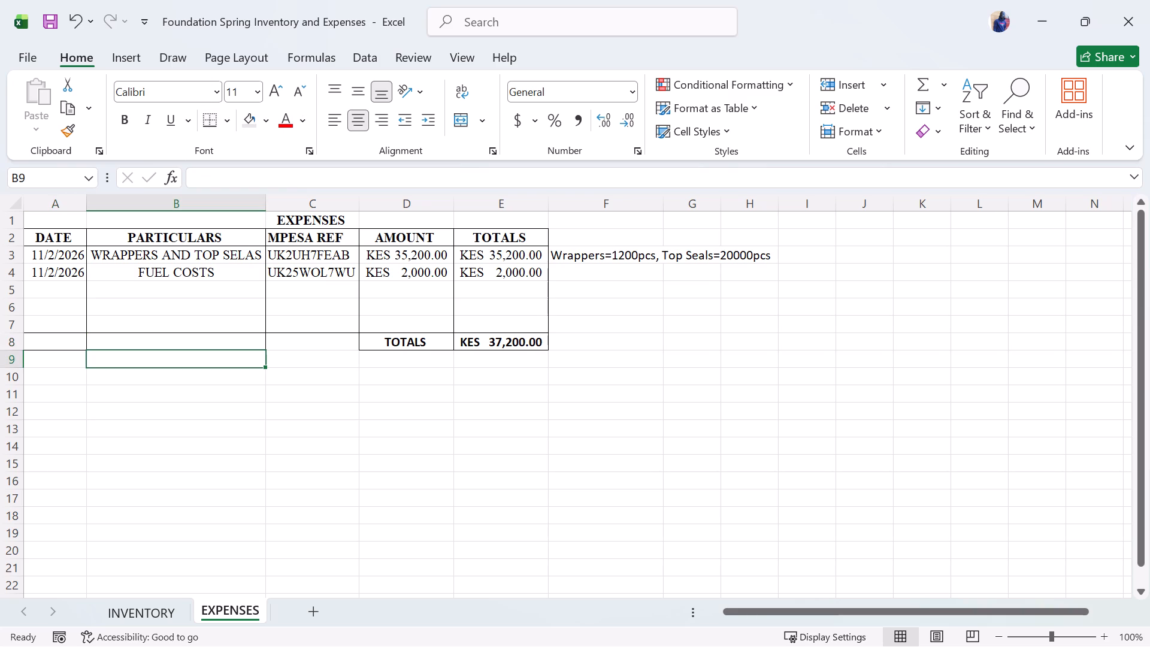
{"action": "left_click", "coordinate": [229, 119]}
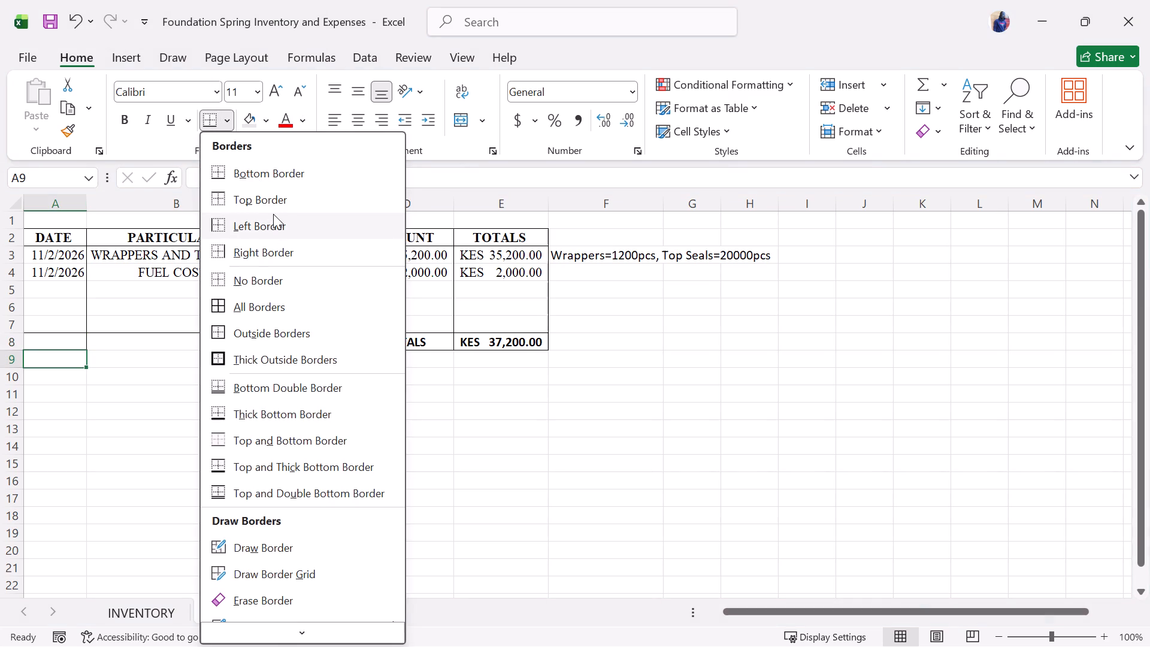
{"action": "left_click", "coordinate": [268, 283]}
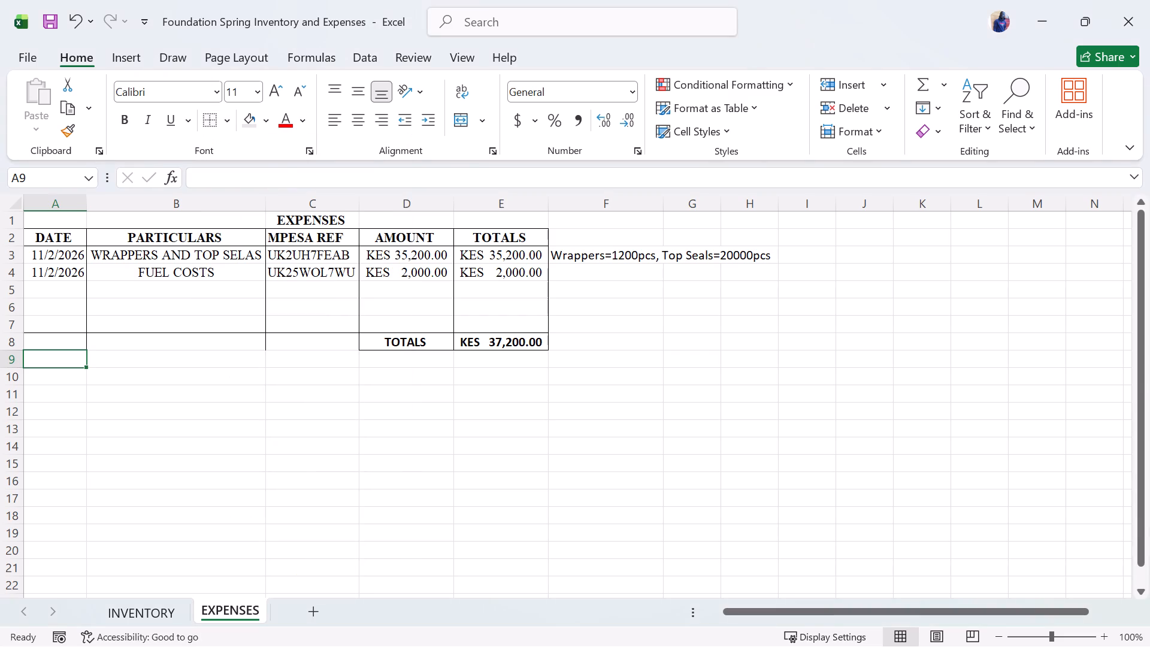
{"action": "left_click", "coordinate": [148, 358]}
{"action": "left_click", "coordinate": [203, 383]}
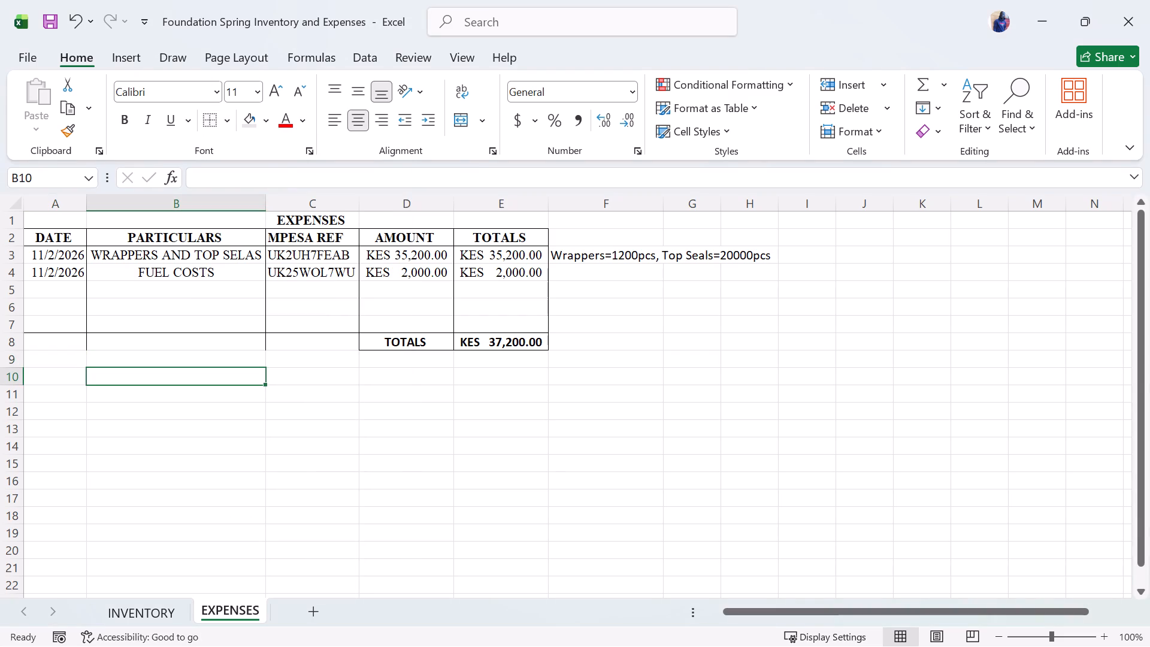
Remove all borders from the blank cells A8:B8 in the totals row.
{"action": "left_click_drag", "start_coordinate": [52, 341], "coordinate": [252, 346]}
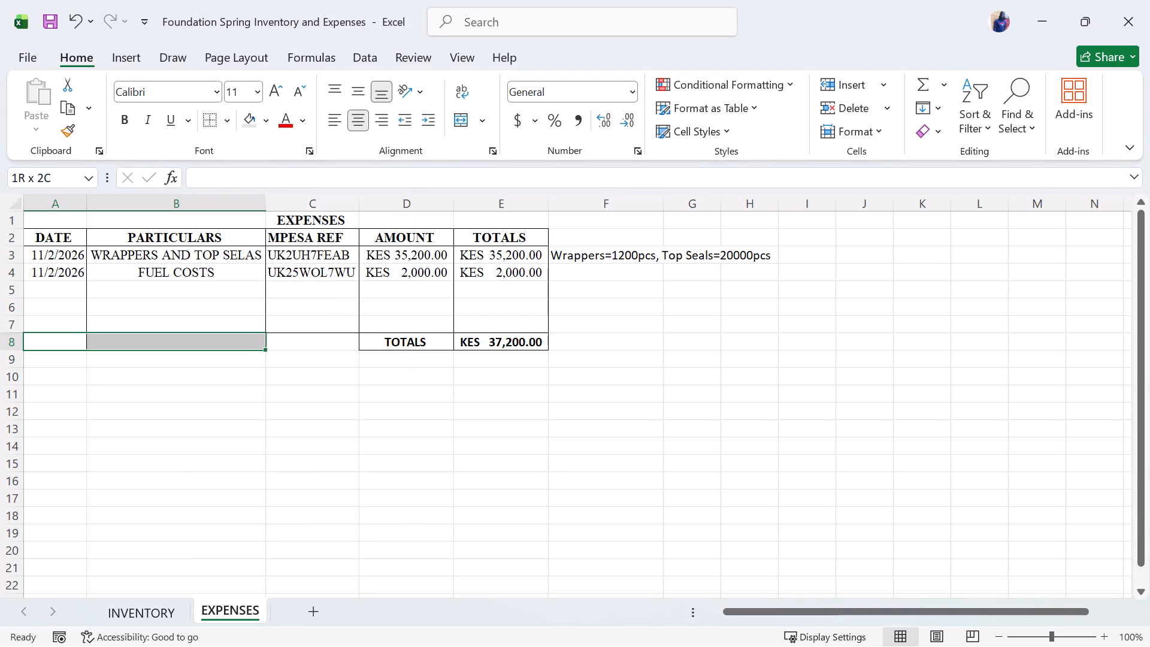
{"action": "left_click_drag", "start_coordinate": [252, 346], "coordinate": [251, 346]}
{"action": "left_click", "coordinate": [228, 117]}
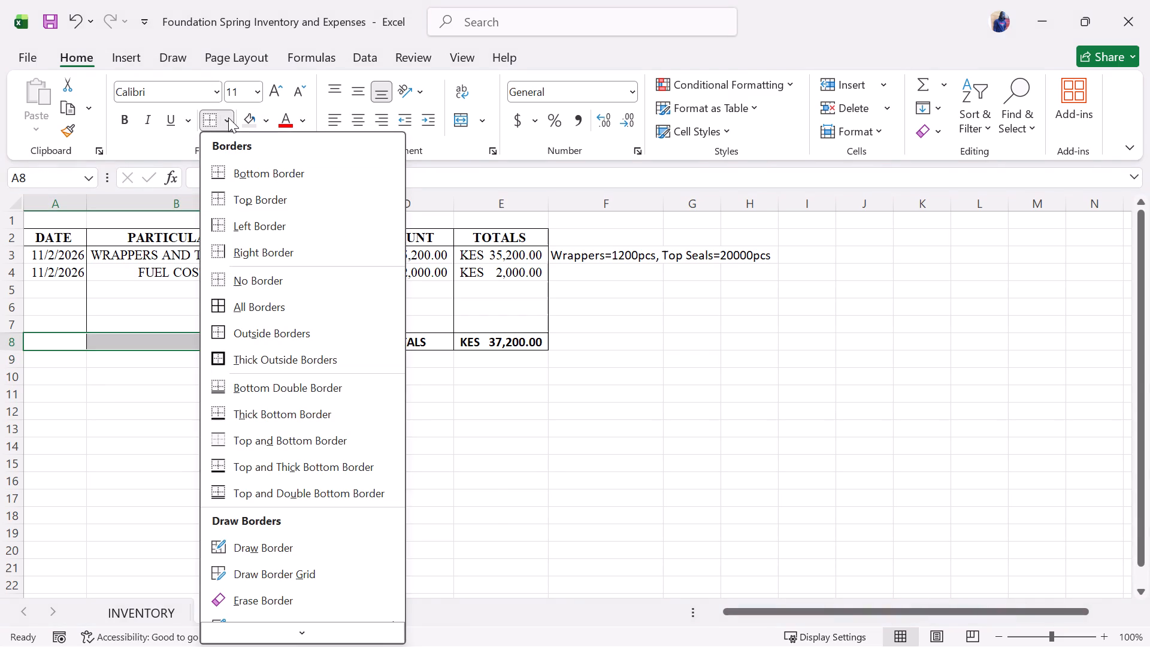
{"action": "left_click", "coordinate": [255, 278]}
{"action": "left_click", "coordinate": [492, 359]}
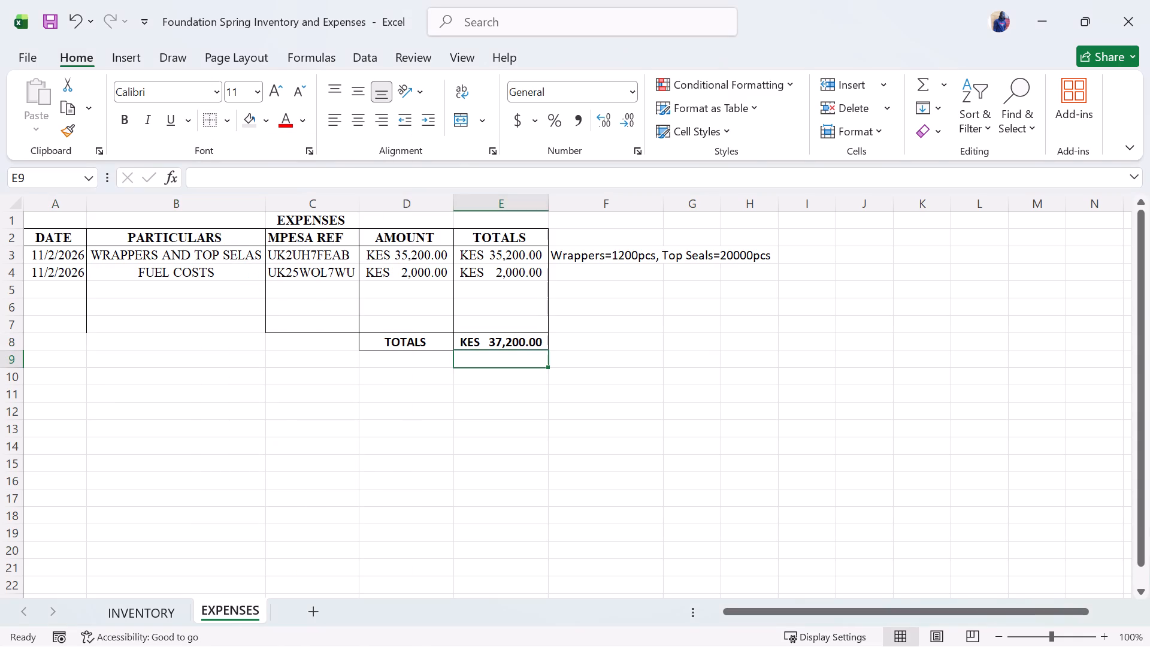
Add a bottom border to the blank cells A7:B7, just above the totals row.
{"action": "left_click_drag", "start_coordinate": [56, 321], "coordinate": [168, 325]}
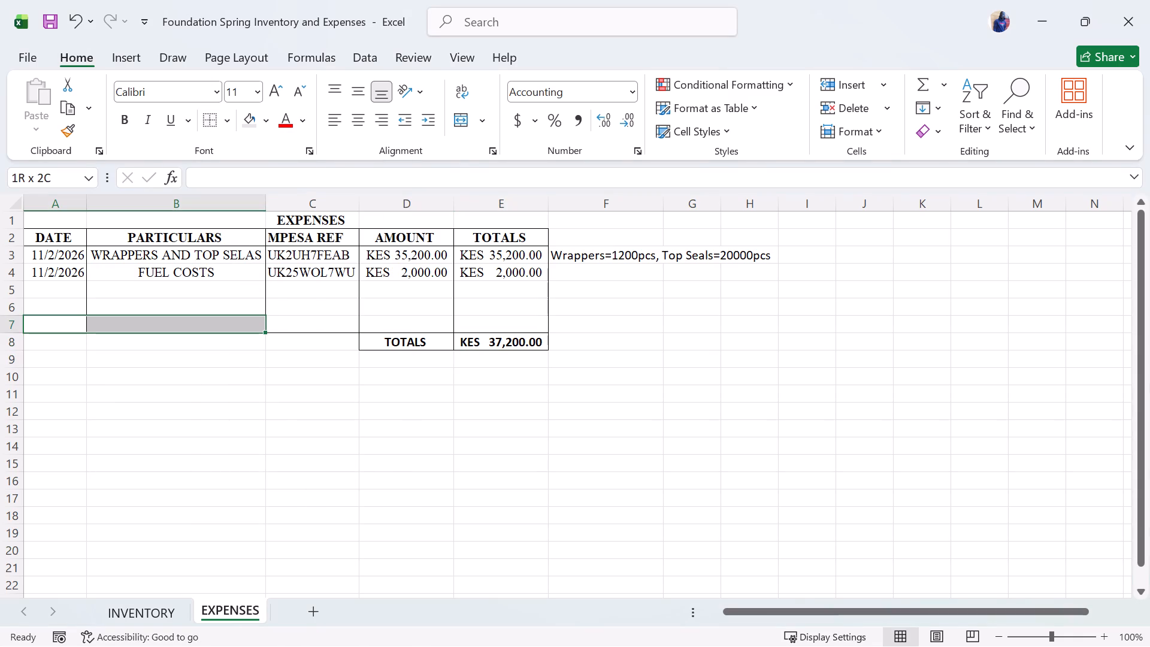
{"action": "left_click_drag", "start_coordinate": [168, 325], "coordinate": [169, 325]}
{"action": "left_click", "coordinate": [222, 117]}
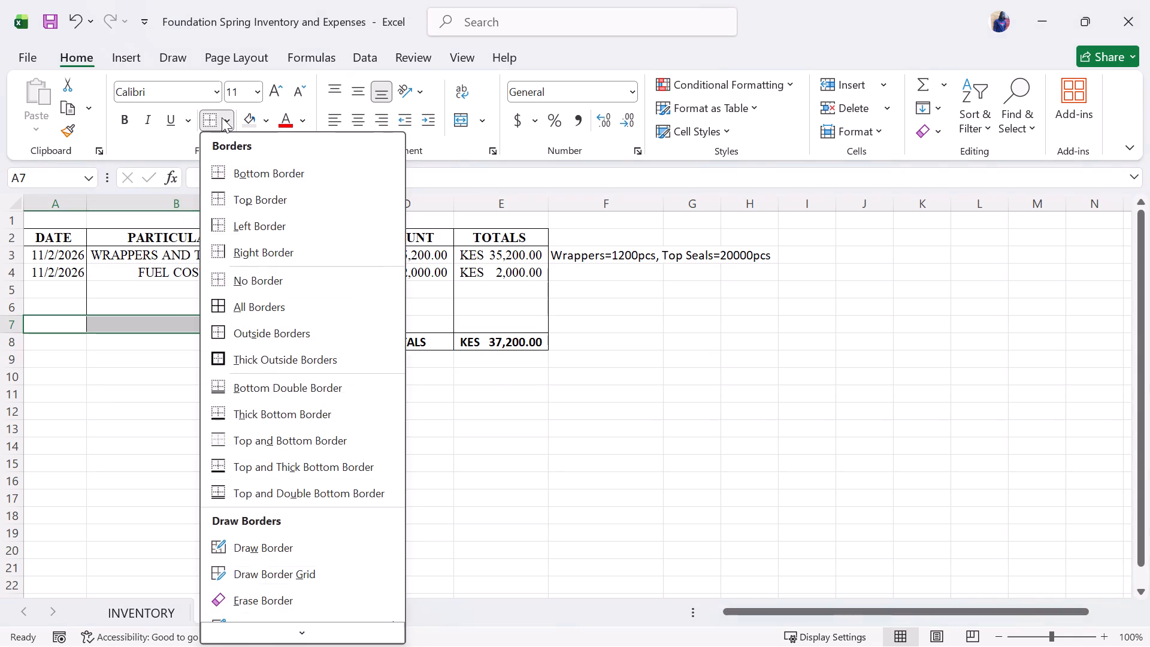
{"action": "left_click", "coordinate": [251, 174]}
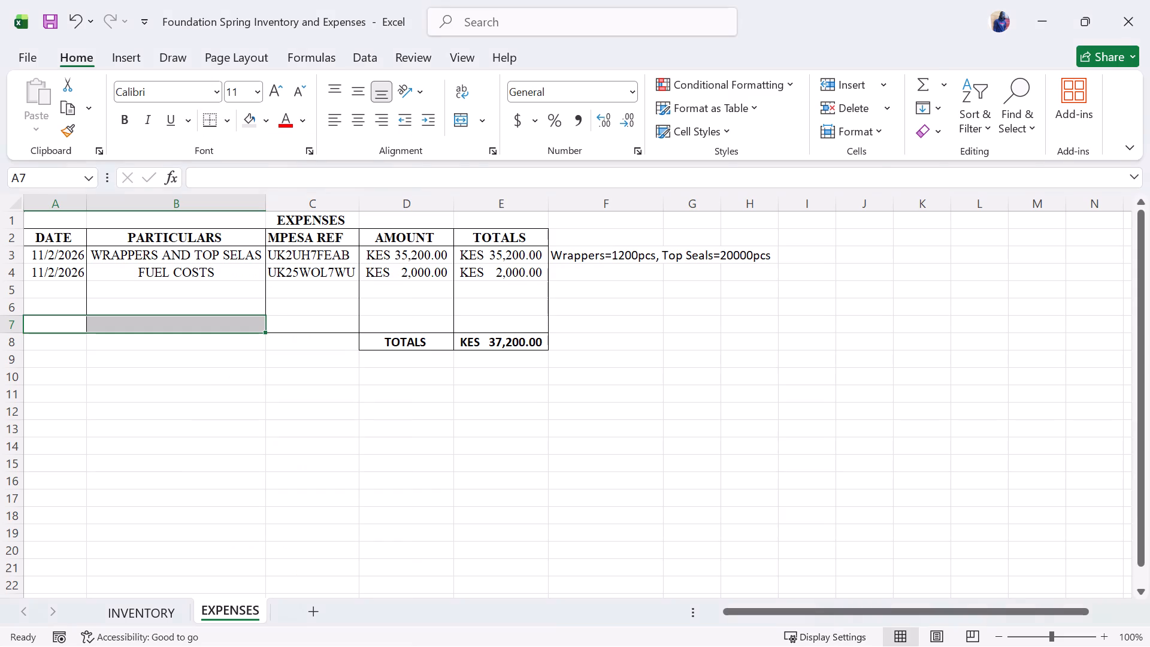
{"action": "left_click", "coordinate": [304, 365]}
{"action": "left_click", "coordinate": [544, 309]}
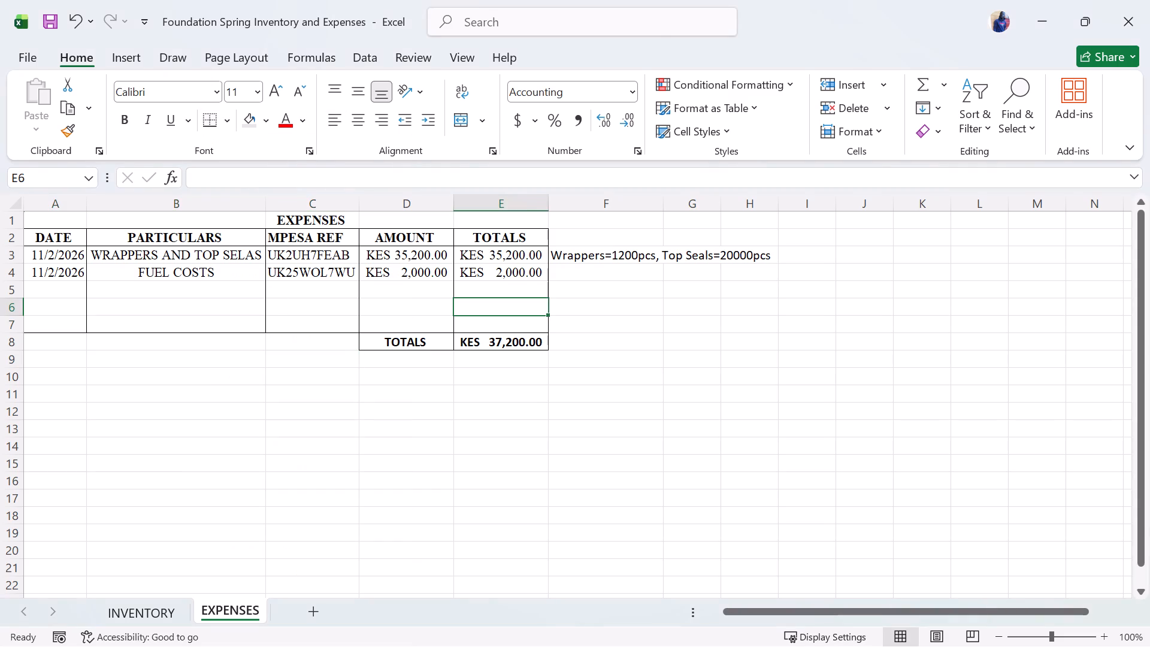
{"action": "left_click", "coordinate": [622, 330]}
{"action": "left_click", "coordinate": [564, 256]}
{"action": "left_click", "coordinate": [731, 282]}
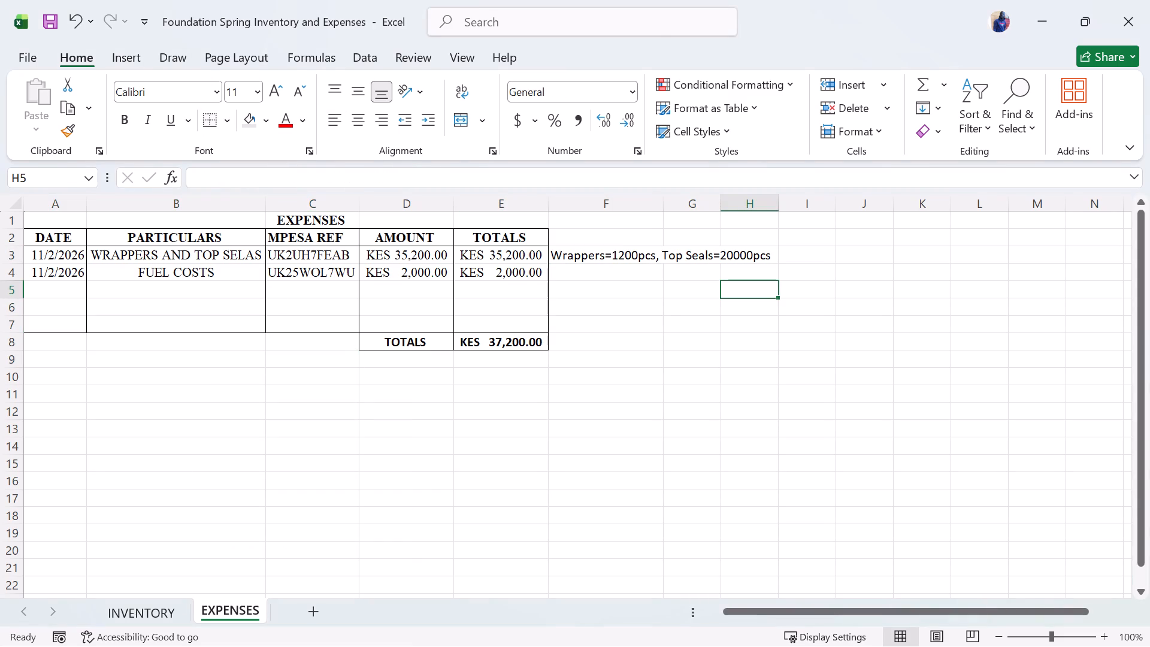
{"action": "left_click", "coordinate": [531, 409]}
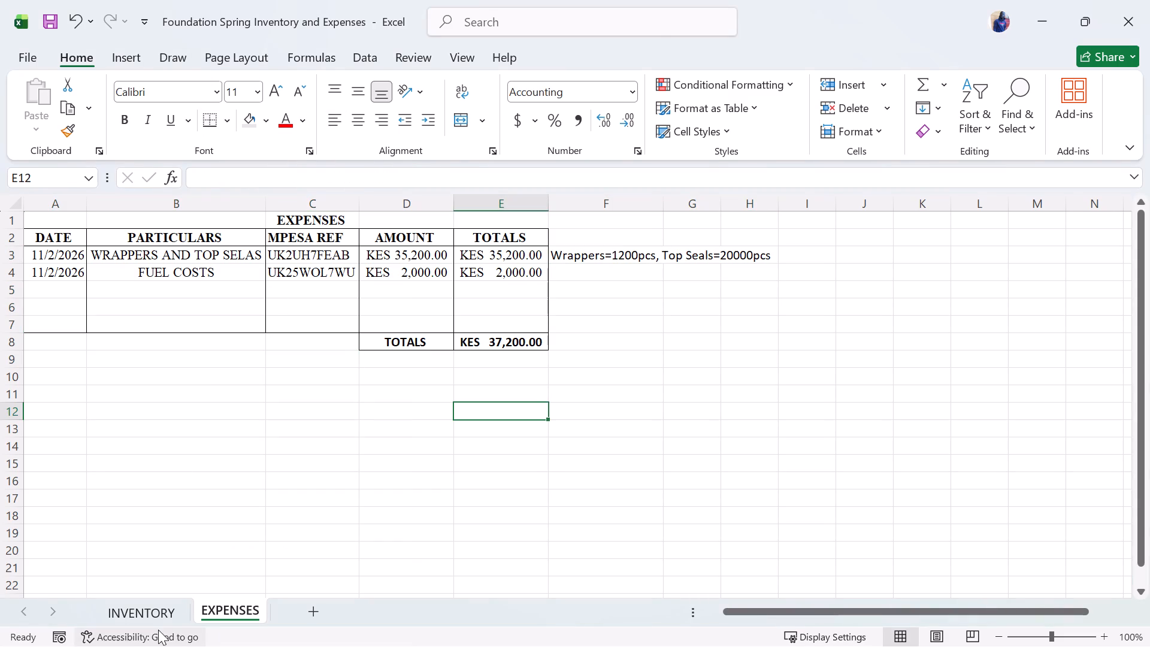
Look over the INVENTORY sheet and return to the EXPENSES sheet.
{"action": "left_click", "coordinate": [122, 612]}
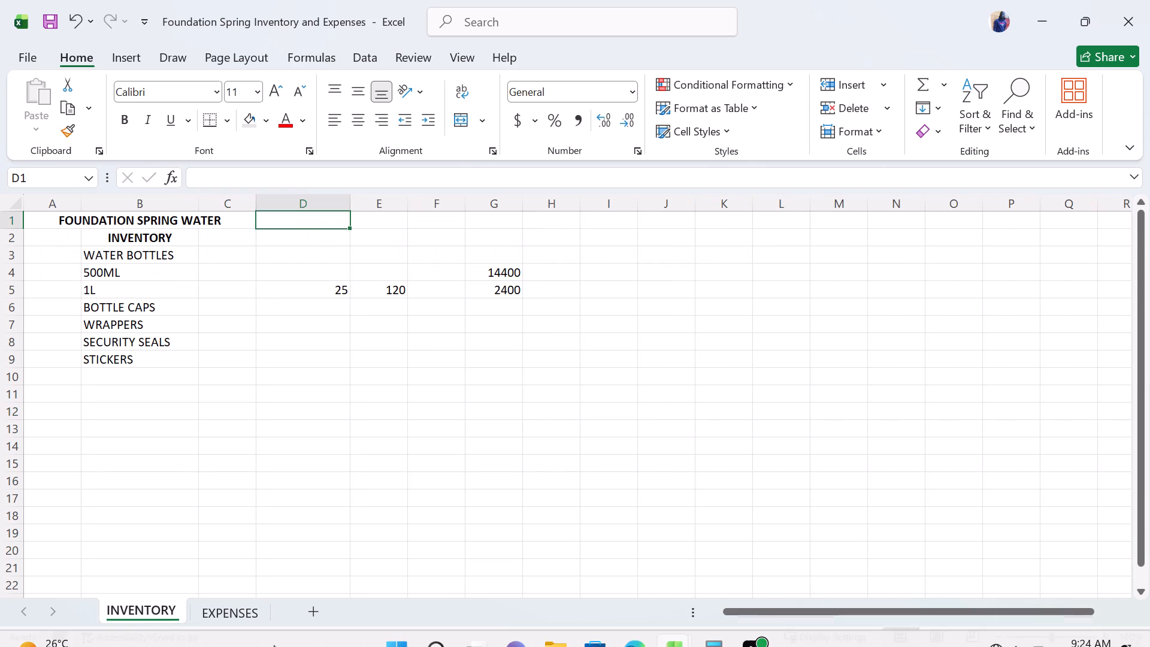
{"action": "left_click", "coordinate": [341, 471]}
{"action": "left_click", "coordinate": [241, 612]}
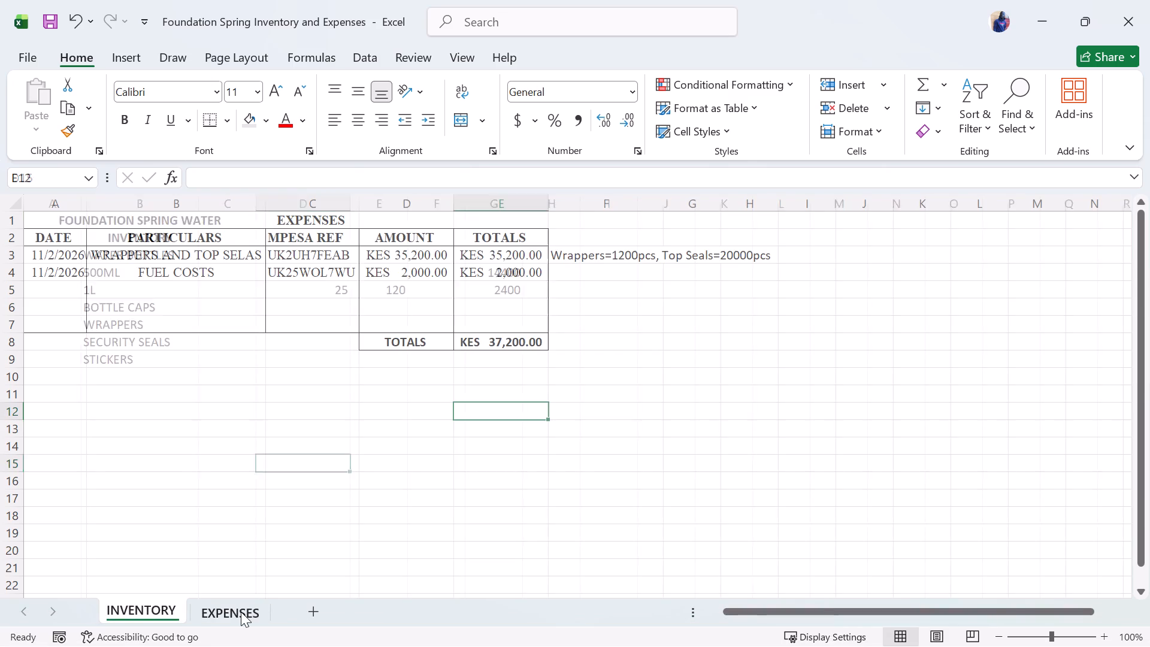
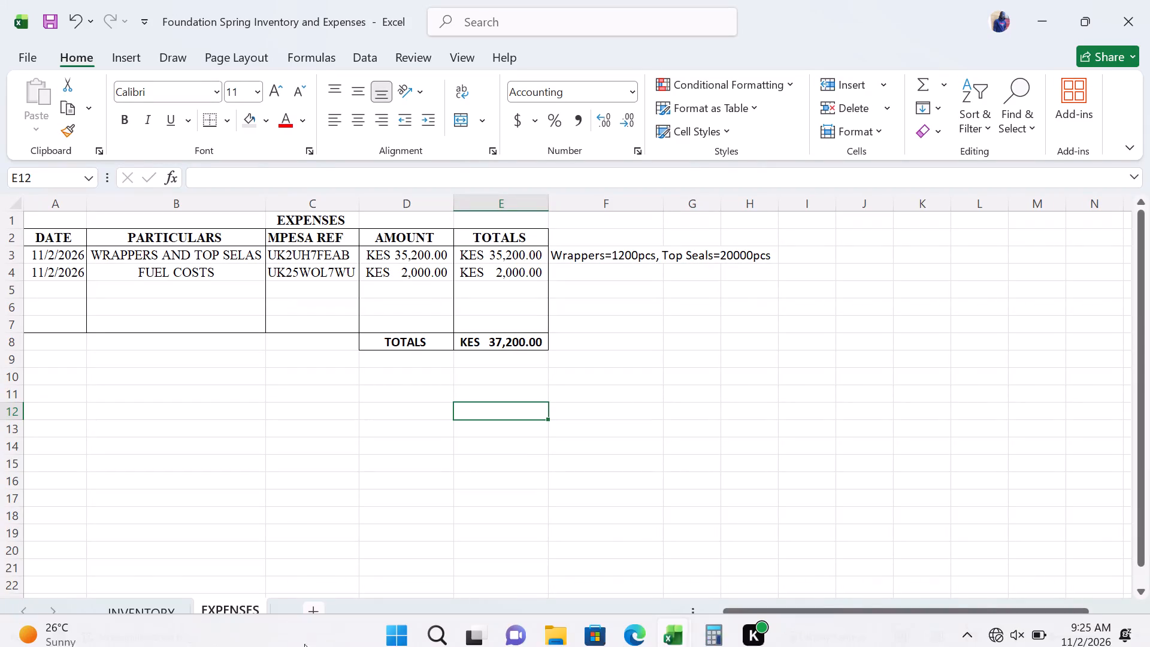
Switch to the FOUNDATION SPRING WATER BOOKEEPING workbook and link MAMA STACY HB's balance on Sheet1 to cell F8 of Sheet10.
{"action": "left_click", "coordinate": [673, 633]}
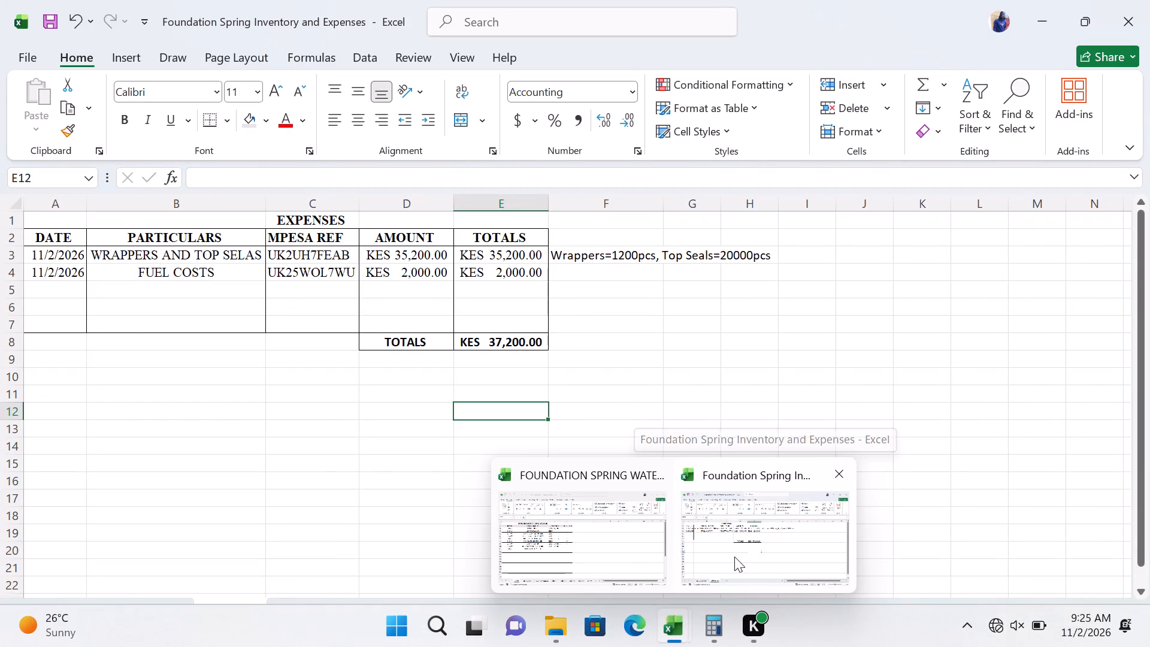
{"action": "left_click", "coordinate": [610, 549]}
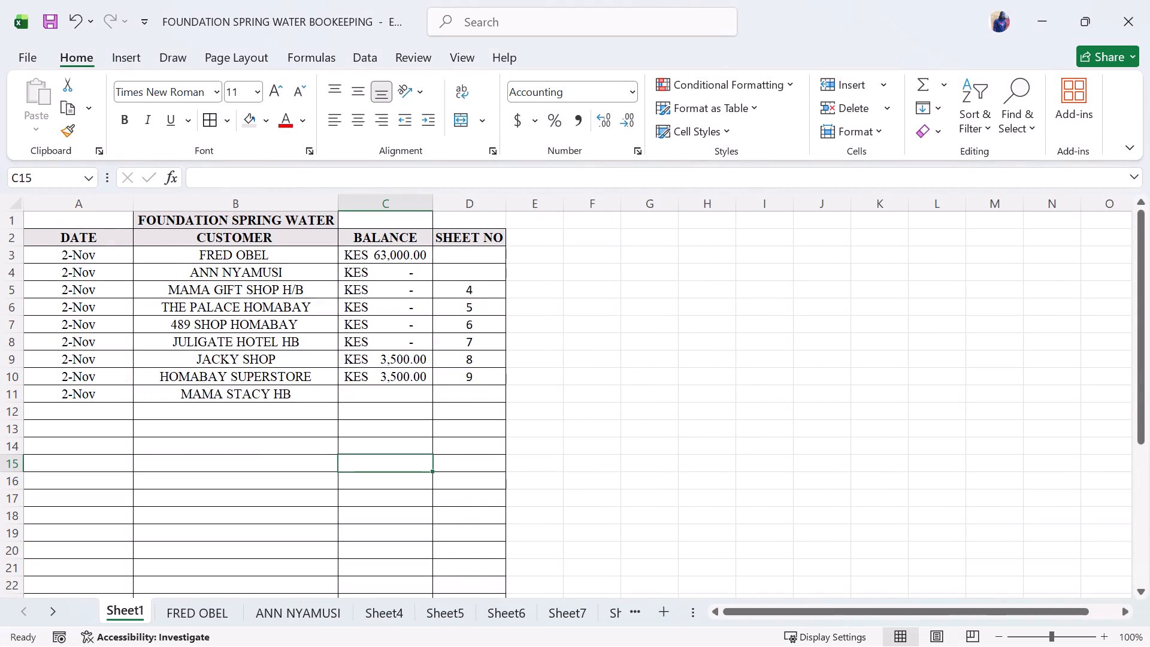
{"action": "left_click", "coordinate": [364, 392]}
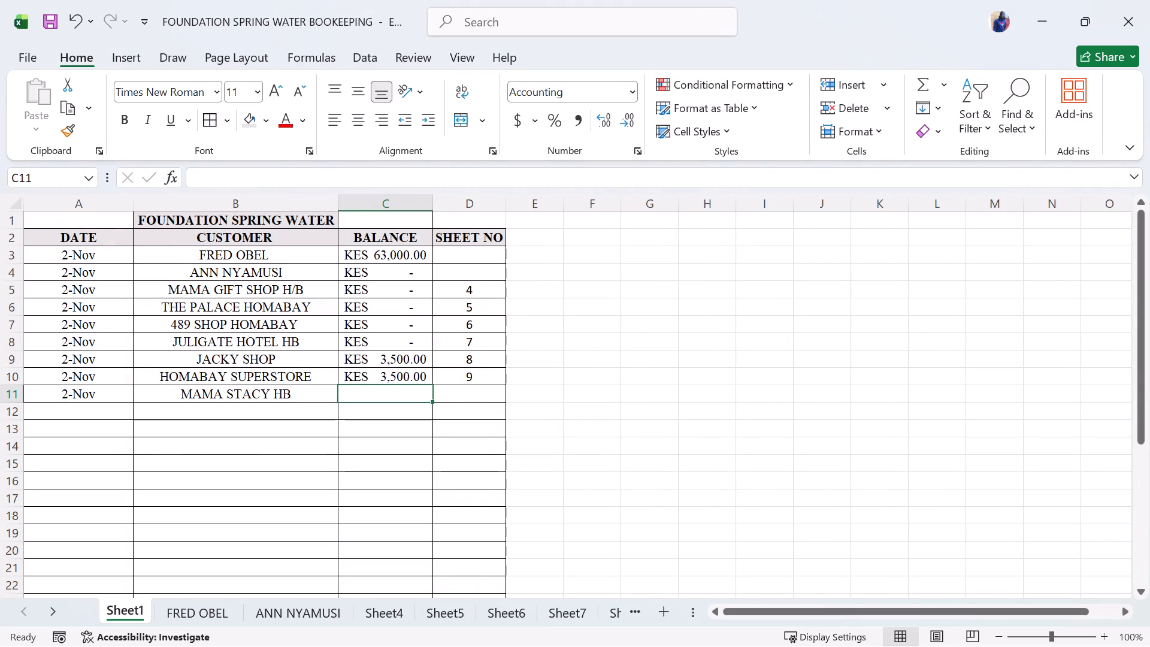
{"action": "key", "text": "equal"}
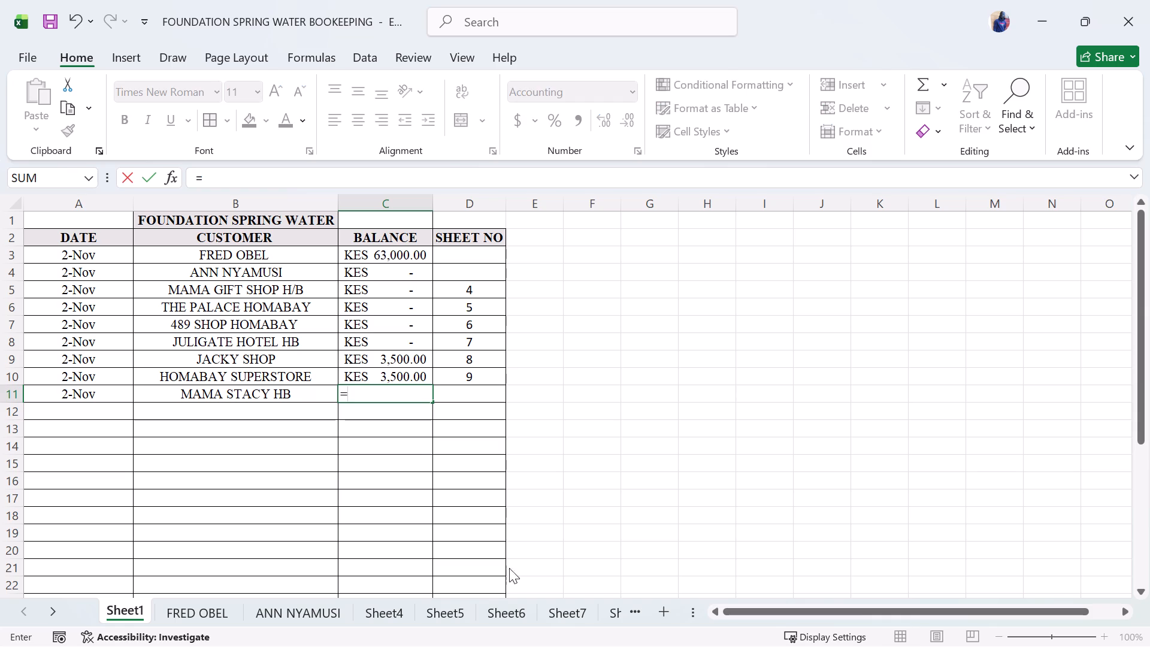
{"action": "double_click", "coordinate": [52, 617]}
{"action": "left_click", "coordinate": [596, 602]}
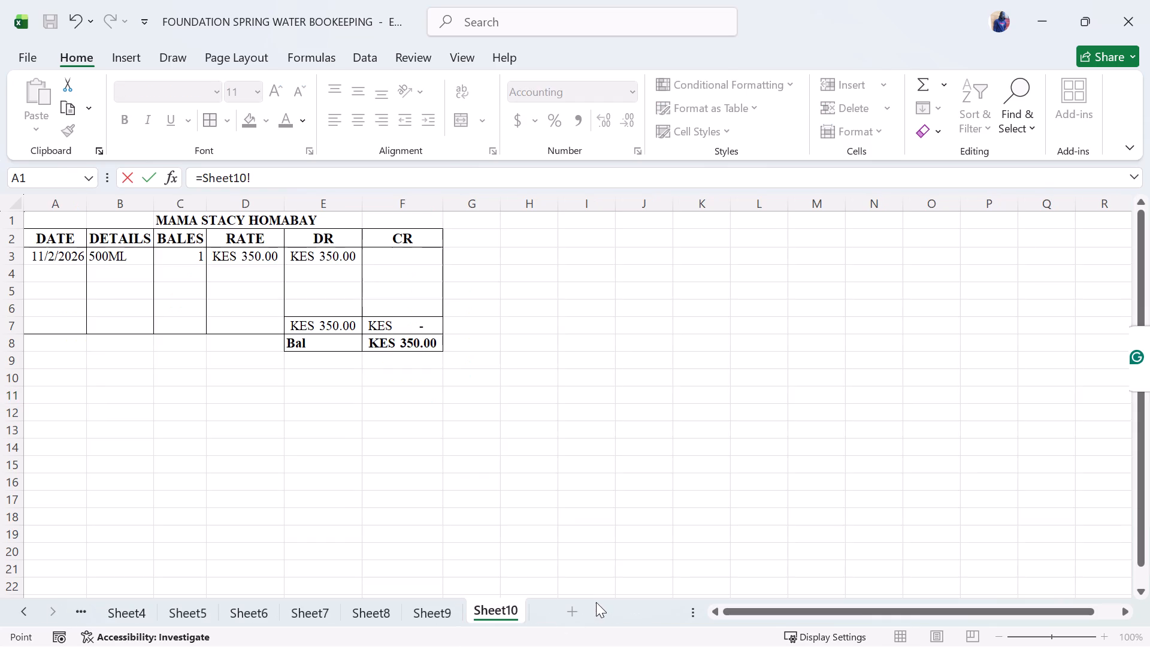
{"action": "left_click", "coordinate": [403, 343]}
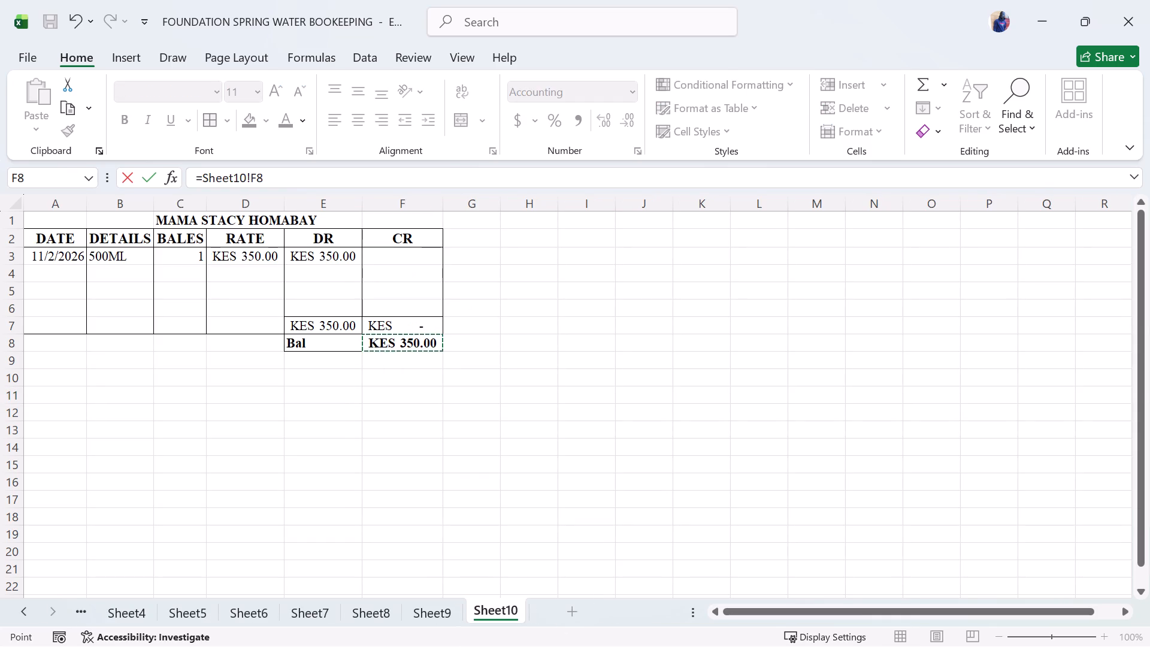
{"action": "double_click", "coordinate": [255, 257]}
{"action": "triple_click", "coordinate": [255, 257]}
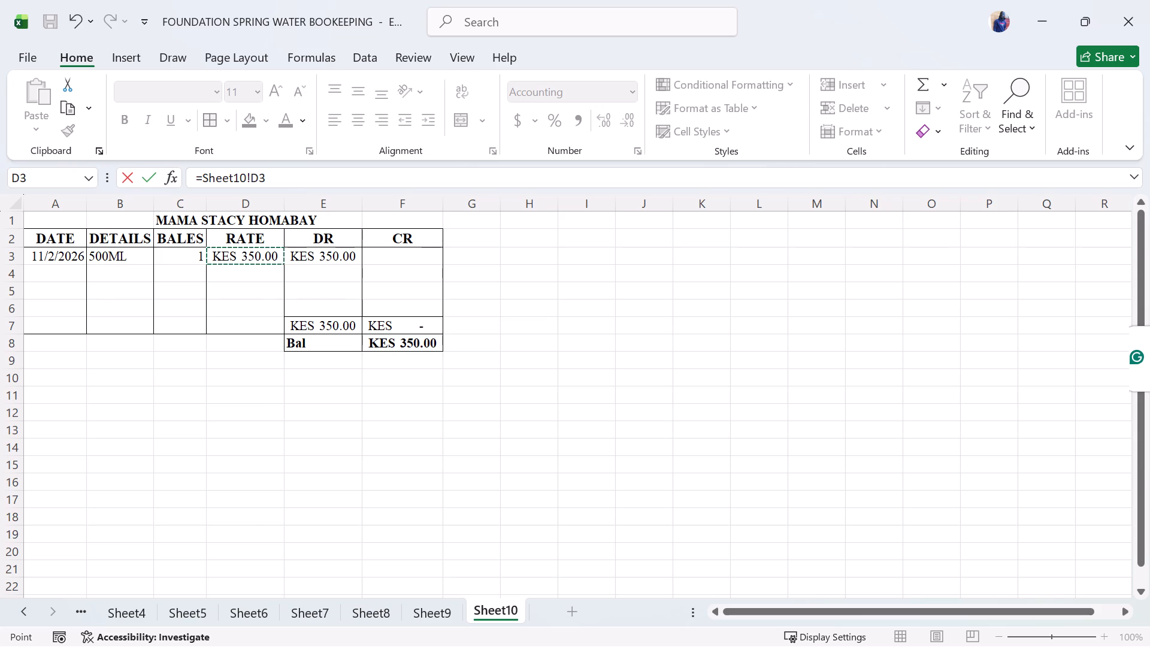
{"action": "left_click", "coordinate": [401, 346]}
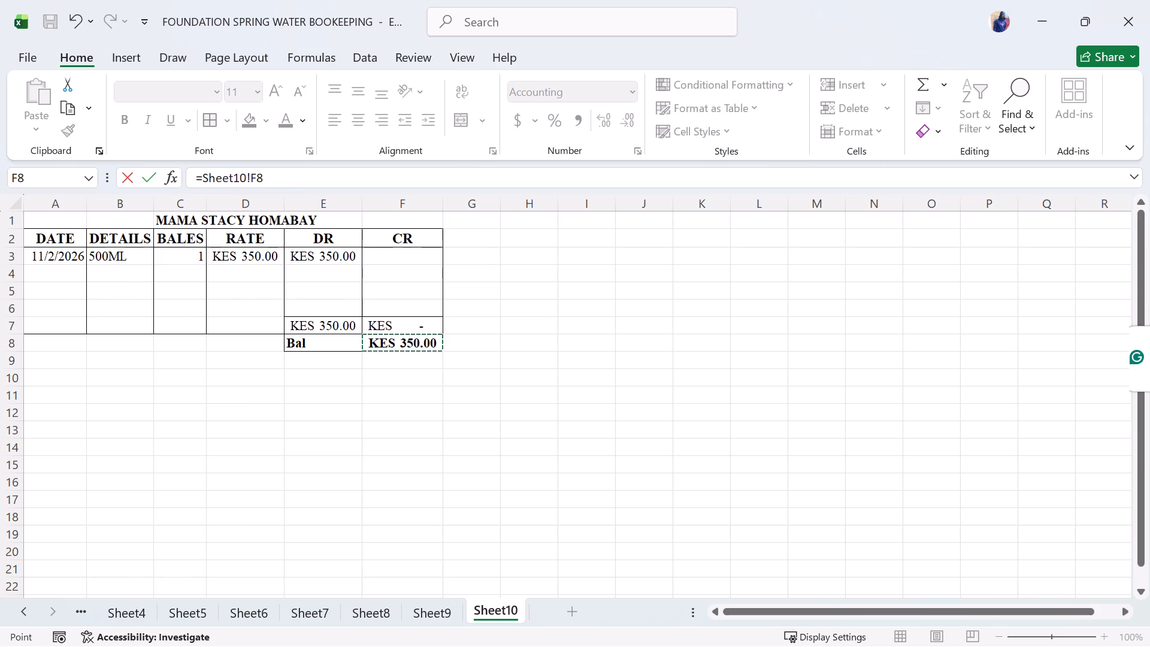
{"action": "key", "text": "Return"}
Set the rate for the 500ML entry on Sheet10 to 360.
{"action": "triple_click", "coordinate": [51, 610]}
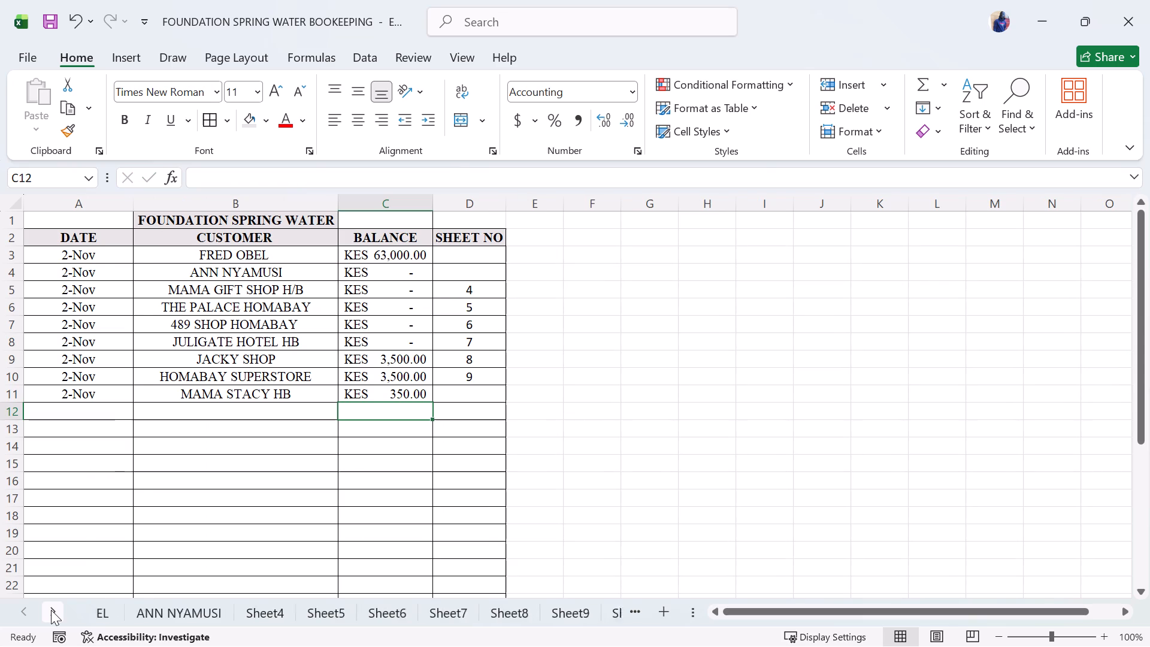
{"action": "left_click", "coordinate": [51, 610]}
{"action": "left_click", "coordinate": [51, 610]}
{"action": "left_click", "coordinate": [486, 614]}
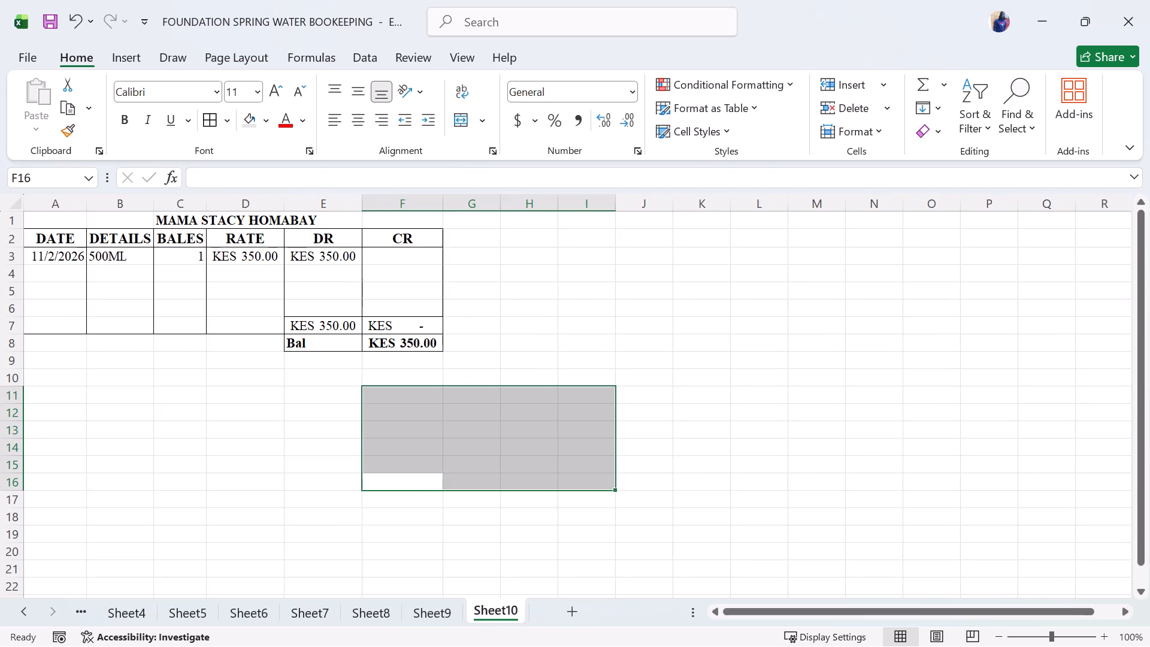
{"action": "left_click", "coordinate": [254, 252]}
{"action": "double_click", "coordinate": [264, 260]}
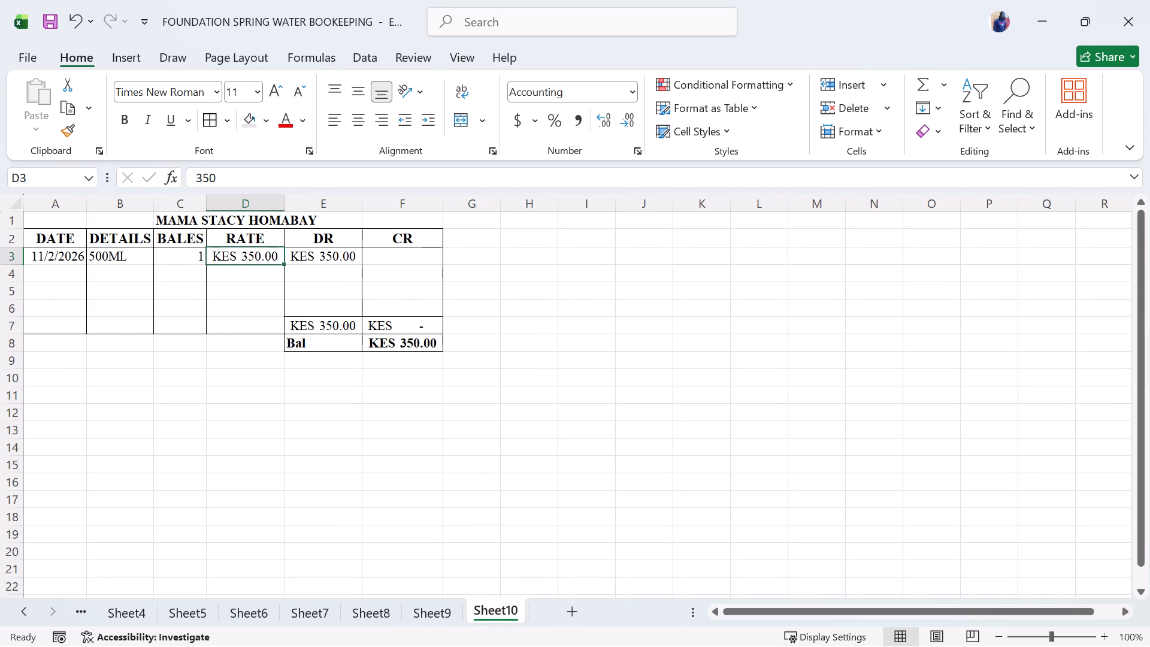
{"action": "left_click", "coordinate": [274, 254]}
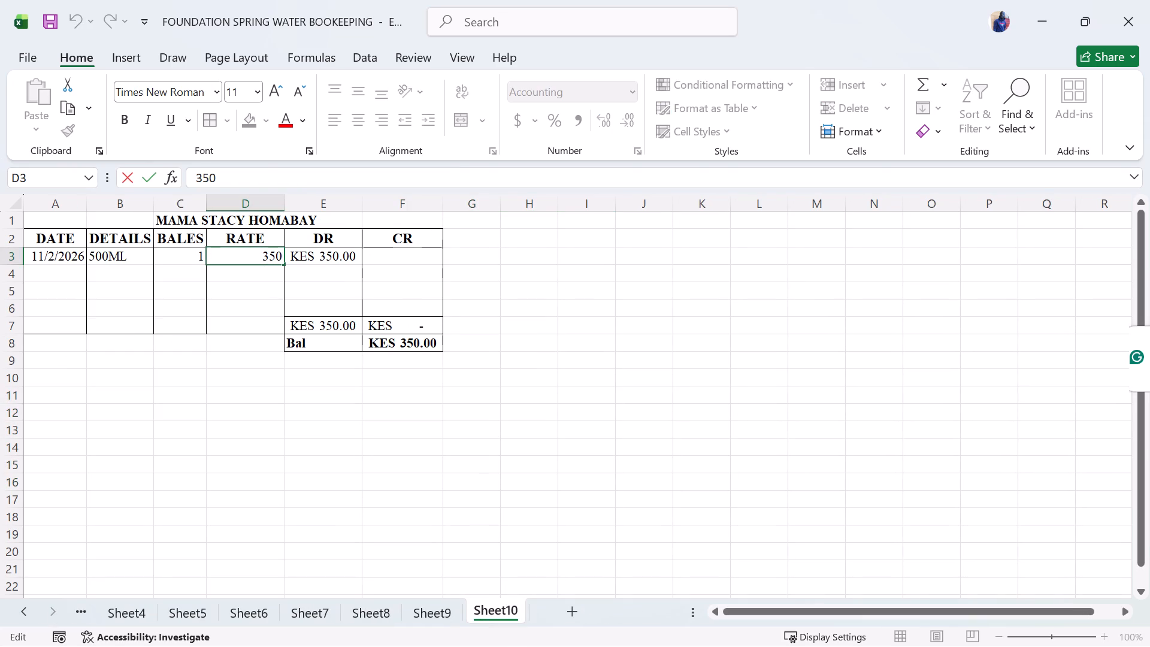
{"action": "key", "text": "BackSpace"}
{"action": "key", "text": "6"}
{"action": "key", "text": "Return"}
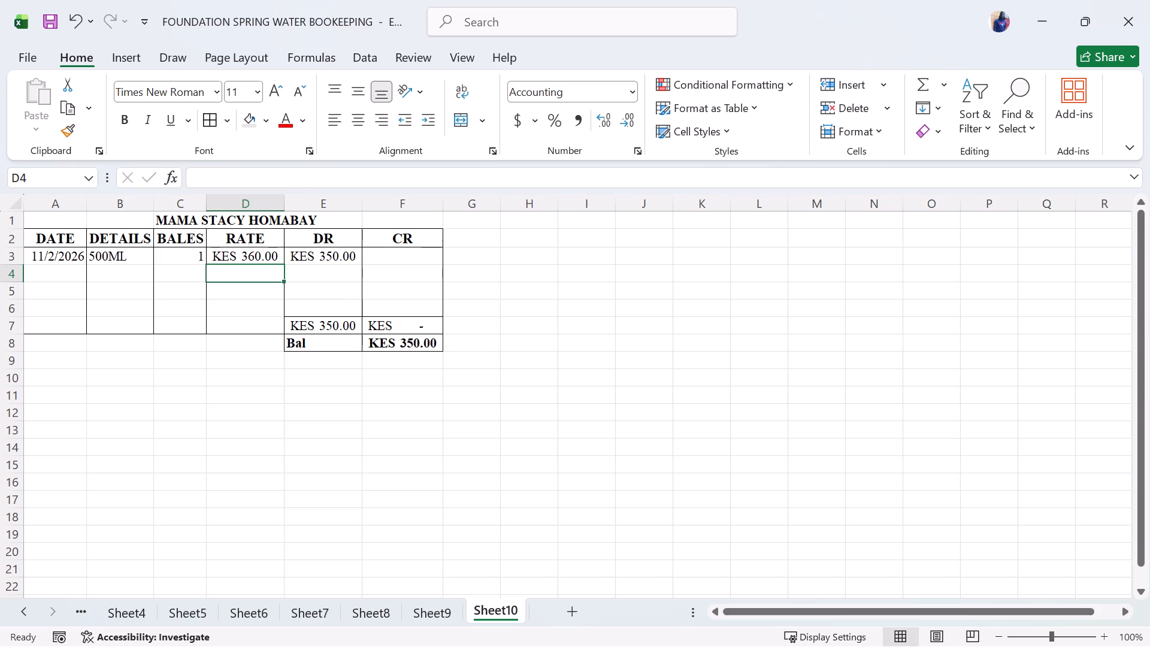
Replace the DR amount of the 500ML entry with the formula =D3*C3, multiplying rate by bales.
{"action": "left_click", "coordinate": [337, 255]}
{"action": "key", "text": "equal"}
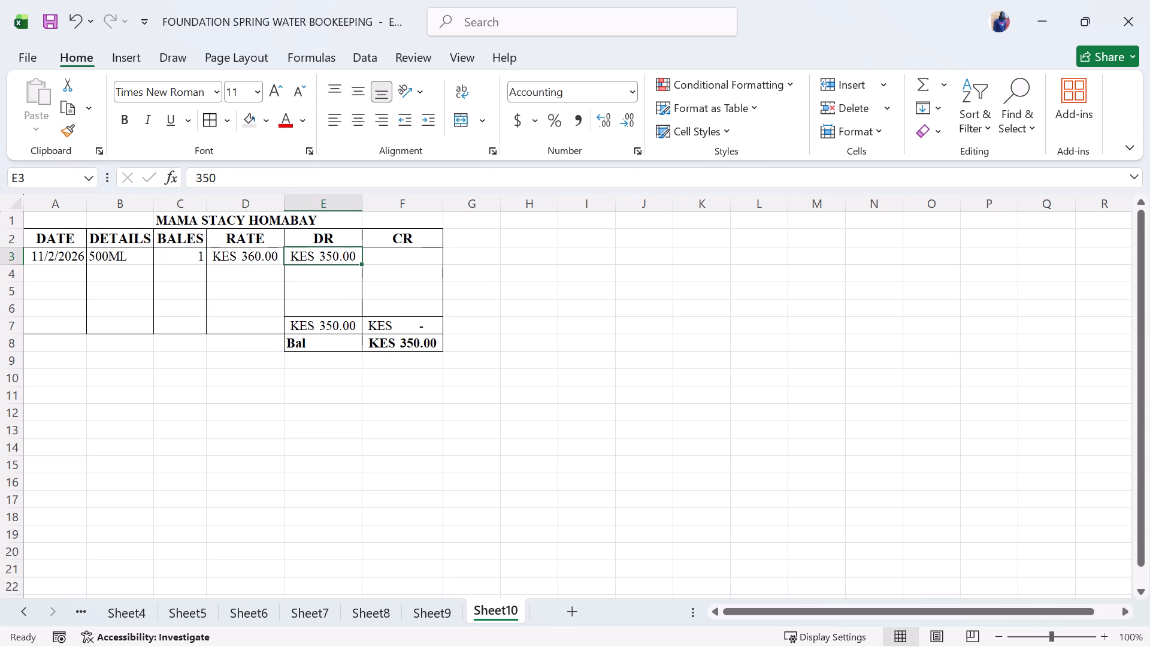
{"action": "left_click", "coordinate": [248, 253]}
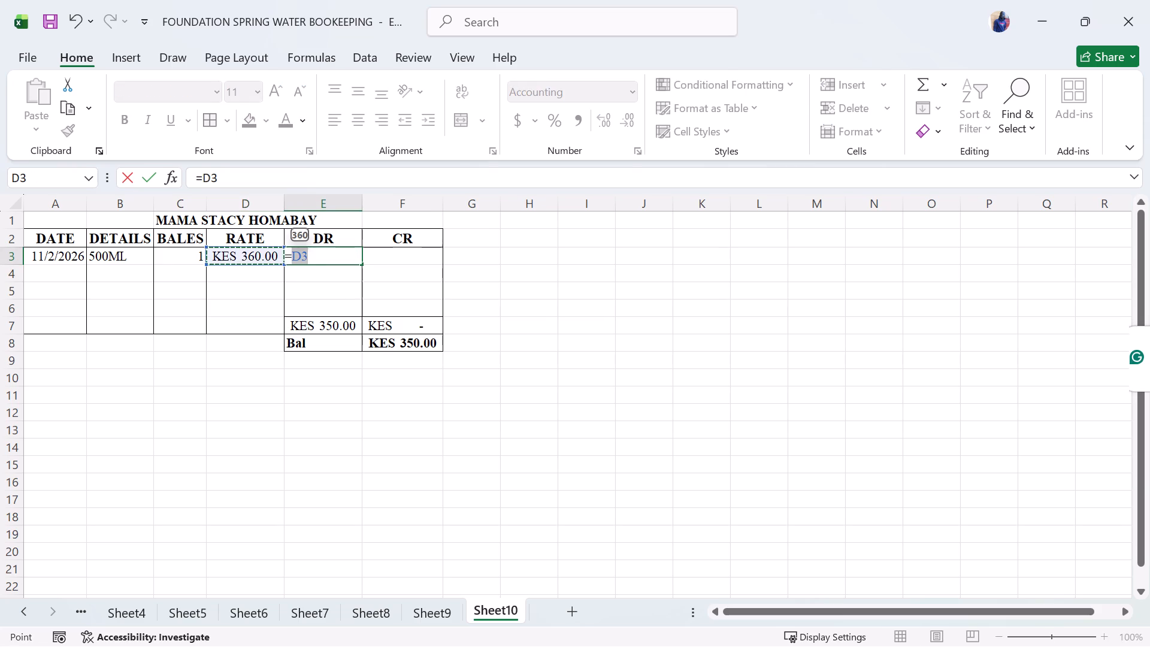
{"action": "key", "text": "shift+asterisk"}
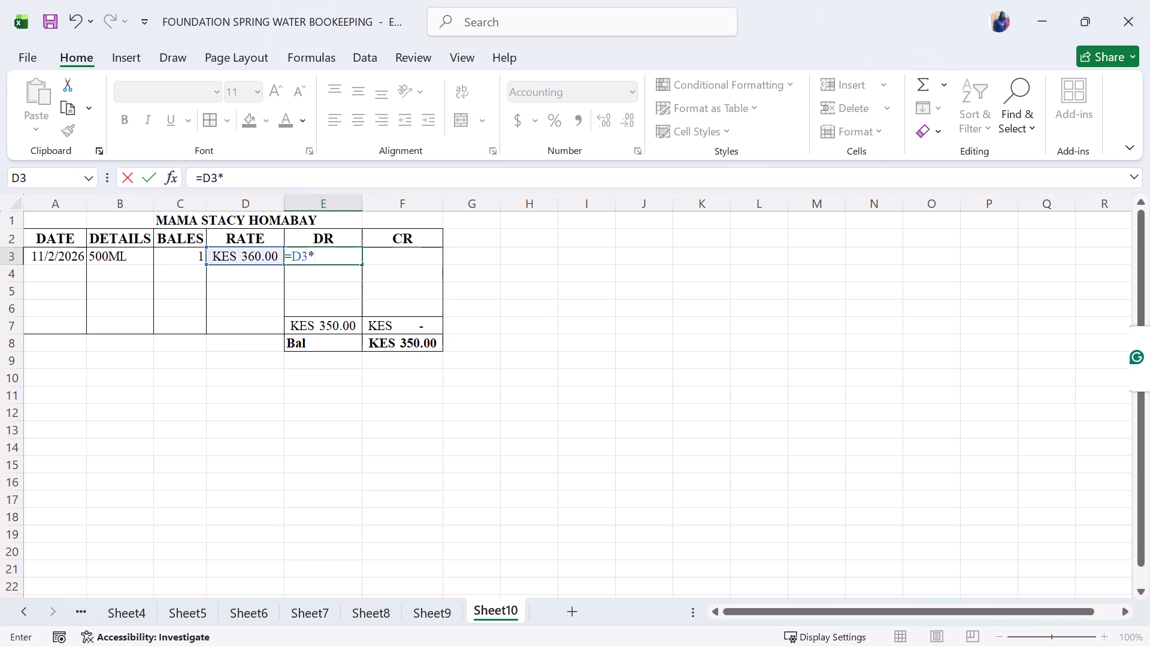
{"action": "left_click", "coordinate": [193, 256]}
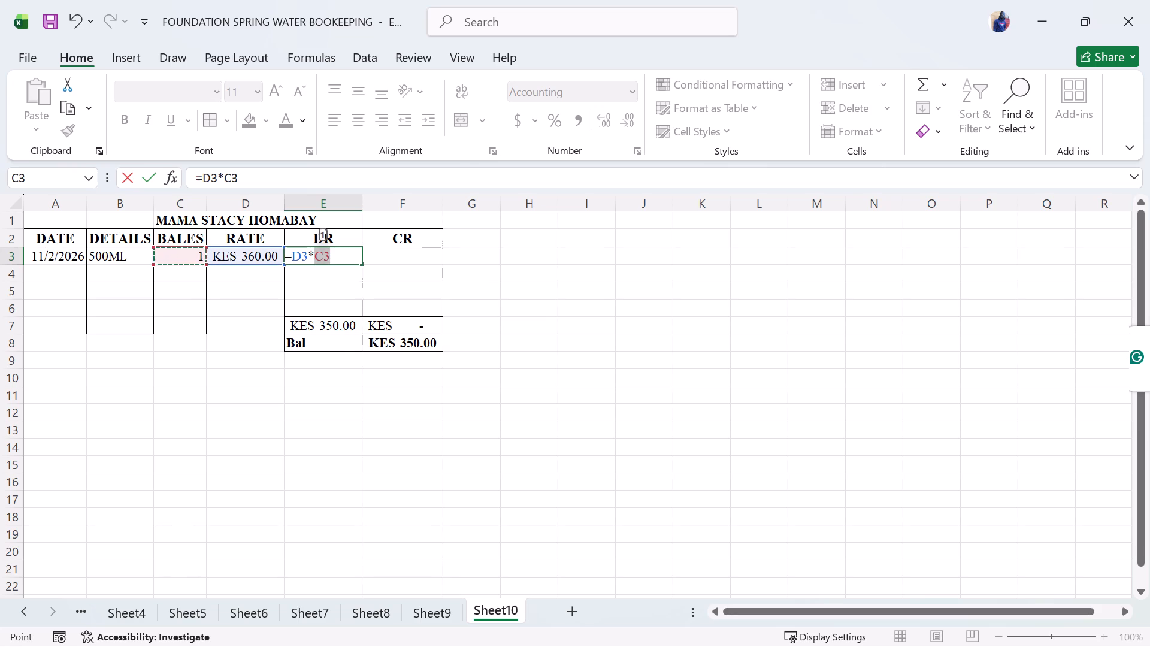
{"action": "key", "text": "Return"}
{"action": "left_click", "coordinate": [402, 316]}
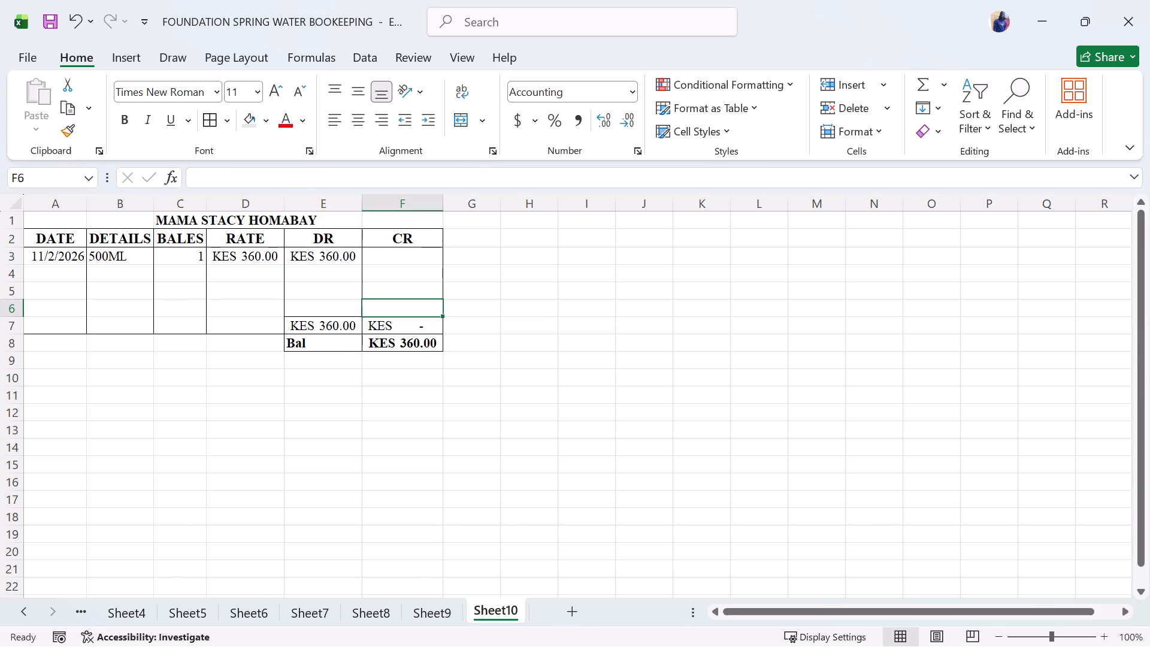
Return to Sheet1 and enter 10 as the sheet number for MAMA STACY HB.
{"action": "triple_click", "coordinate": [22, 610]}
{"action": "double_click", "coordinate": [22, 610]}
{"action": "triple_click", "coordinate": [22, 610]}
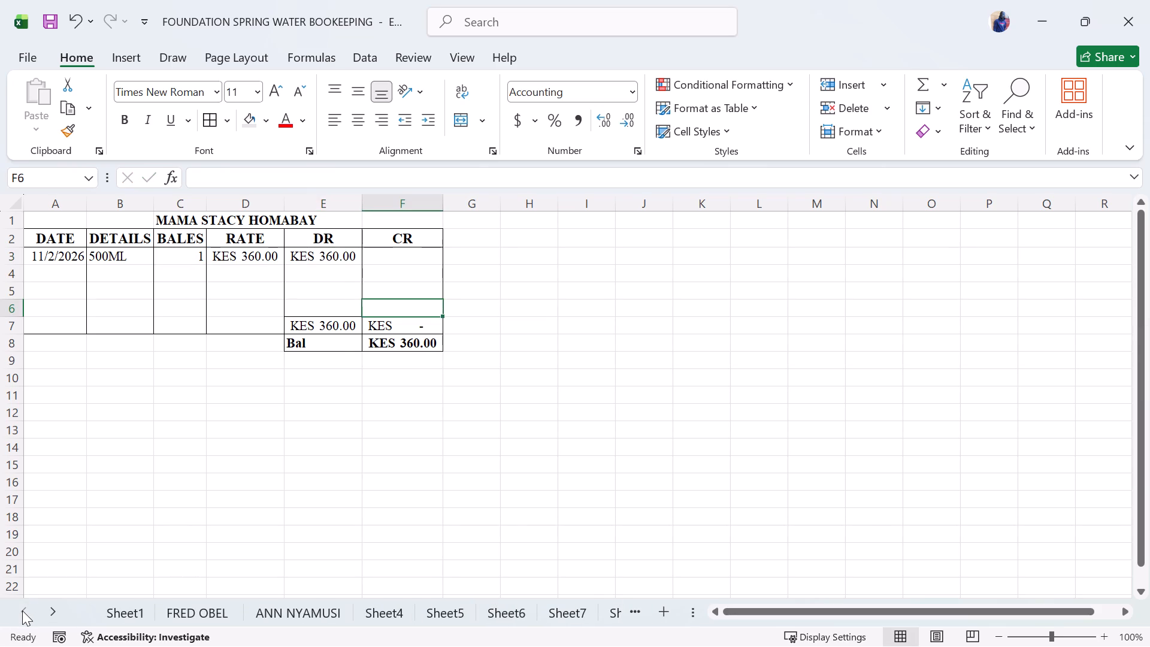
{"action": "left_click", "coordinate": [114, 606]}
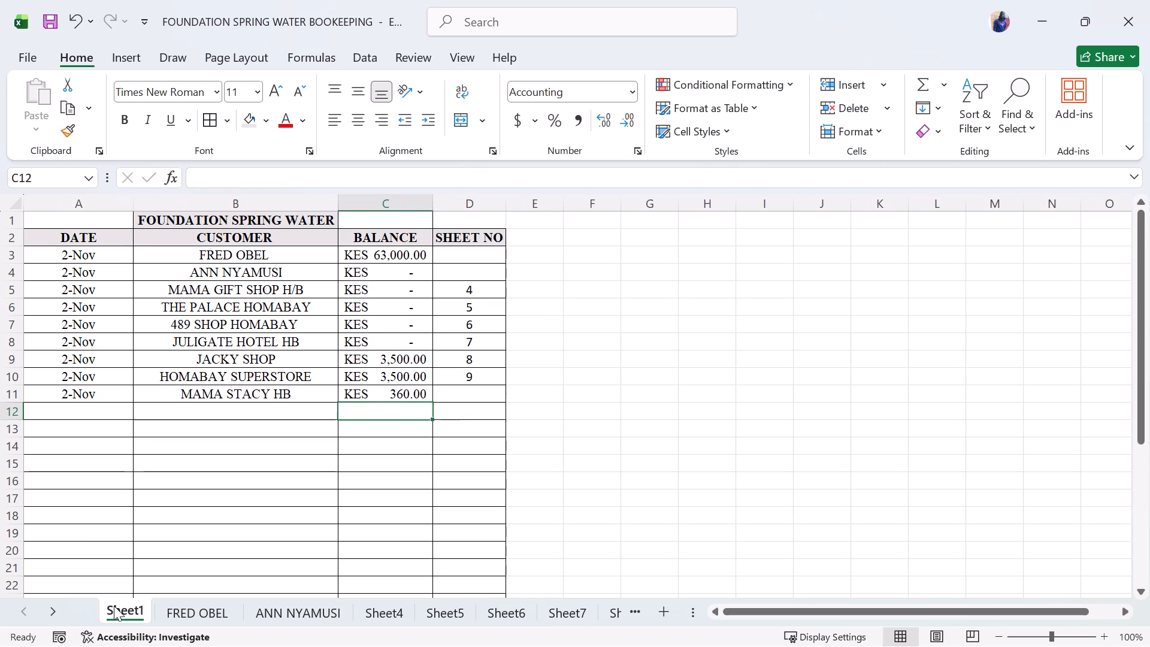
{"action": "left_click", "coordinate": [462, 392]}
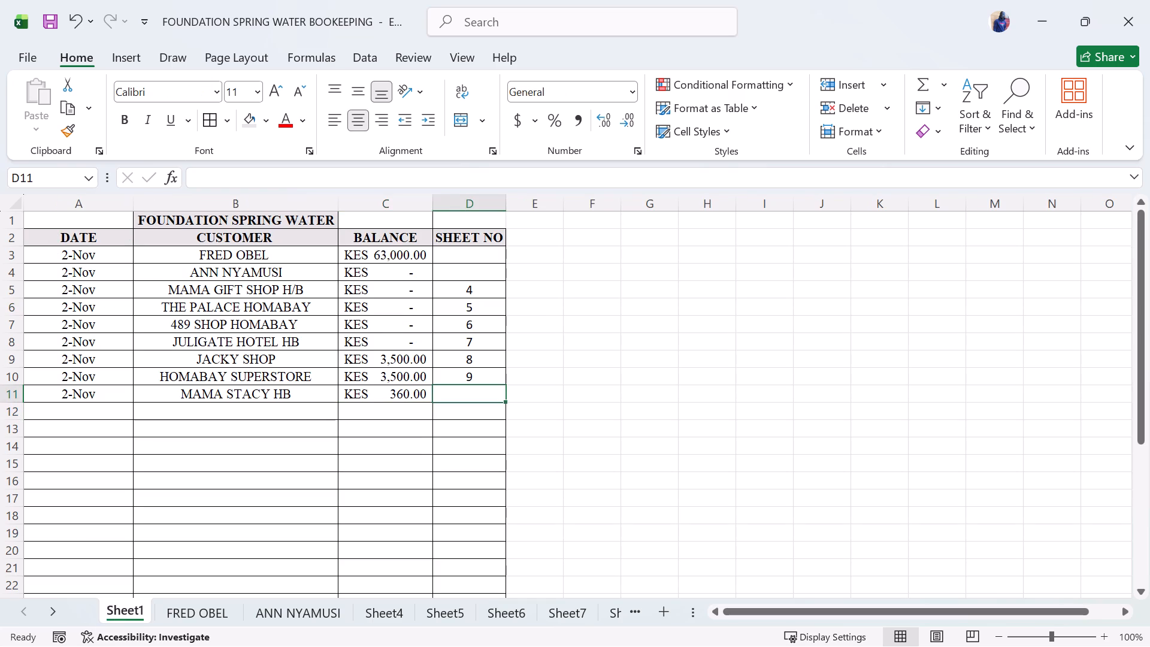
{"action": "type", "text": "10"}
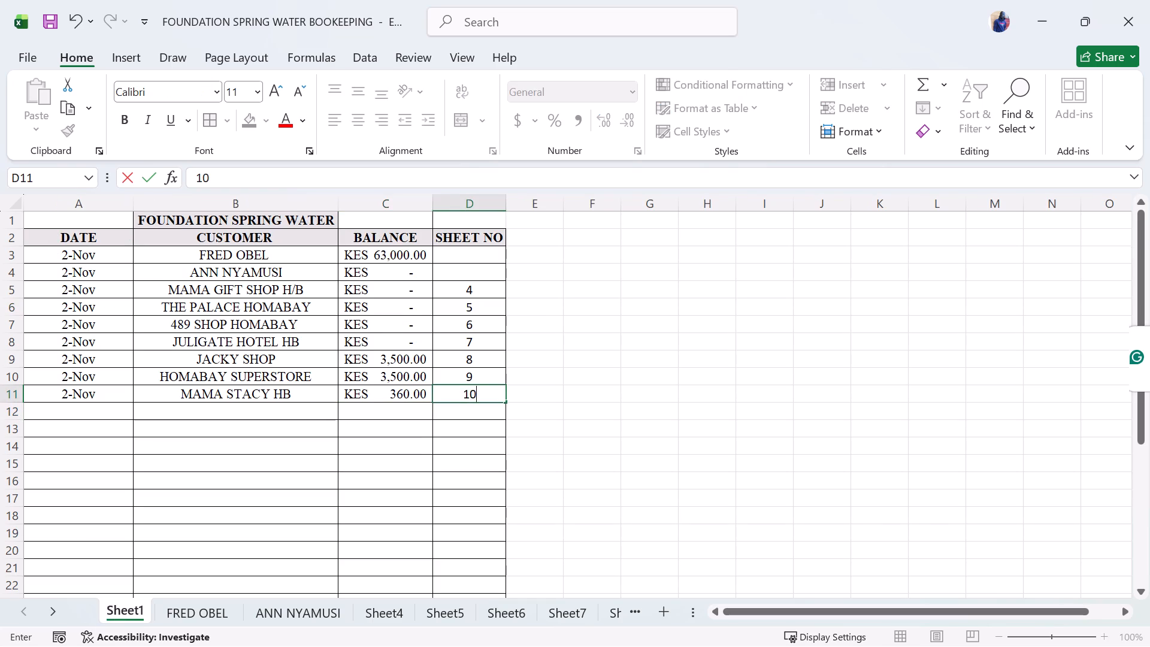
{"action": "left_click", "coordinate": [613, 376]}
Enter the label TOTAL in cell B28, in the last row of the customer balance table.
{"action": "scroll", "coordinate": [613, 376], "scroll_direction": "down", "scroll_amount": 1}
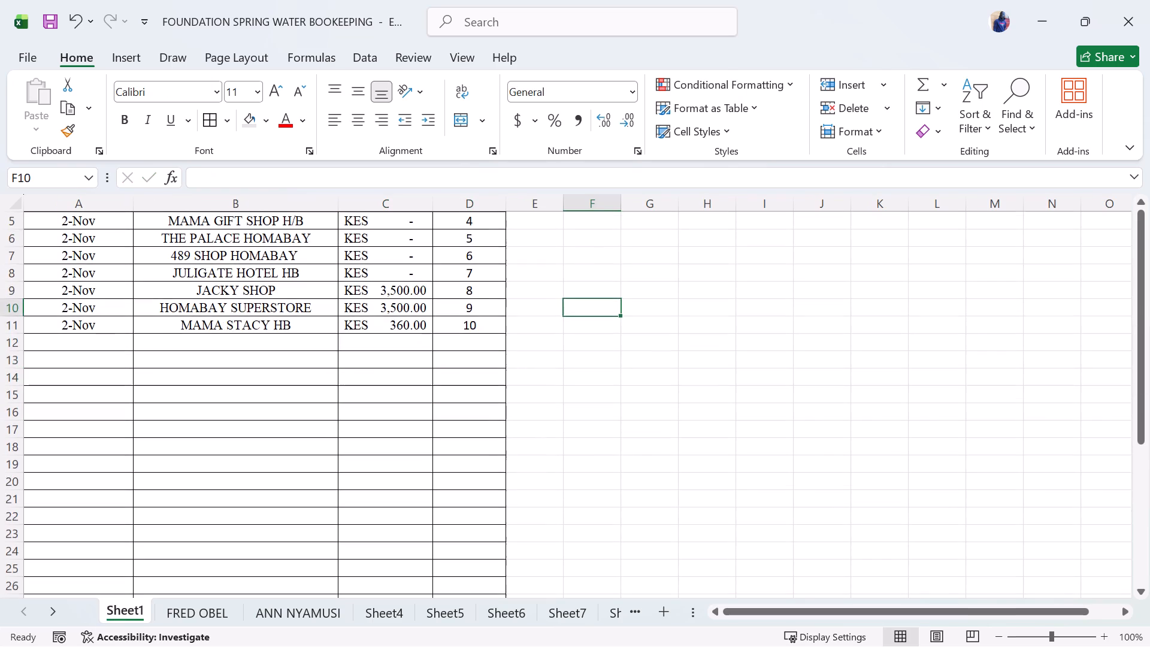
{"action": "scroll", "coordinate": [613, 376], "scroll_direction": "down", "scroll_amount": 2}
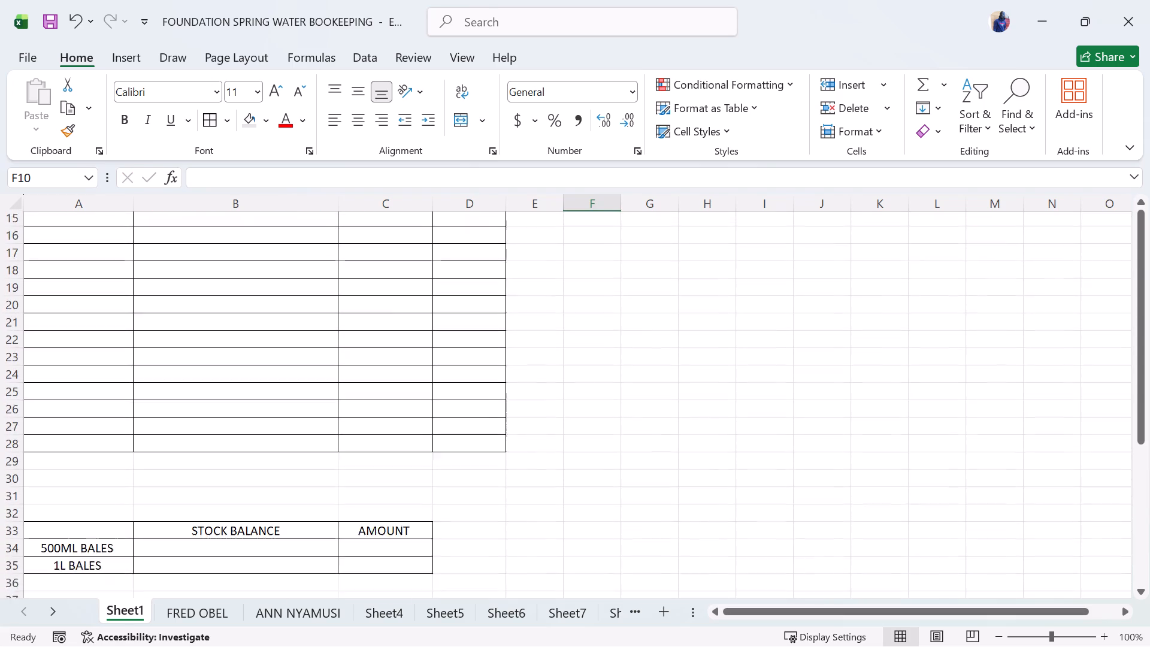
{"action": "scroll", "coordinate": [613, 376], "scroll_direction": "up", "scroll_amount": 1}
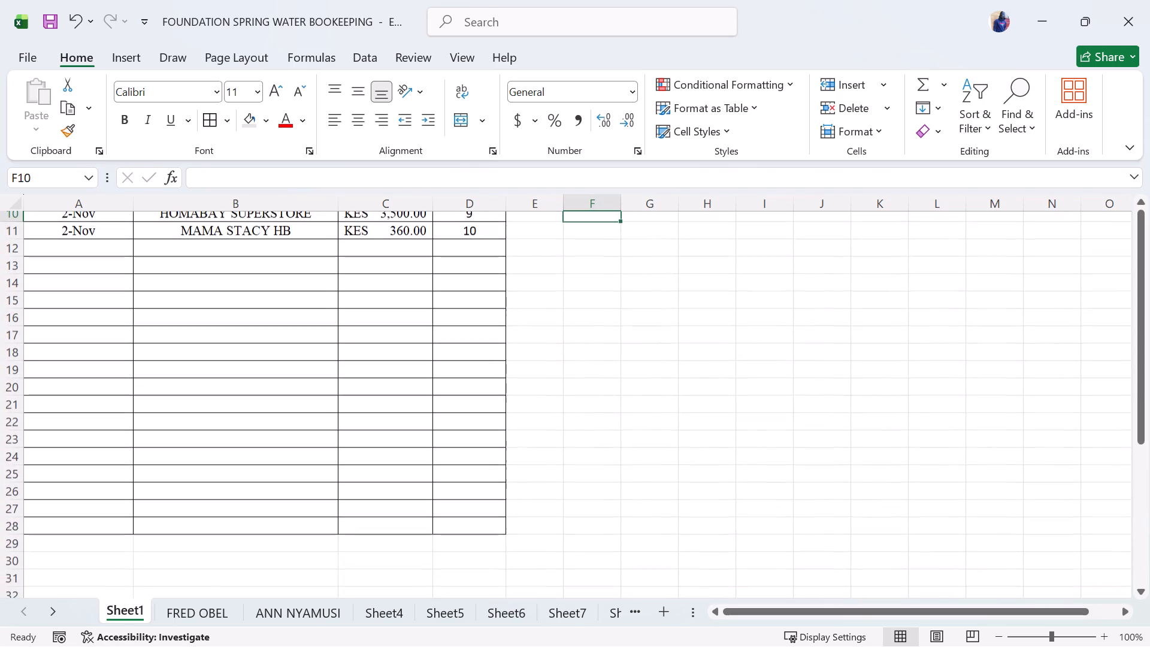
{"action": "scroll", "coordinate": [613, 376], "scroll_direction": "down", "scroll_amount": 2}
{"action": "scroll", "coordinate": [613, 376], "scroll_direction": "up", "scroll_amount": 2}
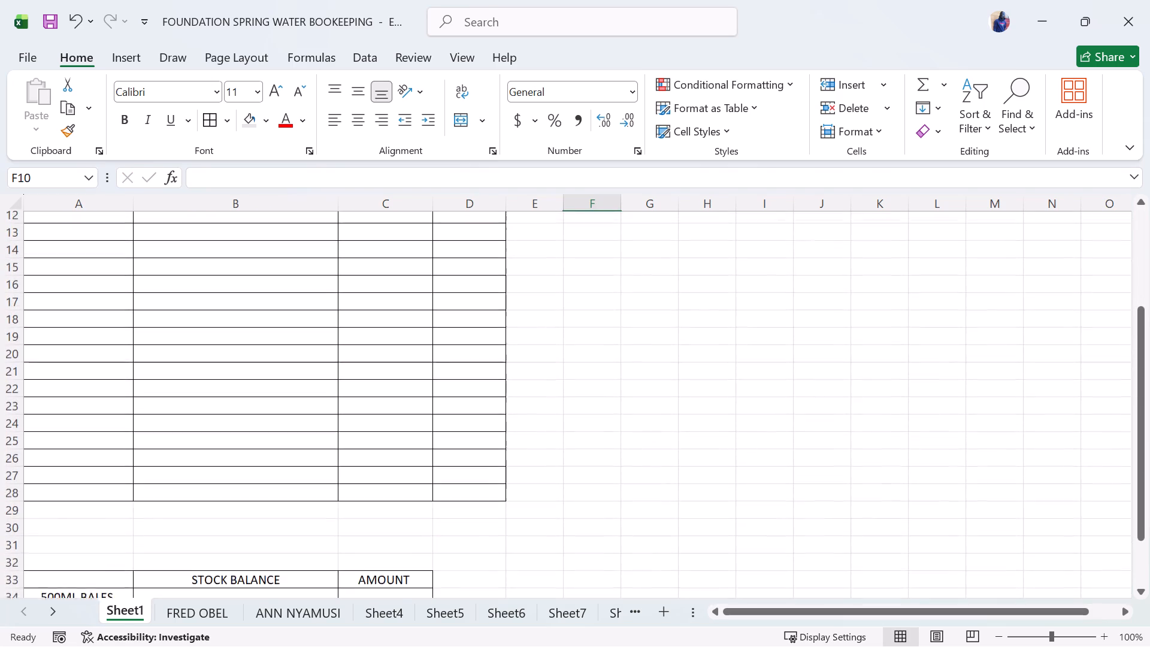
{"action": "scroll", "coordinate": [613, 376], "scroll_direction": "up", "scroll_amount": 2}
{"action": "scroll", "coordinate": [613, 376], "scroll_direction": "down", "scroll_amount": 2}
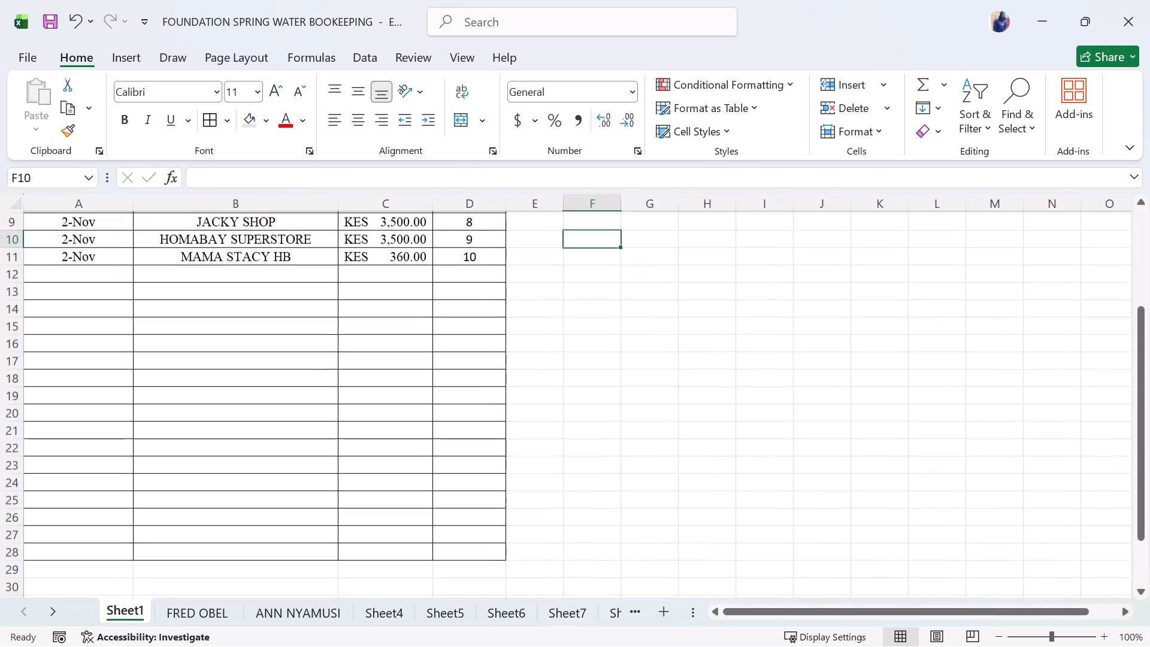
{"action": "scroll", "coordinate": [613, 376], "scroll_direction": "down", "scroll_amount": 1}
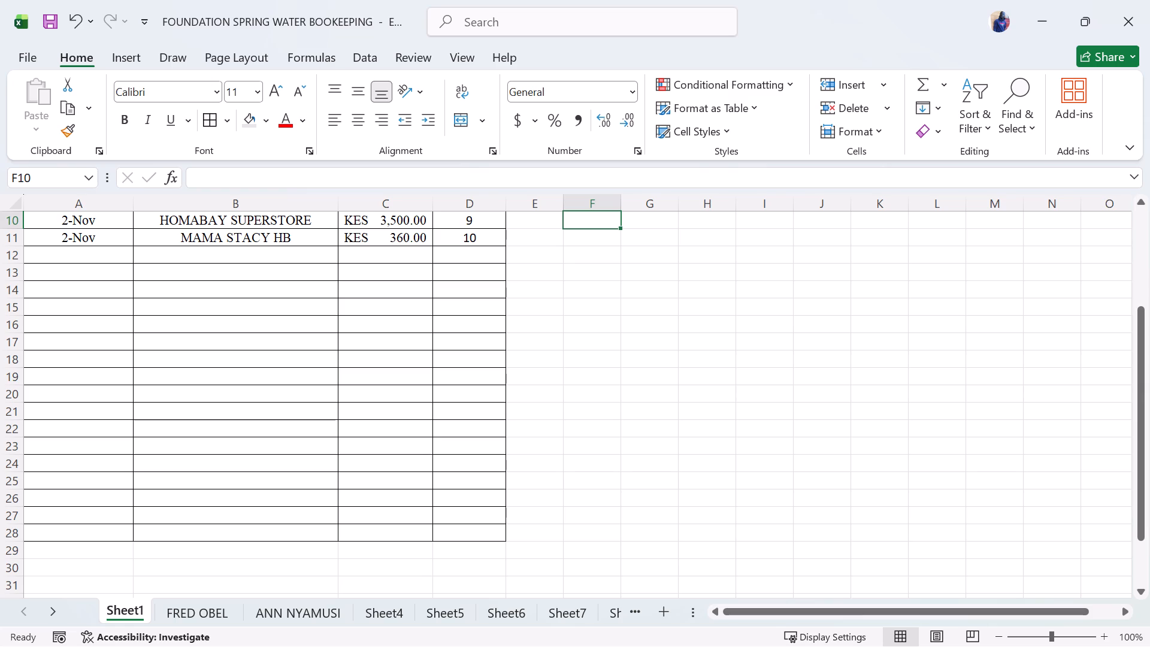
{"action": "left_click", "coordinate": [273, 540]}
{"action": "type", "text": "TOTAL"}
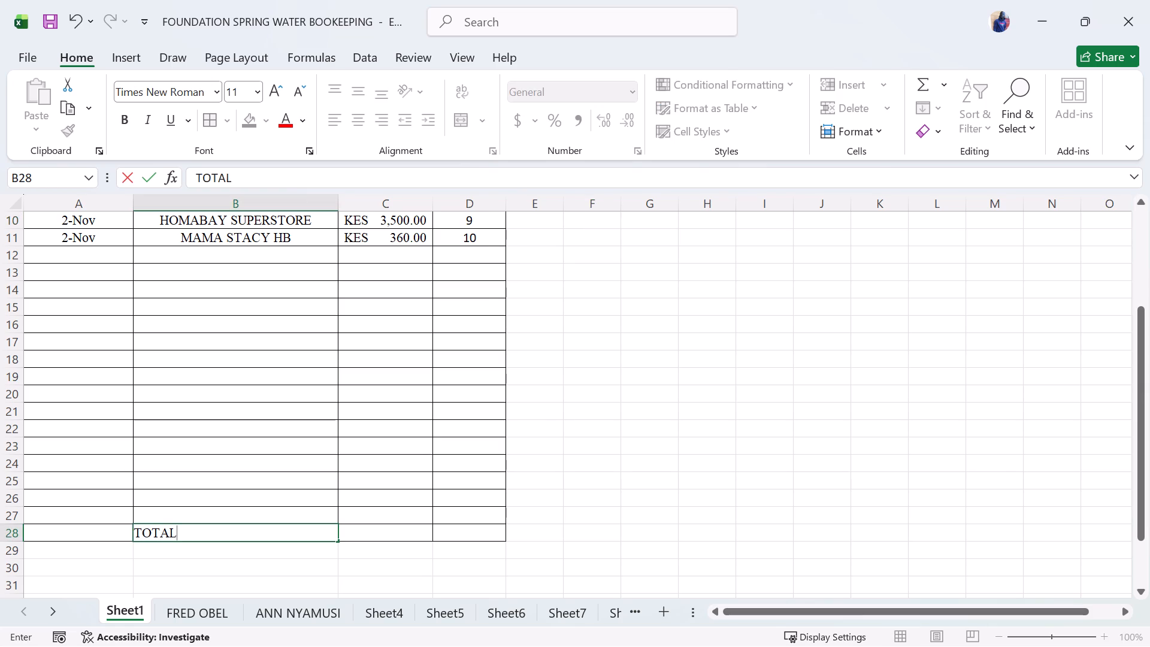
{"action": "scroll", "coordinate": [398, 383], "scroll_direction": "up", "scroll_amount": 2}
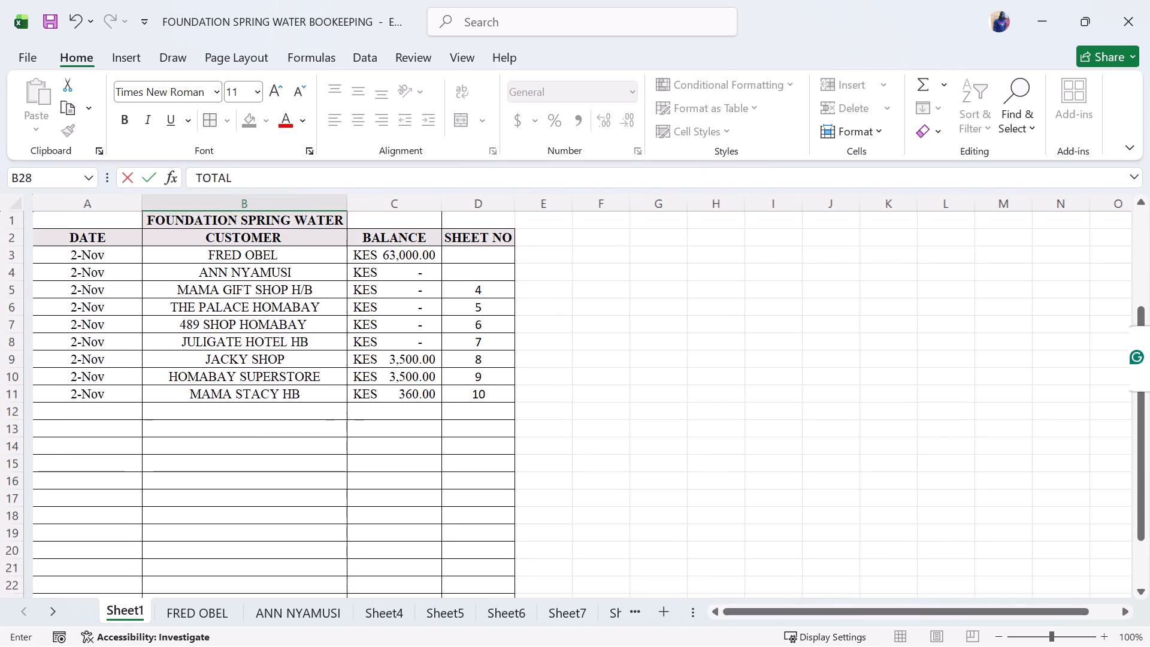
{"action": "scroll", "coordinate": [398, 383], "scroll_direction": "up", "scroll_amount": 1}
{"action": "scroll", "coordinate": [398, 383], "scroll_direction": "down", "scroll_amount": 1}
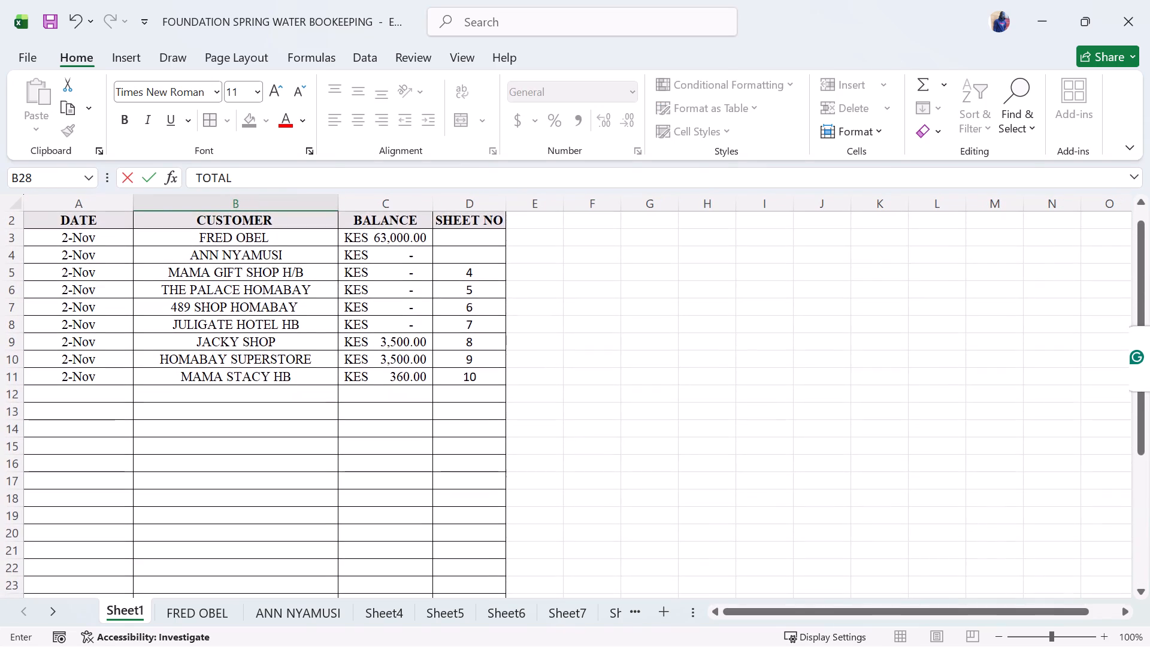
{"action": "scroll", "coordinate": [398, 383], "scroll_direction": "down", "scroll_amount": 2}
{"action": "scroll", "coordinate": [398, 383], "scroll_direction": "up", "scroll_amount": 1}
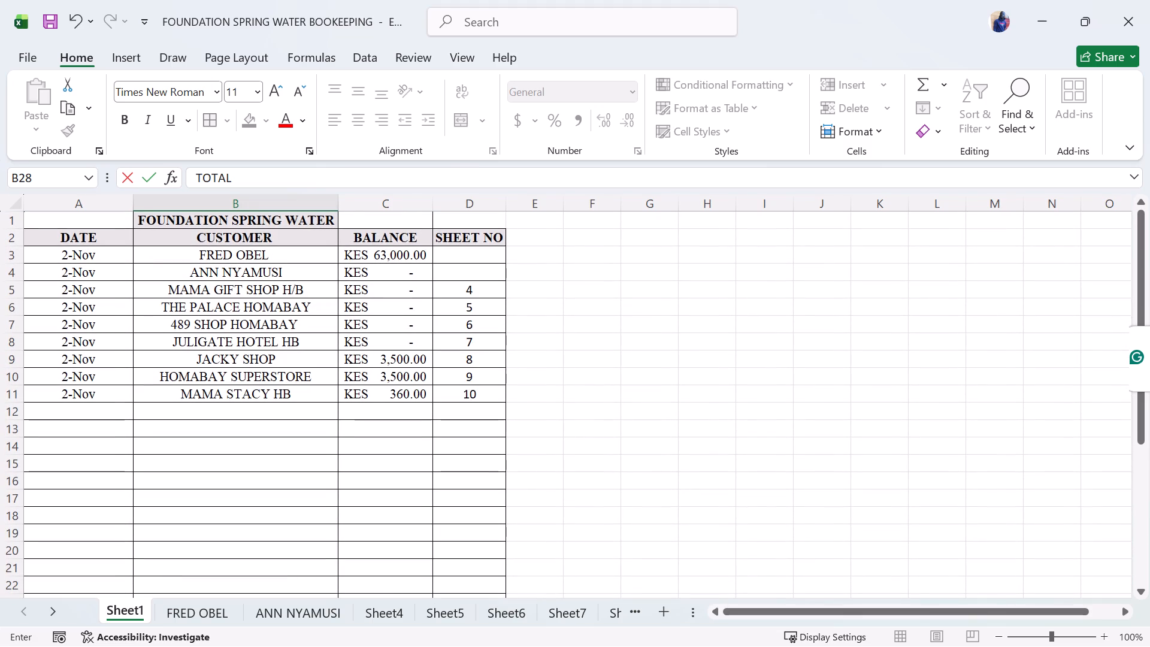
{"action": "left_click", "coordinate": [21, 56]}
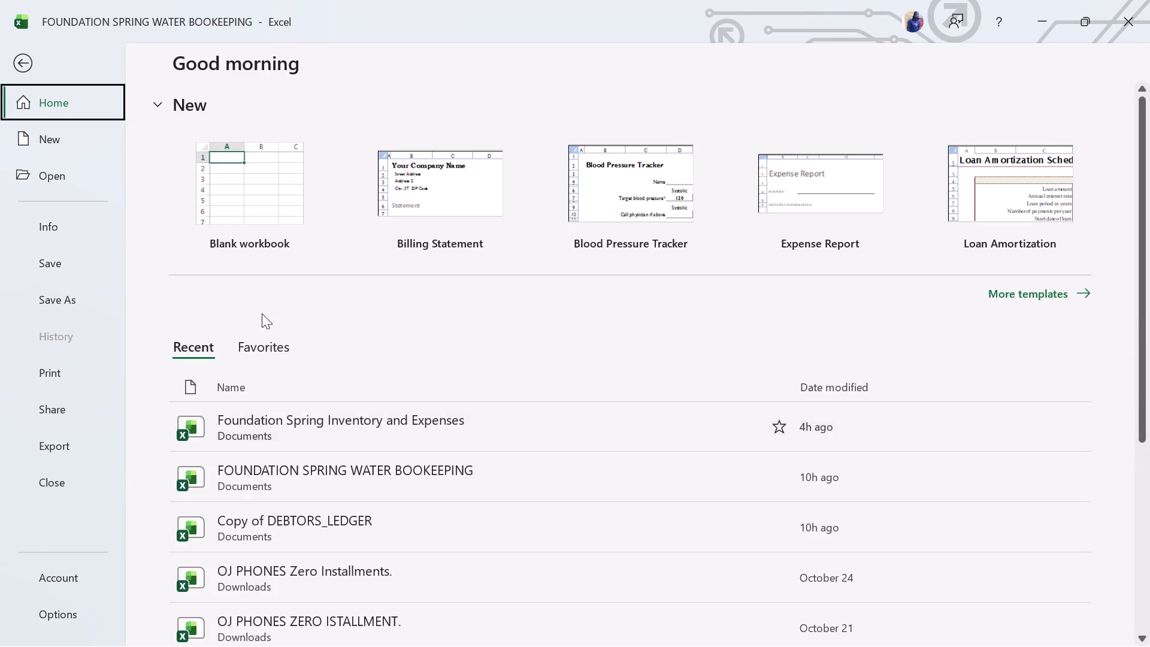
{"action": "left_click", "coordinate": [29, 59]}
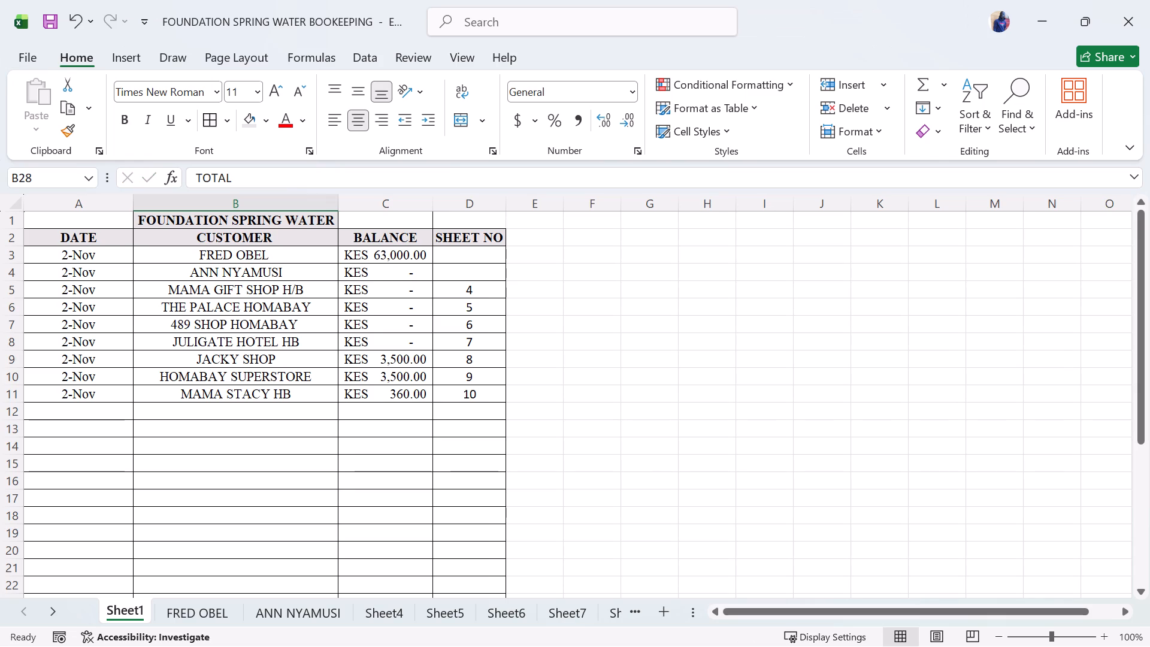
Look through the customer ledger sheets up to Sheet4, including the MAMA GIFT SHOP account, and return to Sheet1.
{"action": "left_click", "coordinate": [199, 611]}
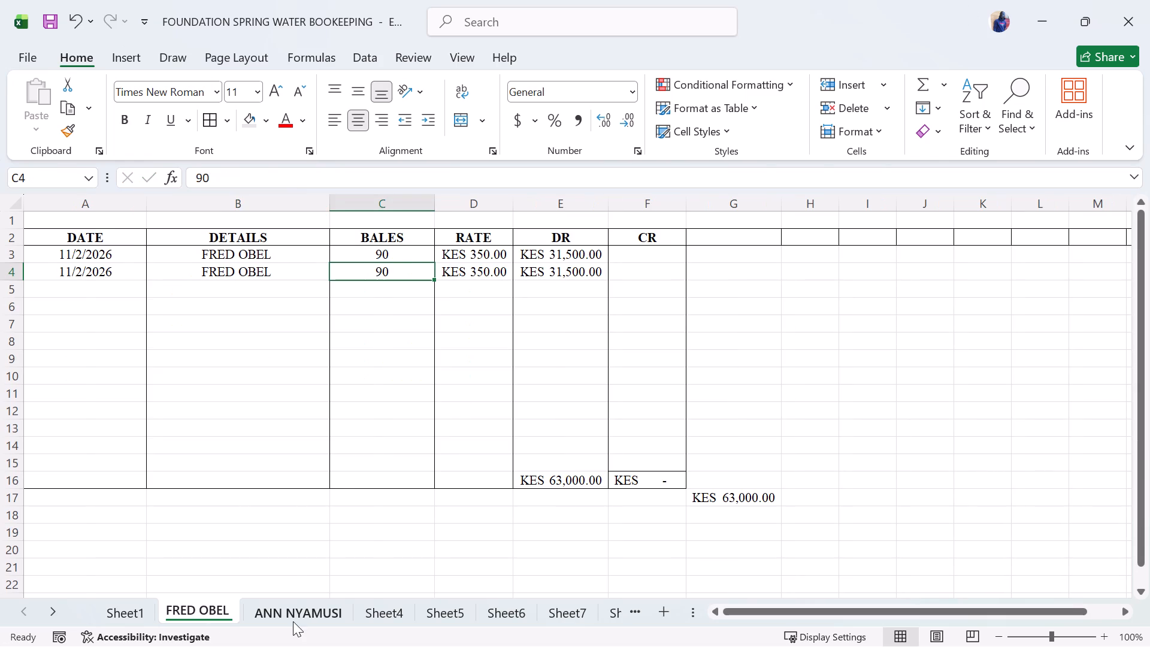
{"action": "left_click", "coordinate": [293, 621]}
{"action": "left_click", "coordinate": [377, 601]}
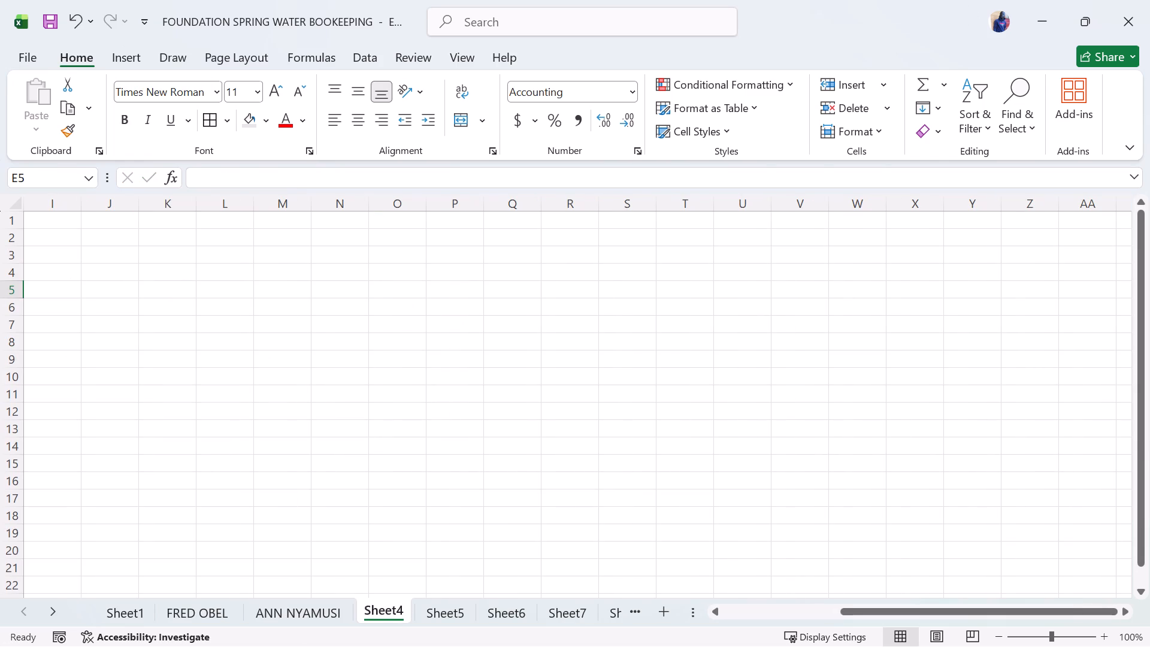
{"action": "scroll", "coordinate": [453, 512], "scroll_direction": "up", "scroll_amount": 4}
{"action": "scroll", "coordinate": [453, 512], "scroll_direction": "right", "scroll_amount": 5}
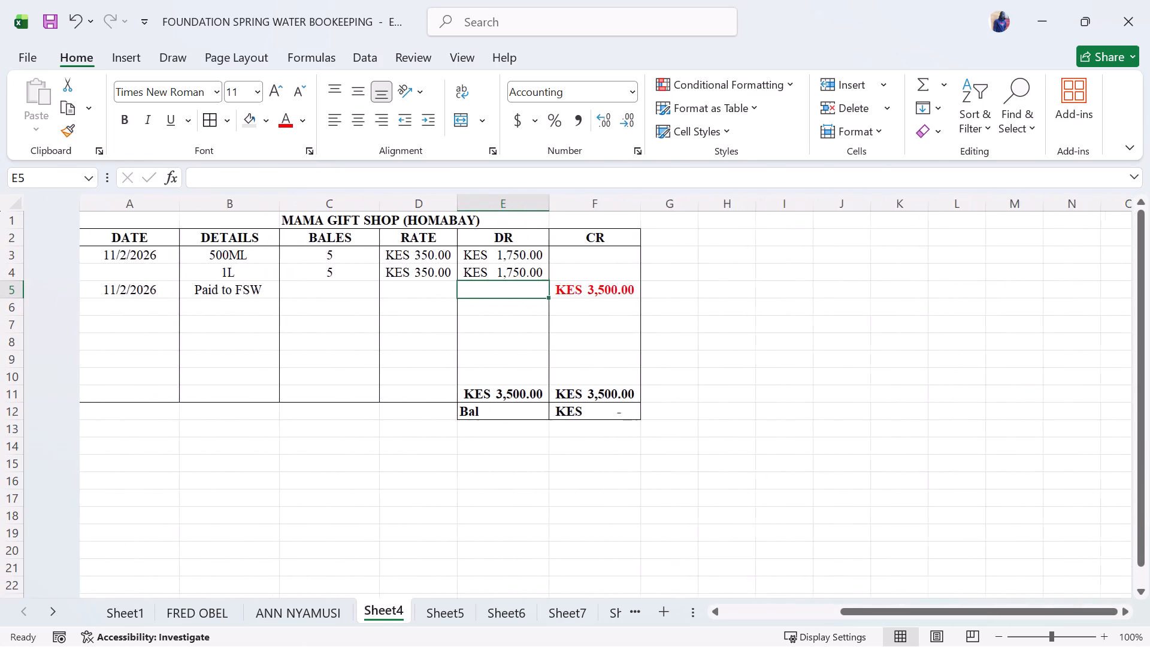
{"action": "scroll", "coordinate": [453, 512], "scroll_direction": "up", "scroll_amount": 1}
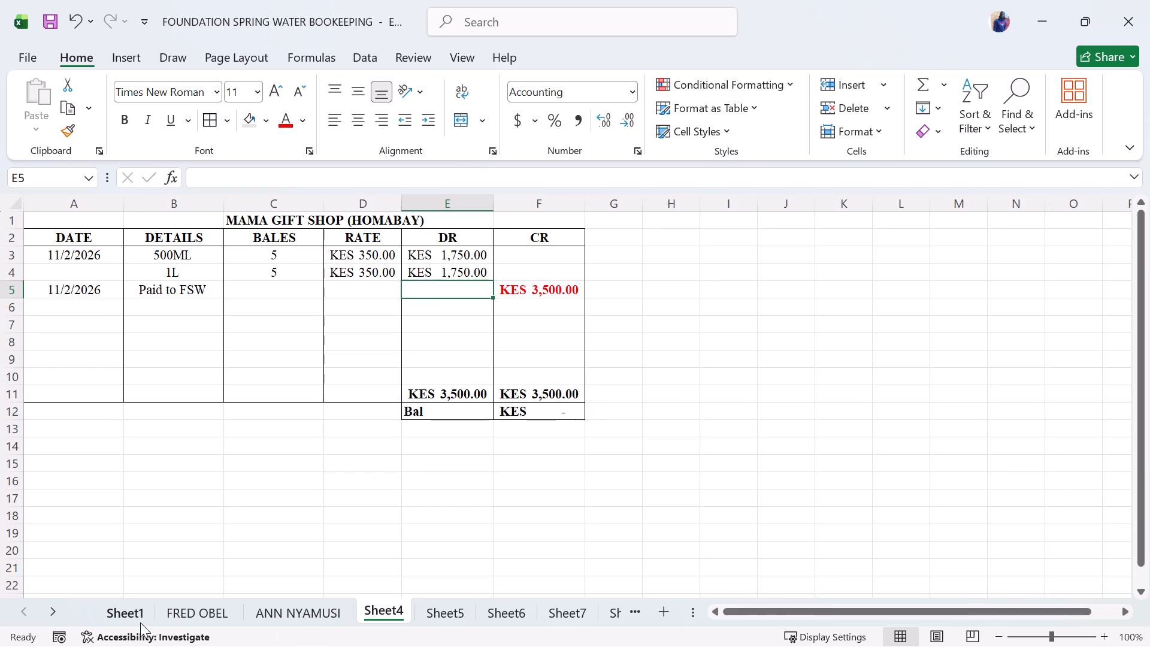
{"action": "left_click", "coordinate": [122, 603]}
{"action": "scroll", "coordinate": [308, 459], "scroll_direction": "right", "scroll_amount": 1}
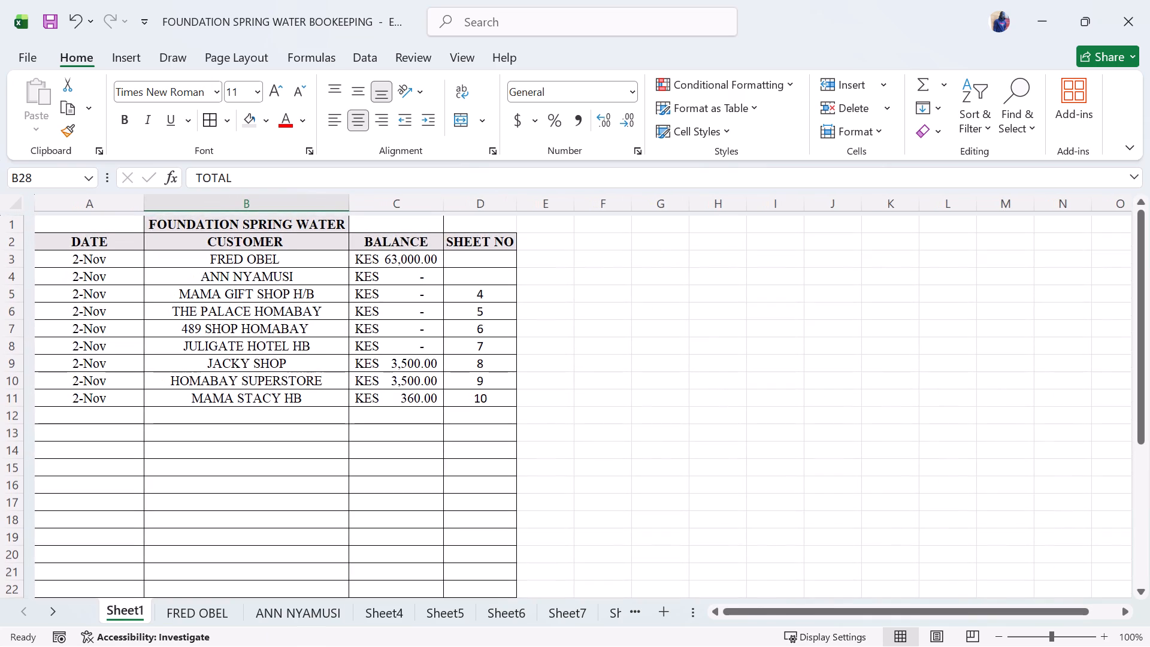
{"action": "scroll", "coordinate": [308, 459], "scroll_direction": "right", "scroll_amount": 1}
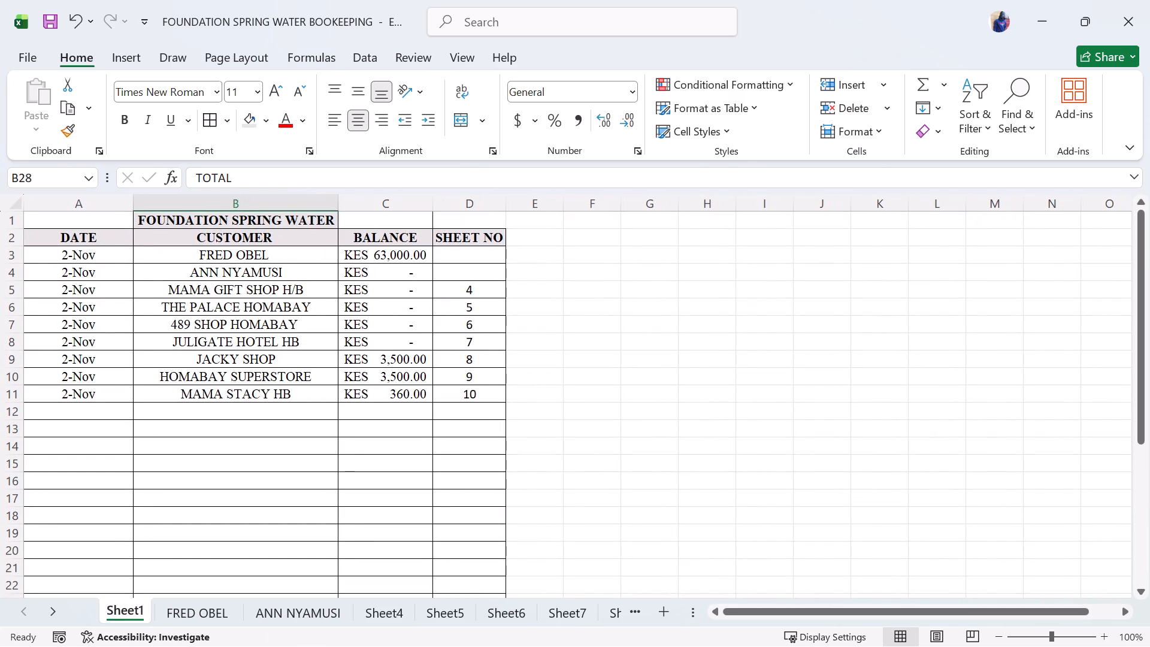
Insert a blank row above the FOUNDATION SPRING WATER title row on Sheet1.
{"action": "left_click", "coordinate": [319, 223]}
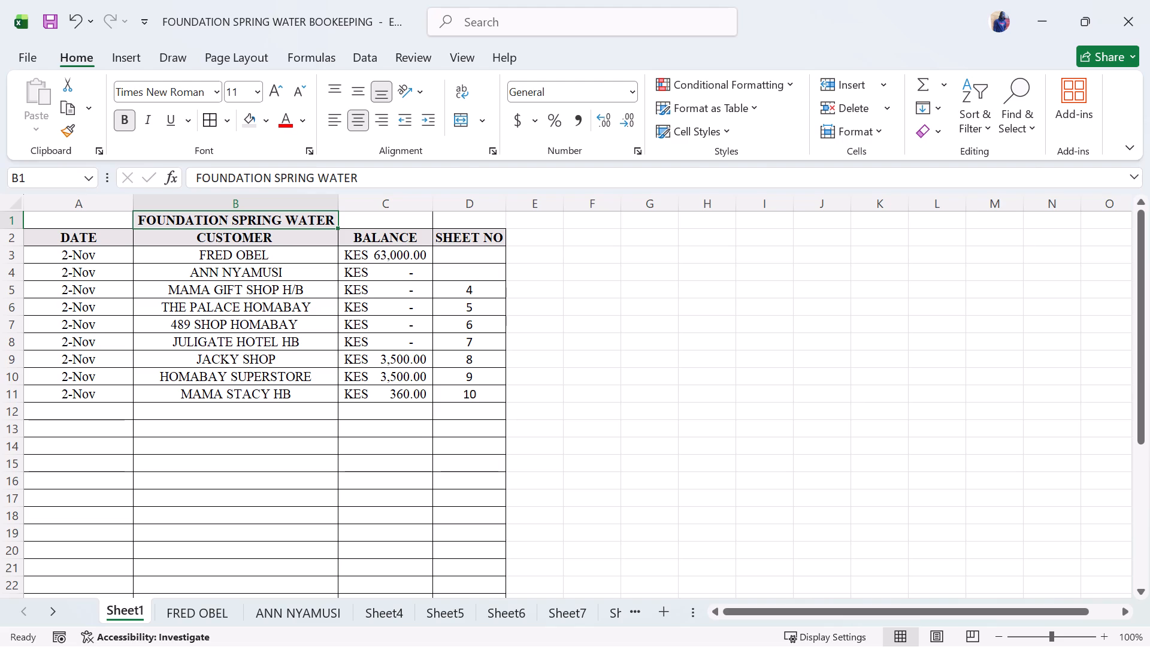
{"action": "left_click", "coordinate": [7, 216]}
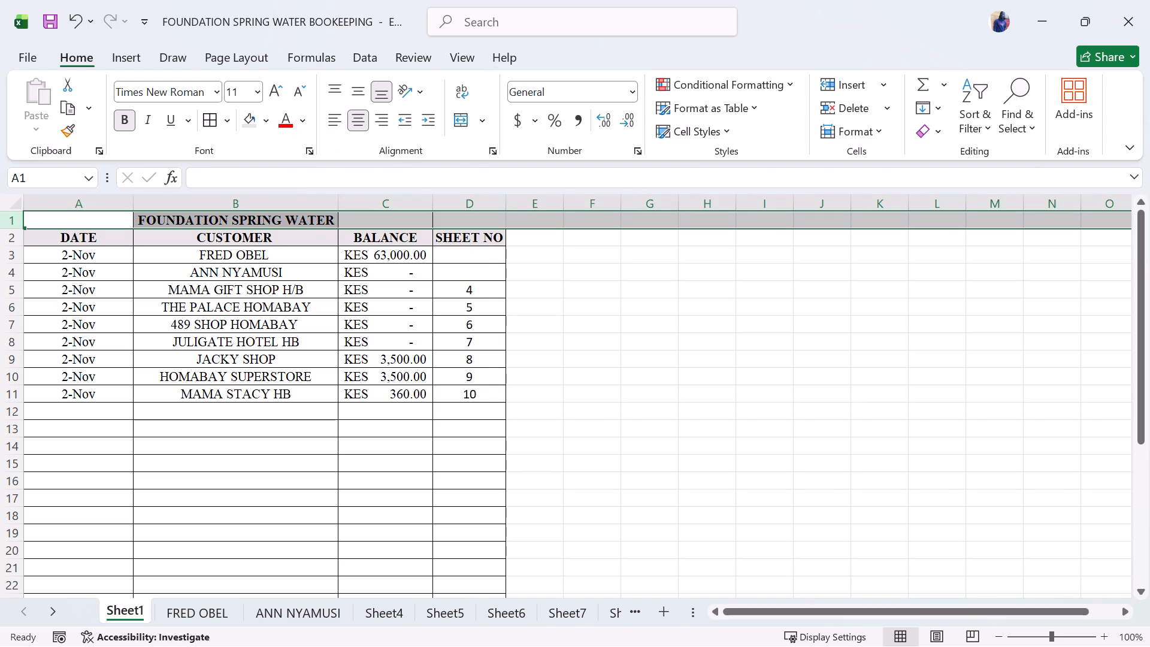
{"action": "left_click", "coordinate": [852, 83]}
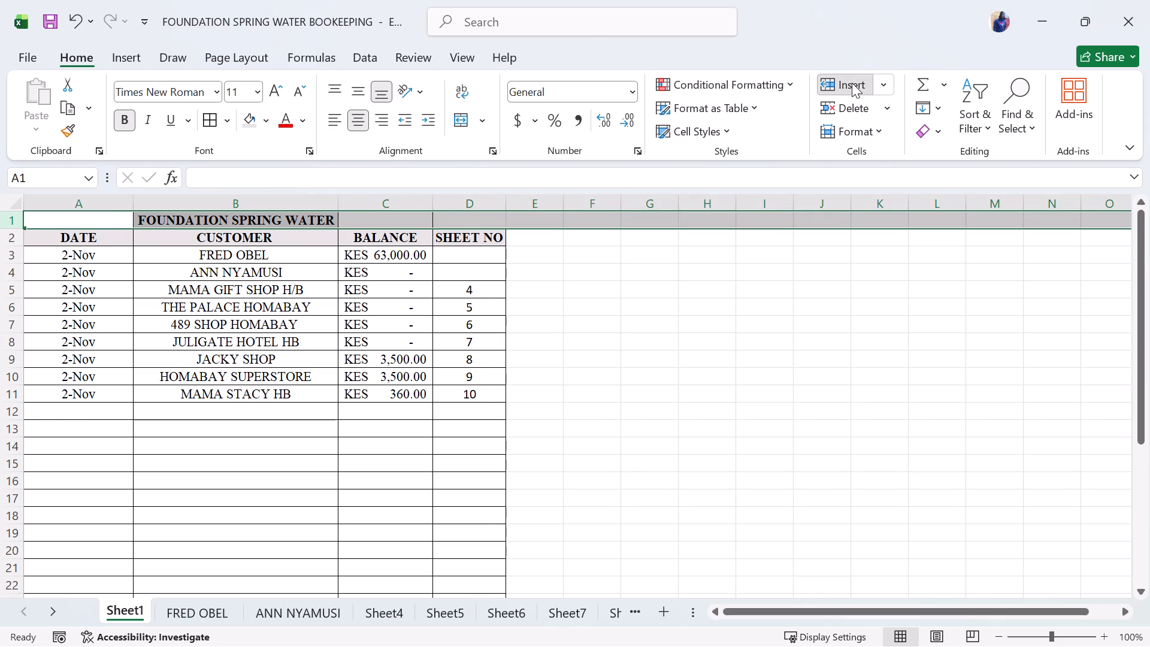
Move the FOUNDATION SPRING WATER title from B2 up to cell B1.
{"action": "left_click", "coordinate": [285, 234]}
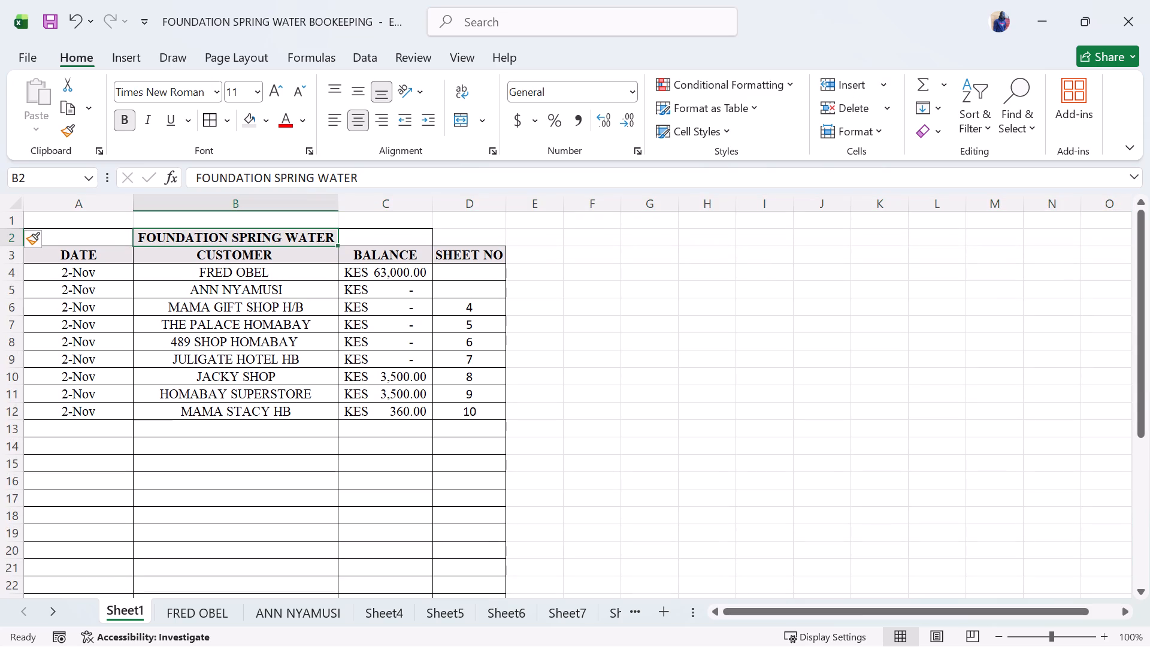
{"action": "key", "text": "ctrl+x"}
{"action": "left_click", "coordinate": [273, 220]}
{"action": "key", "text": "ctrl+v"}
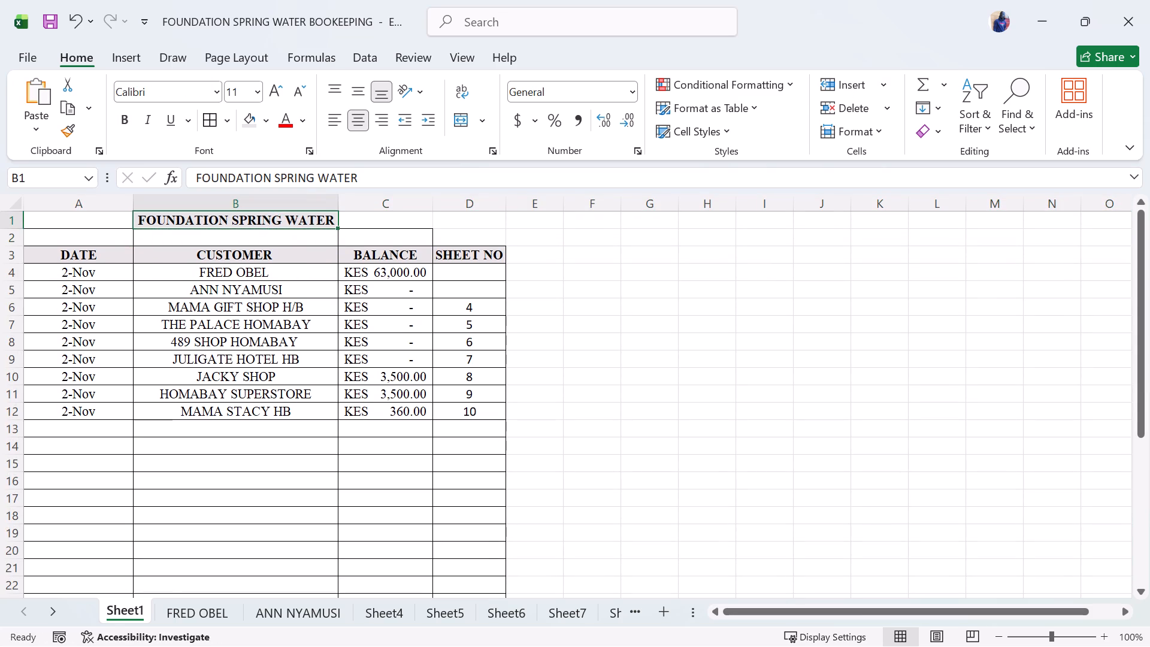
Enter the subtitle DEBTORS LEDGER in cell B2, beneath the company title.
{"action": "left_click", "coordinate": [237, 235]}
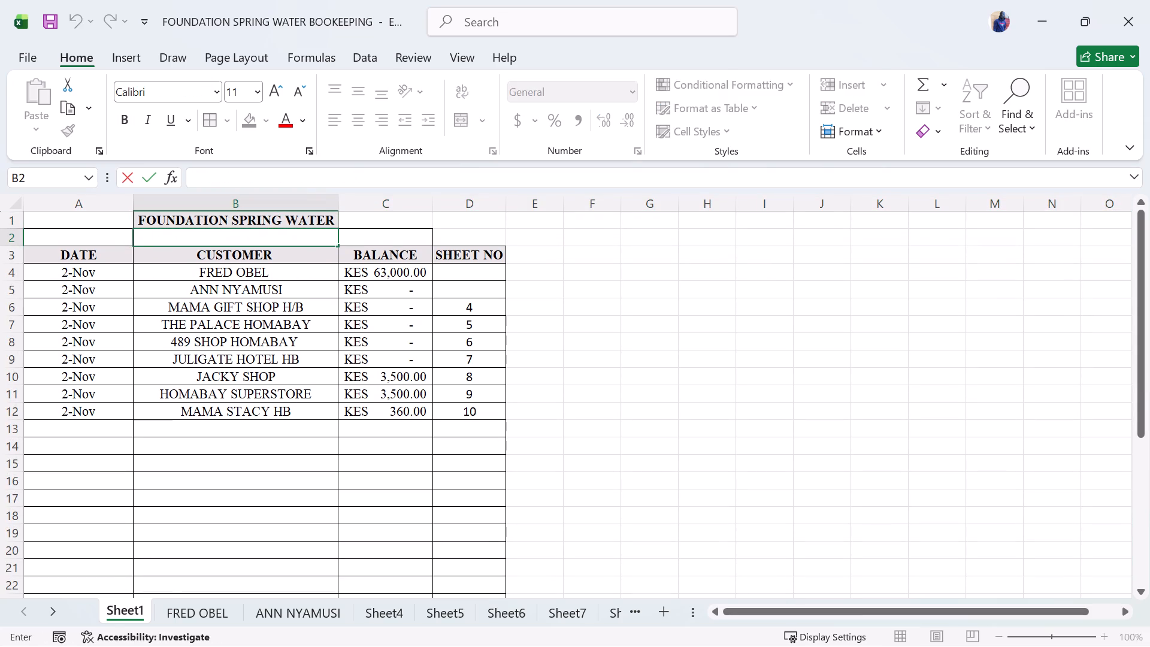
{"action": "type", "text": "de"}
{"action": "key", "text": "BackSpace"}
{"action": "key", "text": "BackSpace"}
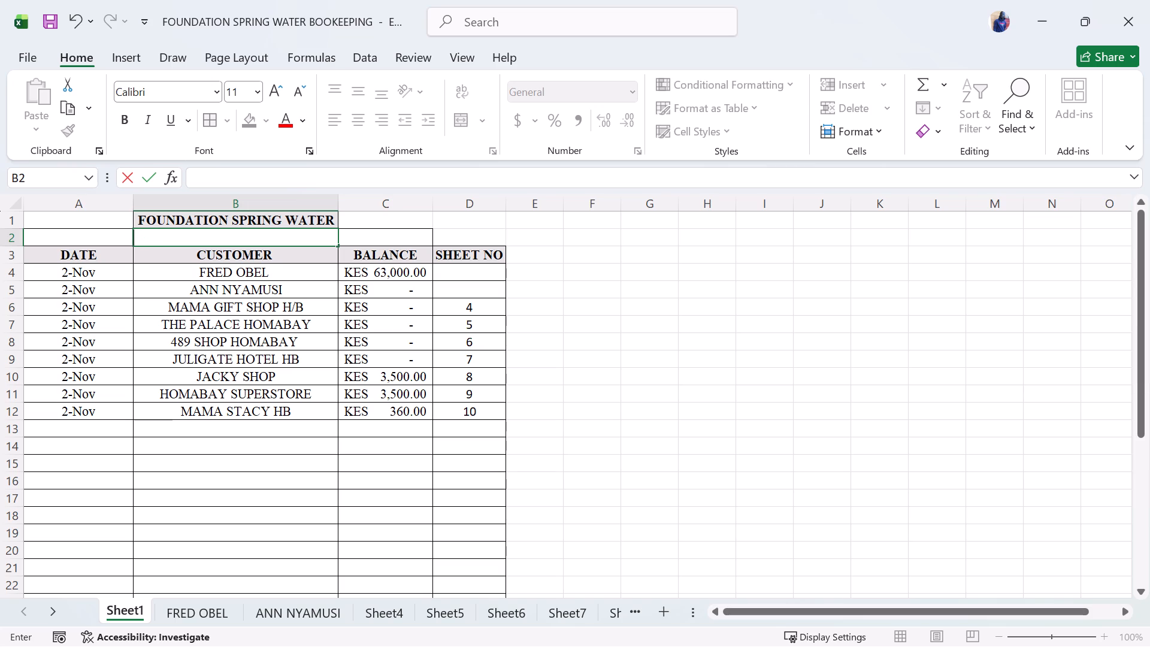
{"action": "type", "text": "DEBR"}
{"action": "key", "text": "BackSpace"}
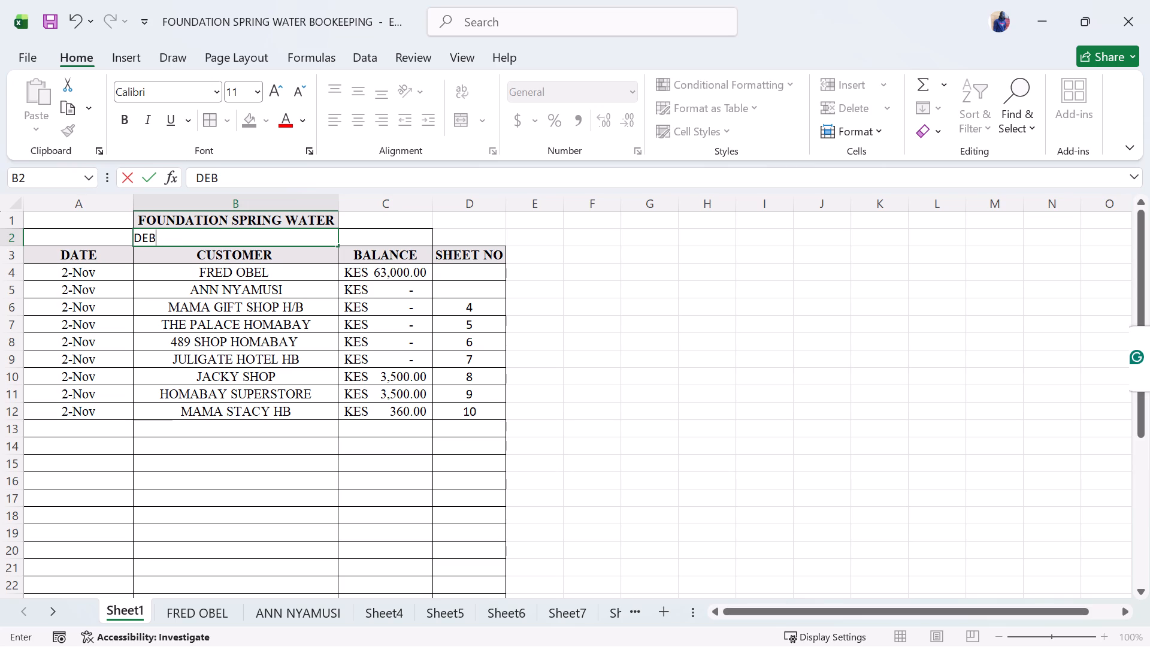
{"action": "type", "text": "TORS LEDGEER"}
{"action": "key", "text": "BackSpace"}
{"action": "key", "text": "BackSpace"}
{"action": "key", "text": "r"}
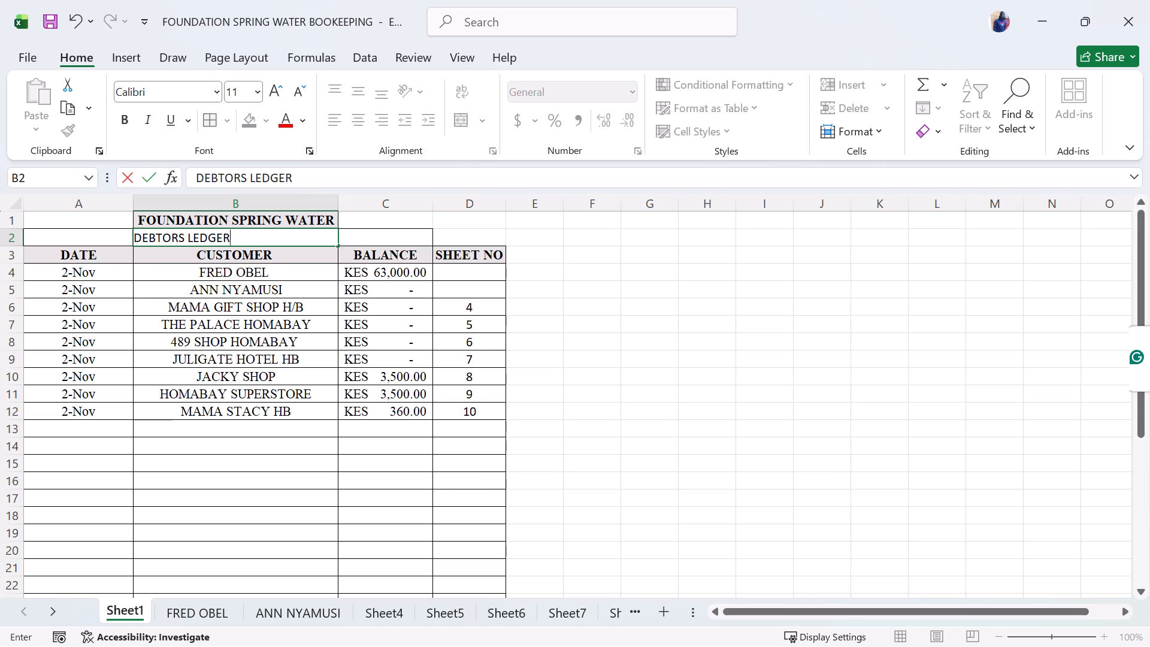
{"action": "left_click", "coordinate": [352, 131]}
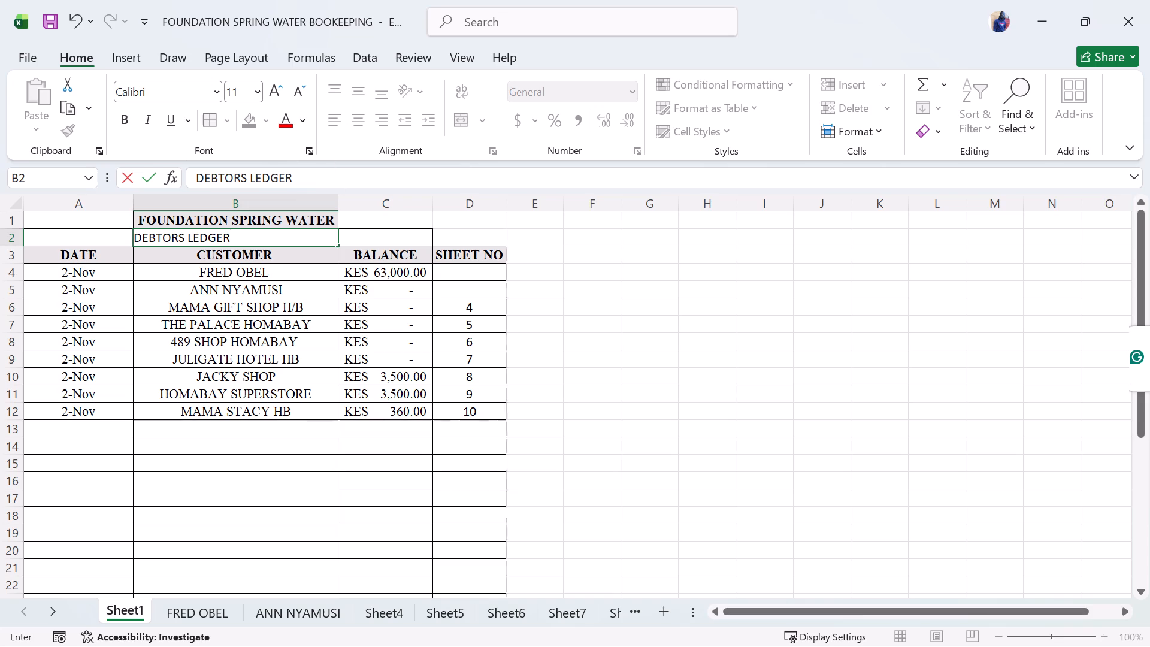
{"action": "left_click", "coordinate": [298, 251]}
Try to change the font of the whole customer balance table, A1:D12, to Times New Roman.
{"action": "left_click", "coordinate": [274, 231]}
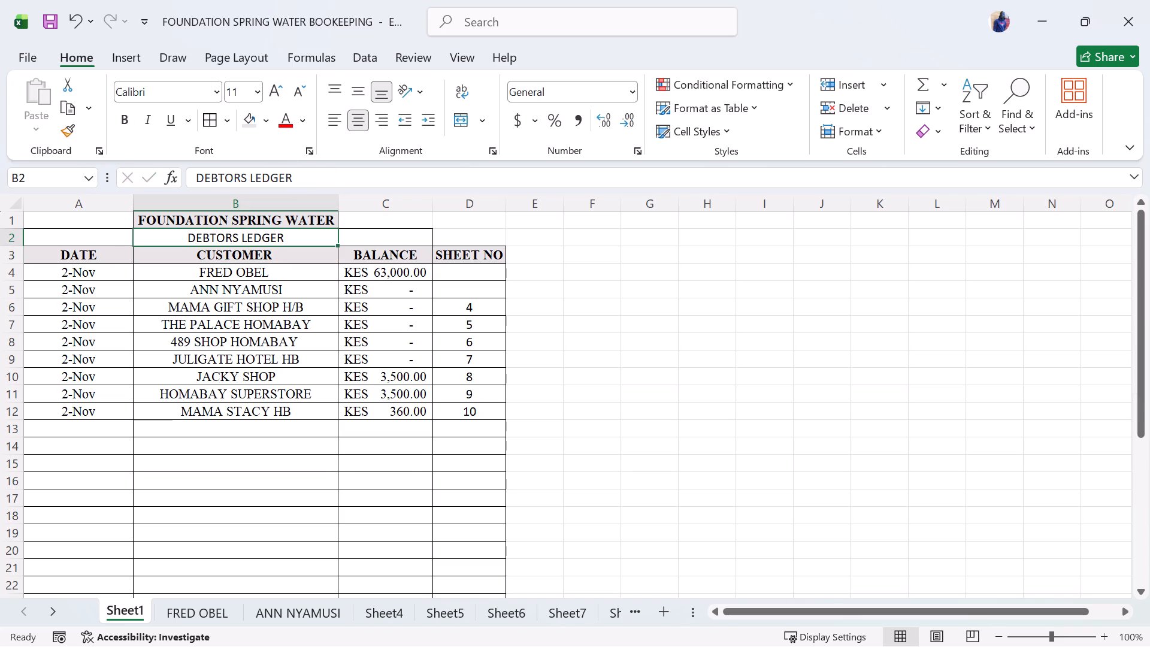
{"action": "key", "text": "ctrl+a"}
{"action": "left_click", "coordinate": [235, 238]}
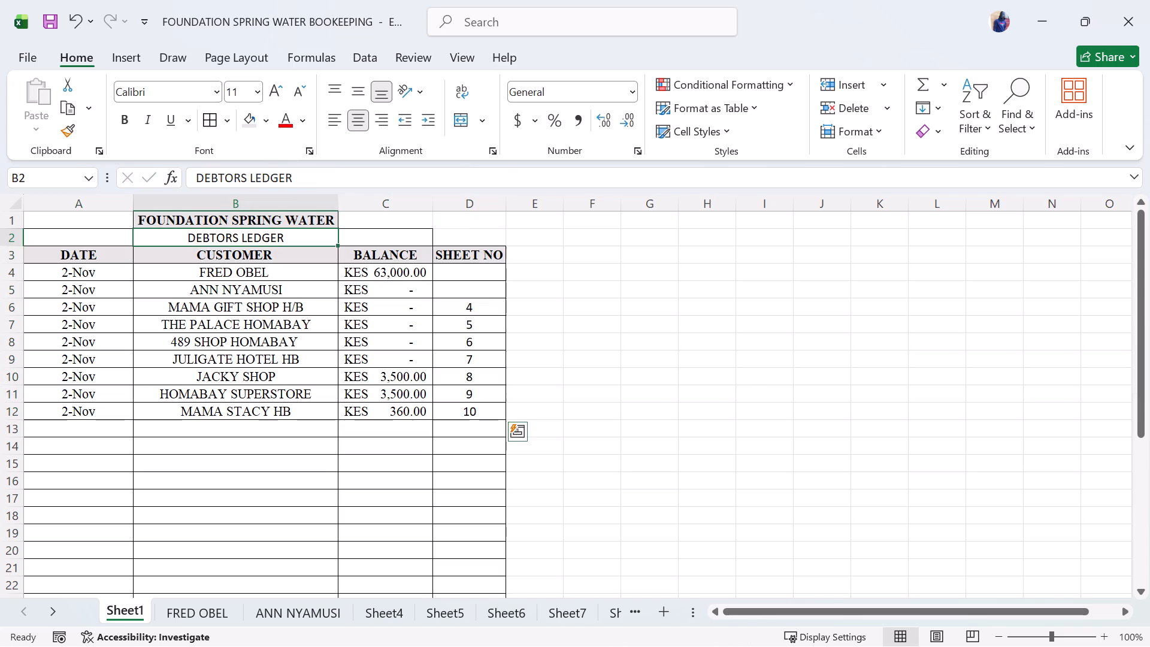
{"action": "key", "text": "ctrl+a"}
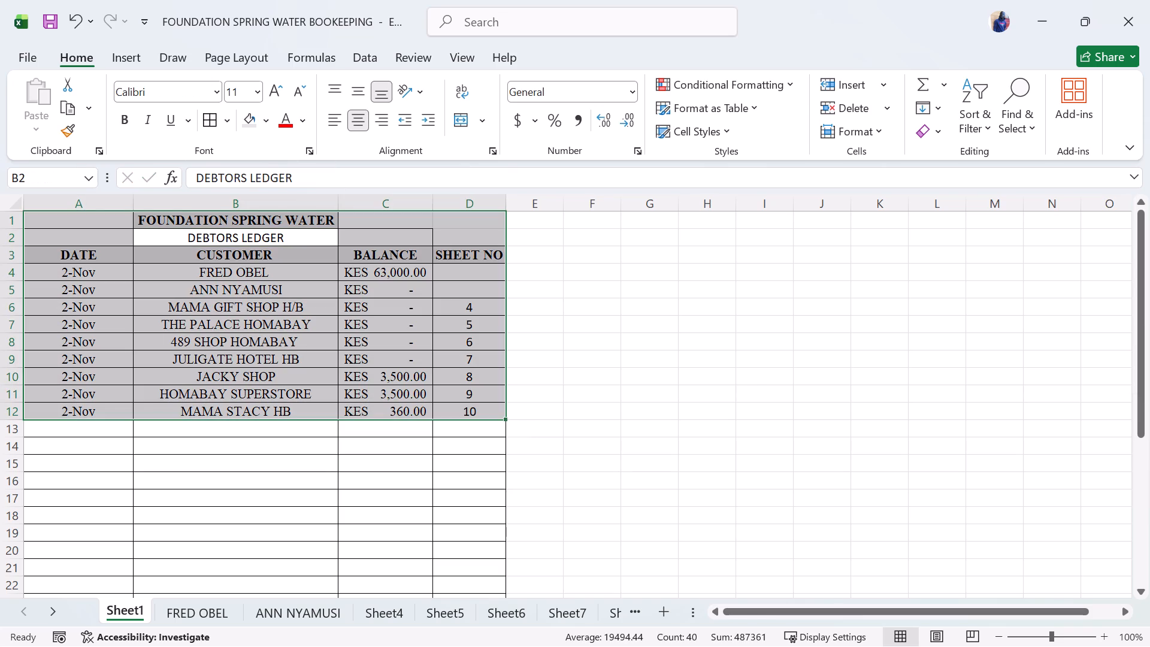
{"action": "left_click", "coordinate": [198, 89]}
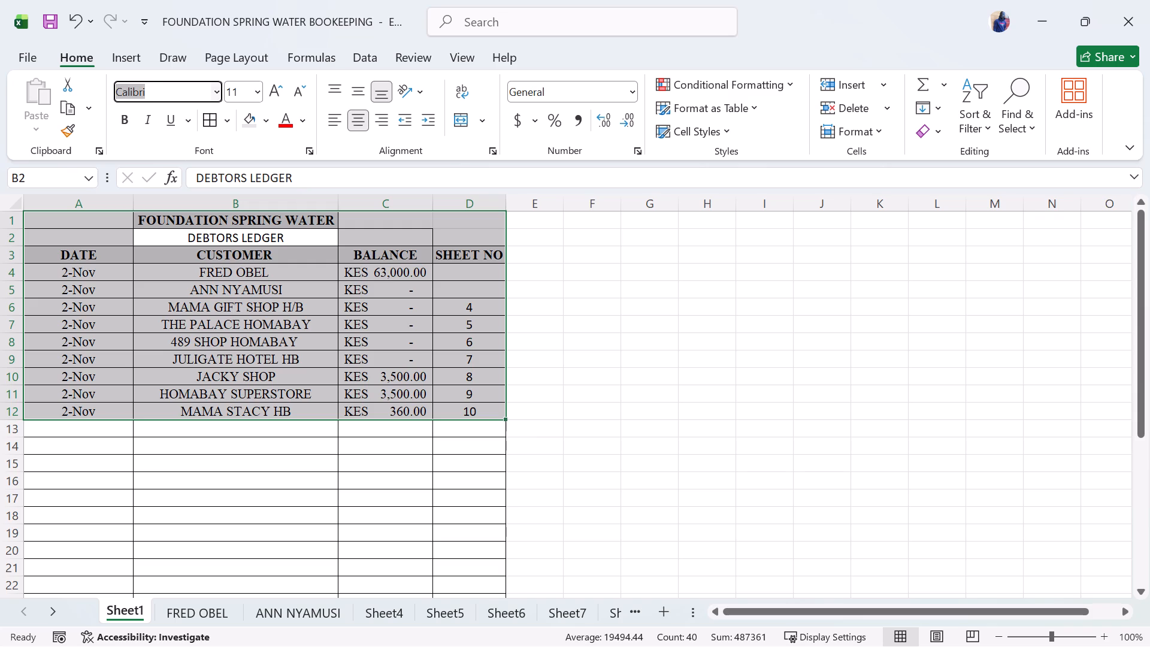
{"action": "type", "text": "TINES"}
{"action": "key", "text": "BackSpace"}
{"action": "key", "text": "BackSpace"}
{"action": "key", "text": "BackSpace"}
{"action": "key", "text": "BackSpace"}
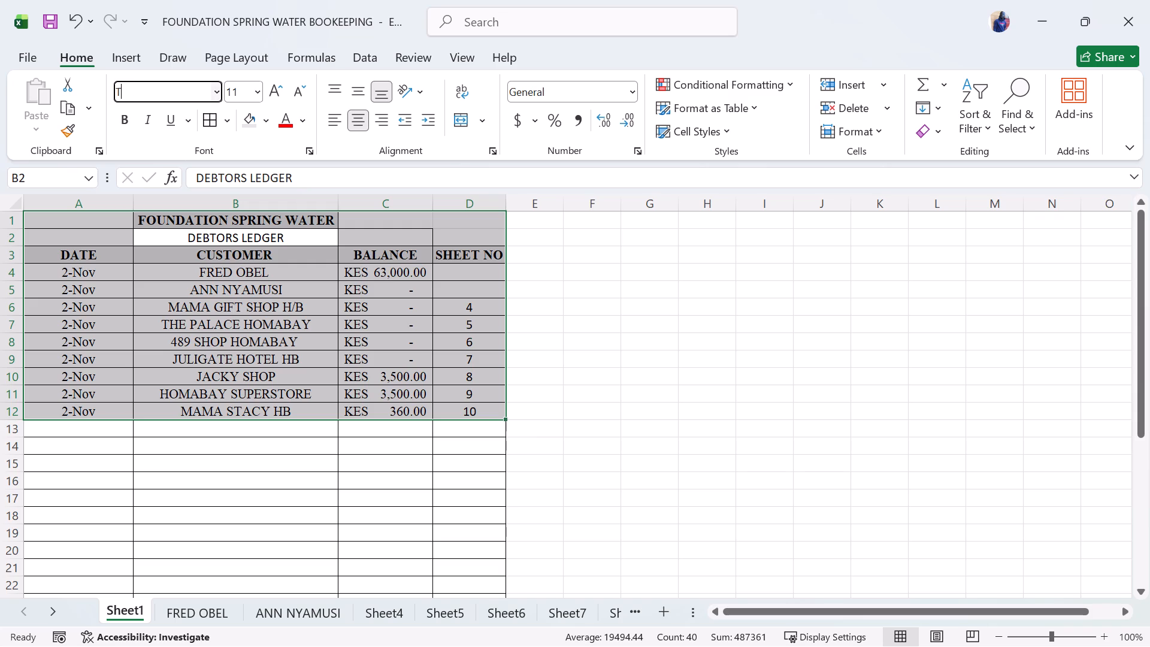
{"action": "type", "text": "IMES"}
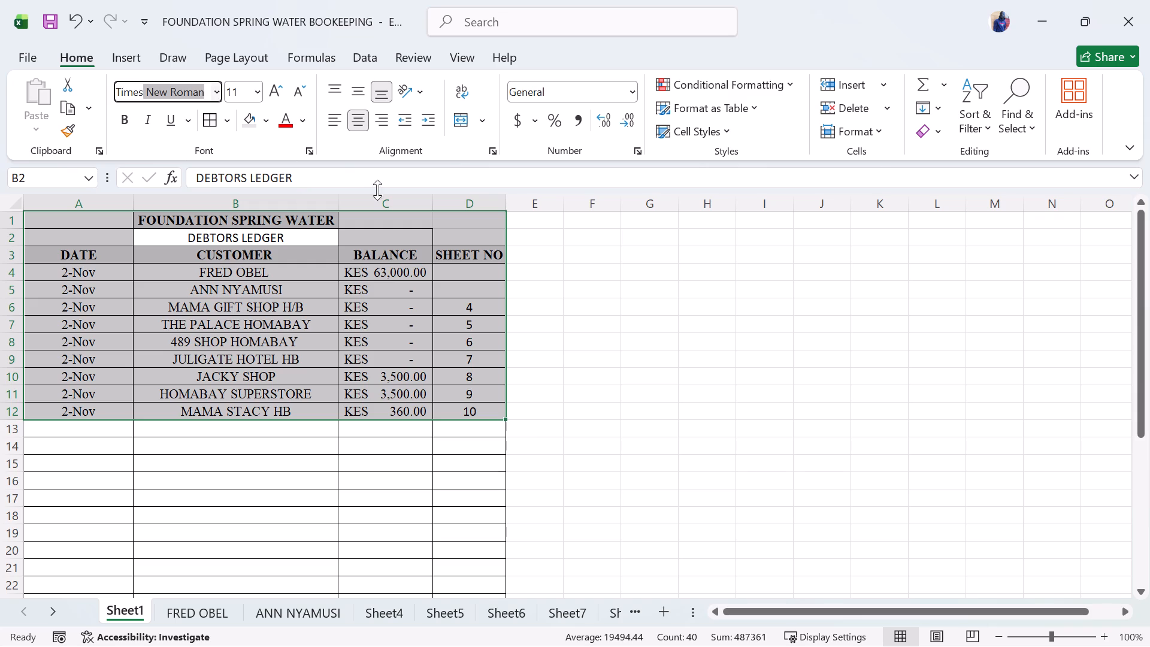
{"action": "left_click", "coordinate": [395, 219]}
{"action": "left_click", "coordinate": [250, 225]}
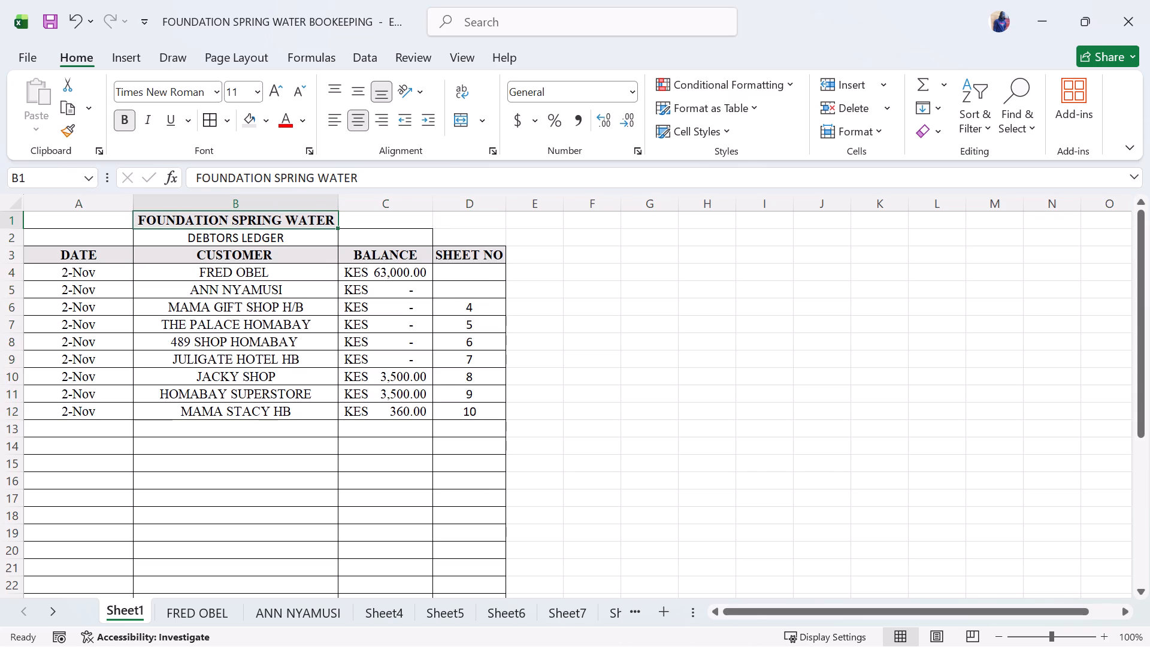
Set the font of the headings and customer balance table, A1:D12, to Times New Roman.
{"action": "left_click", "coordinate": [264, 234]}
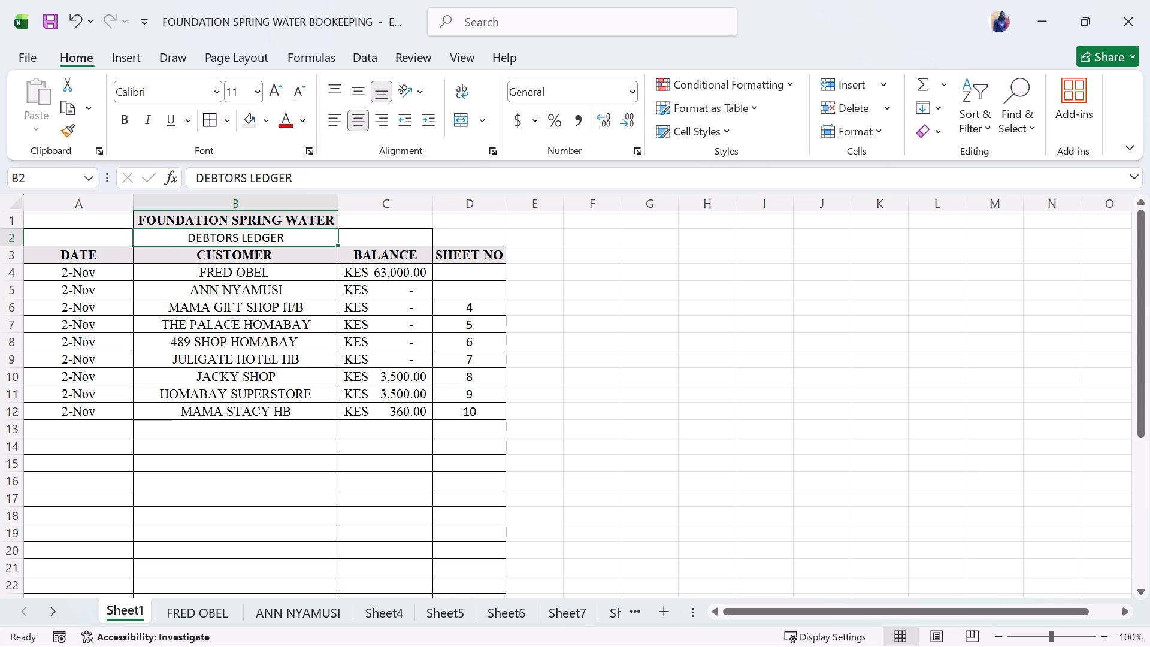
{"action": "key", "text": "ctrl+a"}
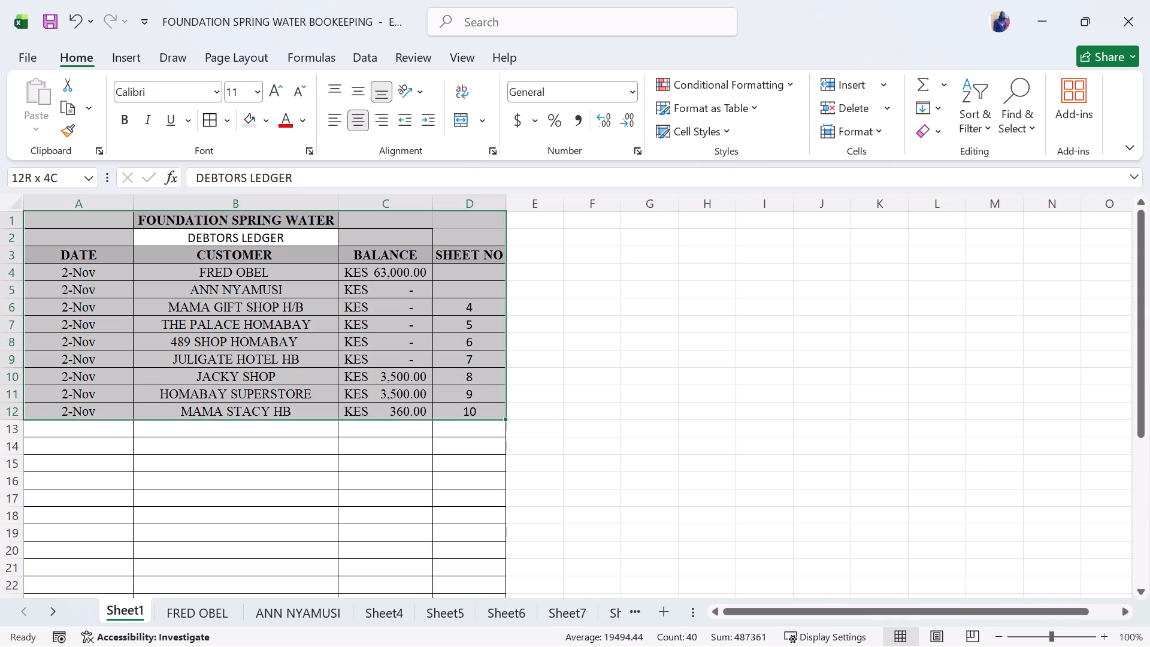
{"action": "left_click", "coordinate": [194, 90]}
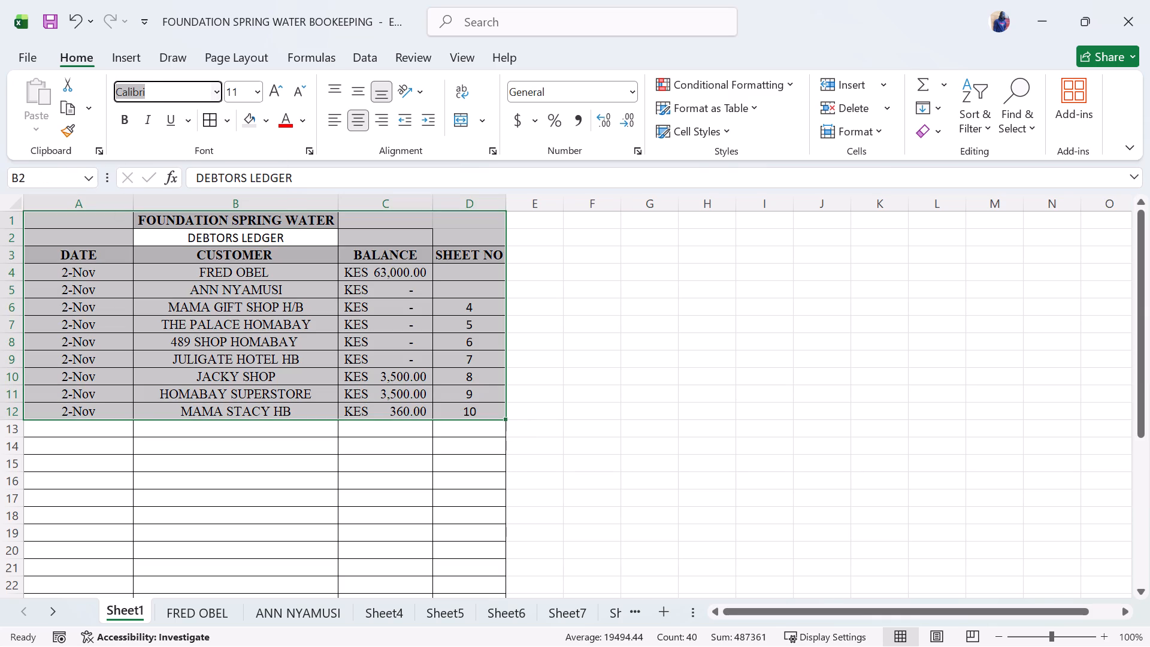
{"action": "type", "text": "TIMES"}
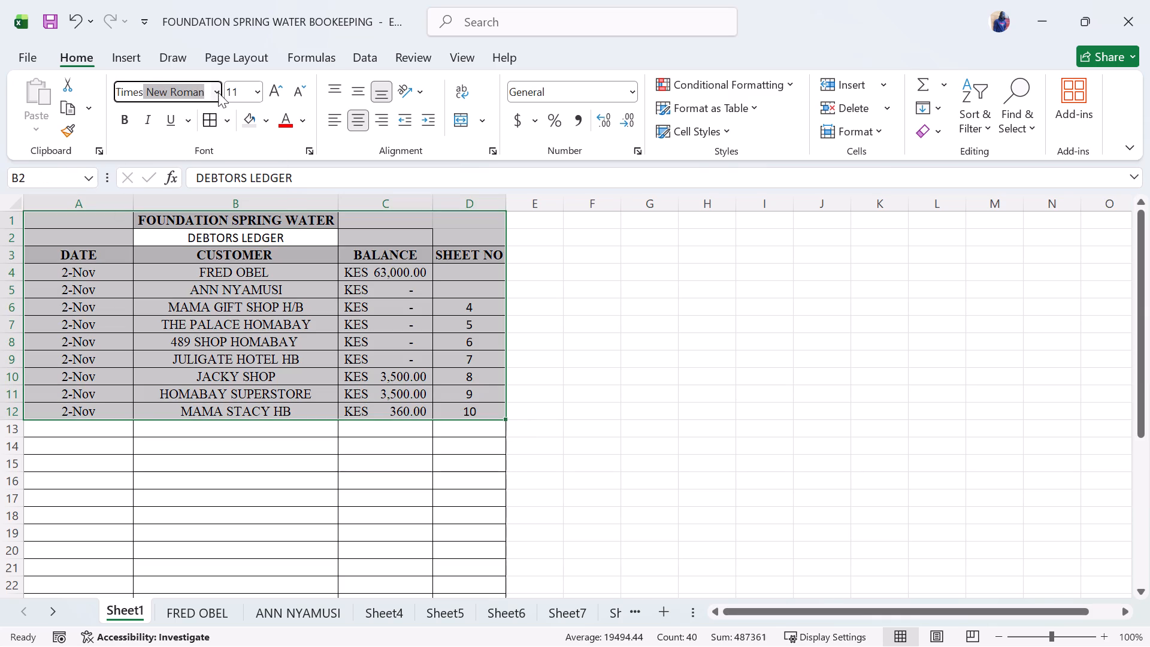
{"action": "left_click", "coordinate": [240, 97]}
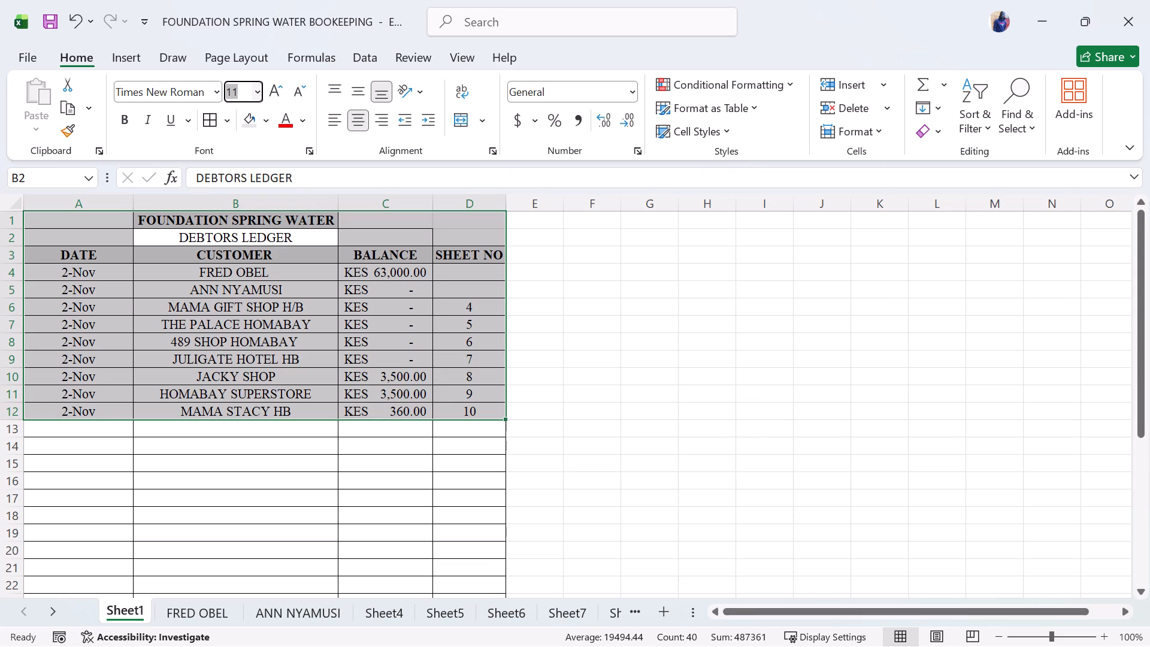
Make the DEBTORS LEDGER subtitle in cell B2 bold.
{"action": "left_click", "coordinate": [274, 238]}
{"action": "key", "text": "ctrl+b"}
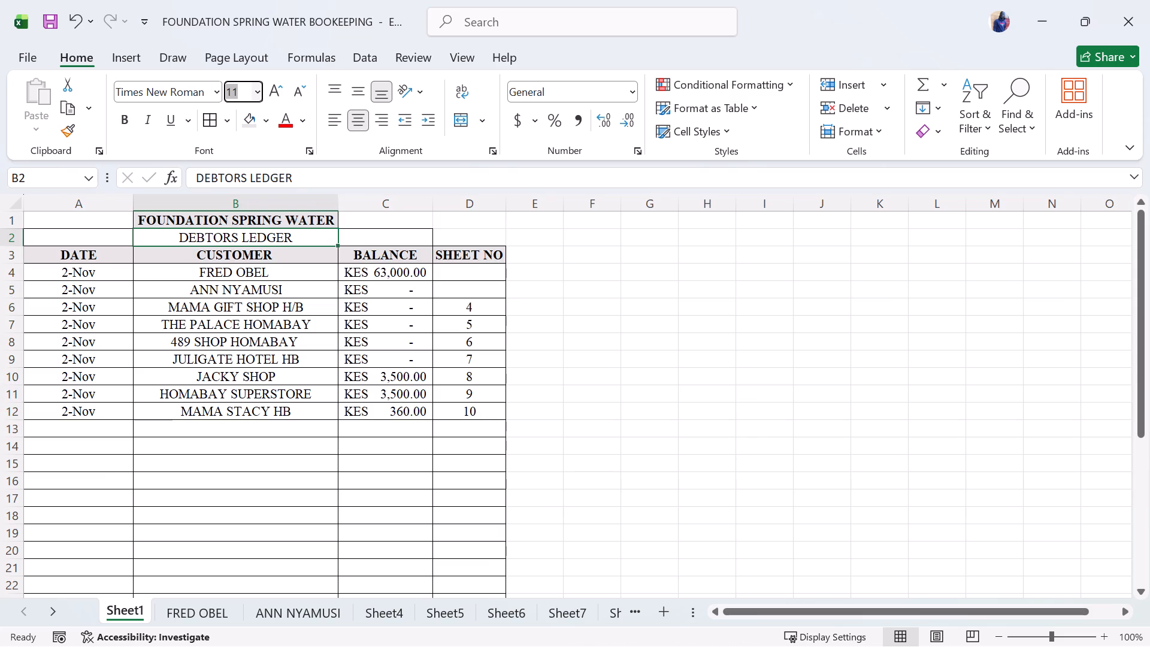
{"action": "left_click_drag", "start_coordinate": [194, 238], "coordinate": [307, 237]}
{"action": "left_click", "coordinate": [307, 237]}
{"action": "left_click", "coordinate": [138, 243]}
{"action": "left_click_drag", "start_coordinate": [138, 242], "coordinate": [201, 240]}
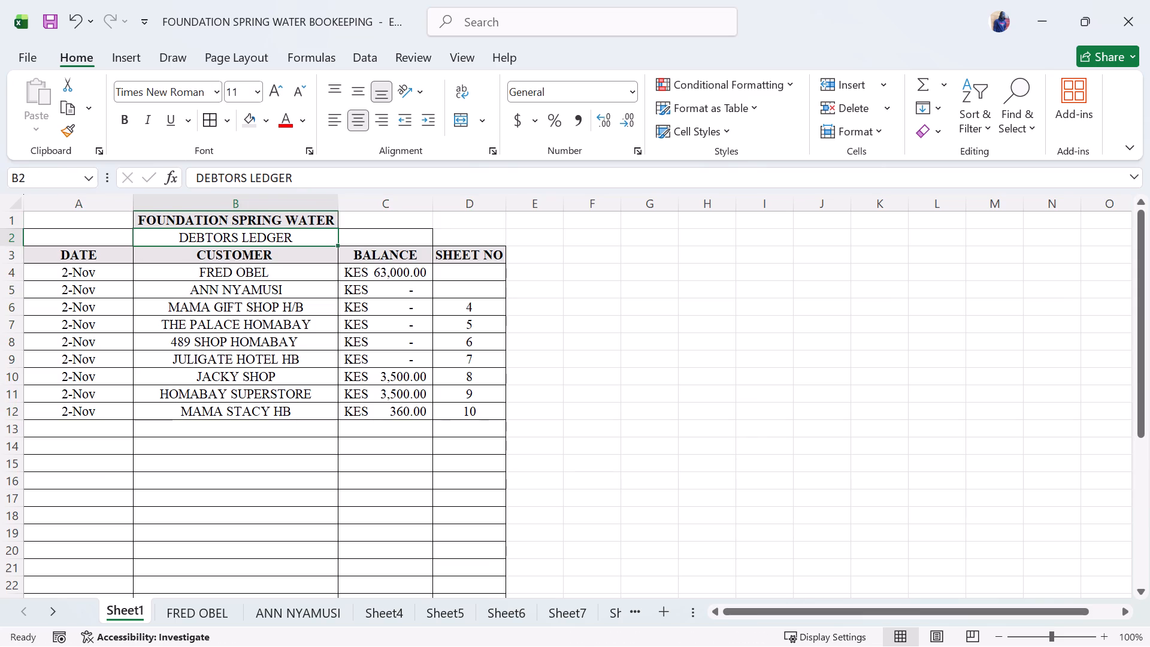
{"action": "left_click_drag", "start_coordinate": [201, 240], "coordinate": [310, 237]}
{"action": "key", "text": "ctrl+b"}
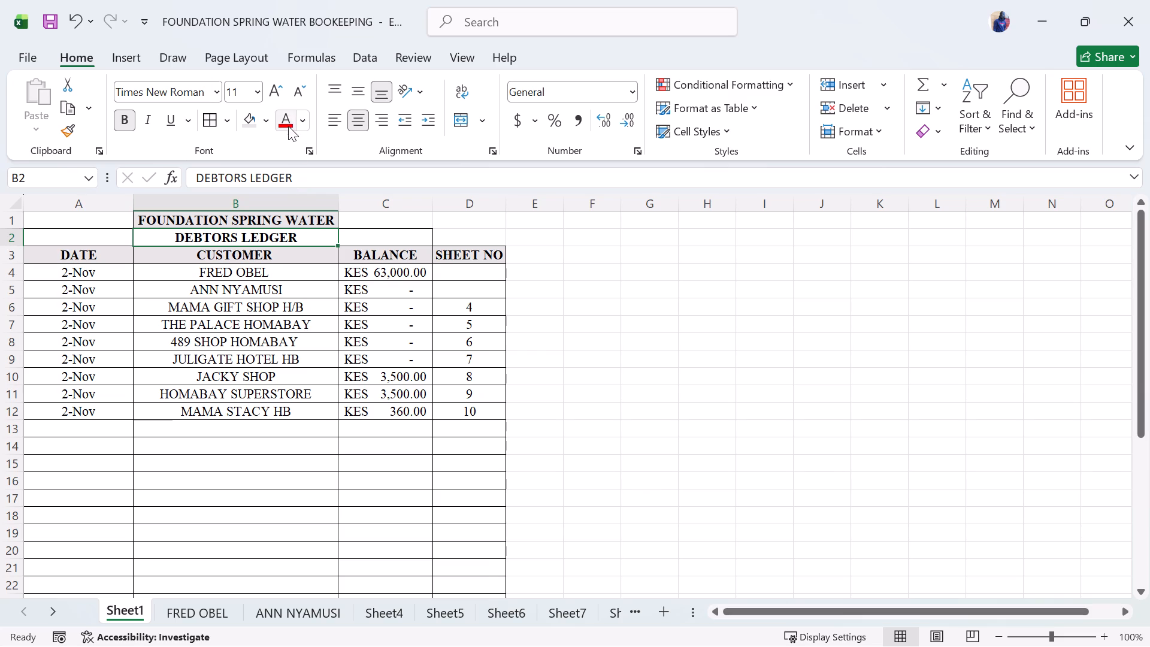
{"action": "left_click", "coordinate": [441, 375]}
{"action": "left_click", "coordinate": [621, 352]}
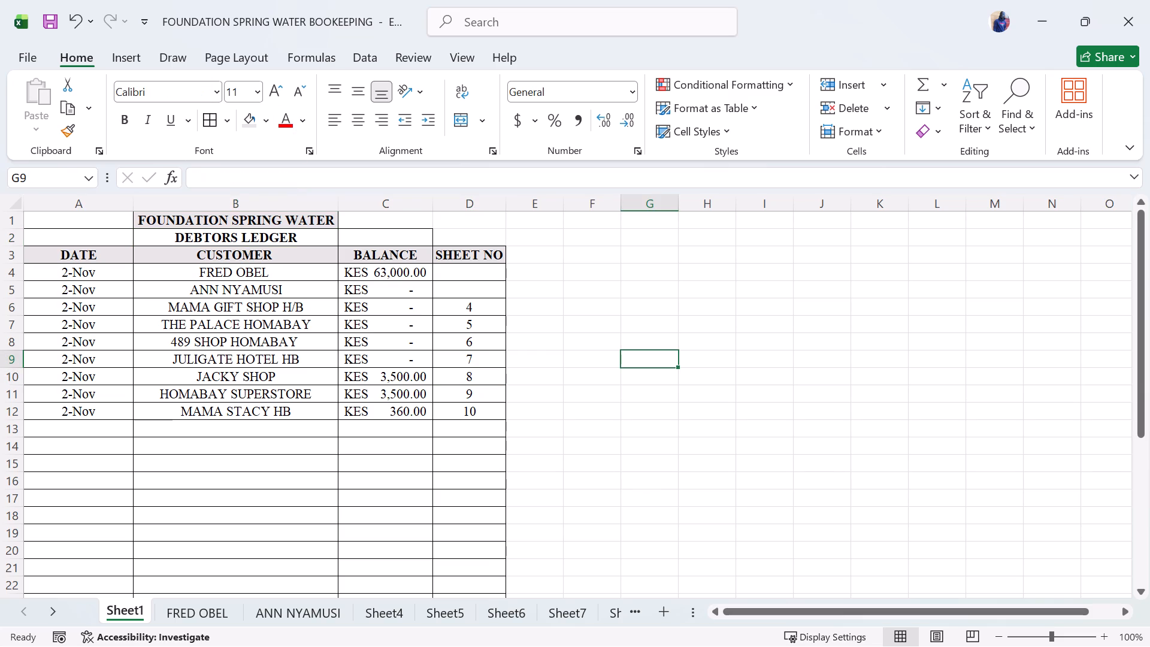
Add an apostrophe to the subtitle in cell B2 so it reads DEBTORS' LEDGER.
{"action": "left_click", "coordinate": [276, 240]}
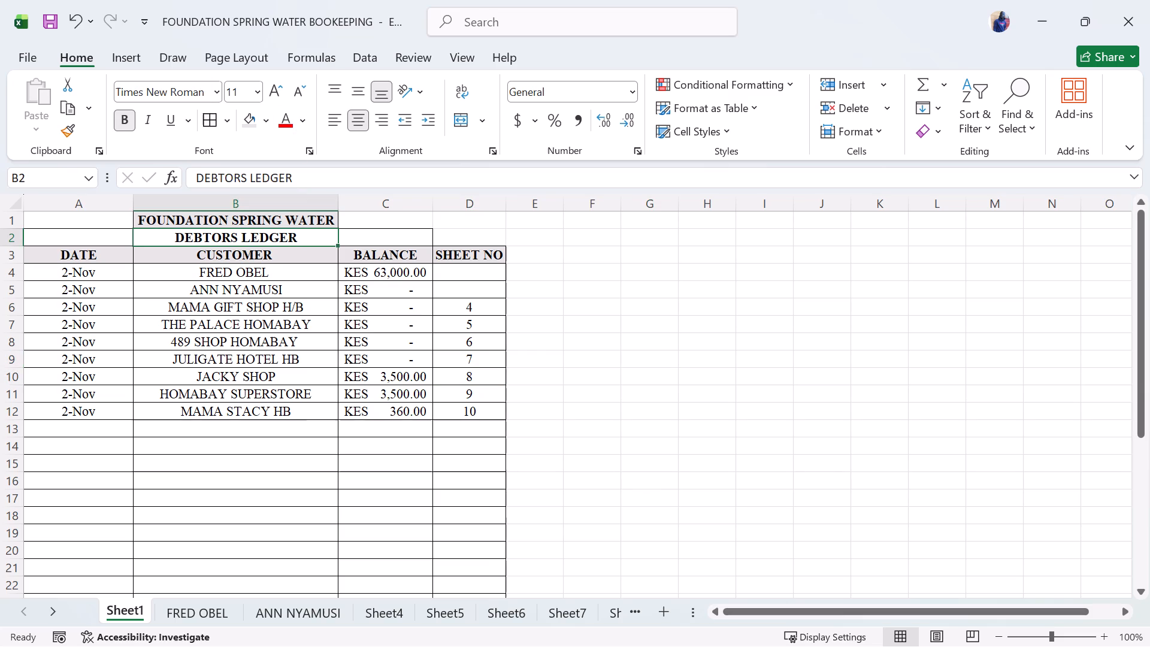
{"action": "double_click", "coordinate": [229, 232]}
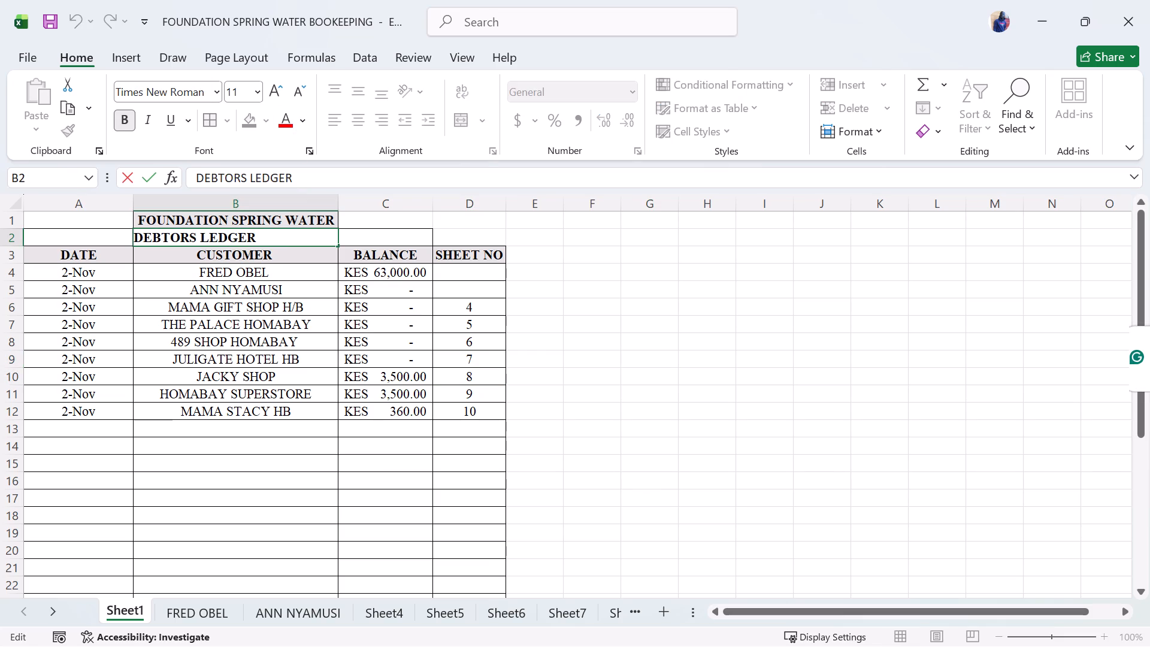
{"action": "left_click", "coordinate": [193, 229]}
{"action": "key", "text": "apostrophe"}
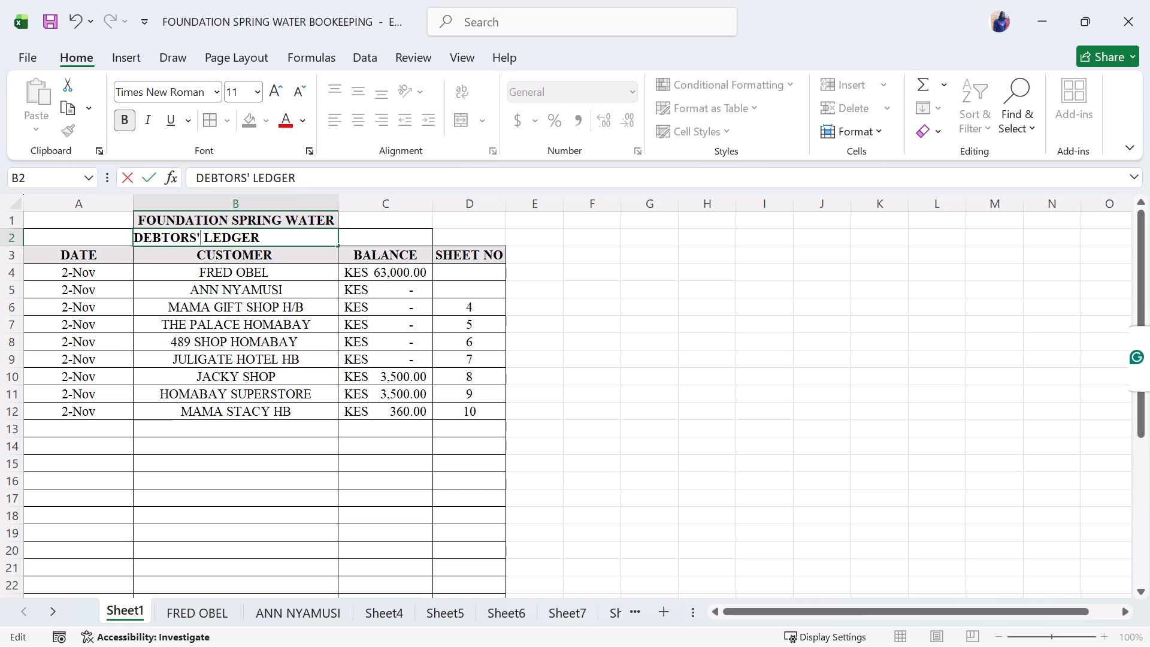
{"action": "left_click", "coordinate": [354, 131]}
{"action": "left_click_drag", "start_coordinate": [359, 122], "coordinate": [358, 307]}
{"action": "double_click", "coordinate": [358, 307]}
{"action": "left_click", "coordinate": [431, 328]}
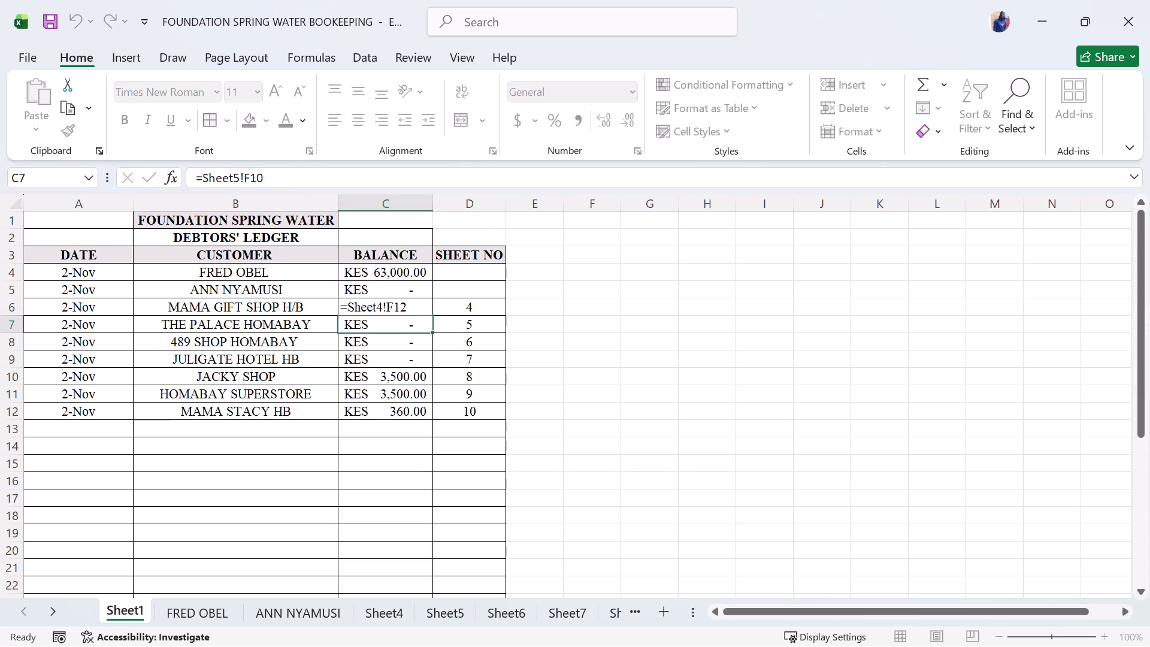
{"action": "left_click", "coordinate": [668, 361]}
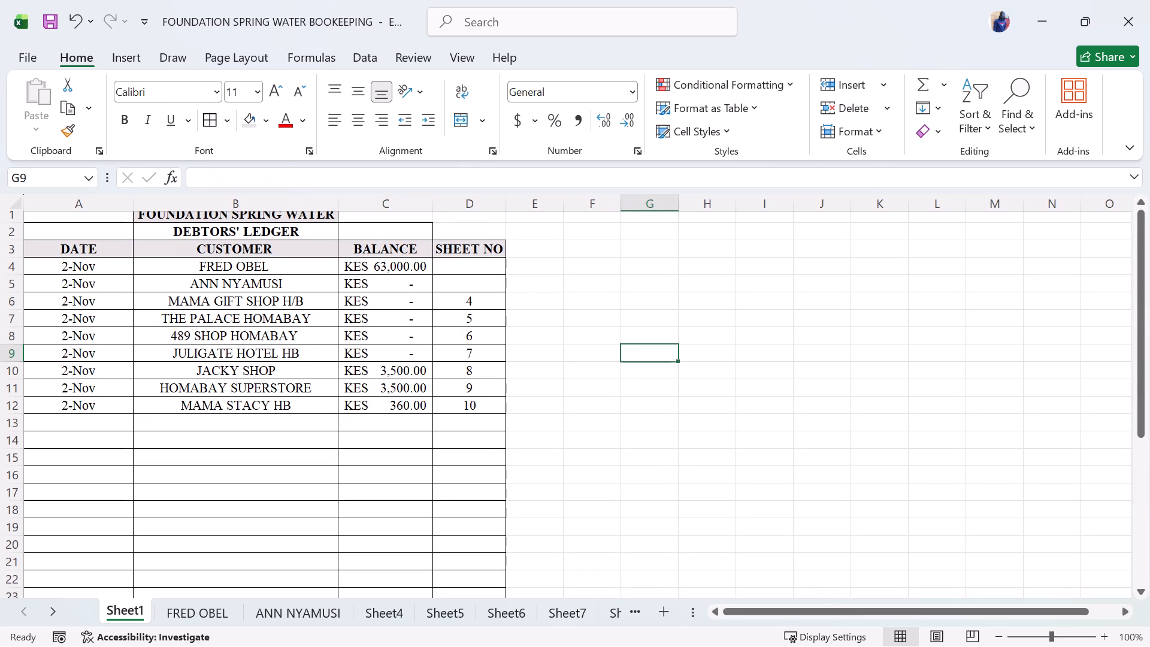
Open the individual ledger sheet of the first customer in the debtors list.
{"action": "scroll", "coordinate": [515, 396], "scroll_direction": "down", "scroll_amount": 1}
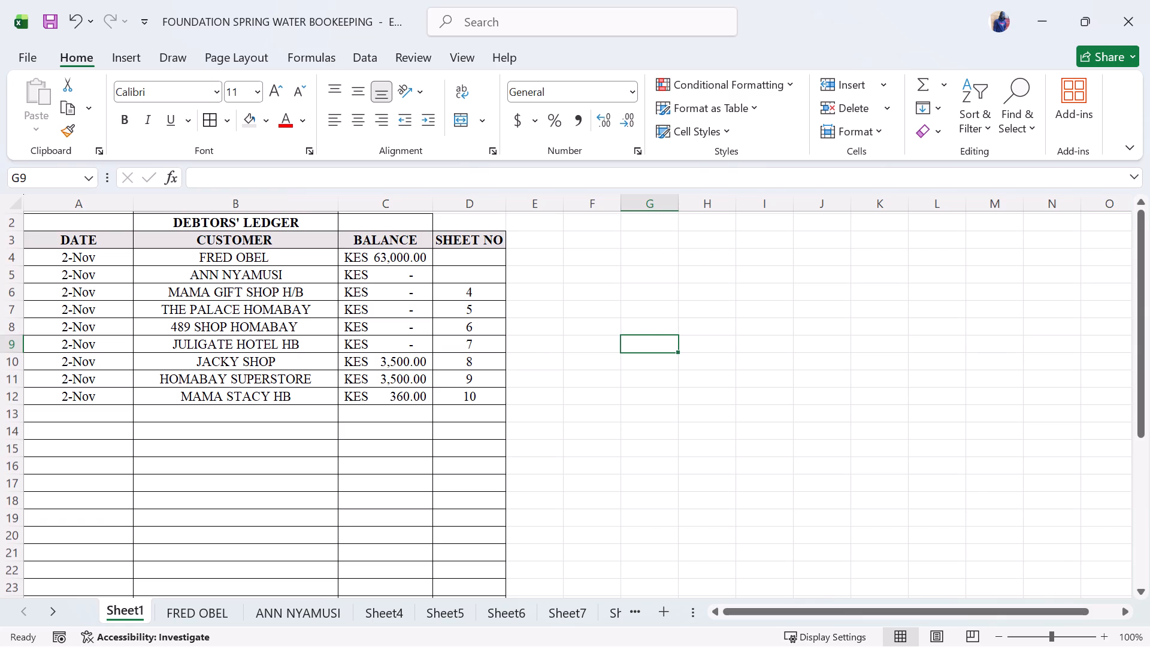
{"action": "scroll", "coordinate": [515, 396], "scroll_direction": "down", "scroll_amount": 1}
{"action": "left_click", "coordinate": [195, 611]}
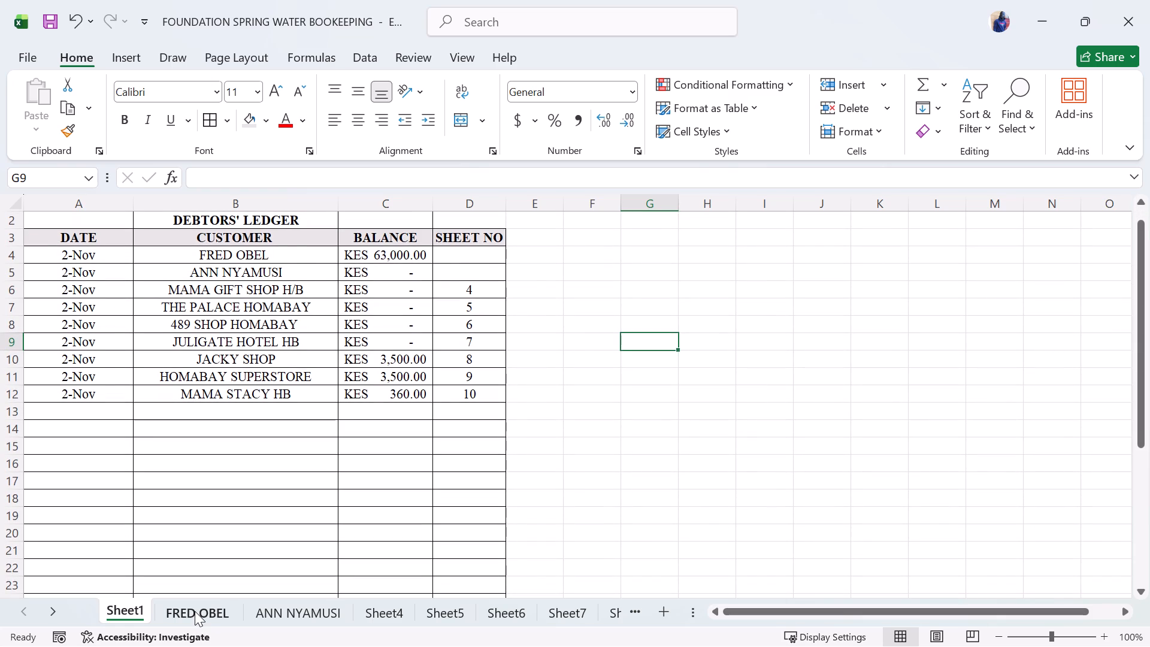
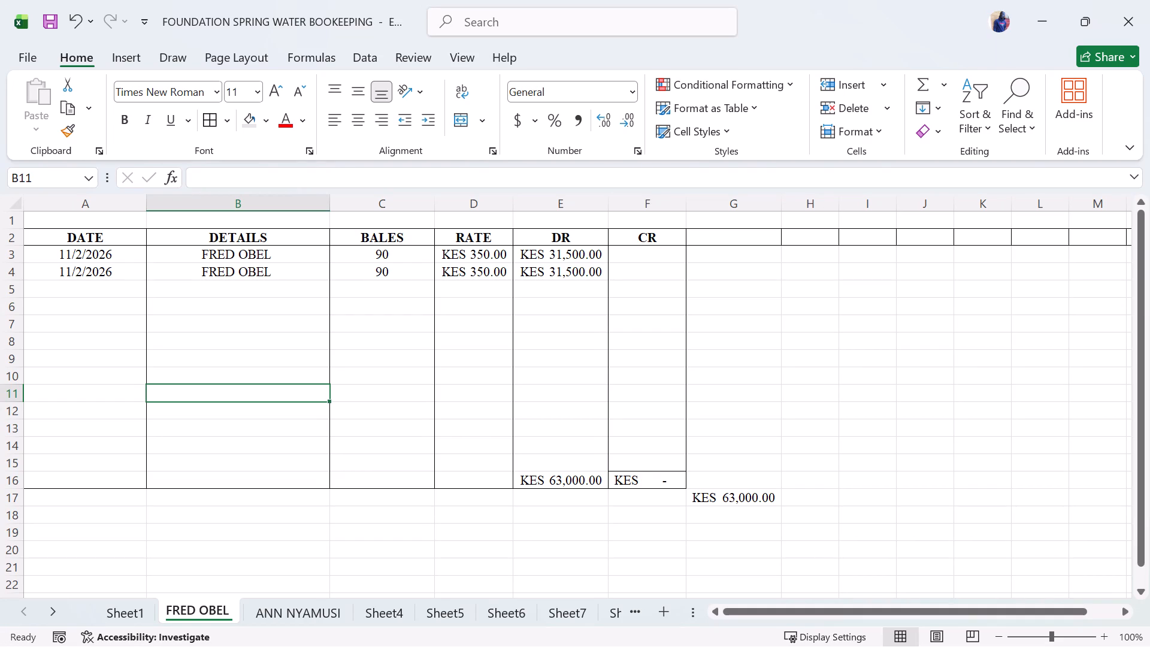
Enter the date 11/2/2026 in cell A5 of the customer's ledger and centre it.
{"action": "left_click", "coordinate": [96, 289]}
{"action": "type", "text": "11"}
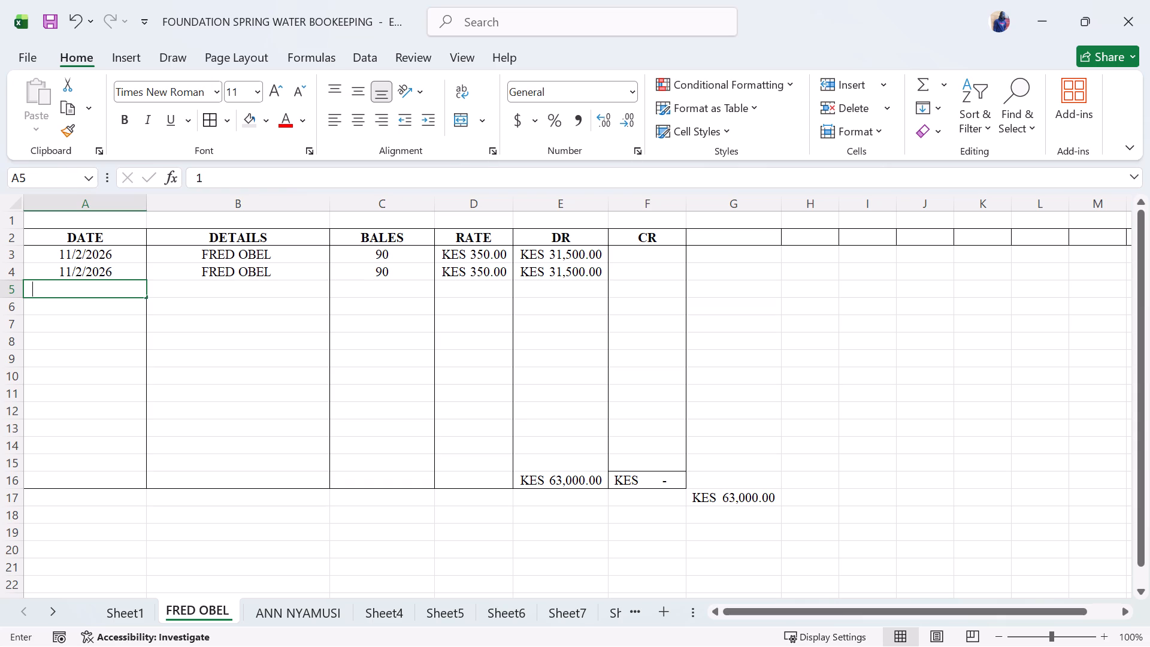
{"action": "key", "text": "slash"}
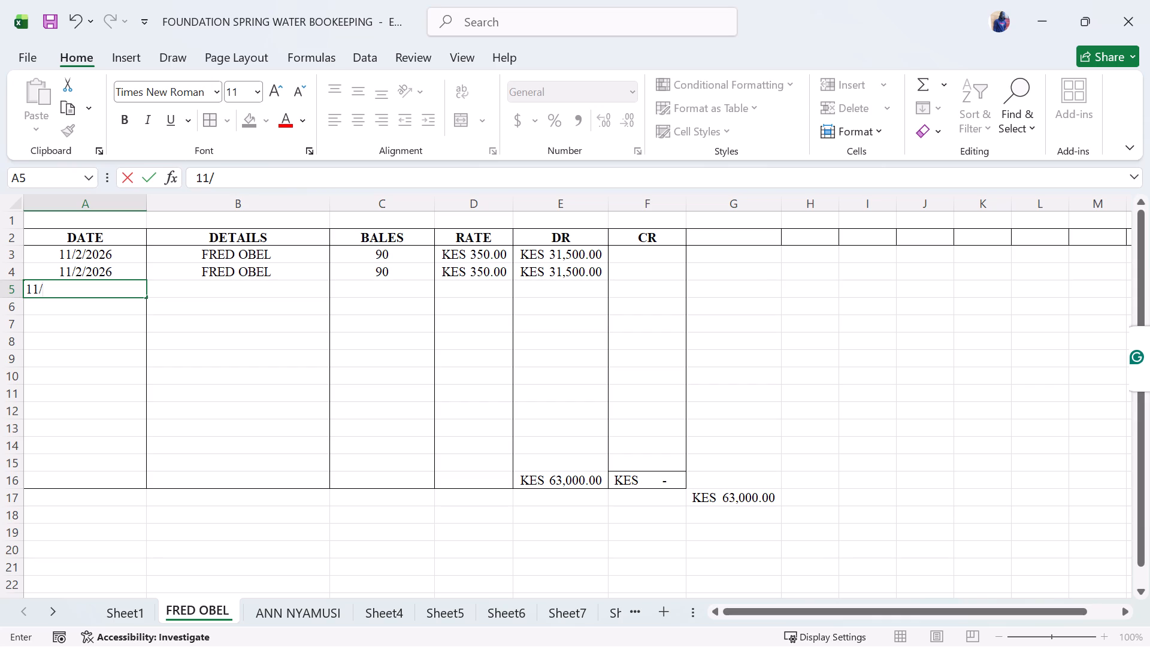
{"action": "type", "text": "2/"}
{"action": "type", "text": "2026"}
{"action": "left_click", "coordinate": [199, 293]}
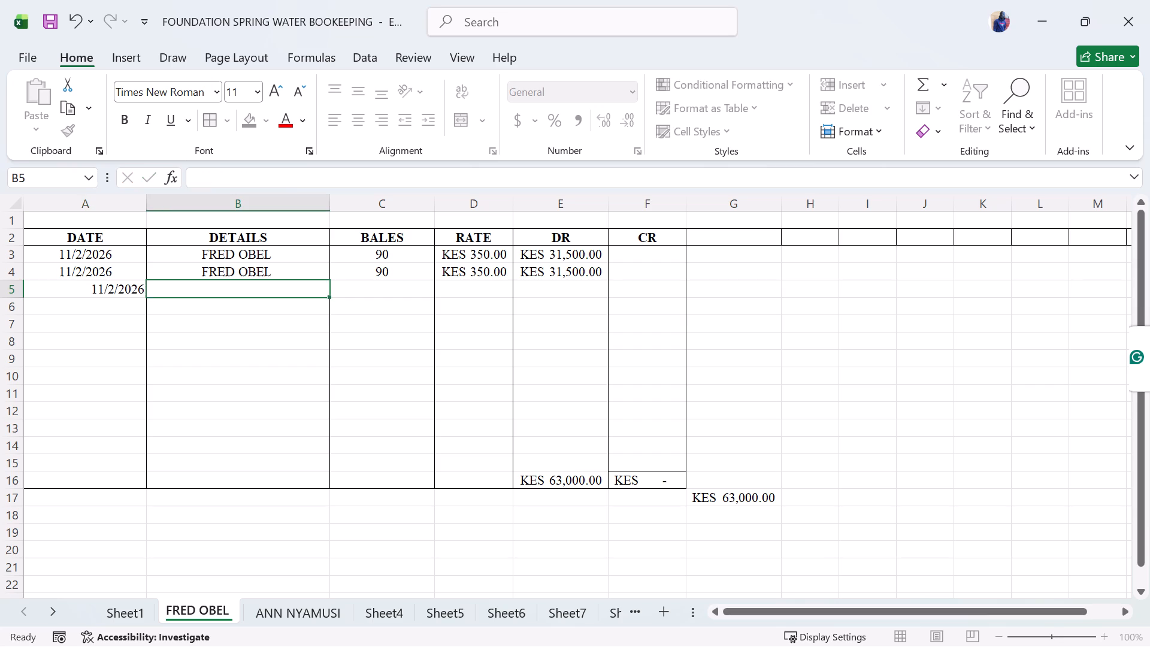
{"action": "left_click", "coordinate": [113, 294]}
{"action": "left_click", "coordinate": [355, 121]}
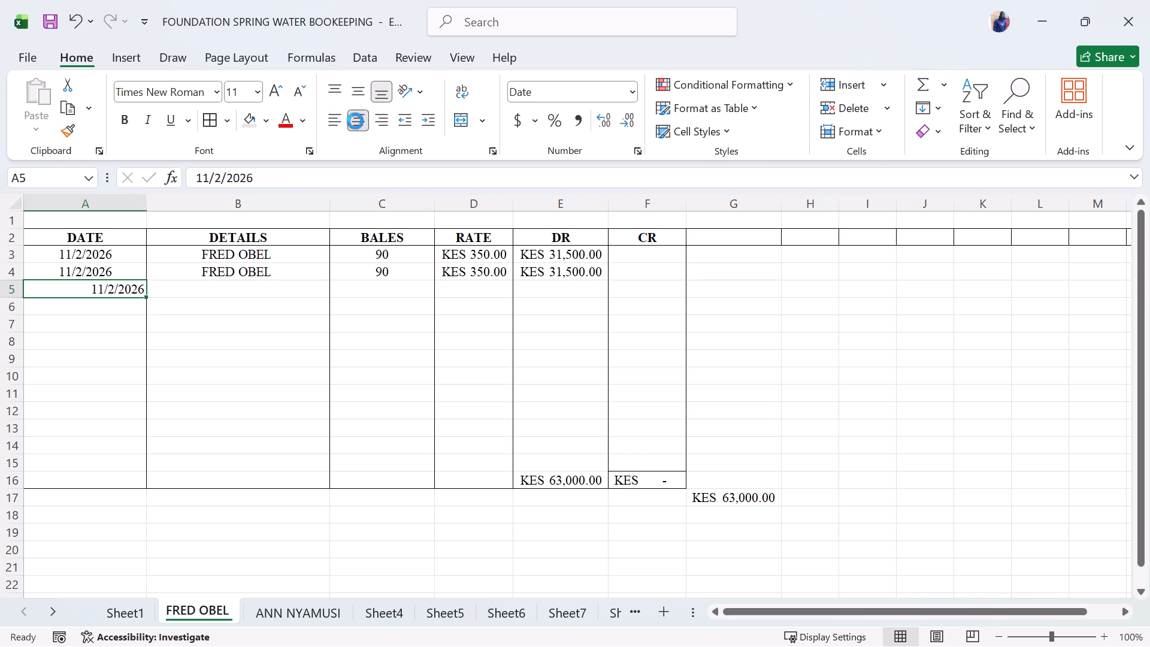
Enter Paid Sales as the details of the new ledger entry in cell B5.
{"action": "left_click", "coordinate": [207, 289]}
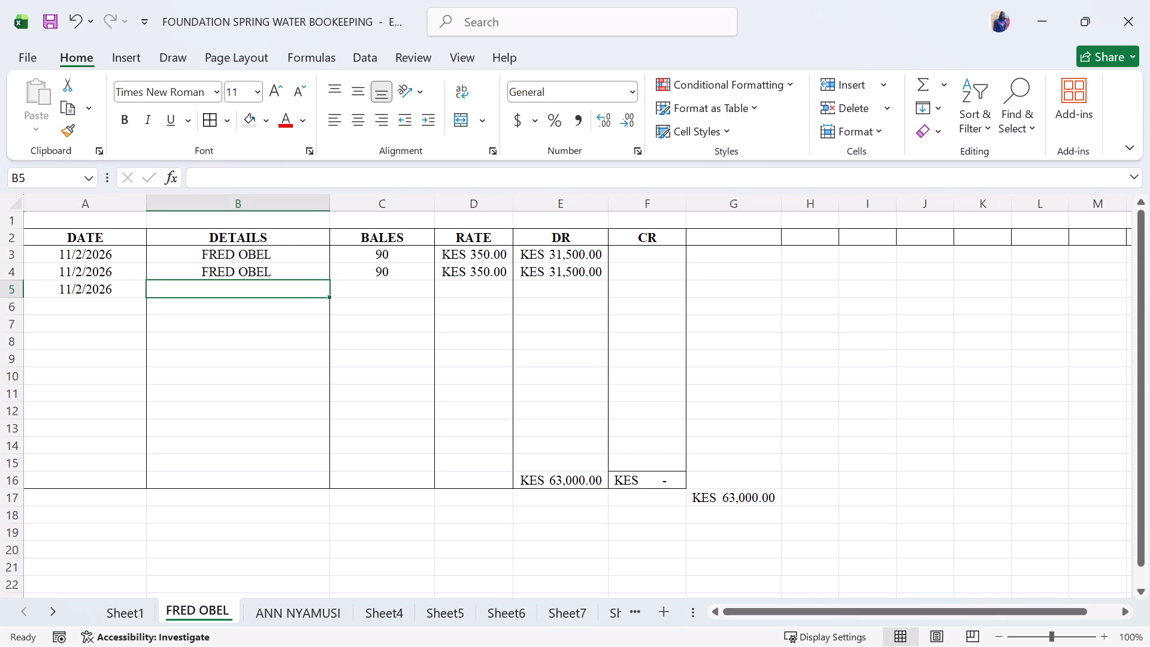
{"action": "type", "text": "PAYMENT"}
{"action": "key", "text": "space"}
{"action": "key", "text": "BackSpace"}
{"action": "key", "text": "BackSpace"}
{"action": "key", "text": "BackSpace"}
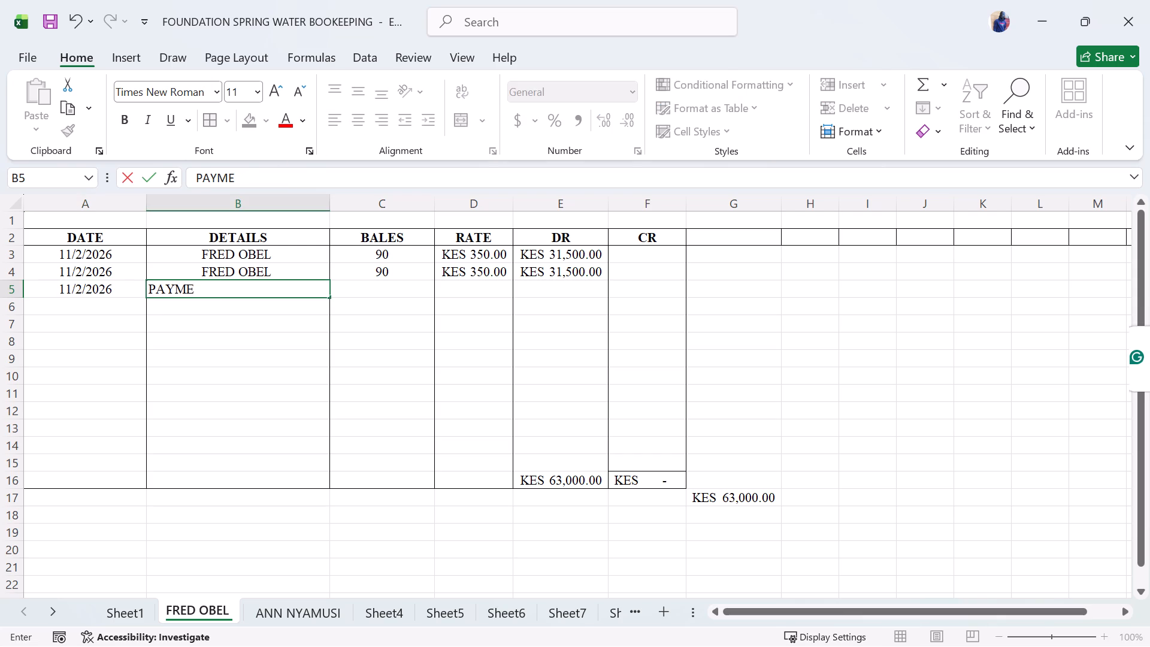
{"action": "key", "text": "BackSpace"}
{"action": "key", "text": "BackSpace"}
{"action": "key", "text": "BackSpace"}
{"action": "key", "text": "a"}
{"action": "type", "text": "yment"}
{"action": "key", "text": "space"}
{"action": "key", "text": "BackSpace"}
{"action": "key", "text": "space"}
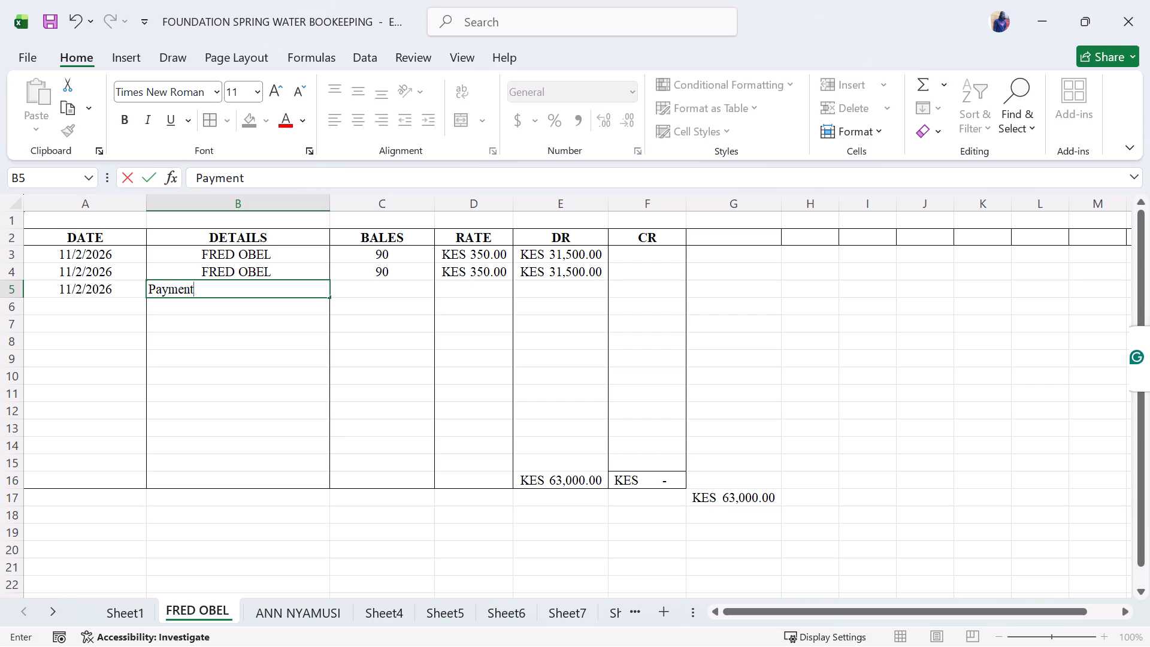
{"action": "key", "text": "BackSpace"}
{"action": "key", "text": "BackSpace"}
{"action": "key", "text": "BackSpace"}
{"action": "key", "text": "BackSpace"}
{"action": "key", "text": "BackSpace"}
{"action": "key", "text": "BackSpace"}
{"action": "type", "text": "id sa"}
{"action": "key", "text": "BackSpace"}
{"action": "key", "text": "BackSpace"}
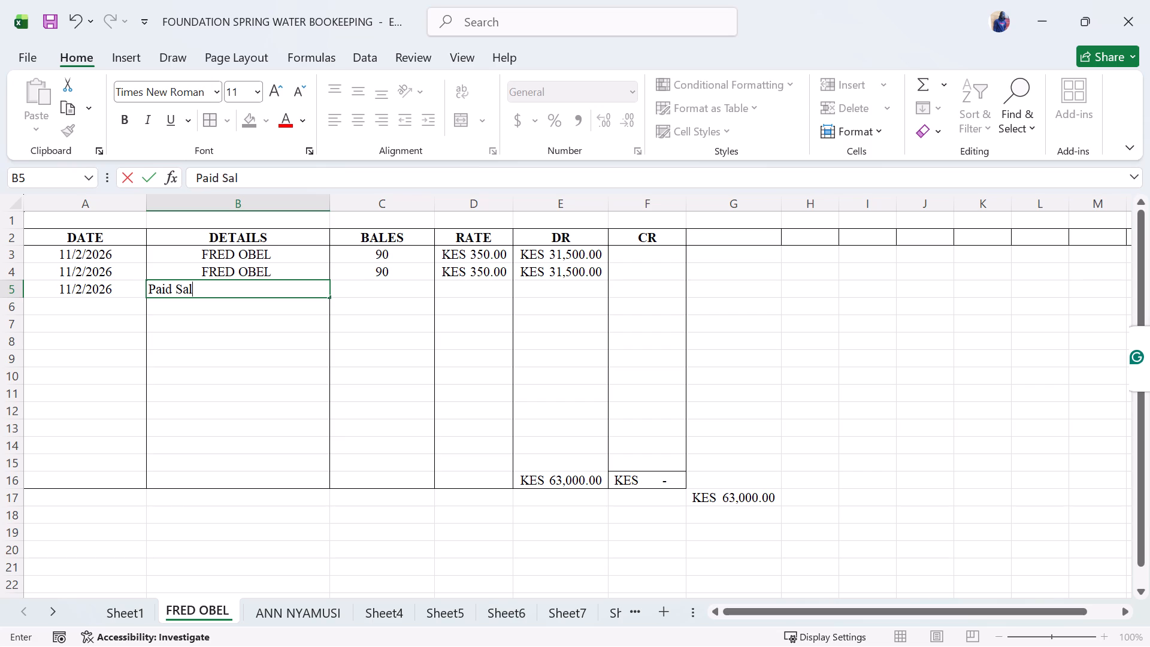
Enter 20 as the number of bales for the Paid Sales entry in cell C5.
{"action": "left_click", "coordinate": [390, 292]}
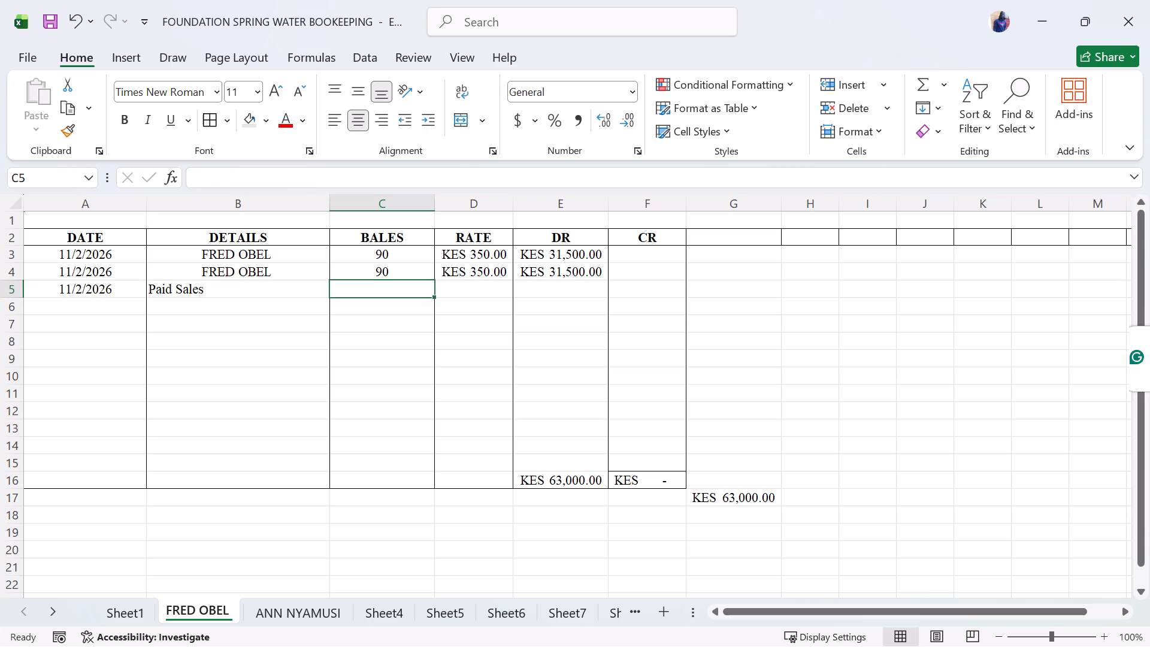
{"action": "type", "text": "20"}
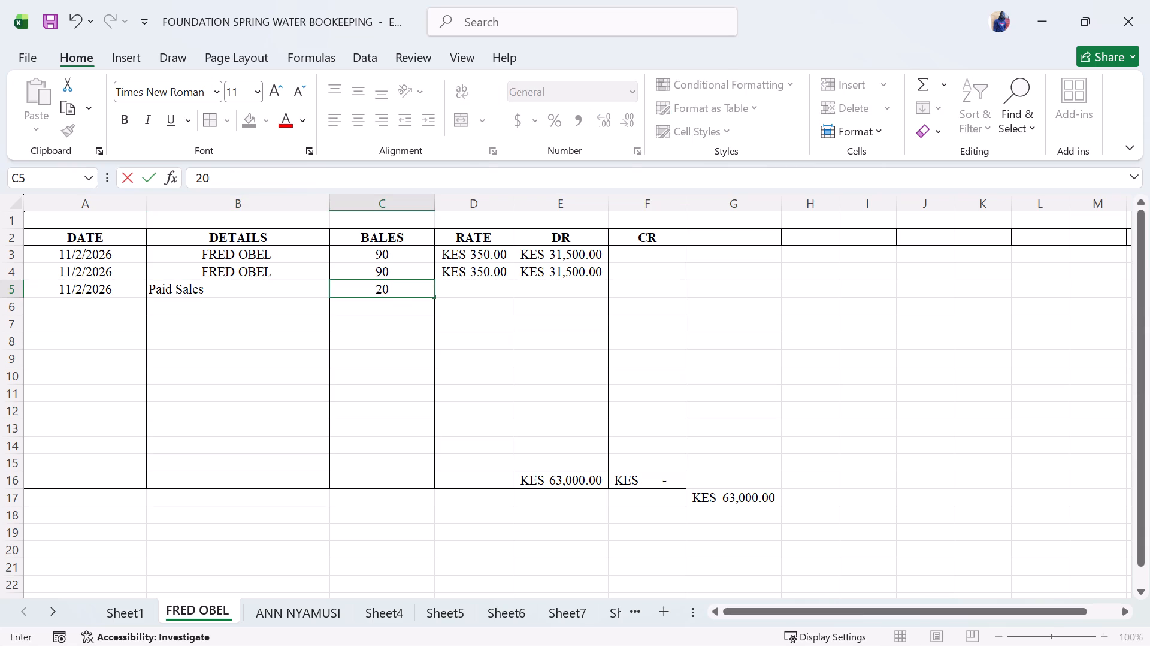
Centre the Paid Sales text in cell B5.
{"action": "left_click", "coordinate": [317, 286]}
{"action": "left_click", "coordinate": [364, 122]}
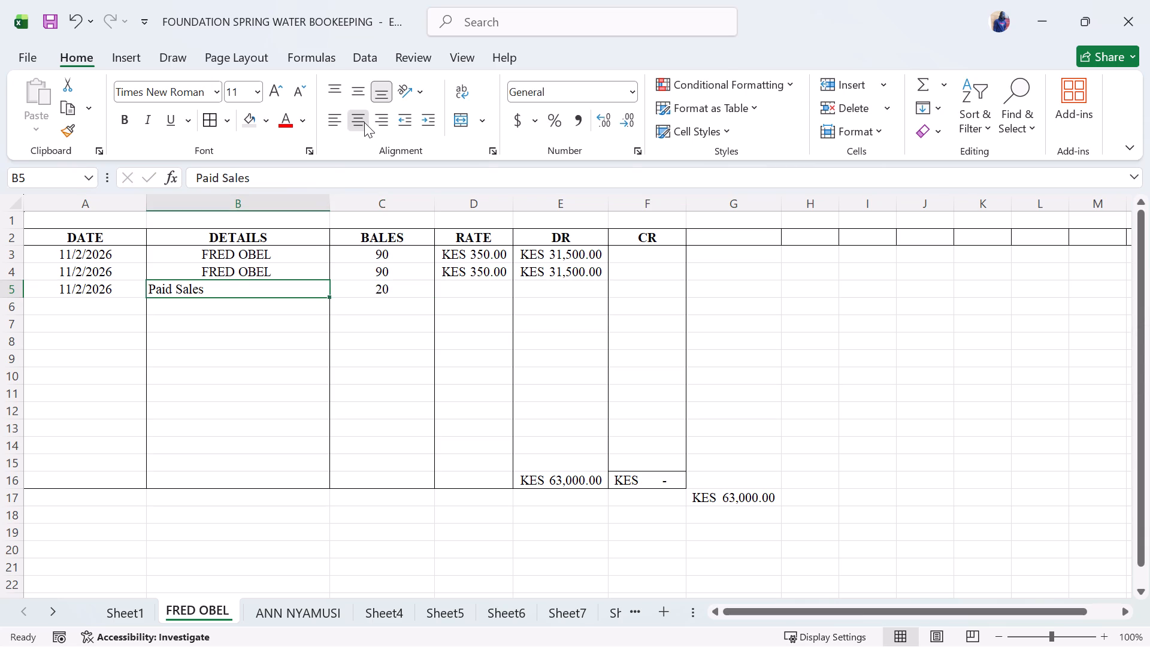
Enter a rate of 350 for the Paid Sales entry in cell D5.
{"action": "left_click", "coordinate": [480, 298]}
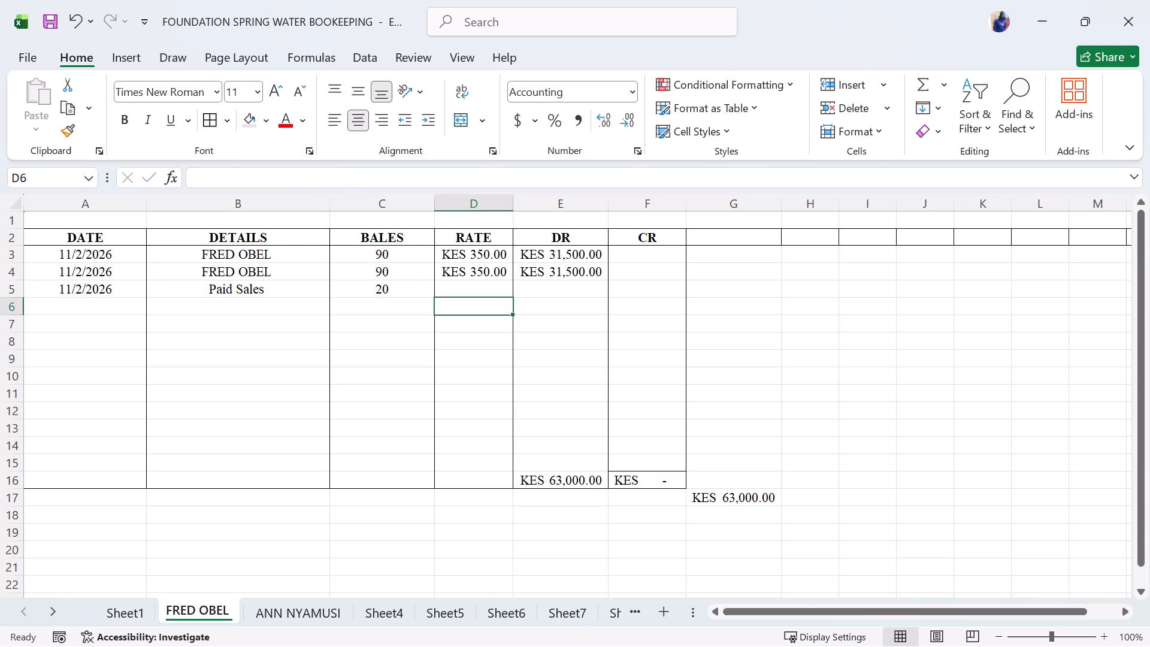
{"action": "left_click", "coordinate": [481, 283]}
{"action": "type", "text": "350"}
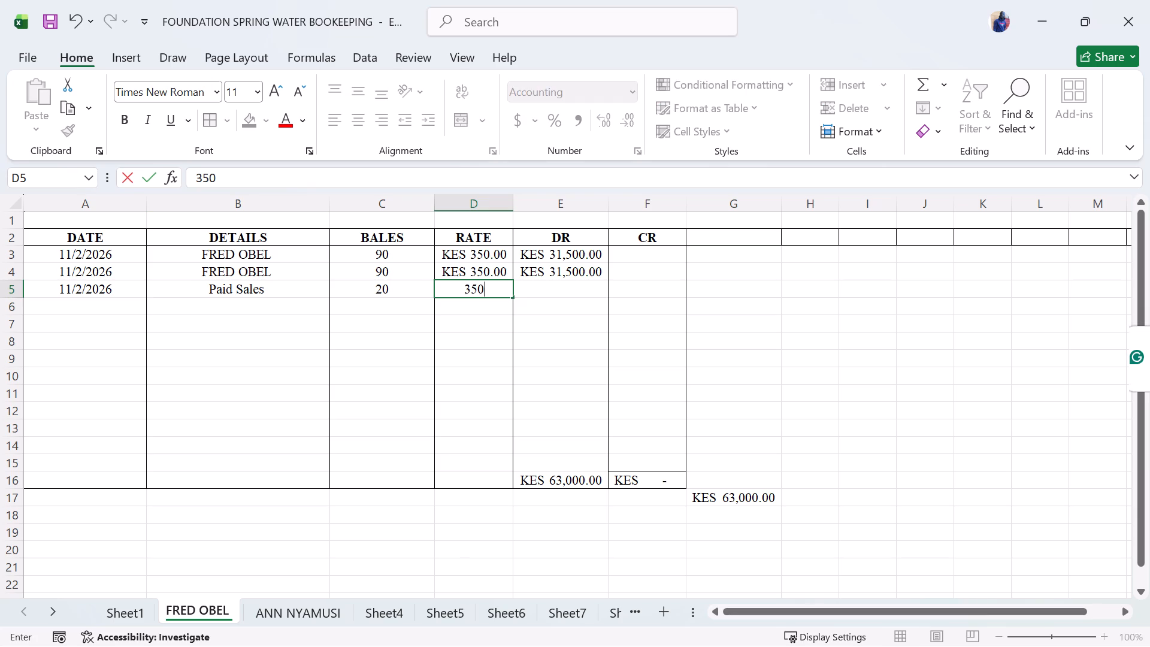
Calculate the Paid Sales credit in CR cell F5 with a formula multiplying bales C5 by rate D5.
{"action": "left_click", "coordinate": [624, 291]}
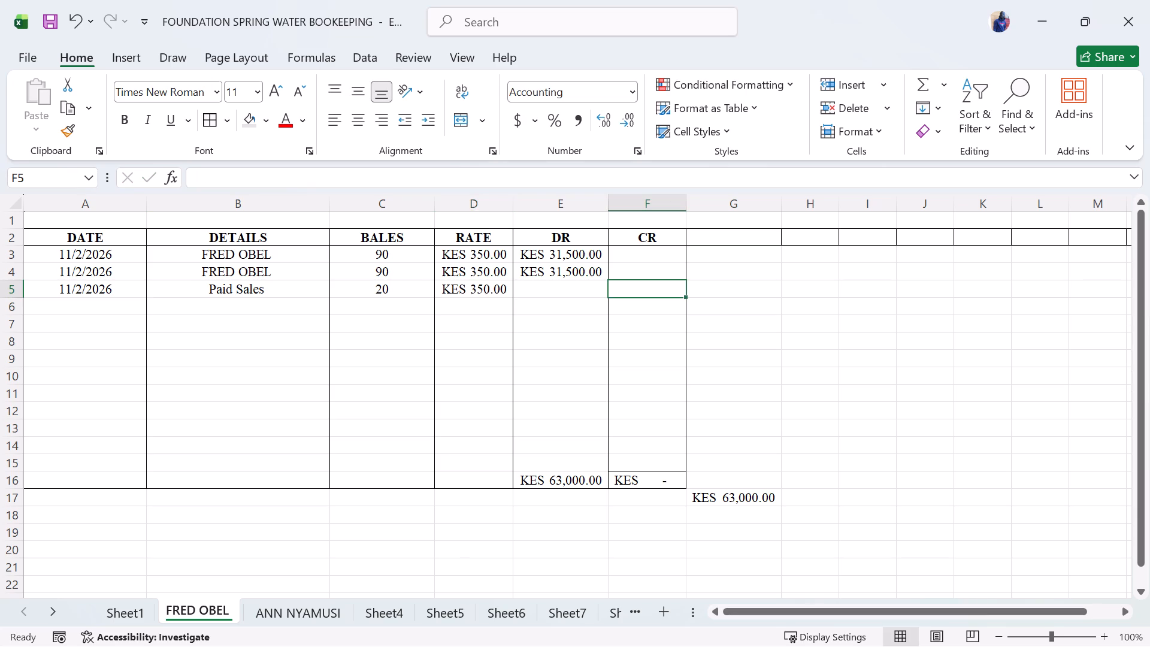
{"action": "key", "text": "equal"}
{"action": "left_click", "coordinate": [414, 288]}
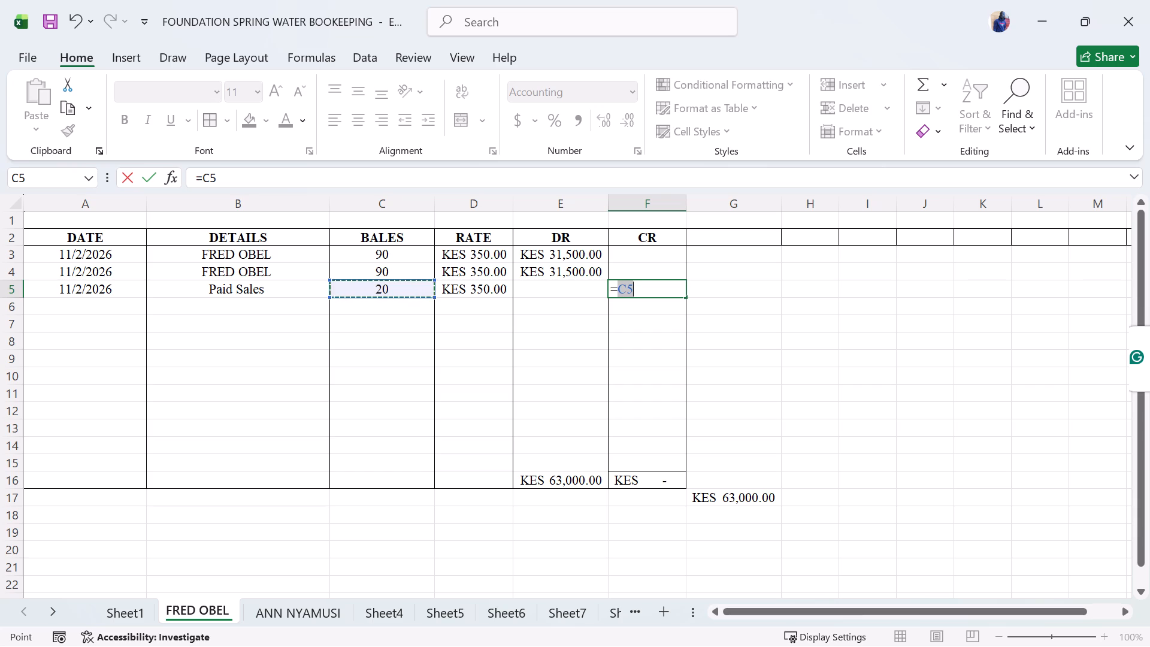
{"action": "key", "text": "shift+asterisk"}
{"action": "left_click", "coordinate": [469, 289]}
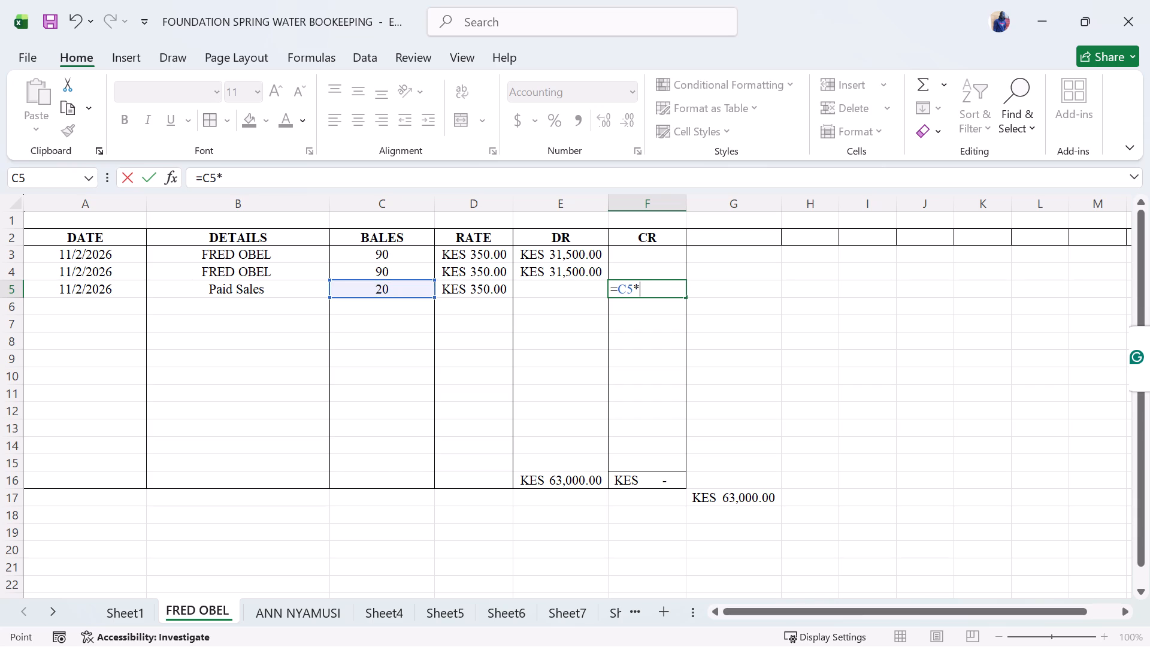
{"action": "key", "text": "Return"}
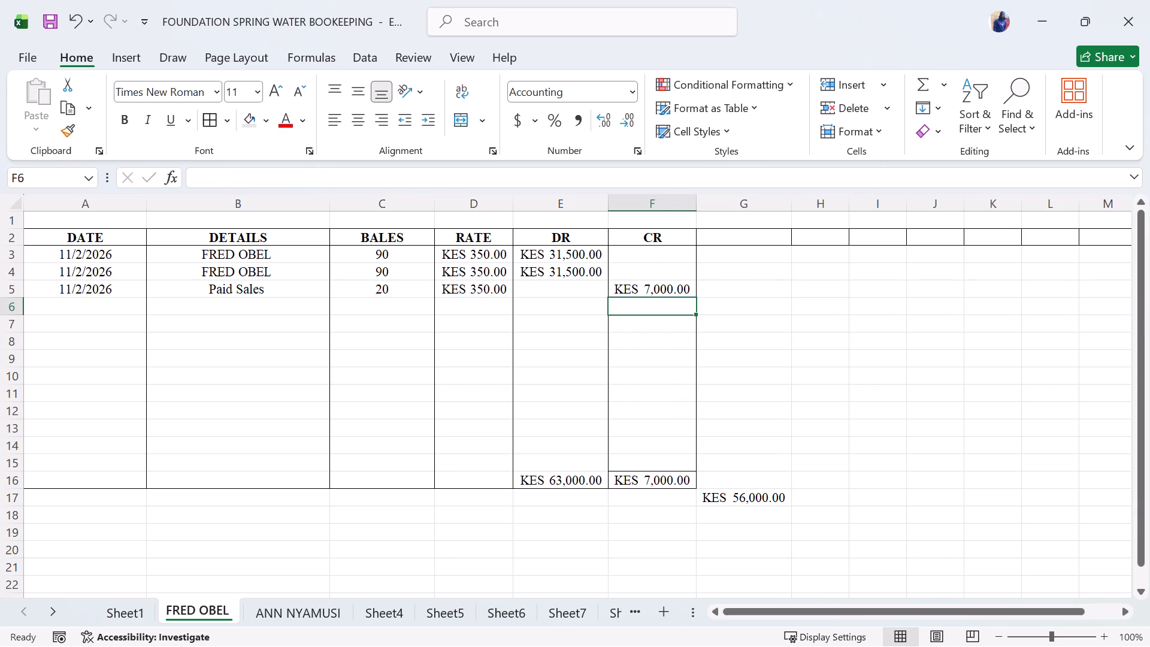
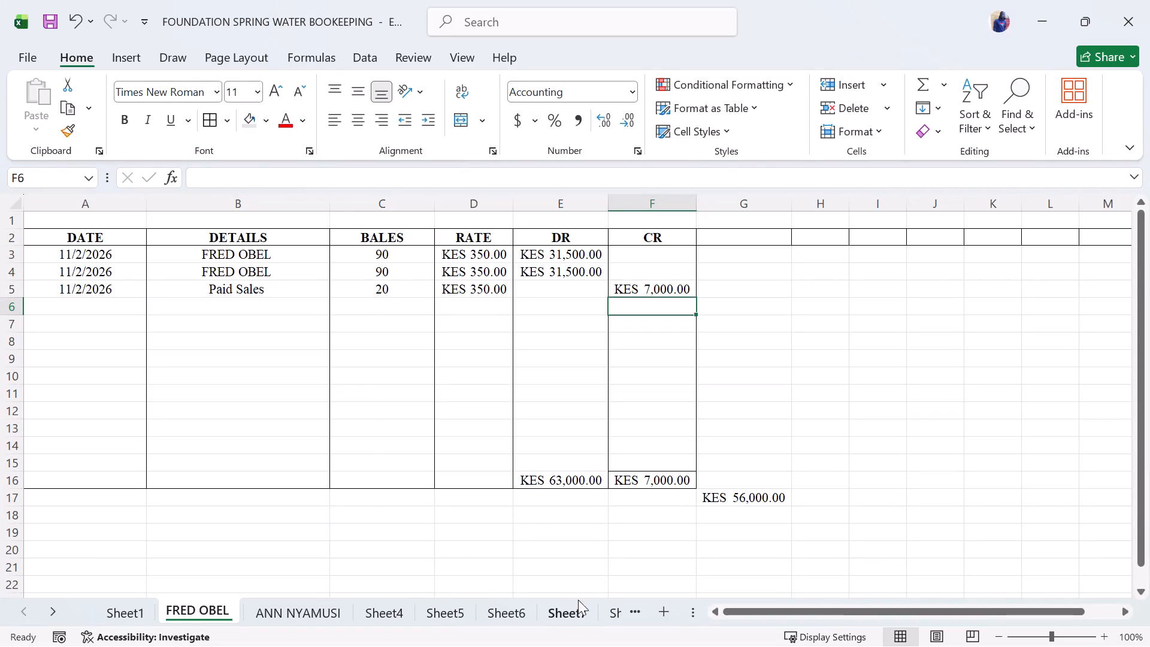
Compare the Juligate Hotel Homabay ledger with the neighbouring customer sheets, returning to the sheet with the Paid Sales entry.
{"action": "left_click", "coordinate": [582, 616]}
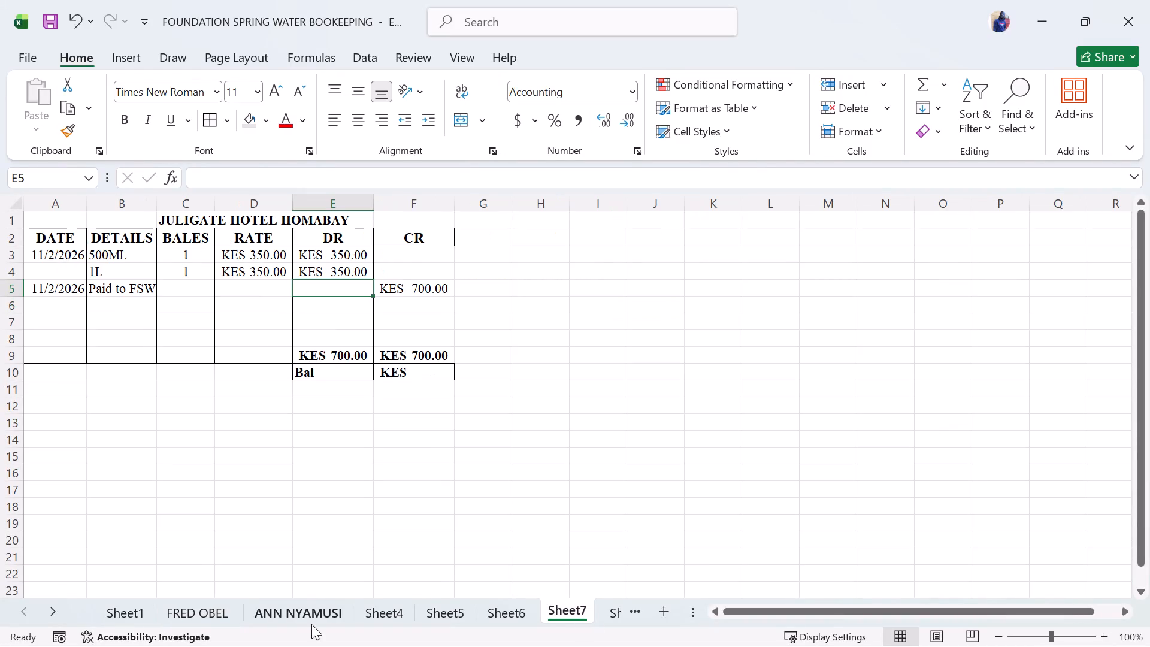
{"action": "left_click", "coordinate": [214, 615]}
{"action": "left_click", "coordinate": [285, 617]}
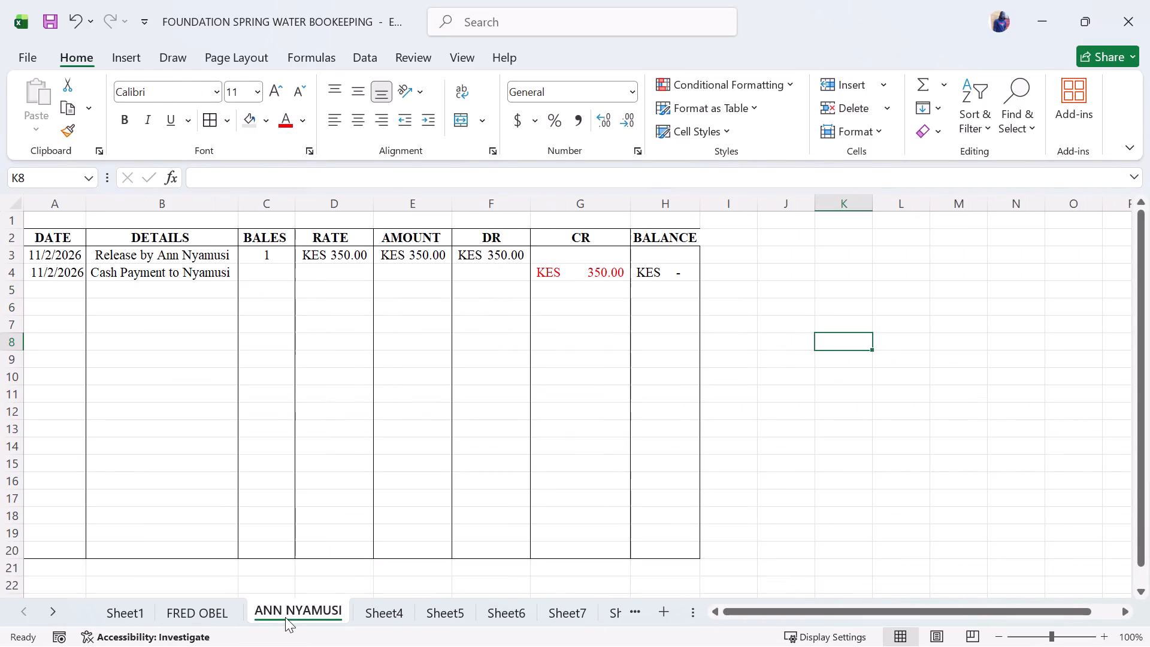
{"action": "left_click", "coordinate": [206, 608]}
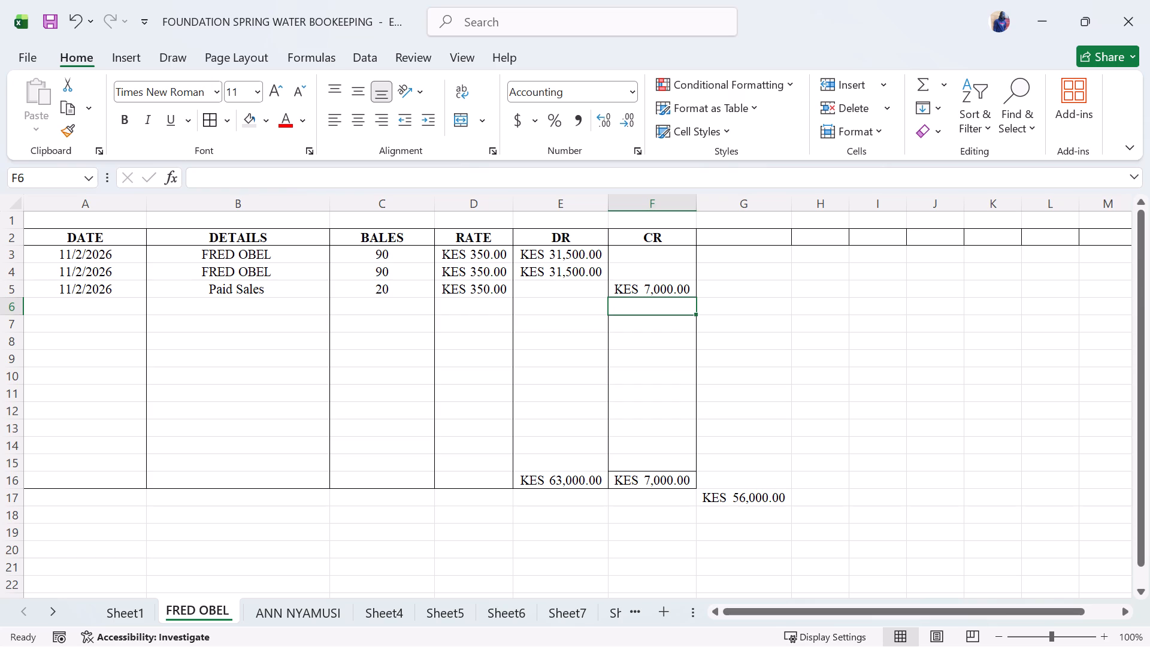
{"action": "left_click", "coordinate": [383, 292]}
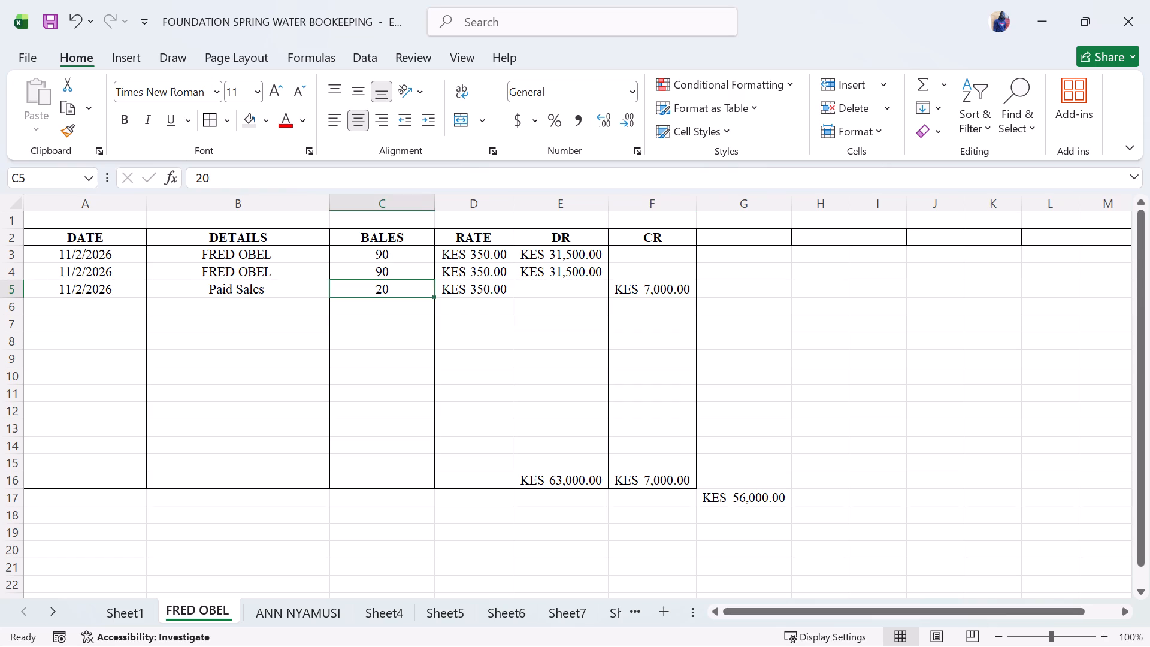
{"action": "left_click", "coordinate": [452, 293]}
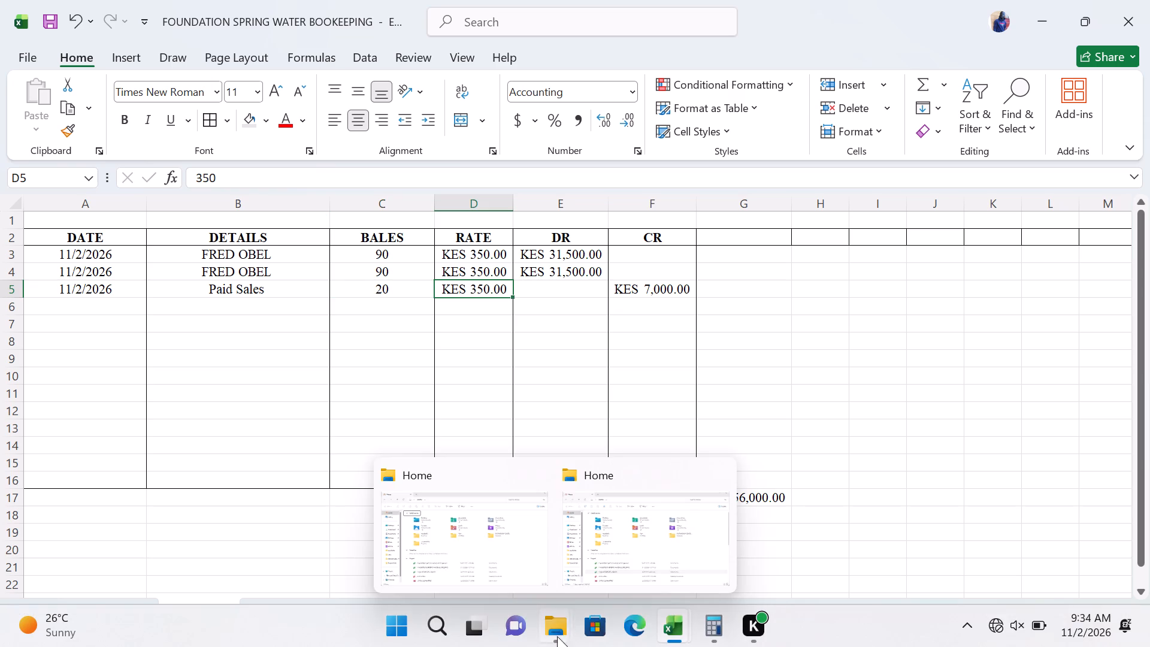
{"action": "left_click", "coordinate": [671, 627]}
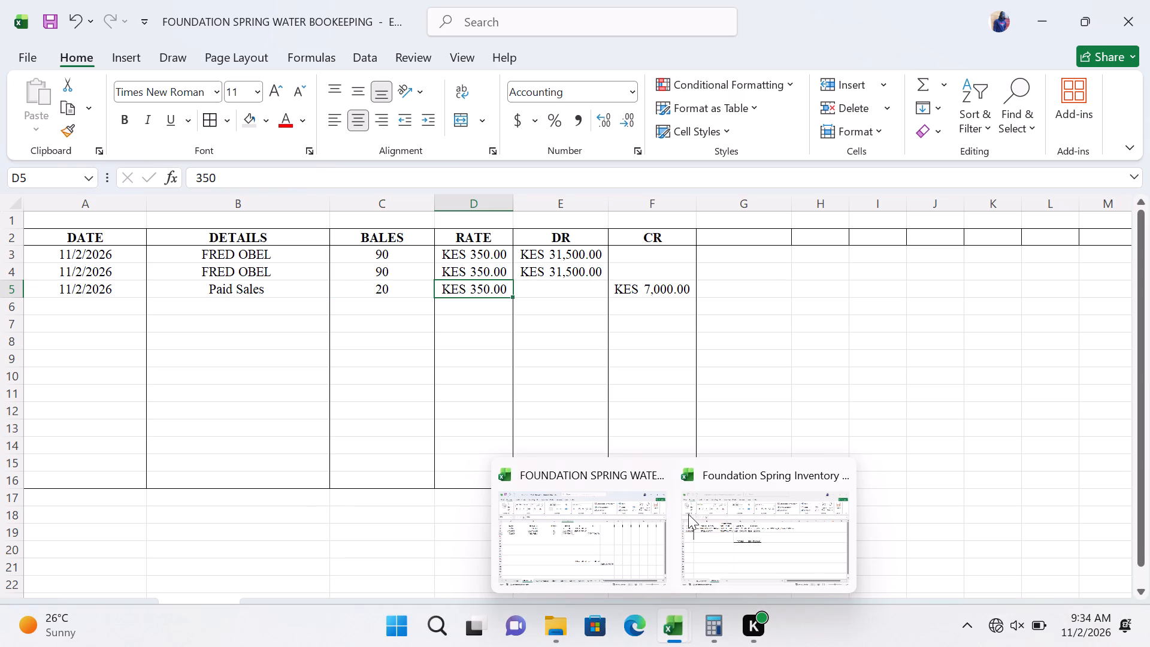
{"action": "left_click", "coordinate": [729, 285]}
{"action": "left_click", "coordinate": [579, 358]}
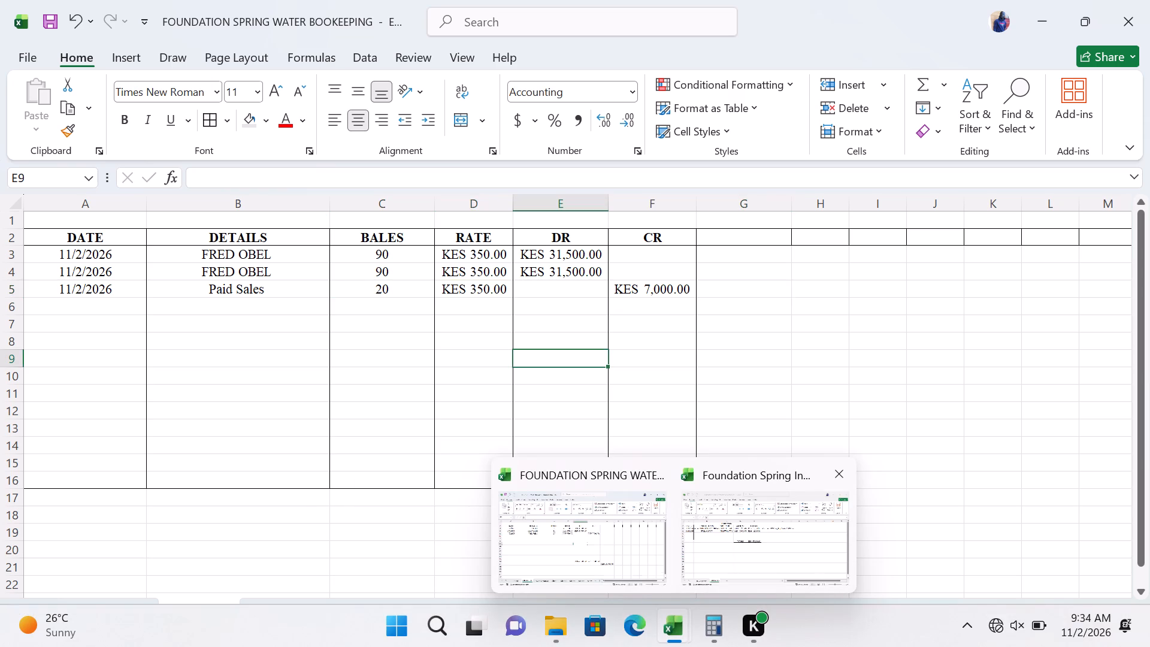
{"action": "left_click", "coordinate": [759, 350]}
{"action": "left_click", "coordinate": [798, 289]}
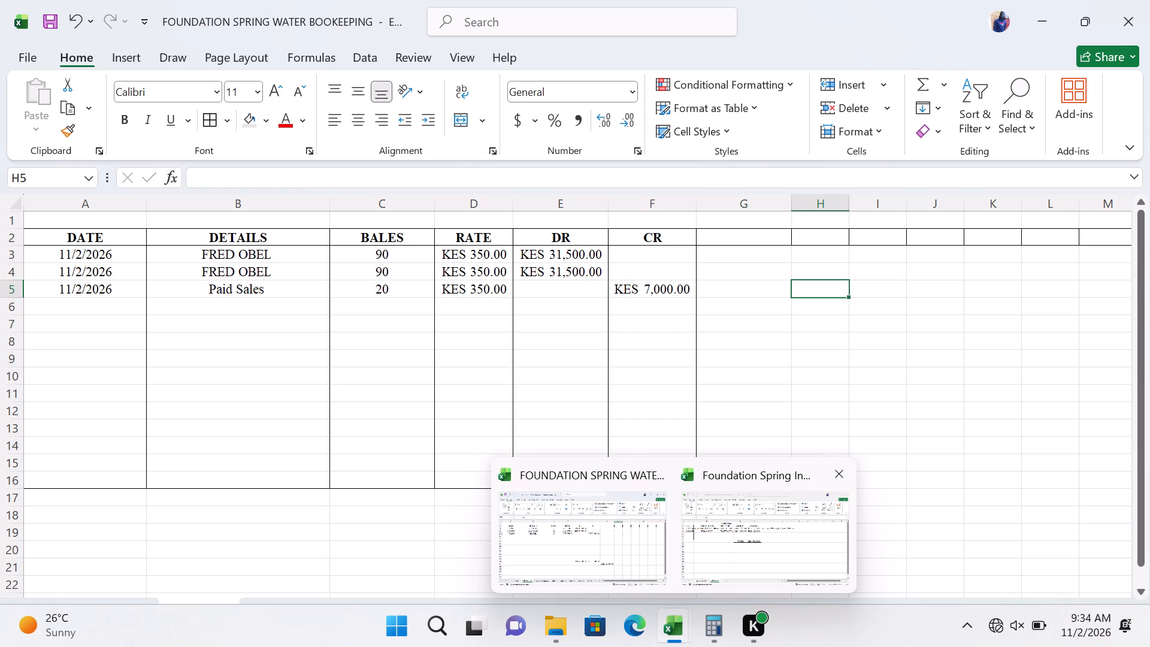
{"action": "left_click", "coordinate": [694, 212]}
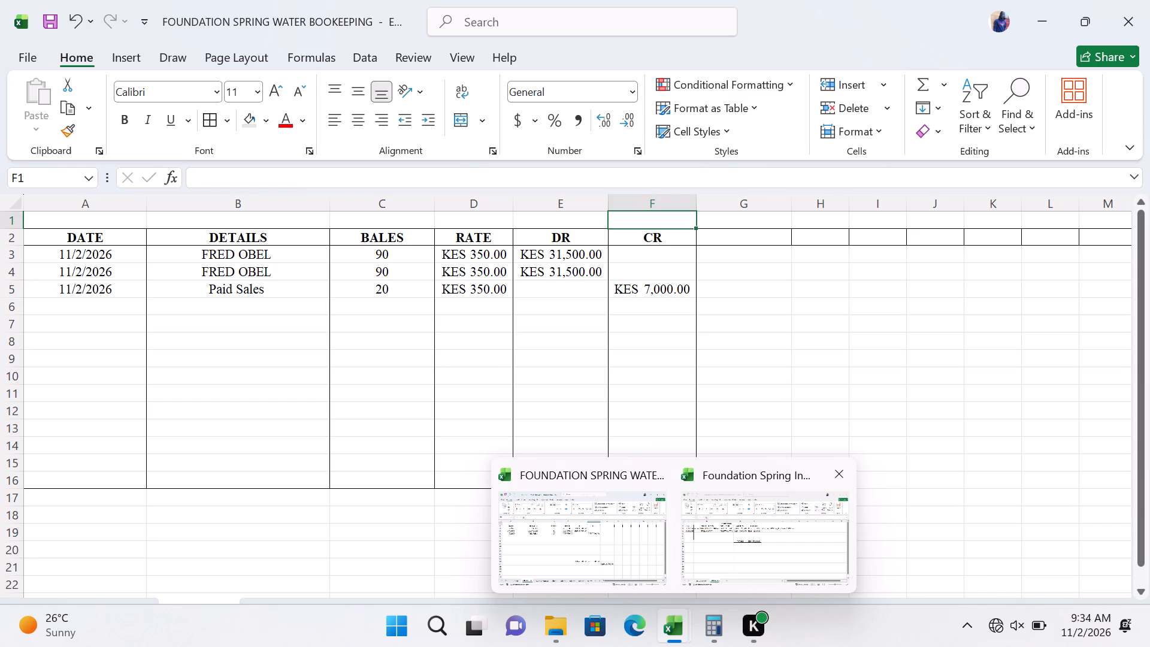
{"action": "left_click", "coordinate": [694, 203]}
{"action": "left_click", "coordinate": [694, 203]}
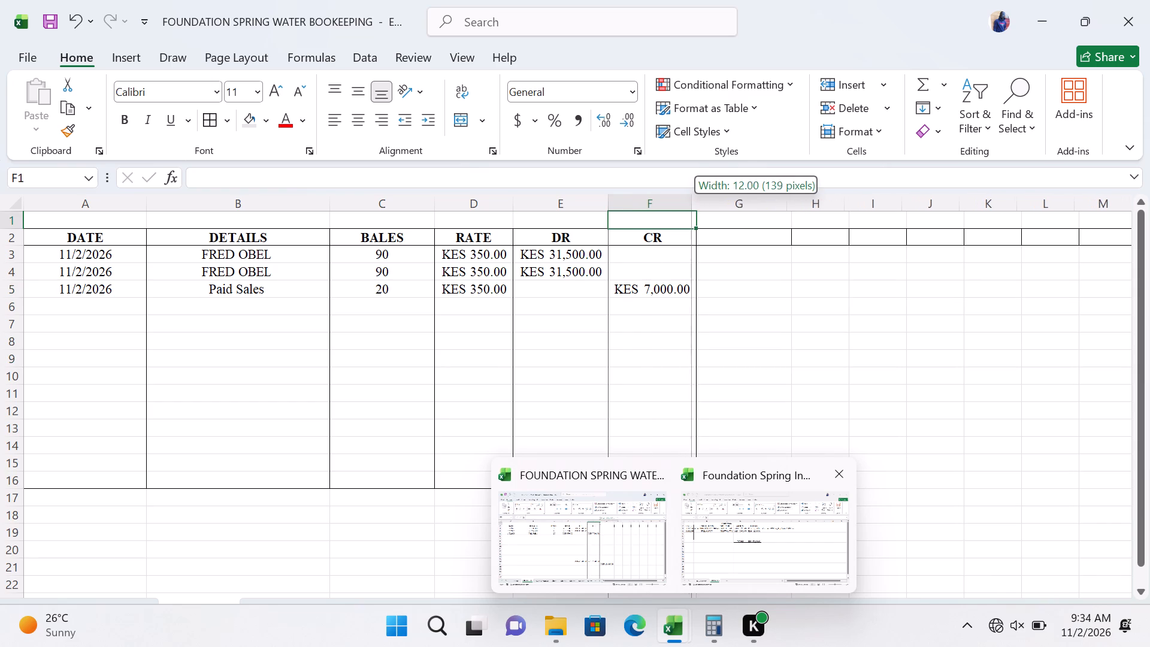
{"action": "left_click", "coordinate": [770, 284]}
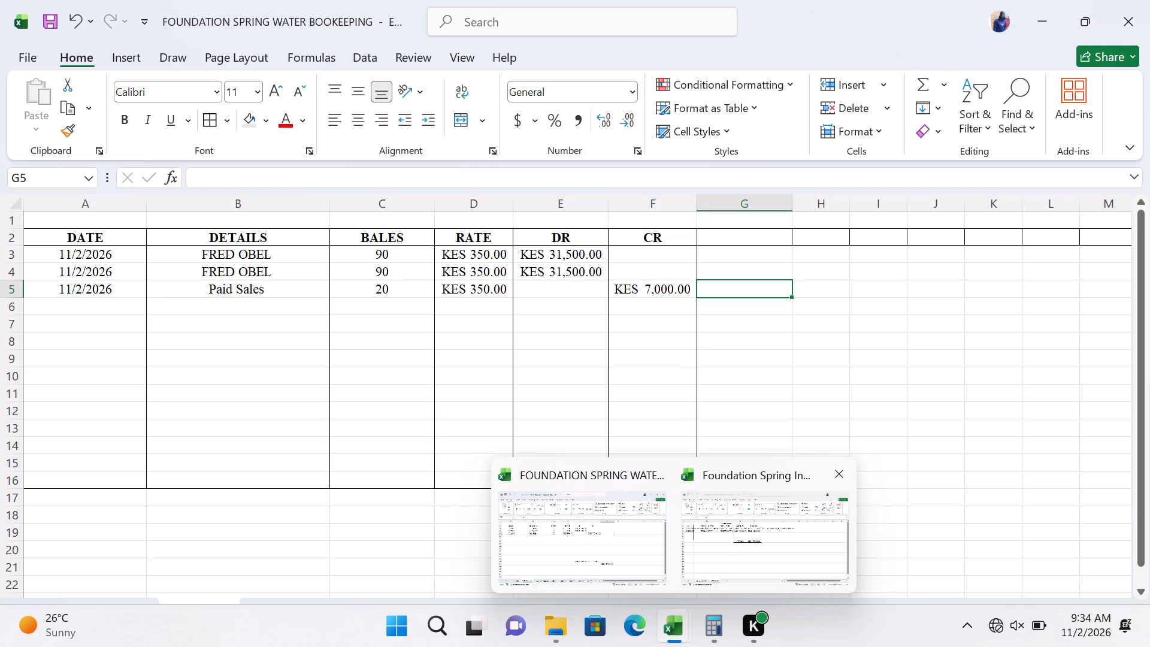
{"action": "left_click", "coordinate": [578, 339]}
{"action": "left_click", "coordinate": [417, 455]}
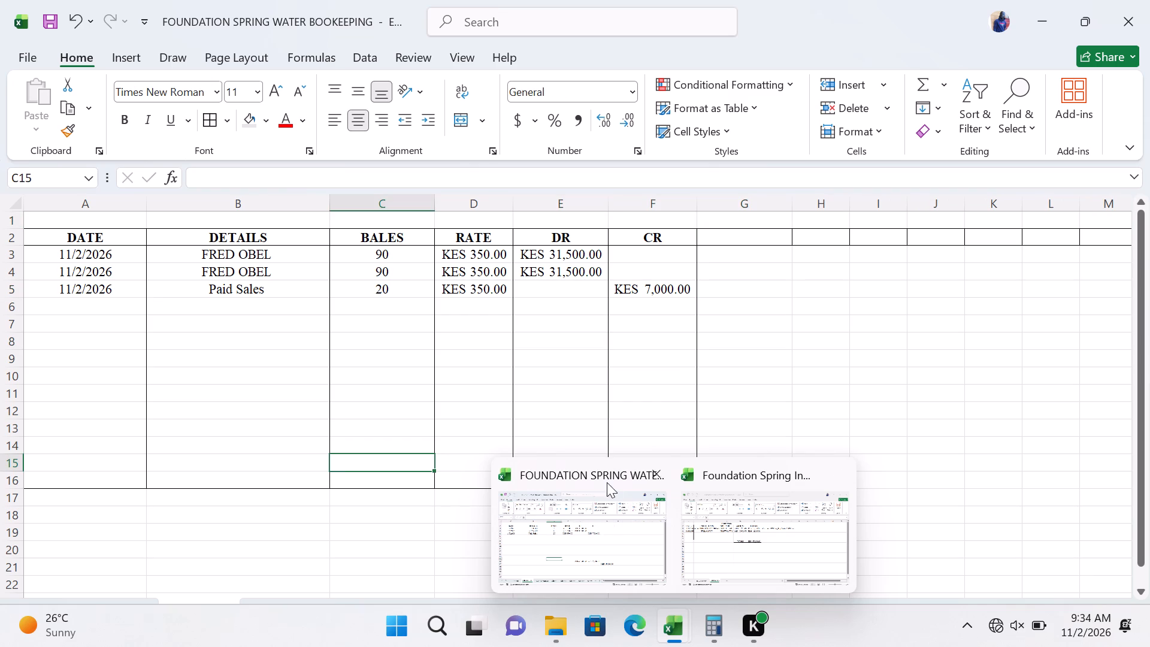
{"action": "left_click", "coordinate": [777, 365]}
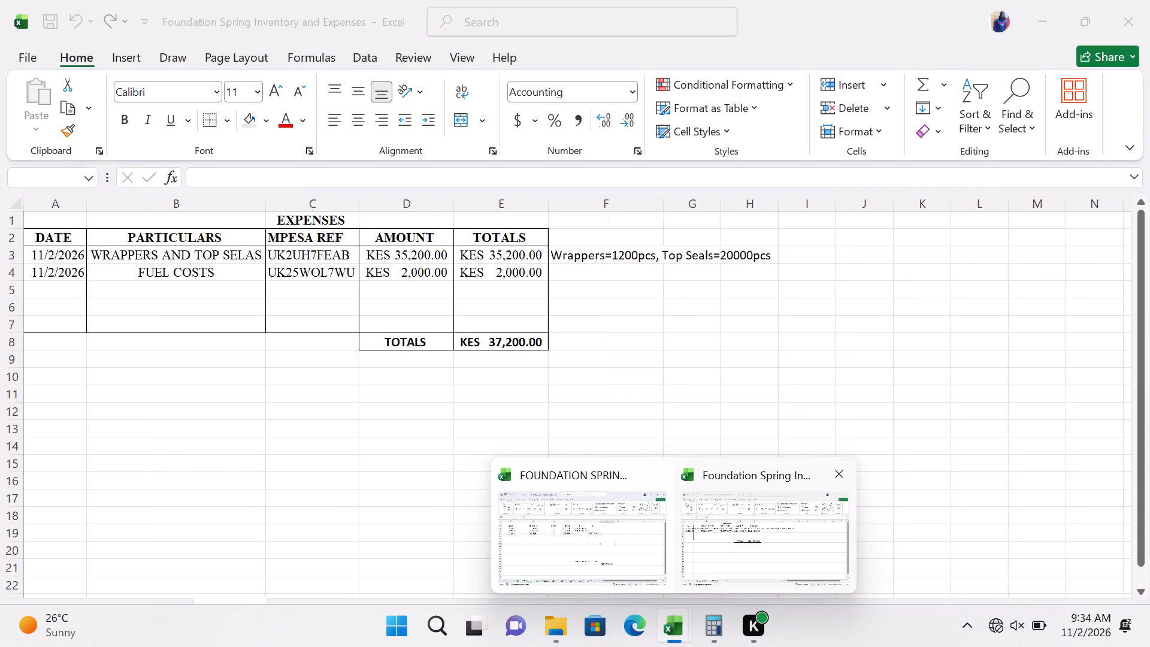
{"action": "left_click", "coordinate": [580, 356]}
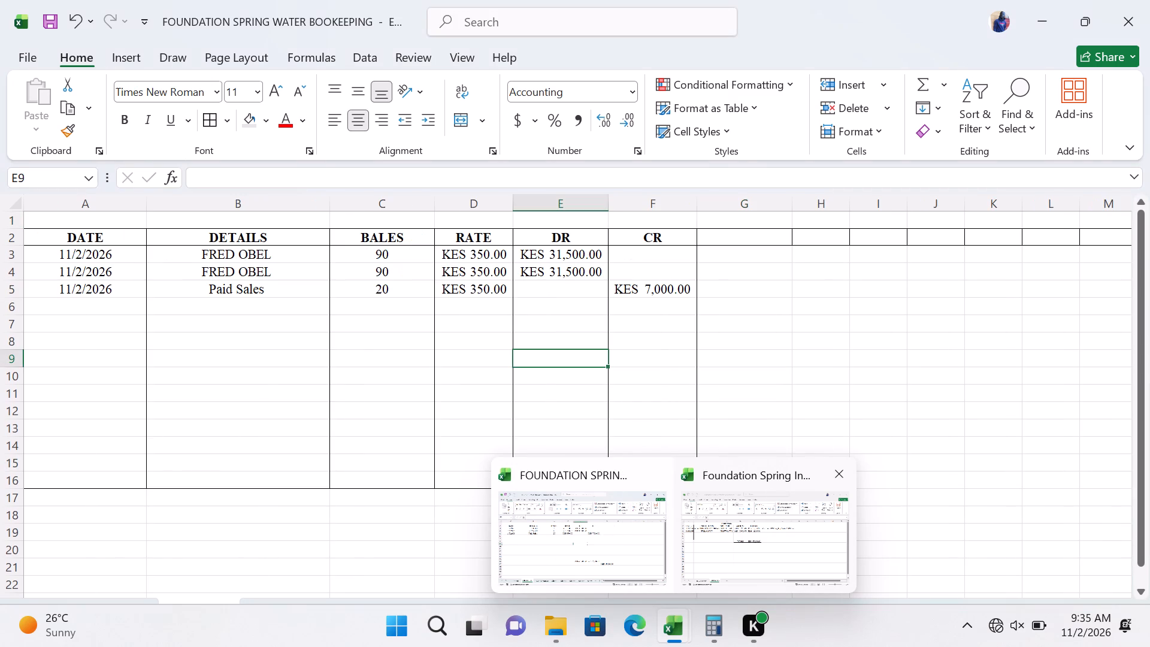
Review the Paid Sales entry's rate and credit formula together with the DR and CR totals and balance below.
{"action": "left_click", "coordinate": [462, 291]}
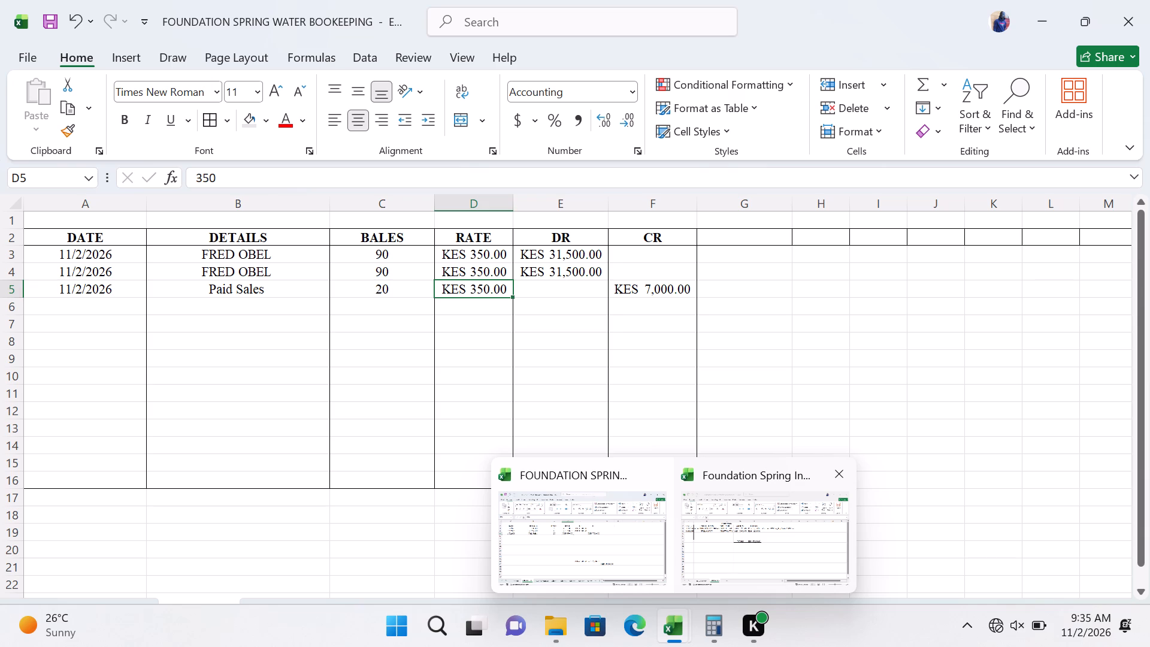
{"action": "left_click", "coordinate": [460, 292]}
{"action": "left_click", "coordinate": [641, 282]}
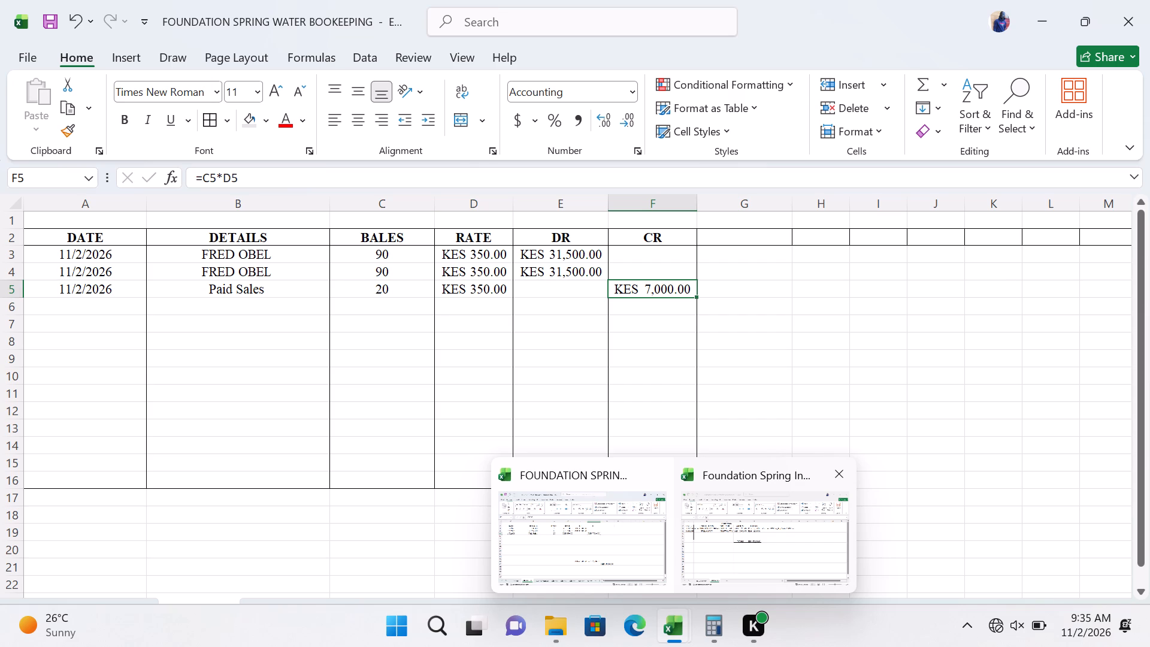
{"action": "scroll", "coordinate": [308, 503], "scroll_direction": "down", "scroll_amount": 2}
{"action": "scroll", "coordinate": [308, 503], "scroll_direction": "up", "scroll_amount": 1}
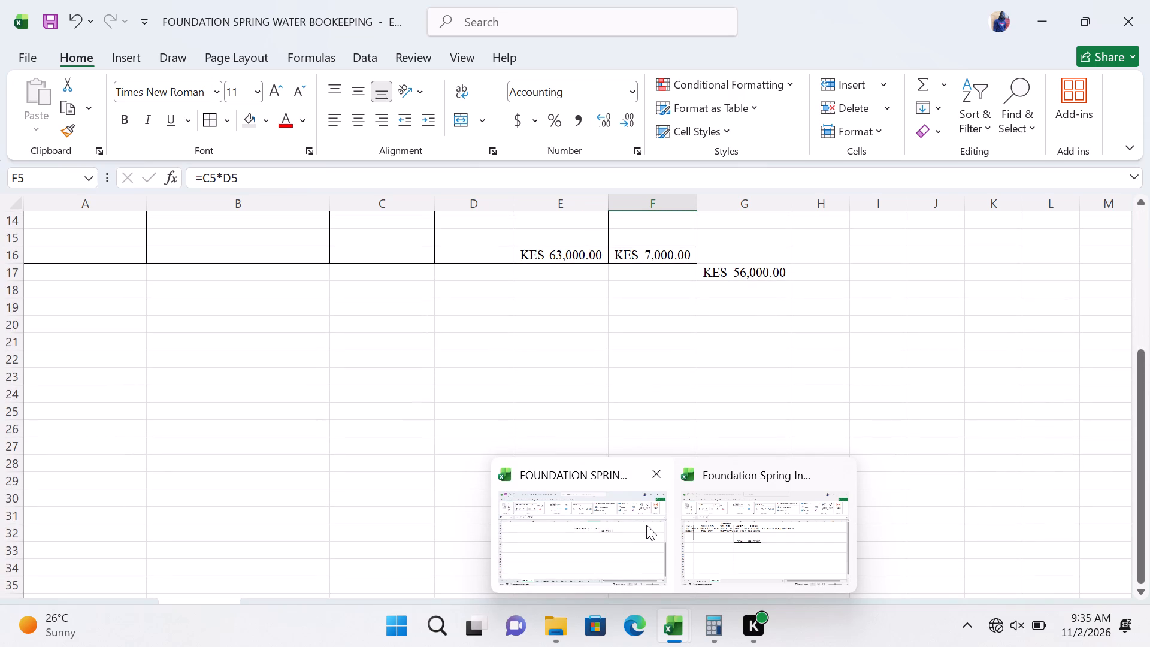
{"action": "left_click", "coordinate": [604, 527]}
{"action": "scroll", "coordinate": [549, 422], "scroll_direction": "up", "scroll_amount": 3}
{"action": "scroll", "coordinate": [549, 422], "scroll_direction": "down", "scroll_amount": 1}
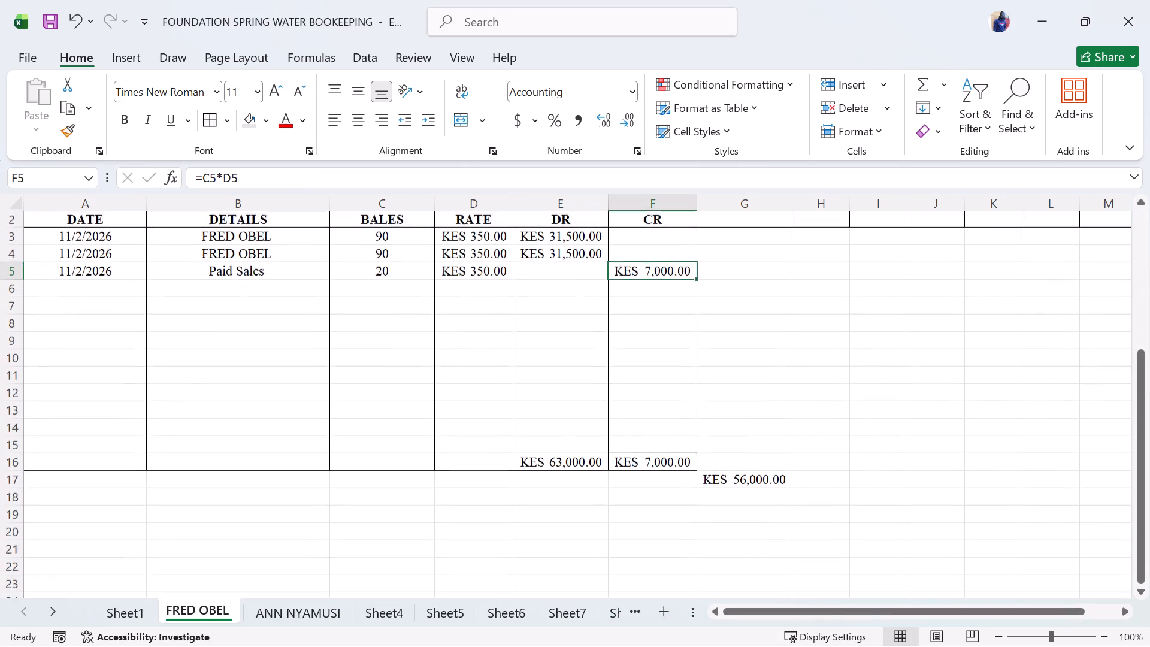
{"action": "scroll", "coordinate": [549, 422], "scroll_direction": "down", "scroll_amount": 1}
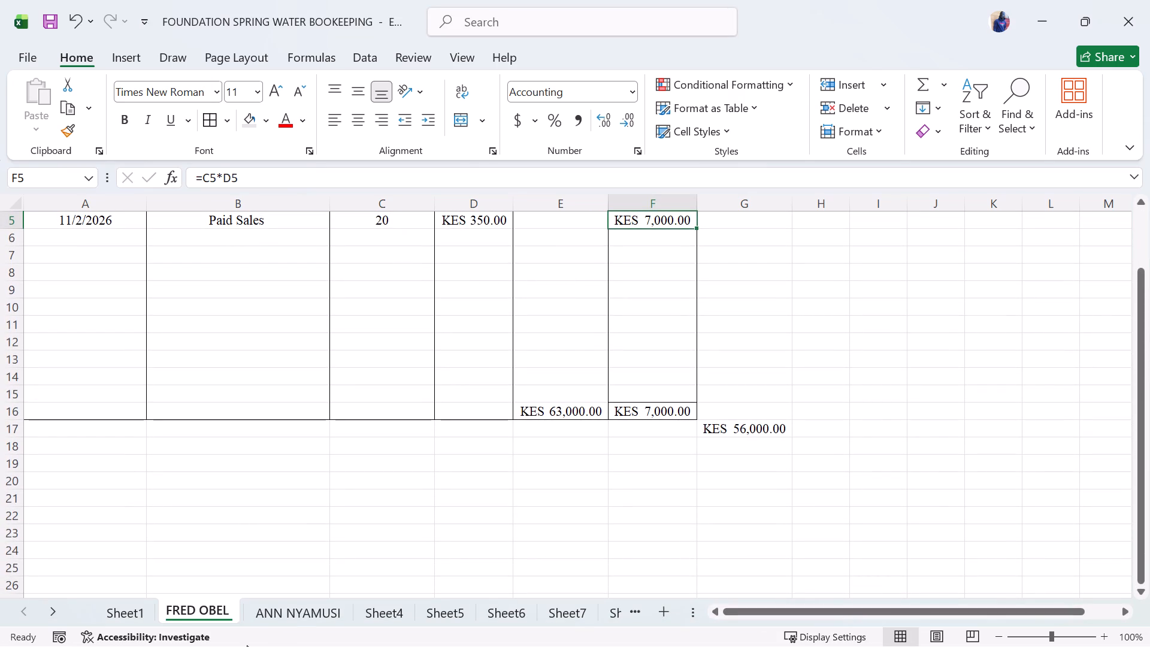
Review the customer balances in the debtors' ledger on Sheet1 down to the TOTAL row.
{"action": "left_click", "coordinate": [117, 610]}
{"action": "scroll", "coordinate": [439, 391], "scroll_direction": "down", "scroll_amount": 2}
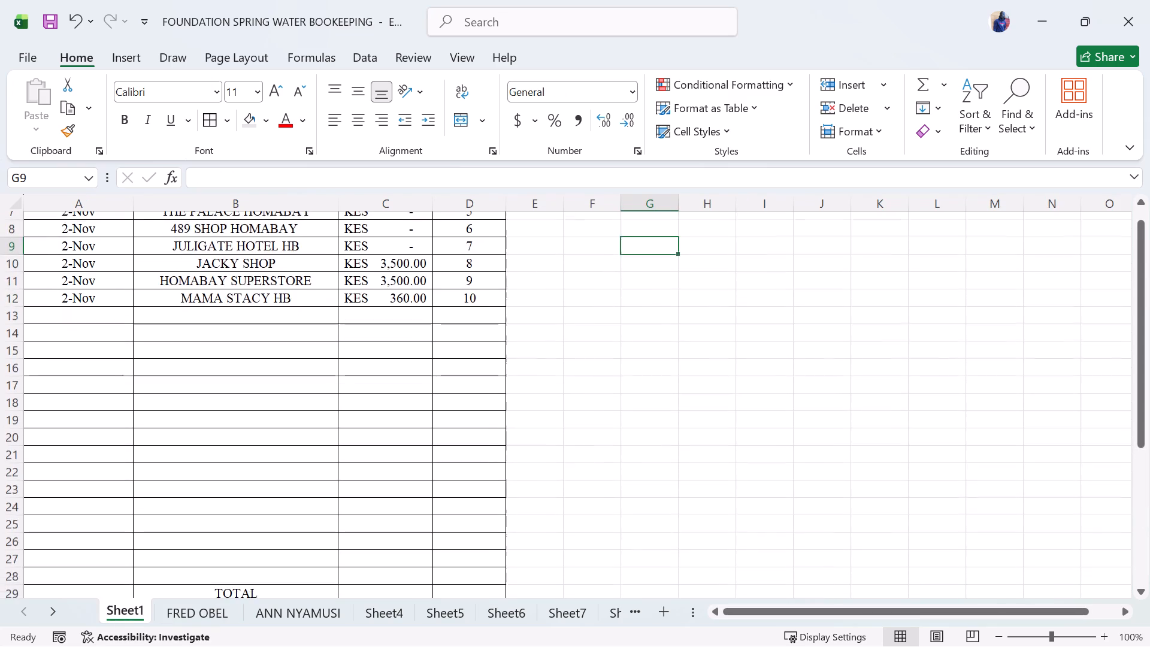
{"action": "scroll", "coordinate": [439, 391], "scroll_direction": "down", "scroll_amount": 1}
{"action": "scroll", "coordinate": [439, 391], "scroll_direction": "up", "scroll_amount": 2}
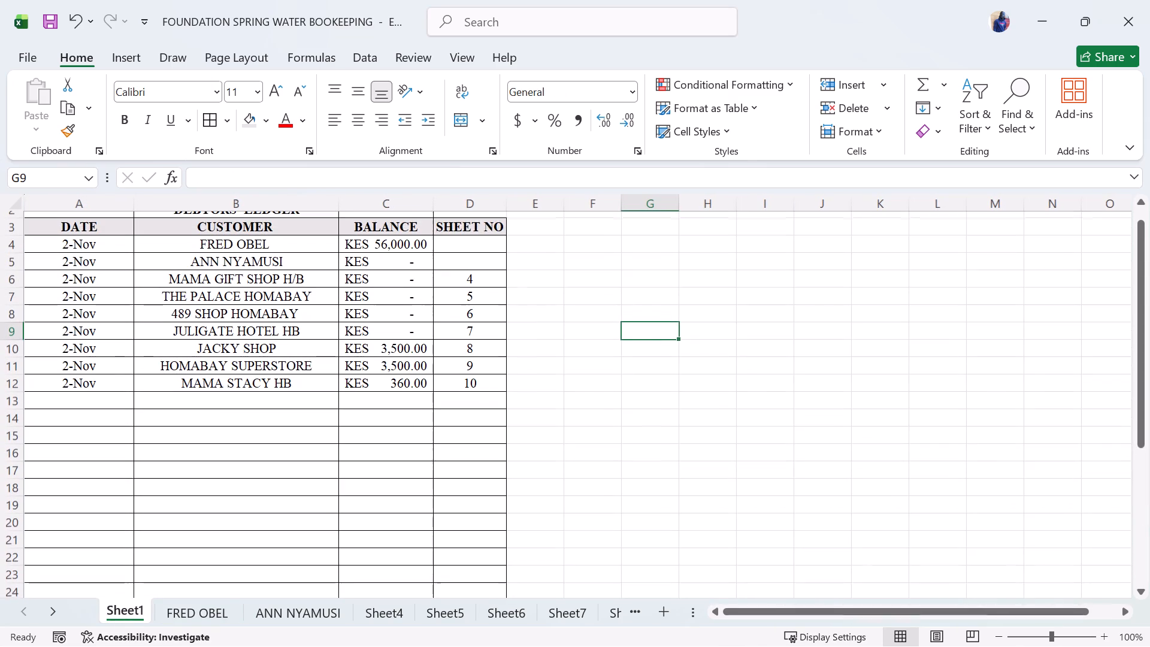
{"action": "scroll", "coordinate": [439, 391], "scroll_direction": "up", "scroll_amount": 3}
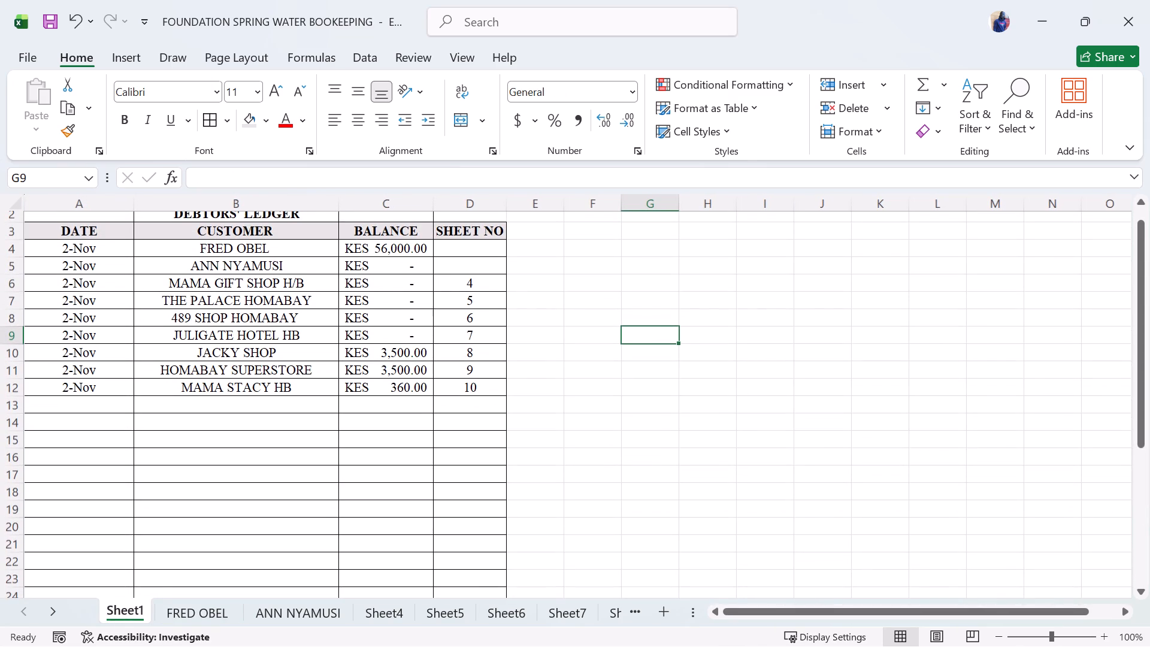
{"action": "scroll", "coordinate": [439, 391], "scroll_direction": "up", "scroll_amount": 1}
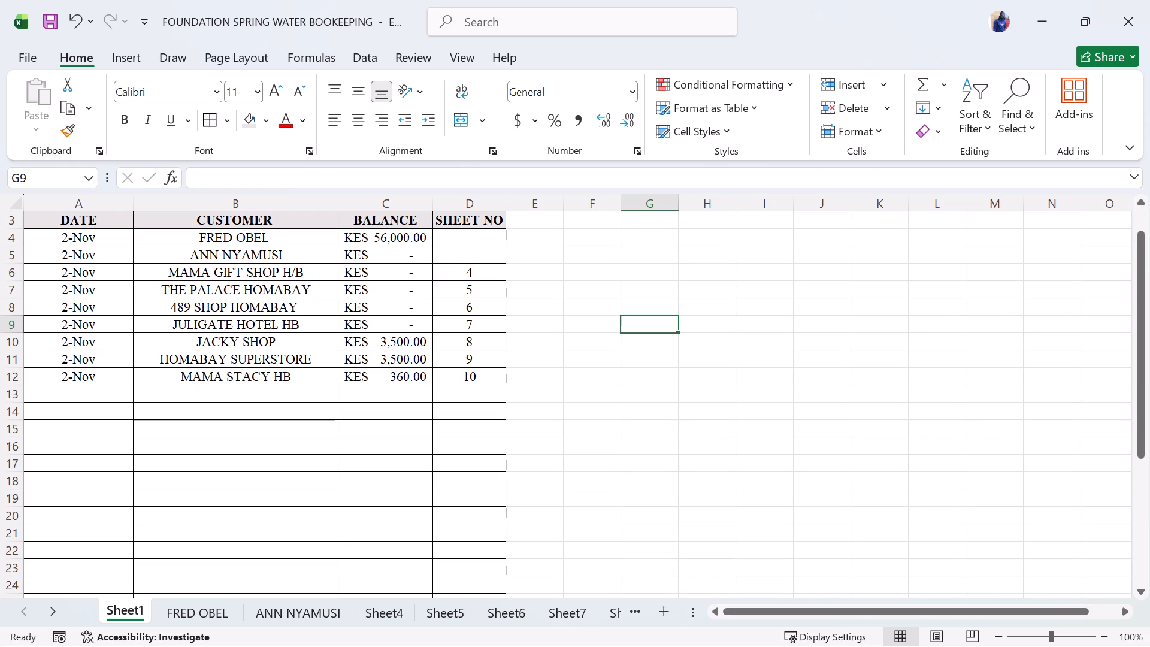
{"action": "scroll", "coordinate": [407, 360], "scroll_direction": "down", "scroll_amount": 1}
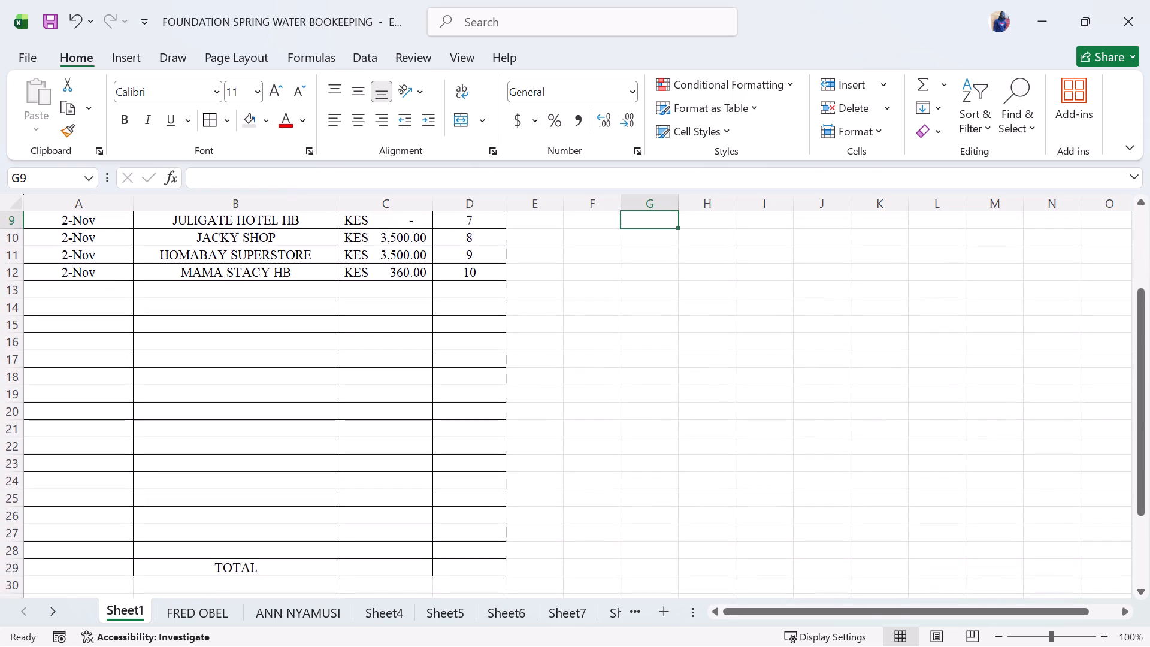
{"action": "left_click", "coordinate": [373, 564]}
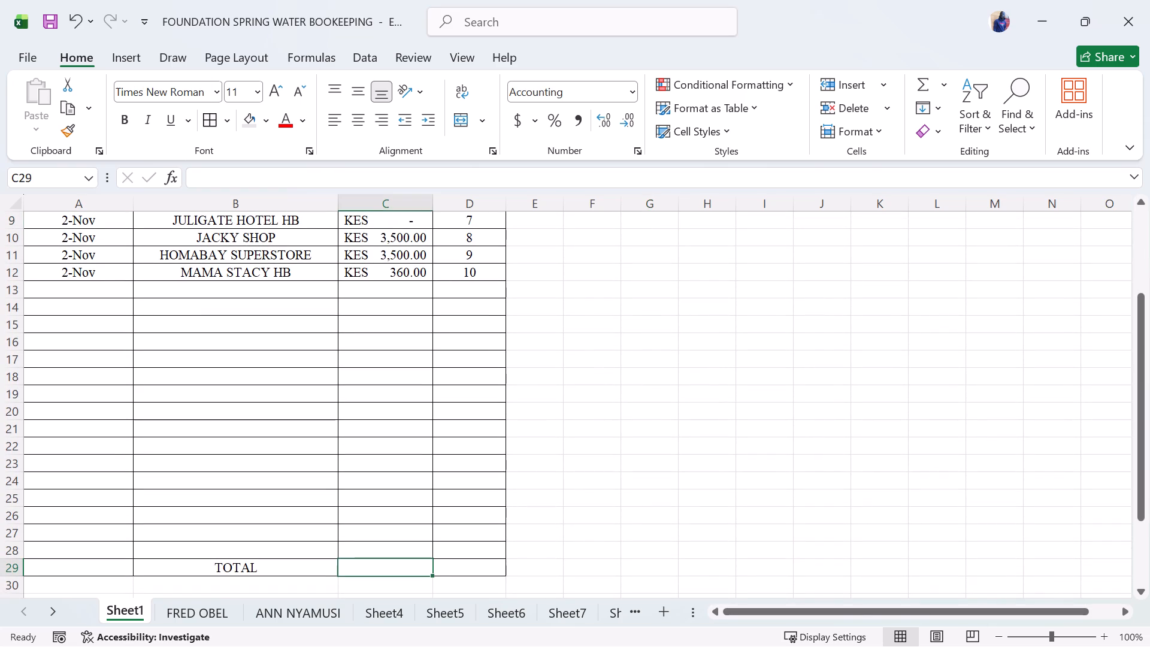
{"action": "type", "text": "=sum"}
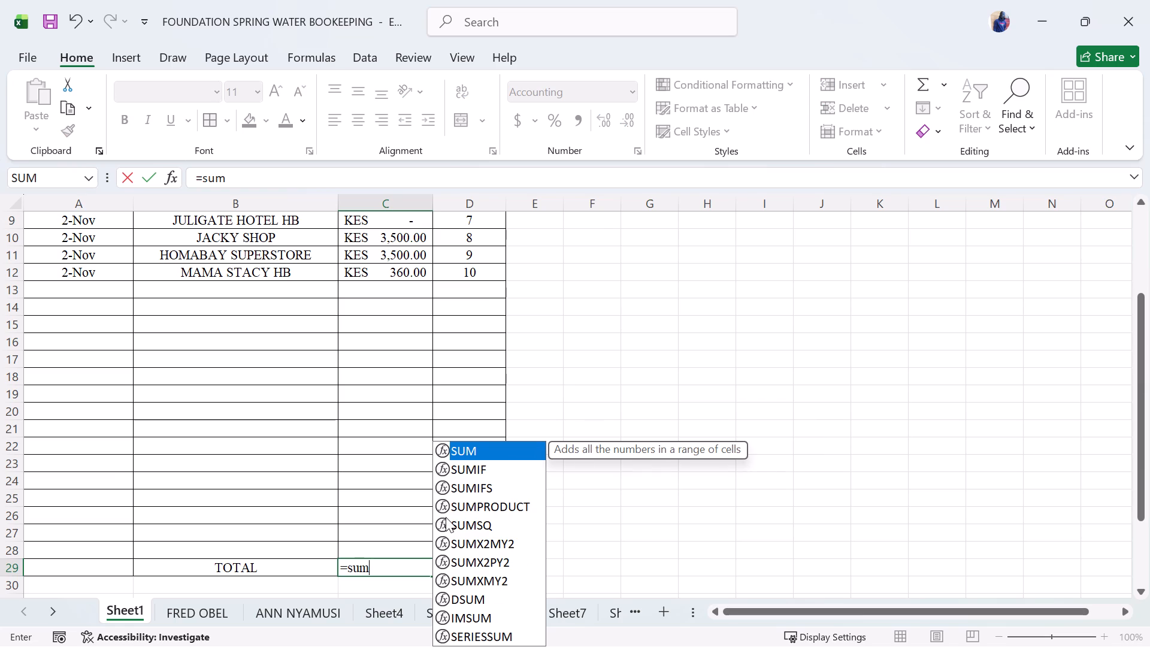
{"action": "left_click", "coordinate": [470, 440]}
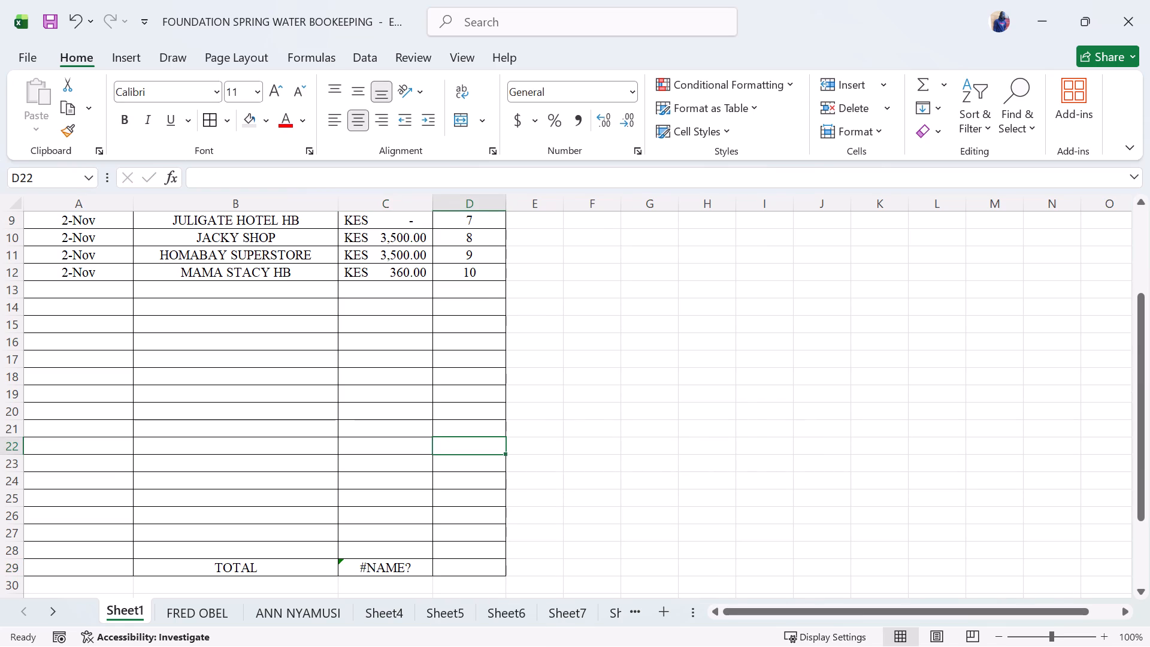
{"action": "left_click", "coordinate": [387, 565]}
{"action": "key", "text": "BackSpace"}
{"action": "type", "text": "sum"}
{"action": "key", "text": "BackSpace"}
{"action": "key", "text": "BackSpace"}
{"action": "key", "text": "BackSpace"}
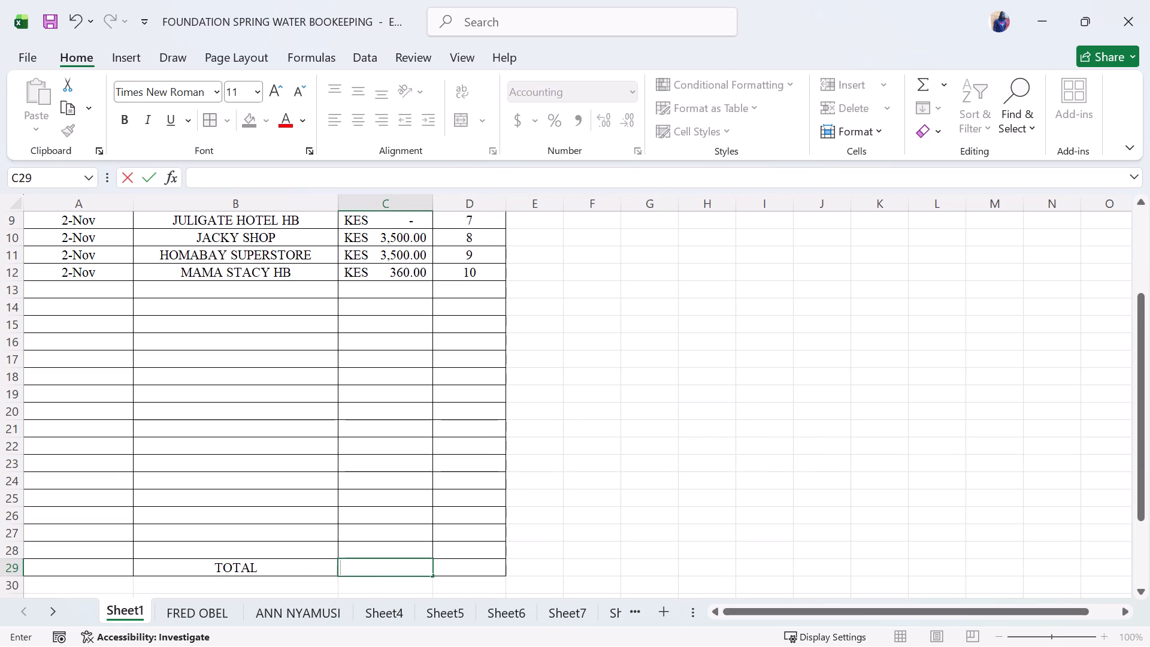
Total the customer balances in TOTAL row cell C29 with a SUM formula covering C4 and C5:C12.
{"action": "type", "text": "=sum"}
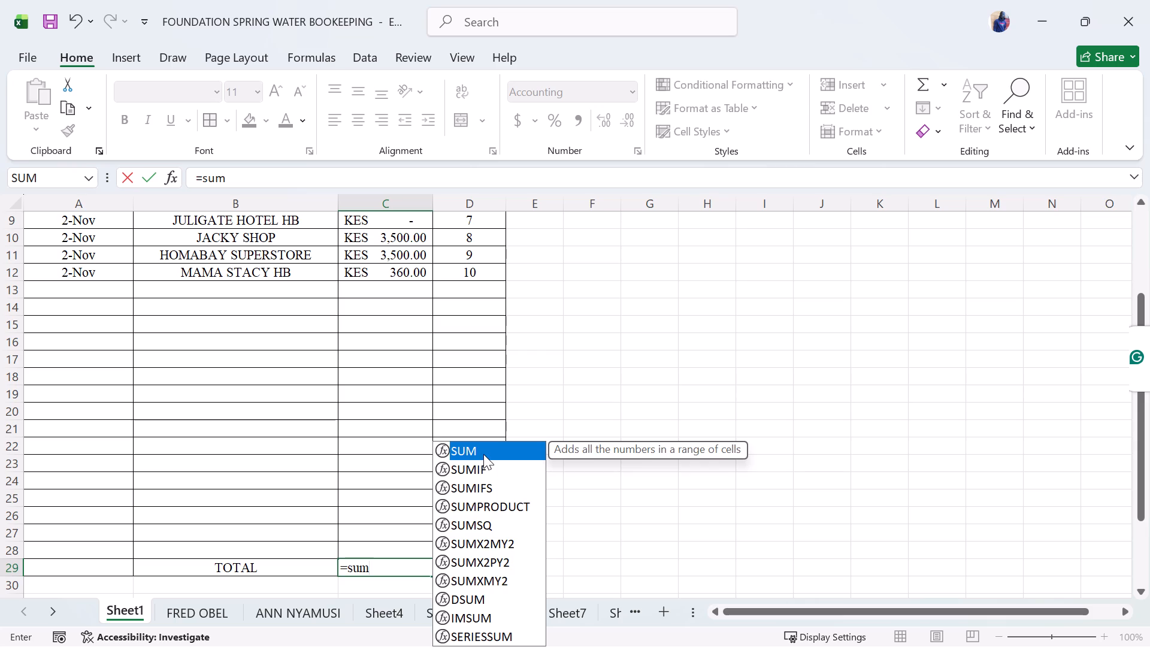
{"action": "double_click", "coordinate": [482, 451]}
{"action": "scroll", "coordinate": [460, 350], "scroll_direction": "up", "scroll_amount": 2}
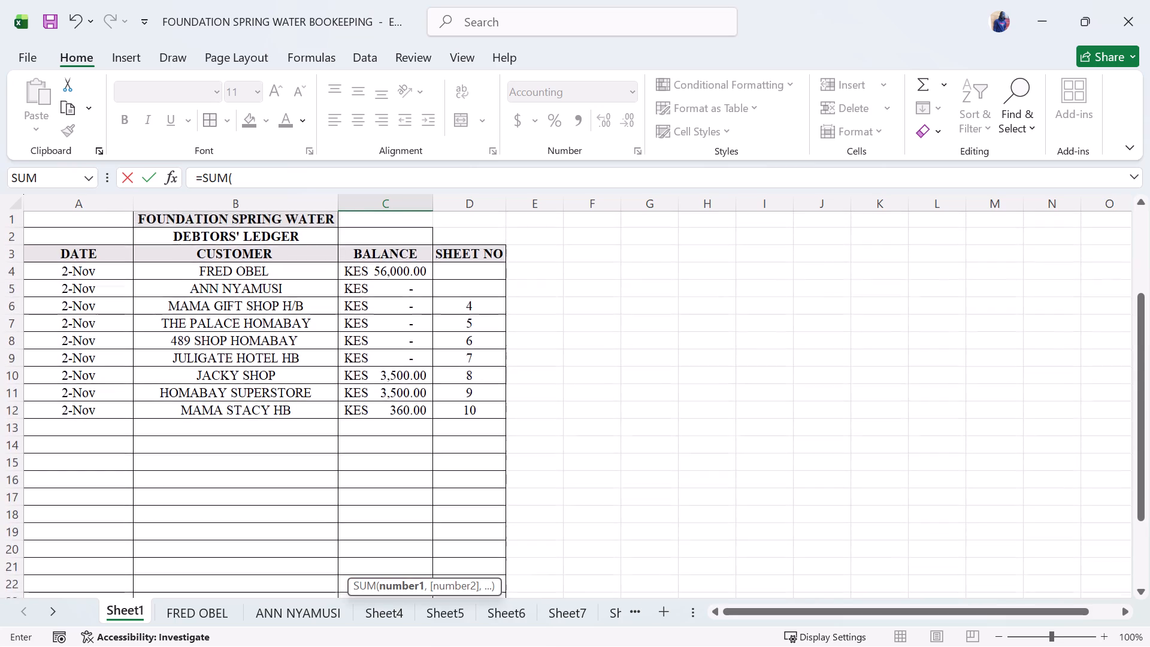
{"action": "left_click", "coordinate": [407, 270]}
{"action": "key", "text": "comma"}
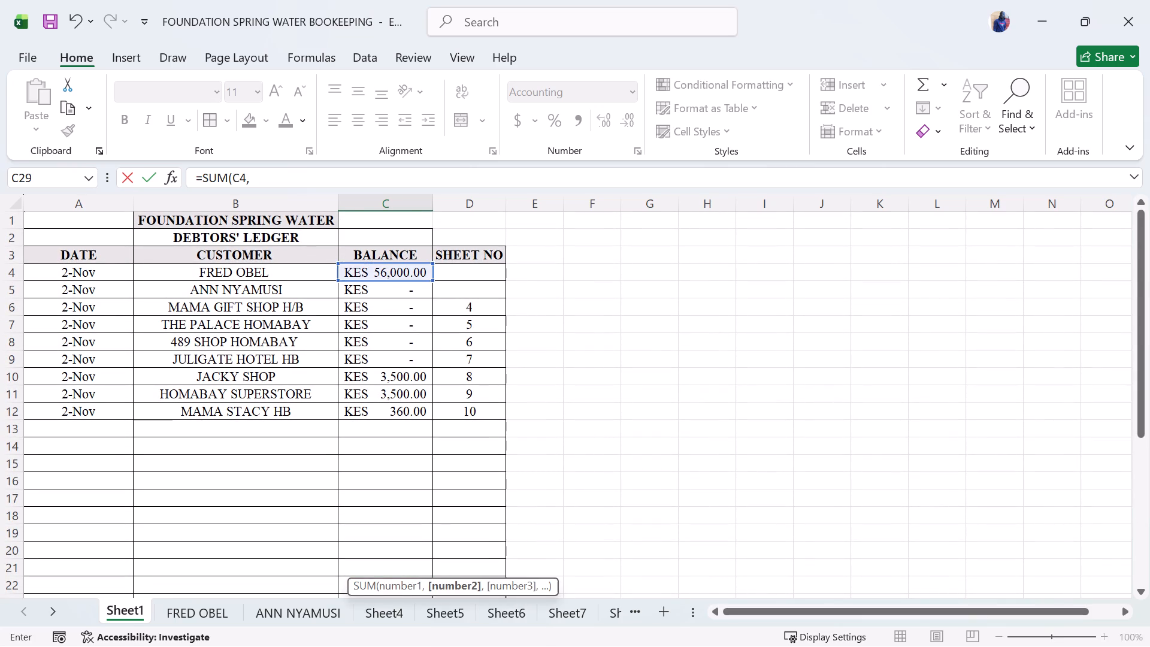
{"action": "left_click_drag", "start_coordinate": [388, 294], "coordinate": [397, 399]}
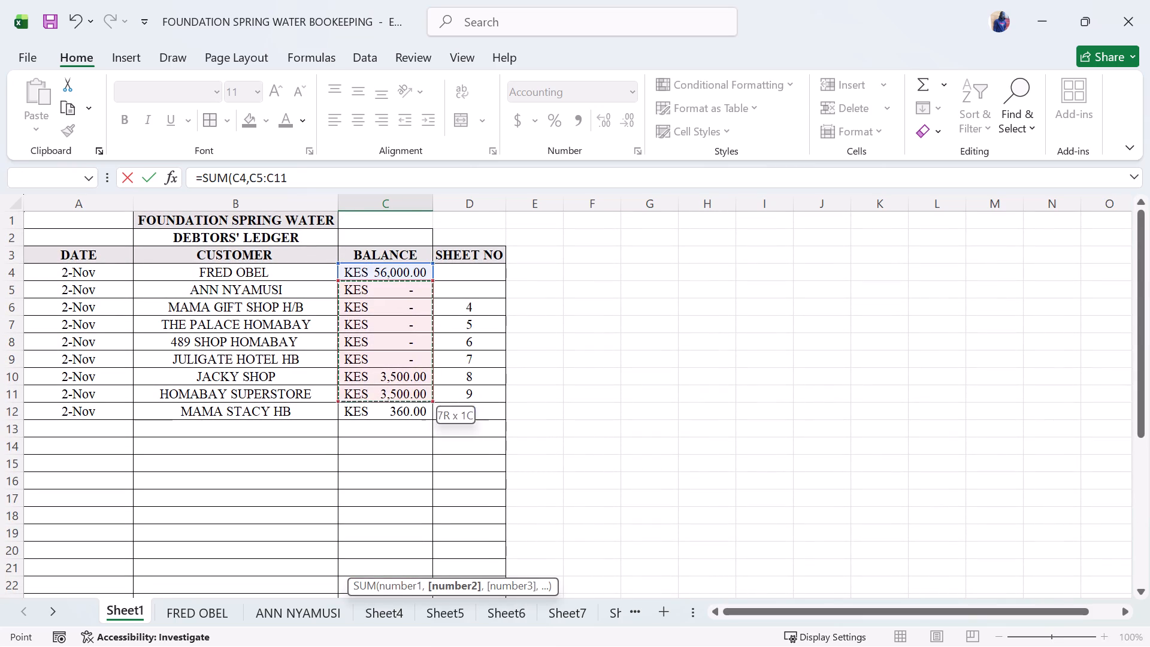
{"action": "left_click_drag", "start_coordinate": [397, 399], "coordinate": [400, 409]}
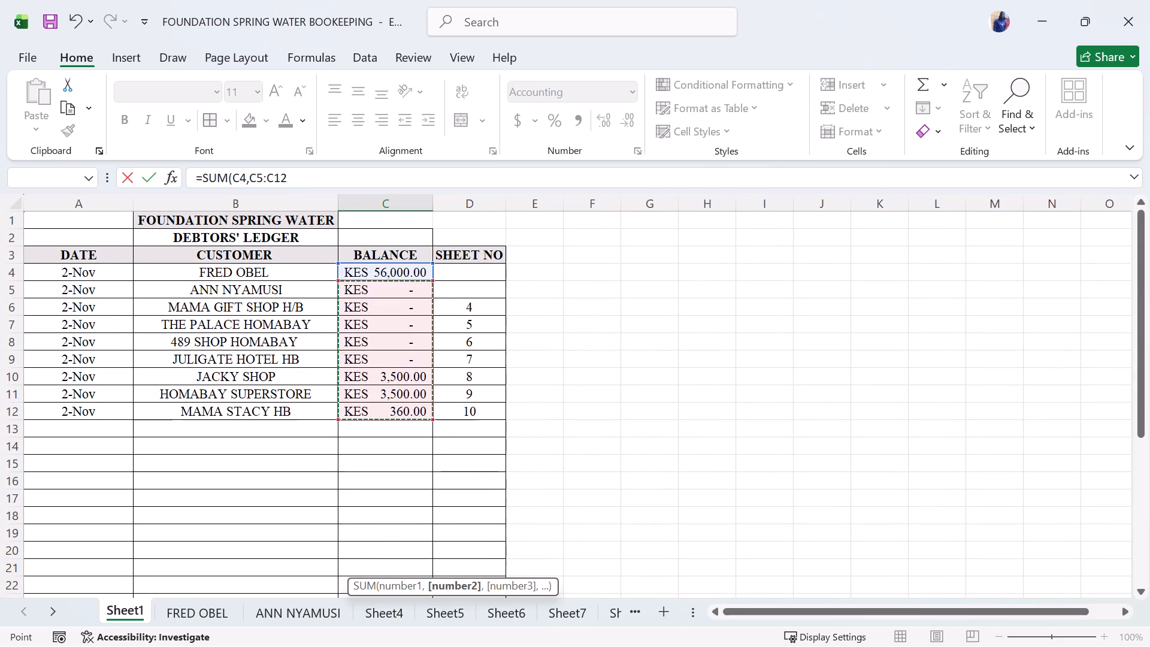
{"action": "key", "text": "Return"}
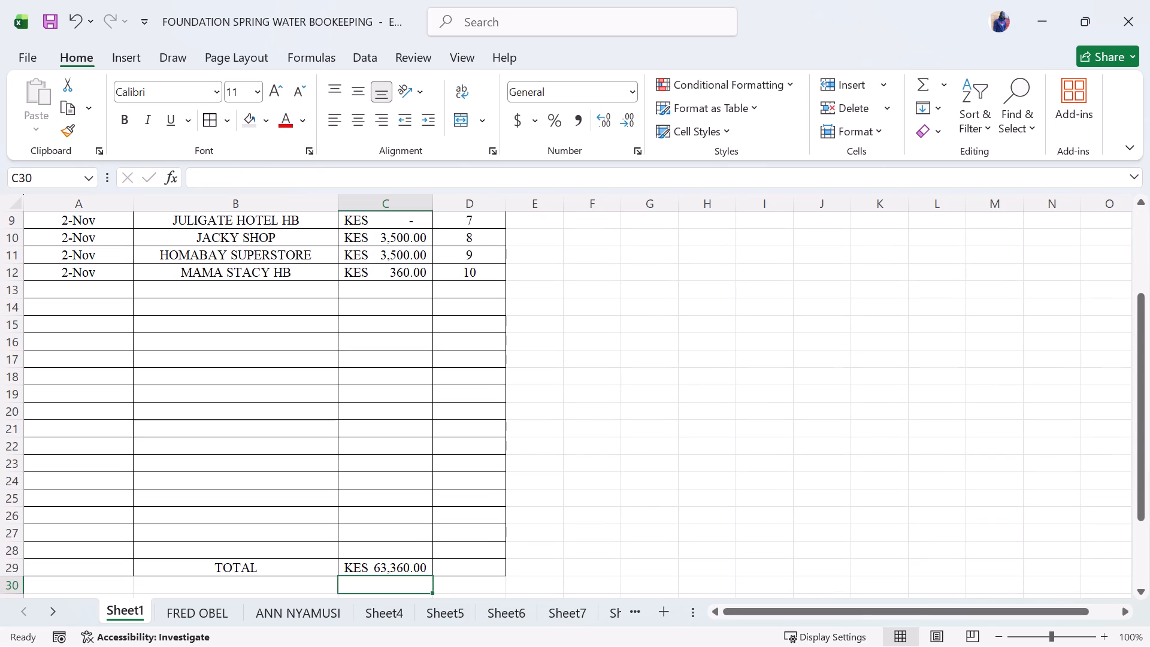
Review the Paid Sales credit formula and the CR total on the first debtor's ledger sheet.
{"action": "left_click", "coordinate": [459, 558]}
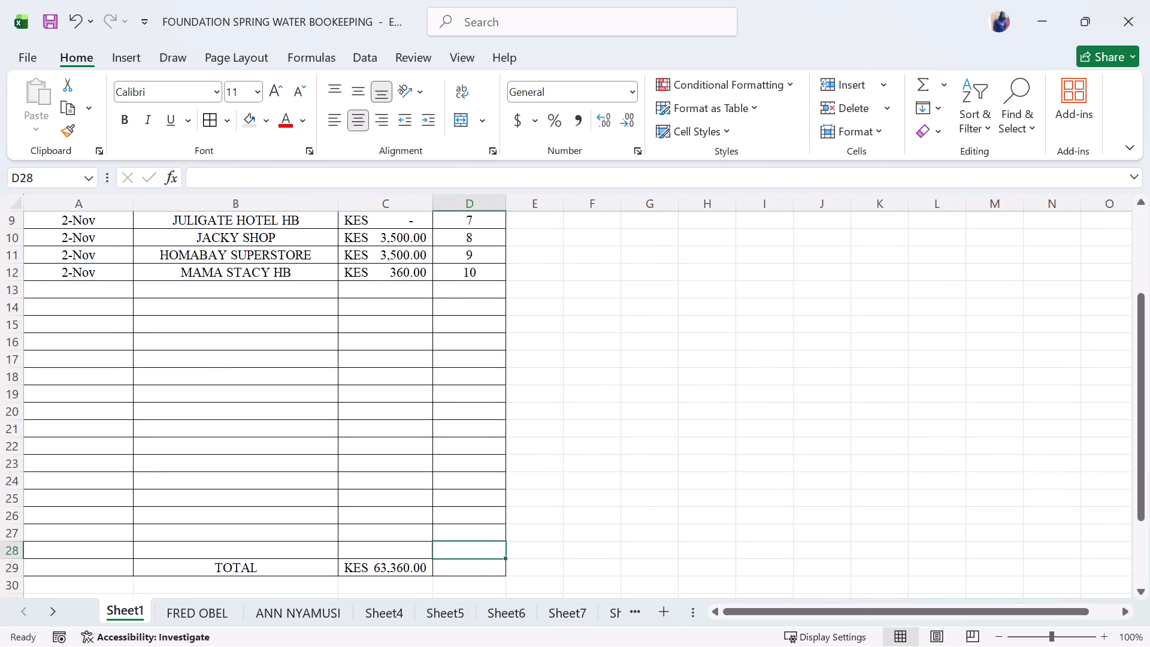
{"action": "left_click", "coordinate": [191, 619]}
{"action": "left_click", "coordinate": [638, 317]}
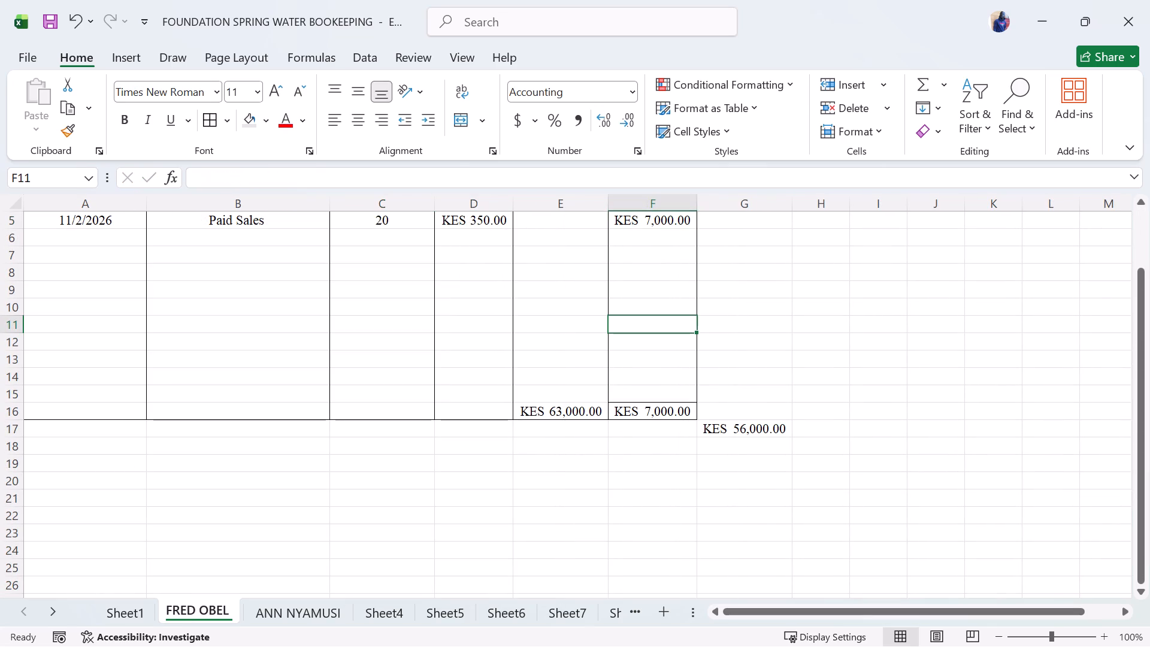
{"action": "scroll", "coordinate": [675, 289], "scroll_direction": "up", "scroll_amount": 1}
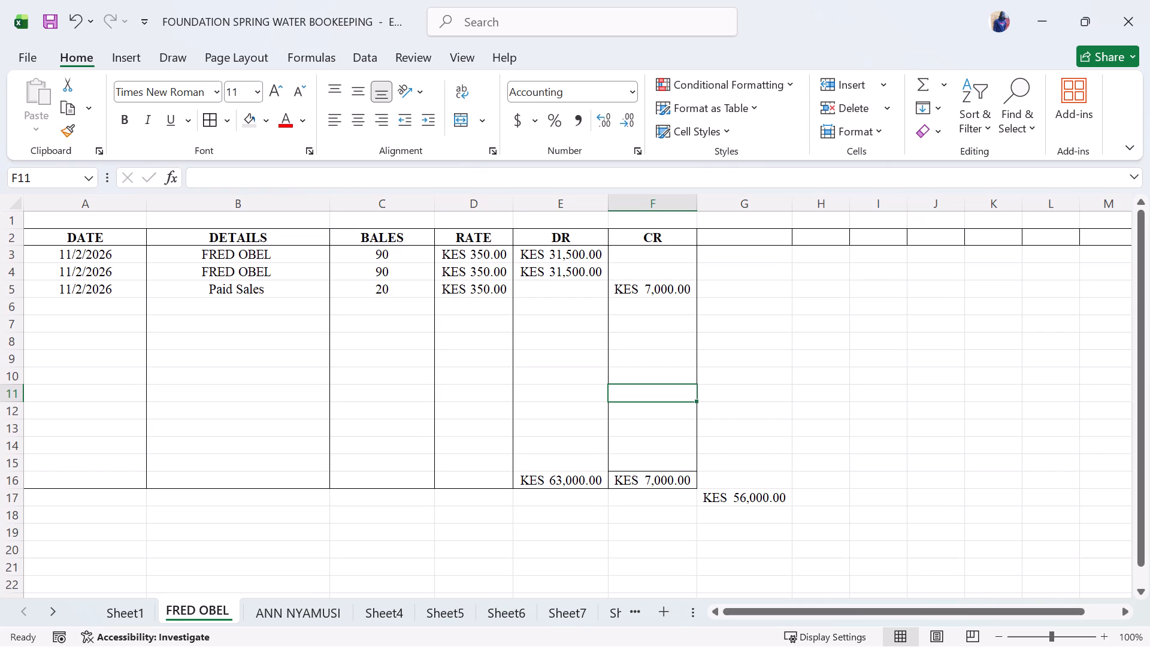
{"action": "left_click", "coordinate": [643, 285]}
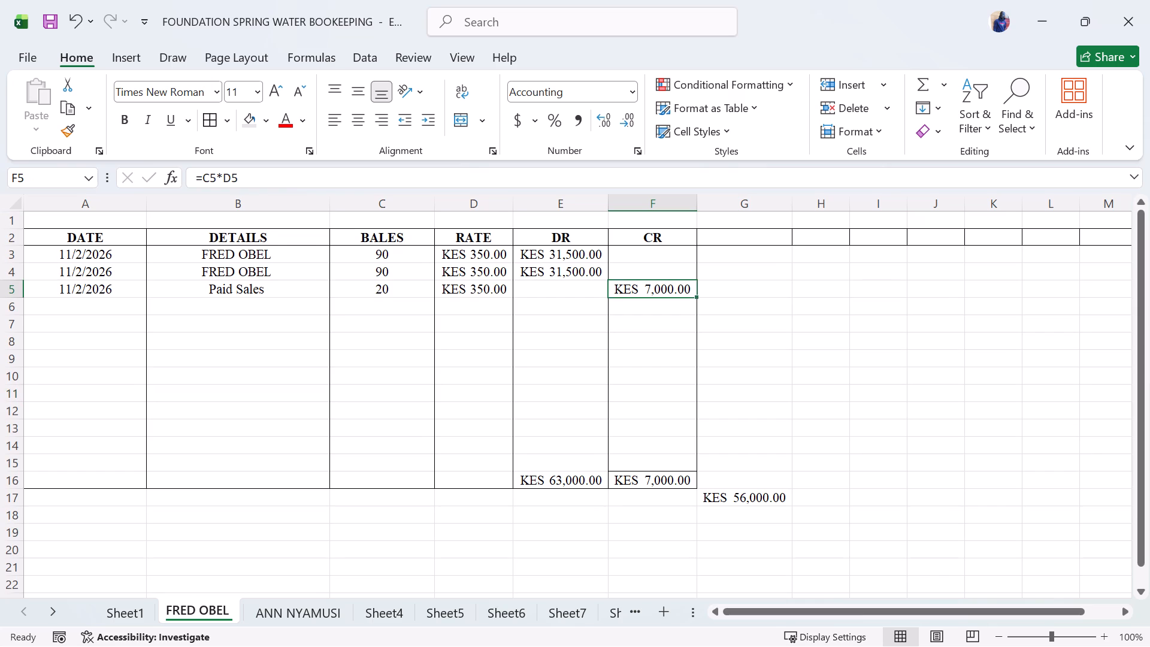
{"action": "left_click", "coordinate": [659, 294]}
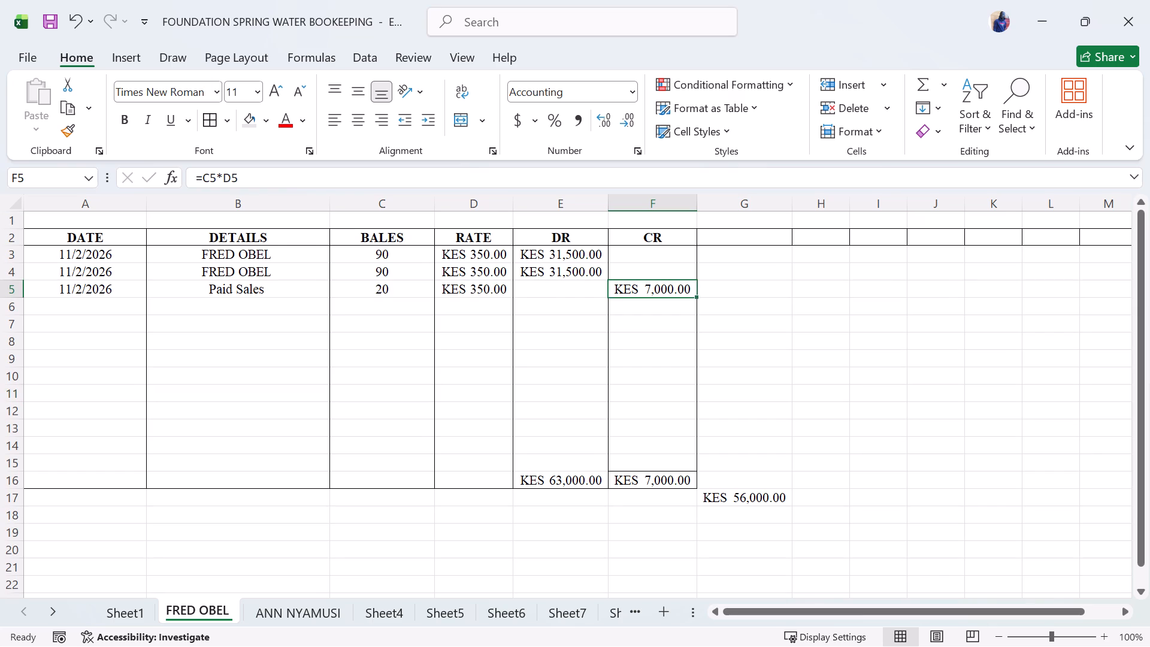
{"action": "left_click", "coordinate": [656, 476]}
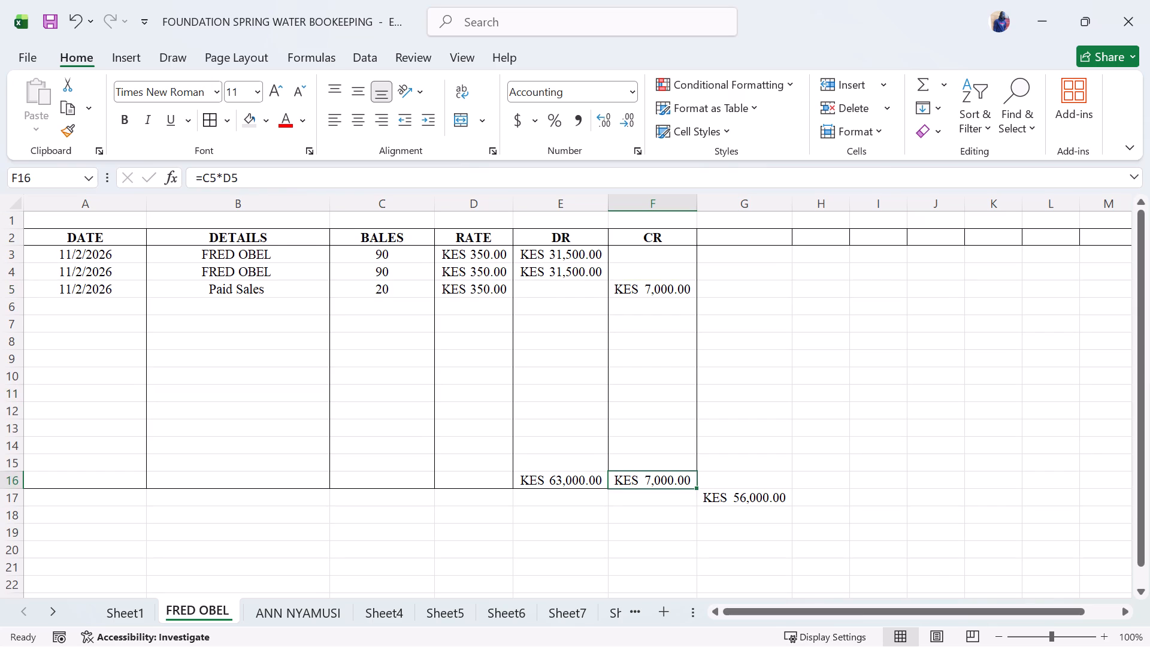
Clear the Paid Sales entry in row 5 of the first debtor's ledger sheet, checking the balances on Sheet1 beforehand.
{"action": "left_click", "coordinate": [17, 292]}
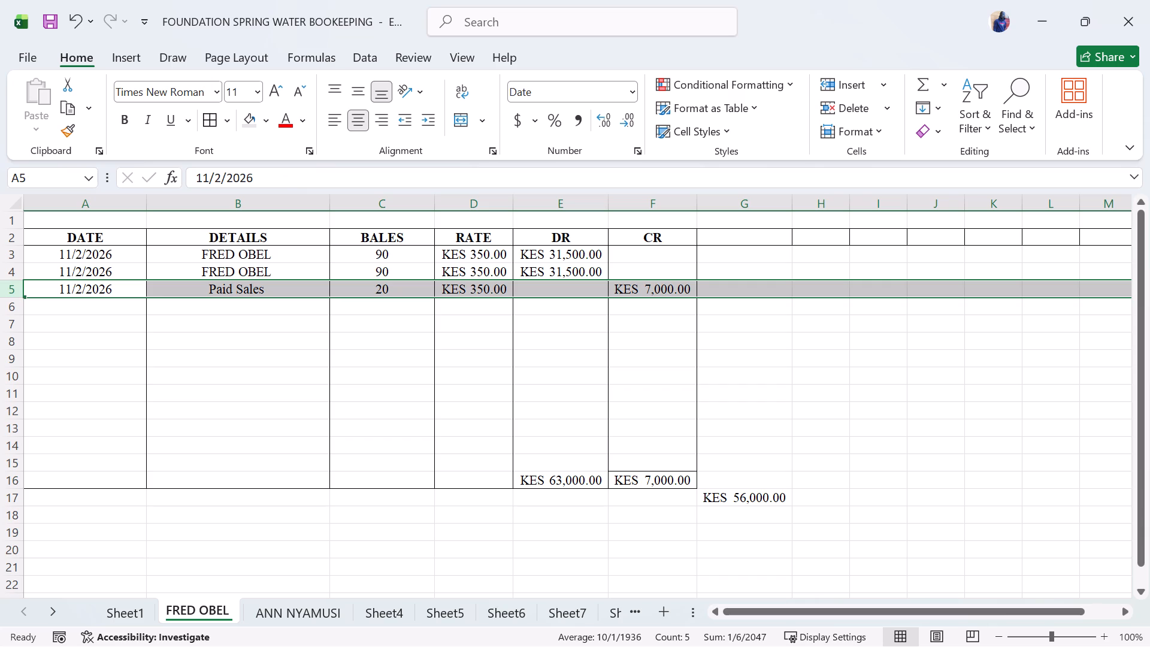
{"action": "left_click", "coordinate": [122, 614]}
{"action": "scroll", "coordinate": [485, 382], "scroll_direction": "down", "scroll_amount": 2}
{"action": "scroll", "coordinate": [485, 382], "scroll_direction": "up", "scroll_amount": 1}
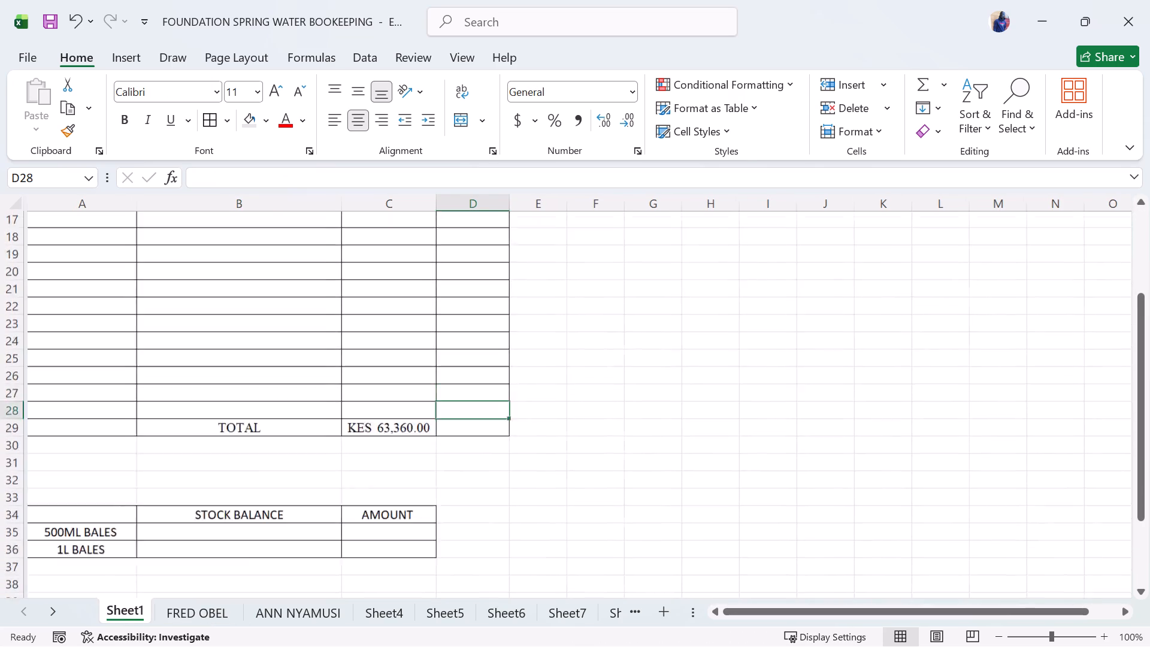
{"action": "scroll", "coordinate": [485, 382], "scroll_direction": "up", "scroll_amount": 1}
{"action": "scroll", "coordinate": [485, 382], "scroll_direction": "down", "scroll_amount": 1}
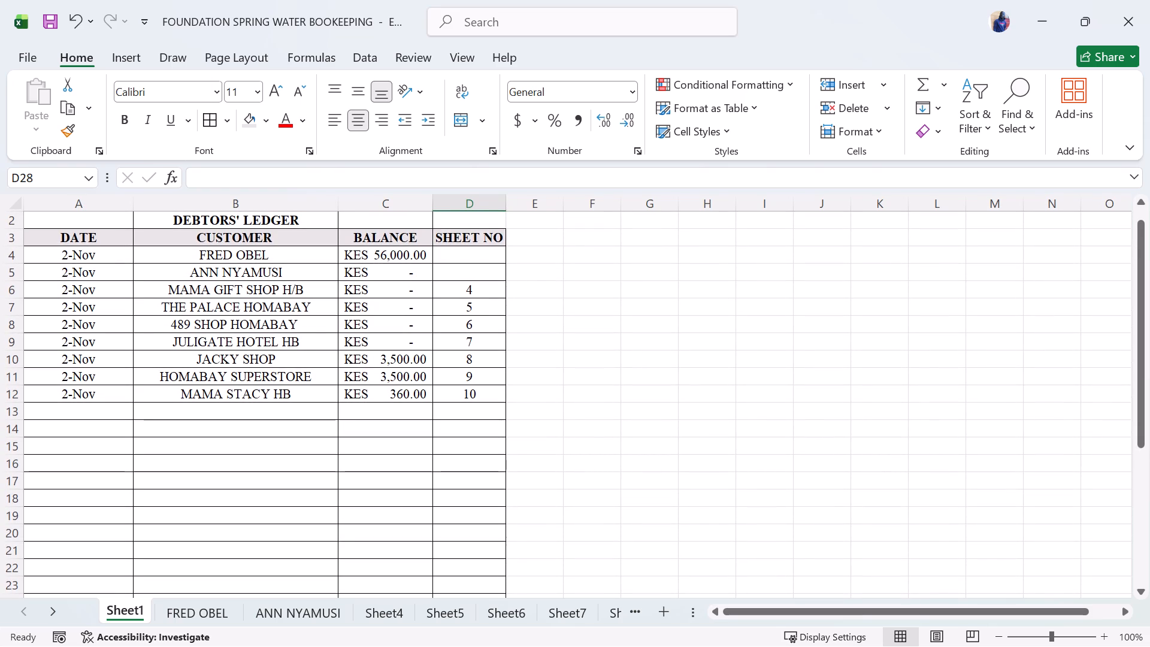
{"action": "scroll", "coordinate": [485, 382], "scroll_direction": "down", "scroll_amount": 1}
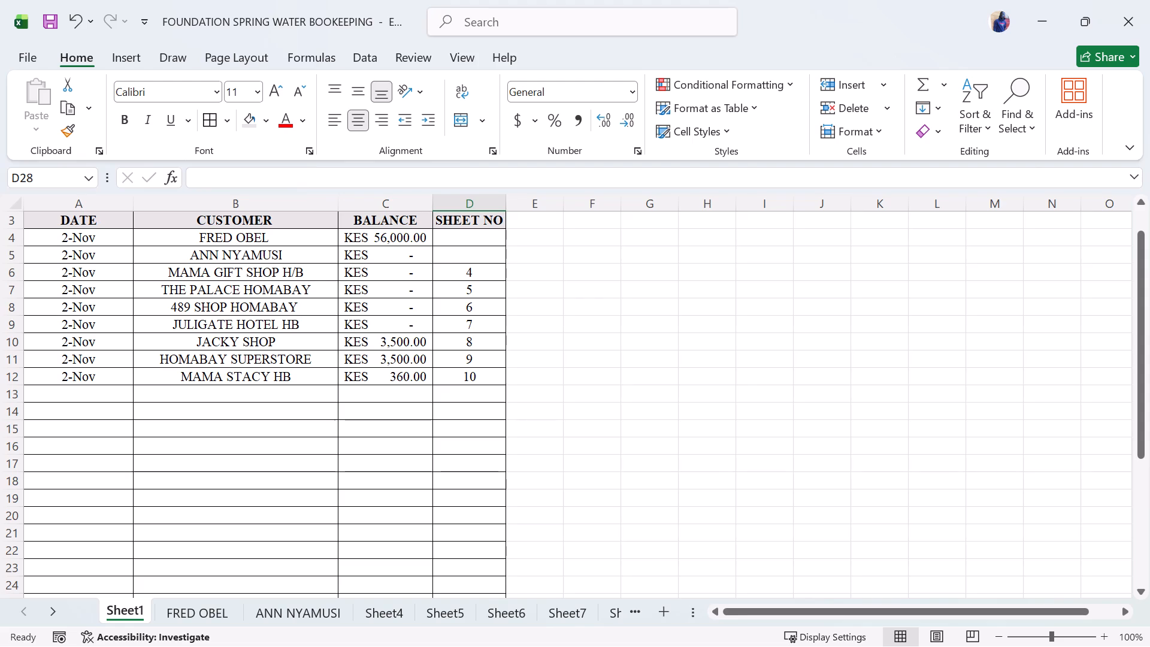
{"action": "scroll", "coordinate": [456, 410], "scroll_direction": "down", "scroll_amount": 1}
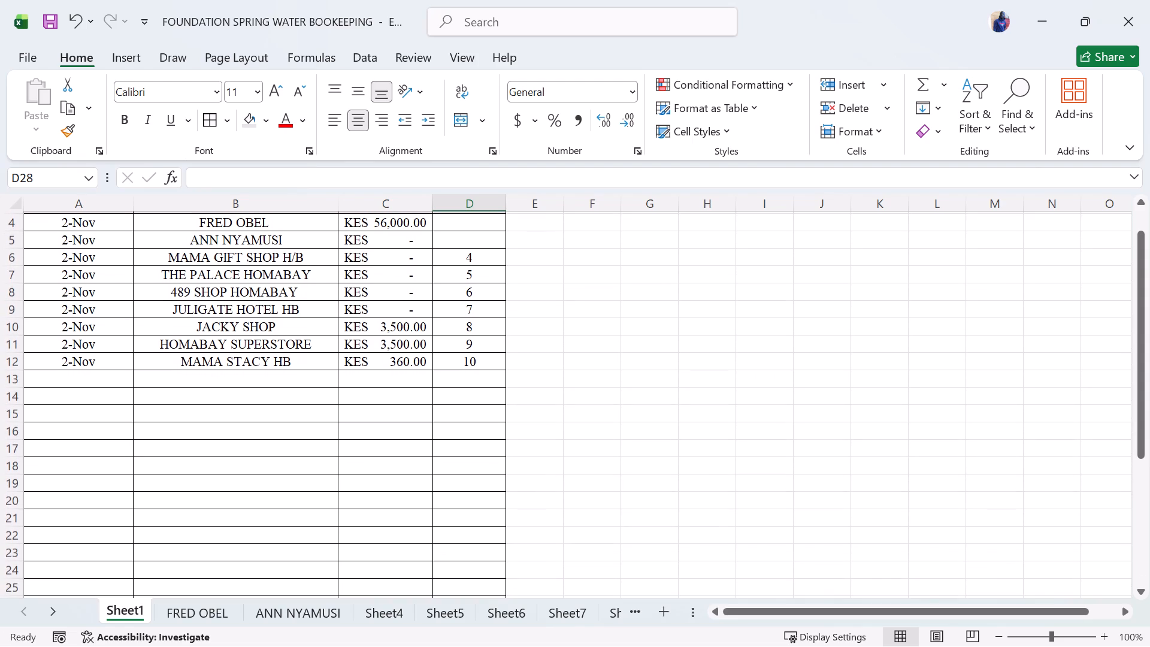
{"action": "scroll", "coordinate": [456, 410], "scroll_direction": "down", "scroll_amount": 2}
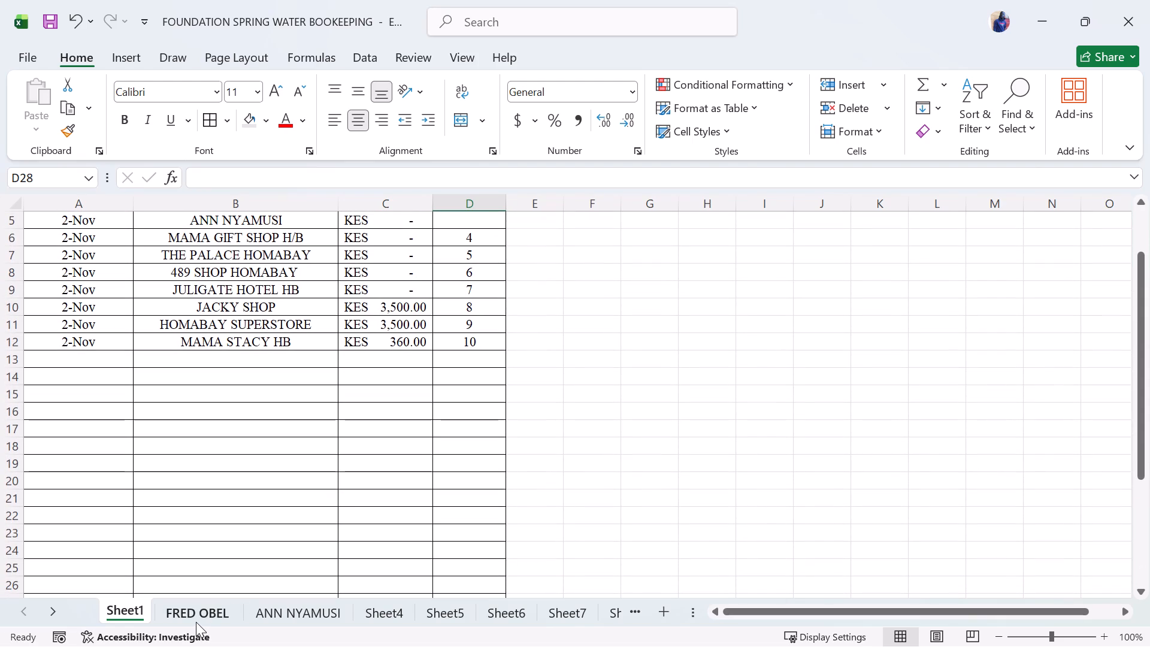
{"action": "left_click", "coordinate": [199, 616]}
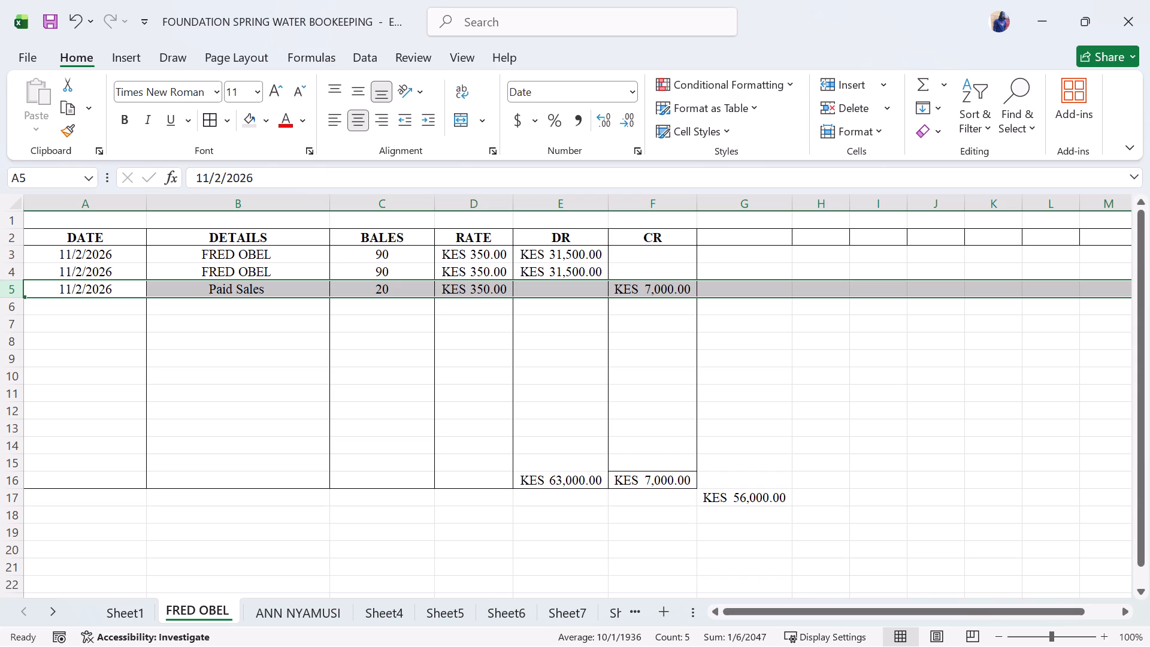
{"action": "key", "text": "Delete"}
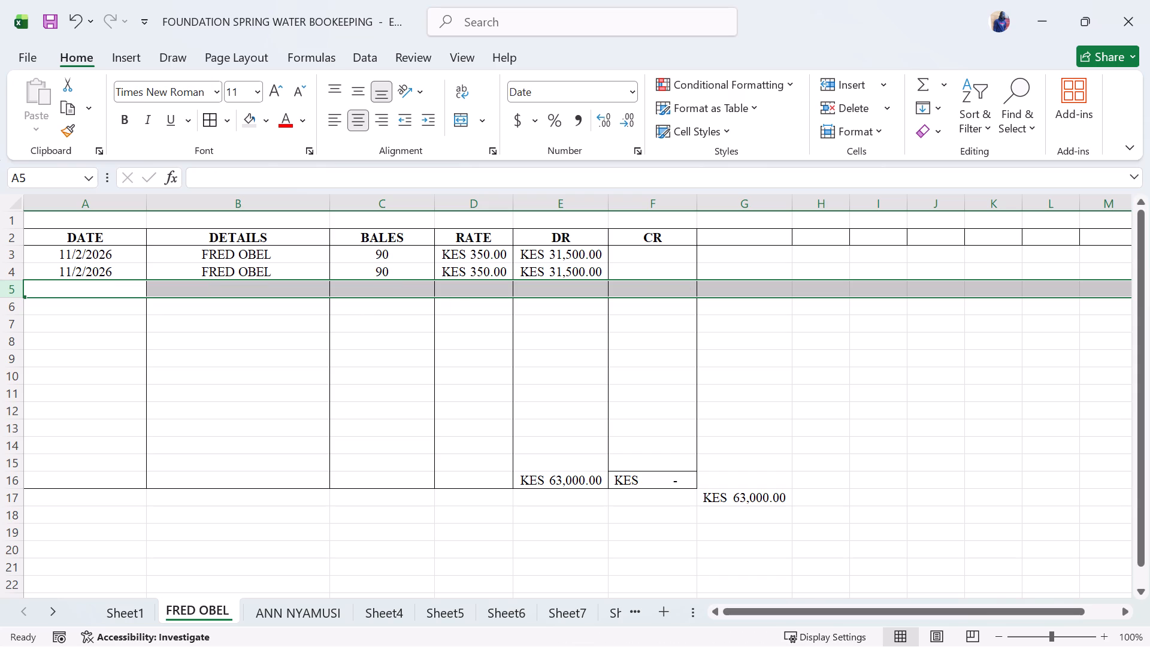
Review the debtors' ledger balances and TOTAL row on Sheet1, returning to the emptied row 5 on the first debtor's sheet.
{"action": "left_click", "coordinate": [303, 606]}
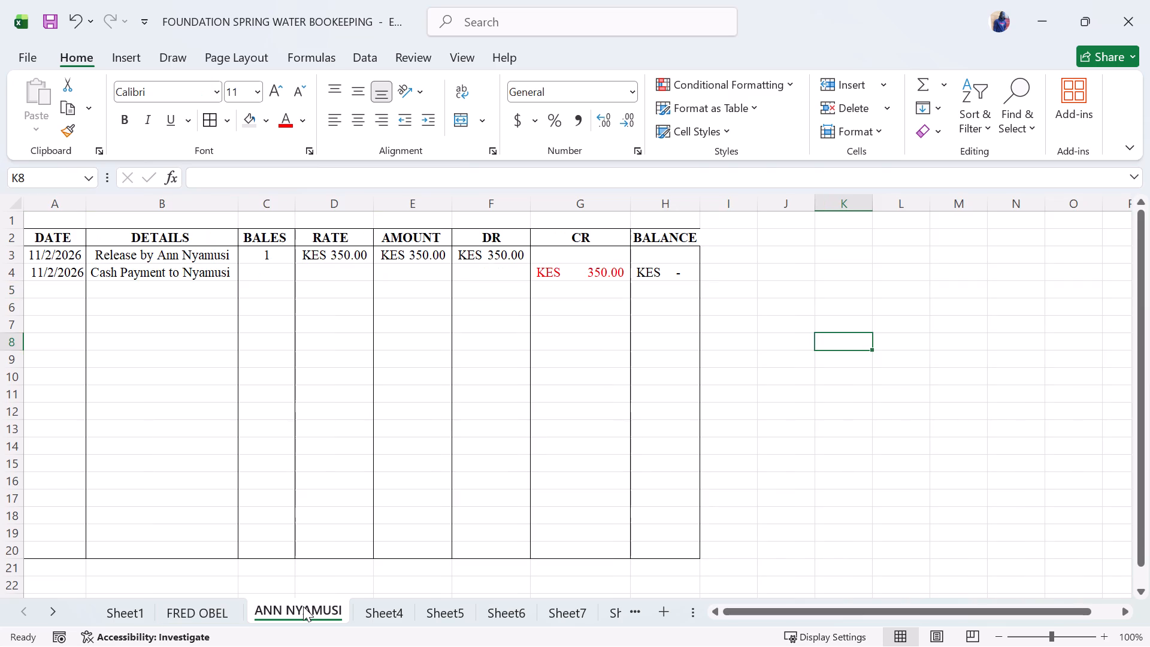
{"action": "left_click", "coordinate": [126, 609]}
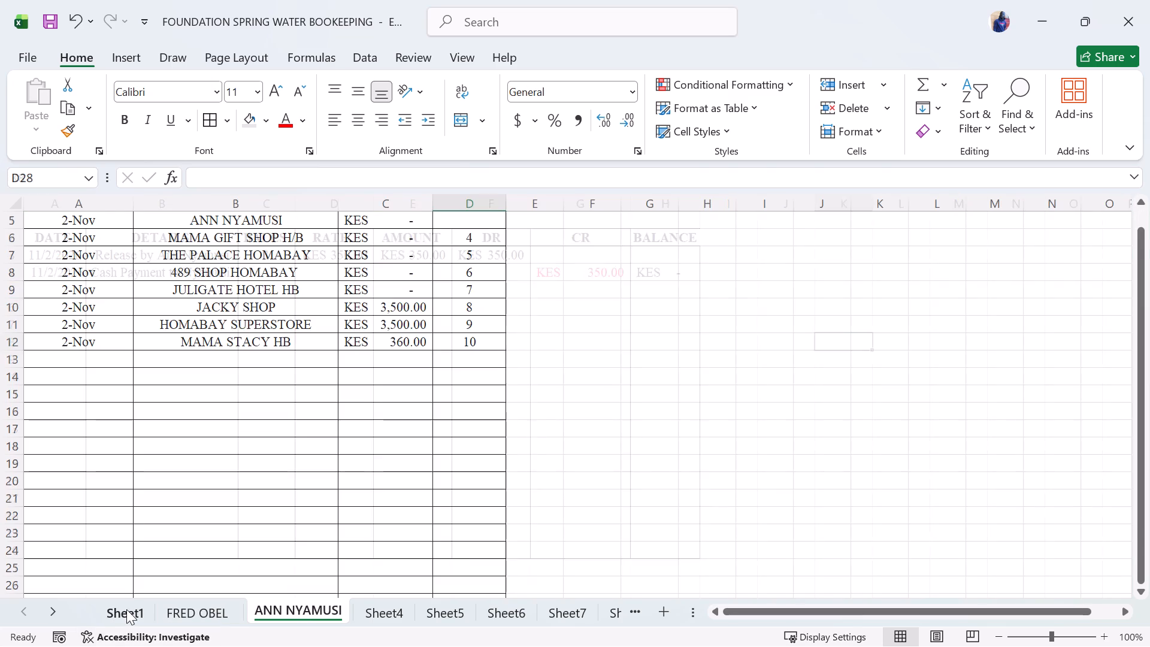
{"action": "scroll", "coordinate": [465, 361], "scroll_direction": "down", "scroll_amount": 1}
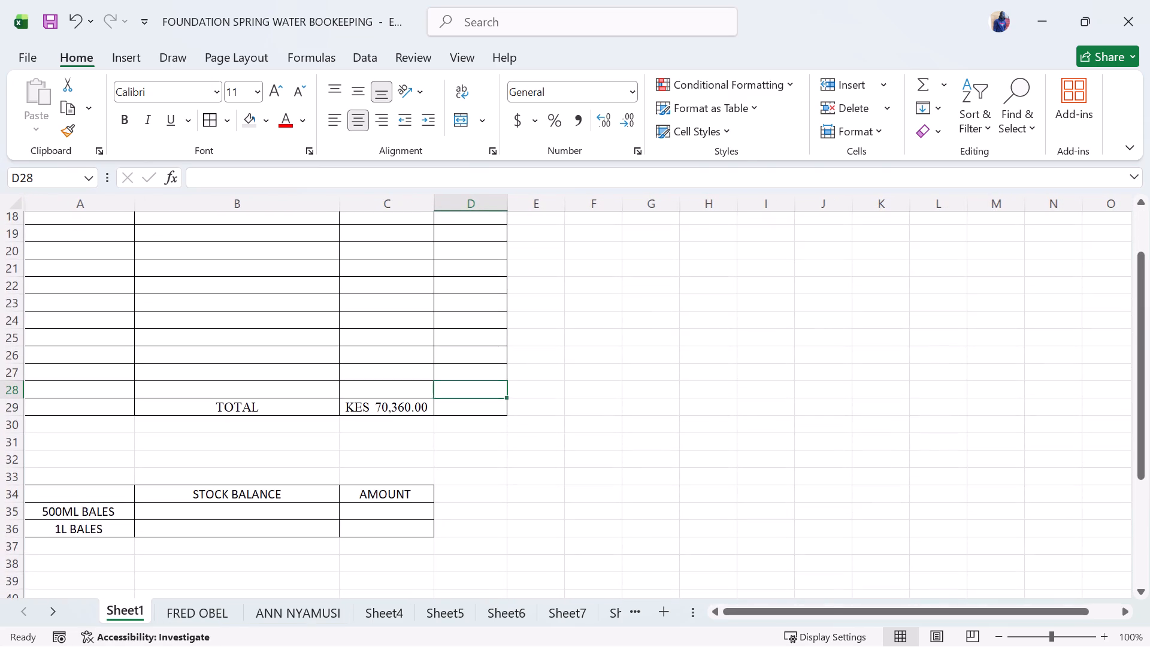
{"action": "scroll", "coordinate": [465, 361], "scroll_direction": "up", "scroll_amount": 3}
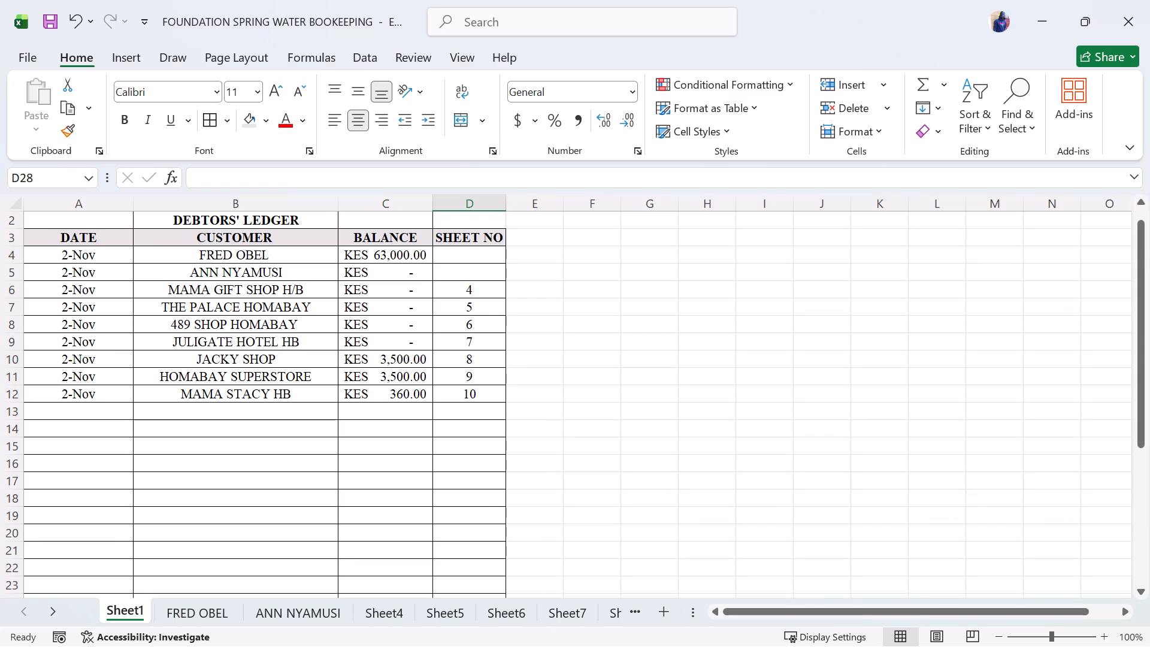
{"action": "scroll", "coordinate": [440, 346], "scroll_direction": "down", "scroll_amount": 2}
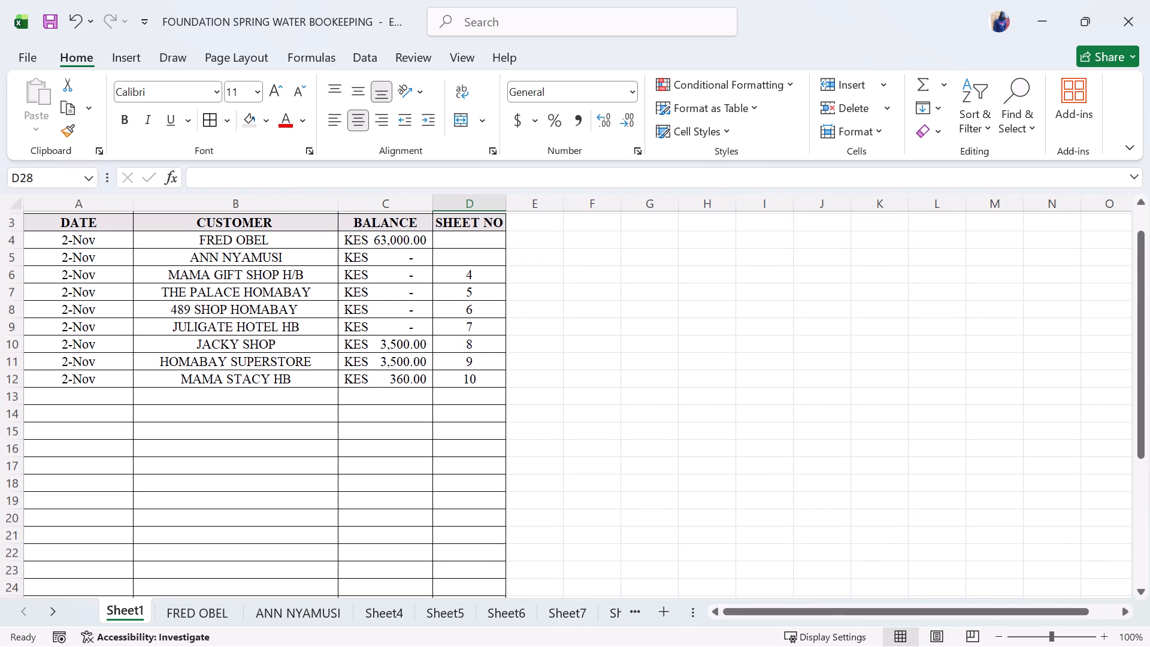
{"action": "left_click", "coordinate": [206, 612]}
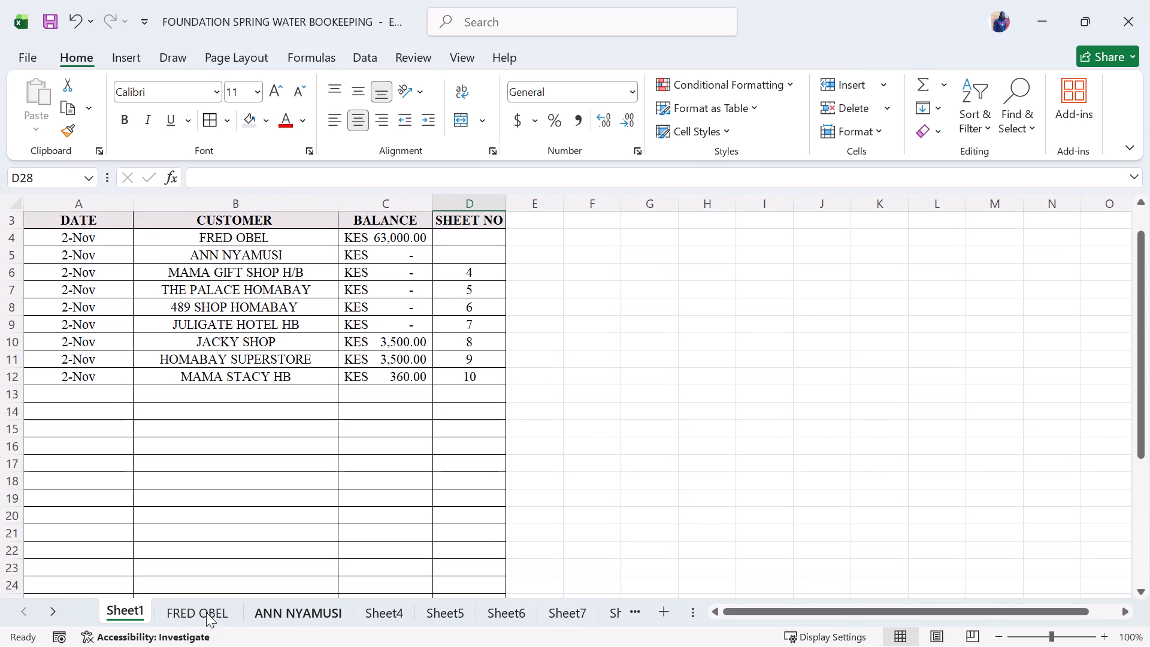
{"action": "left_click", "coordinate": [463, 287]}
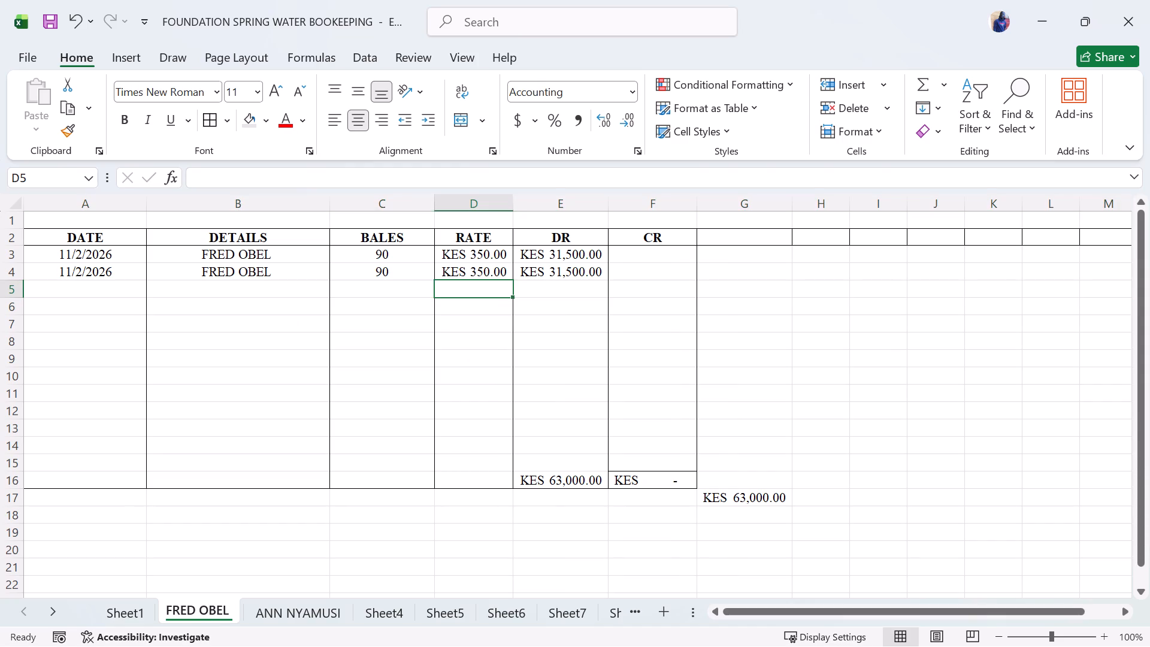
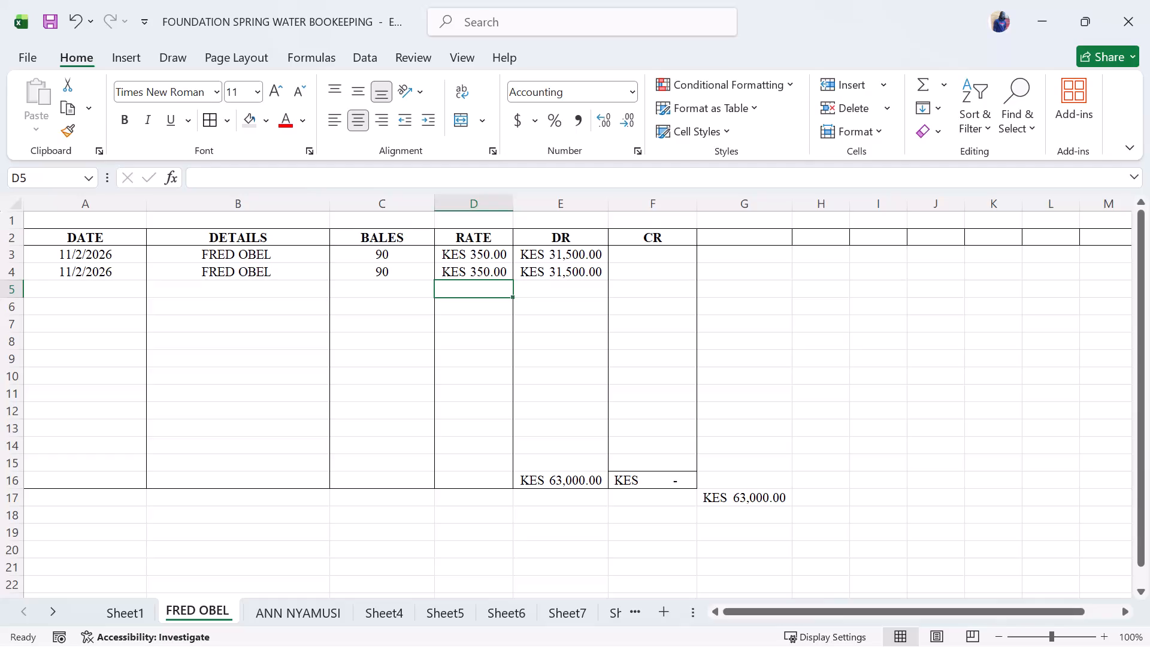
Check the first debtor's linked balance on Sheet1, and enter the date 12/4/2026 in row 5 of that debtor's sheet.
{"action": "scroll", "coordinate": [391, 429], "scroll_direction": "down", "scroll_amount": 1}
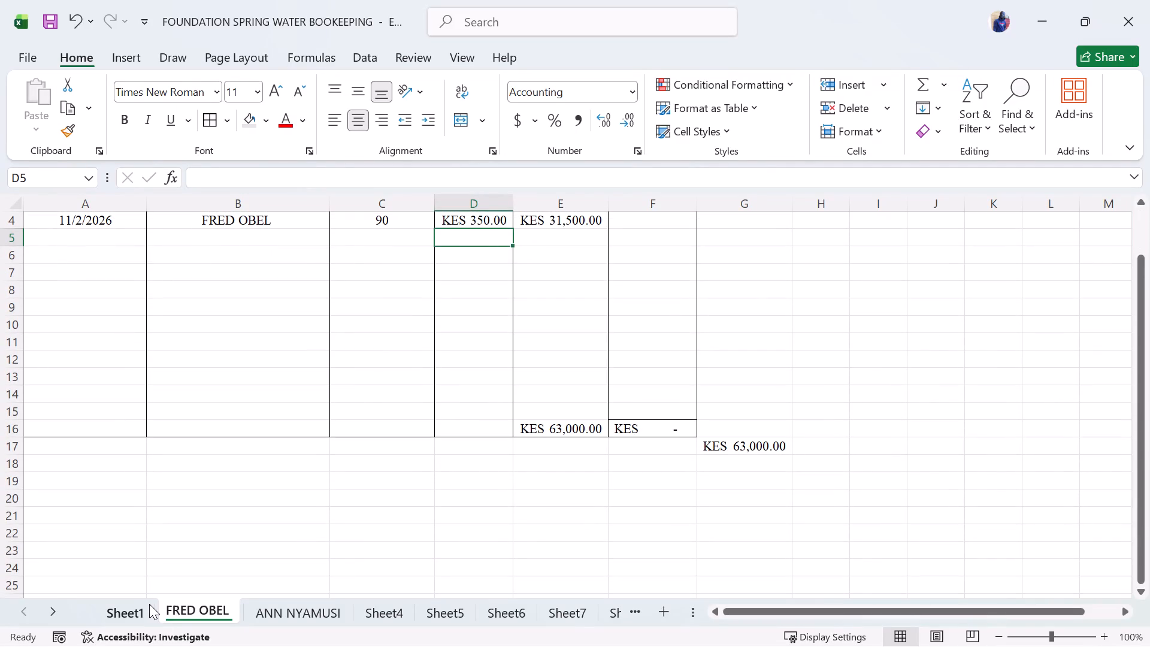
{"action": "left_click", "coordinate": [131, 613]}
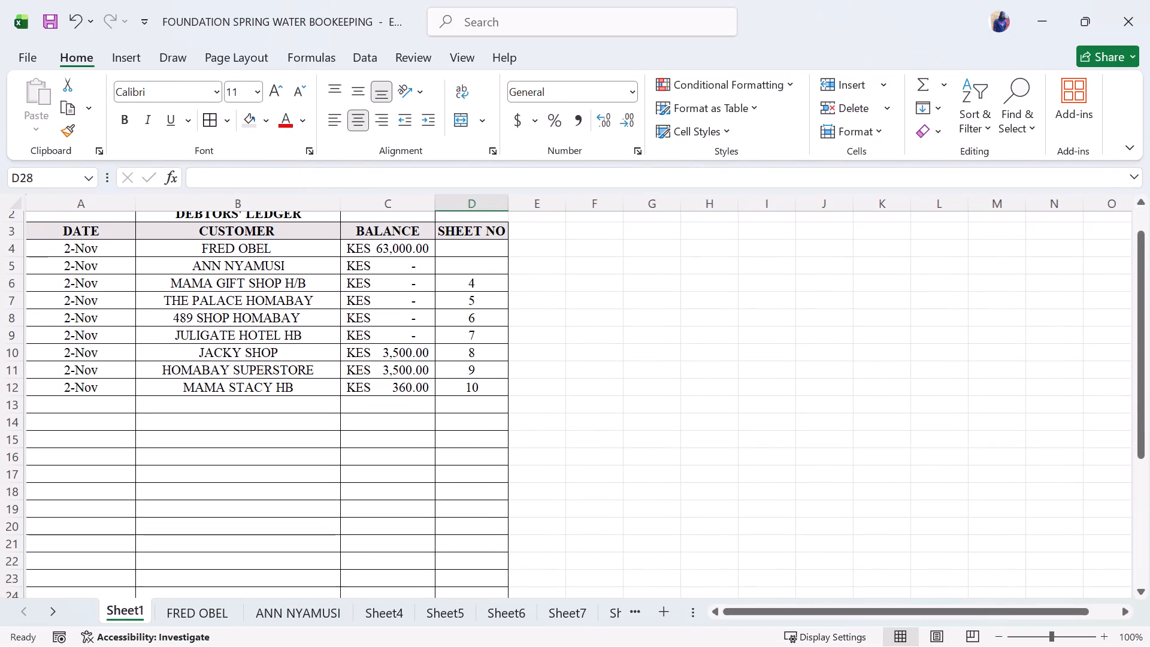
{"action": "left_click", "coordinate": [407, 253]}
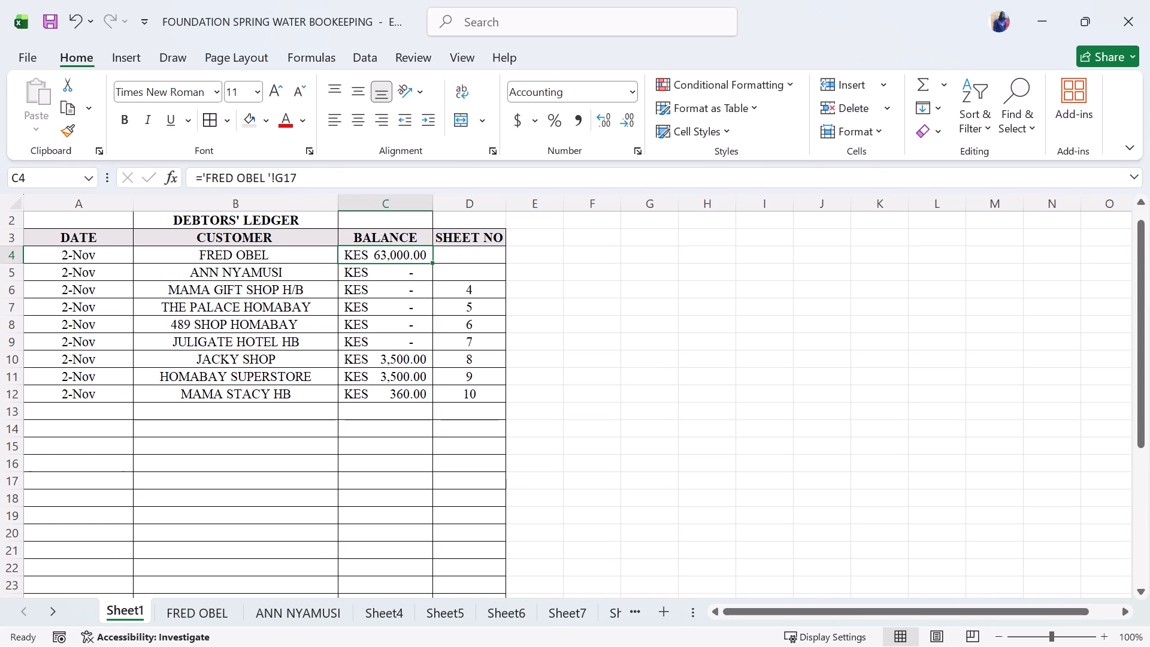
{"action": "left_click", "coordinate": [217, 617]}
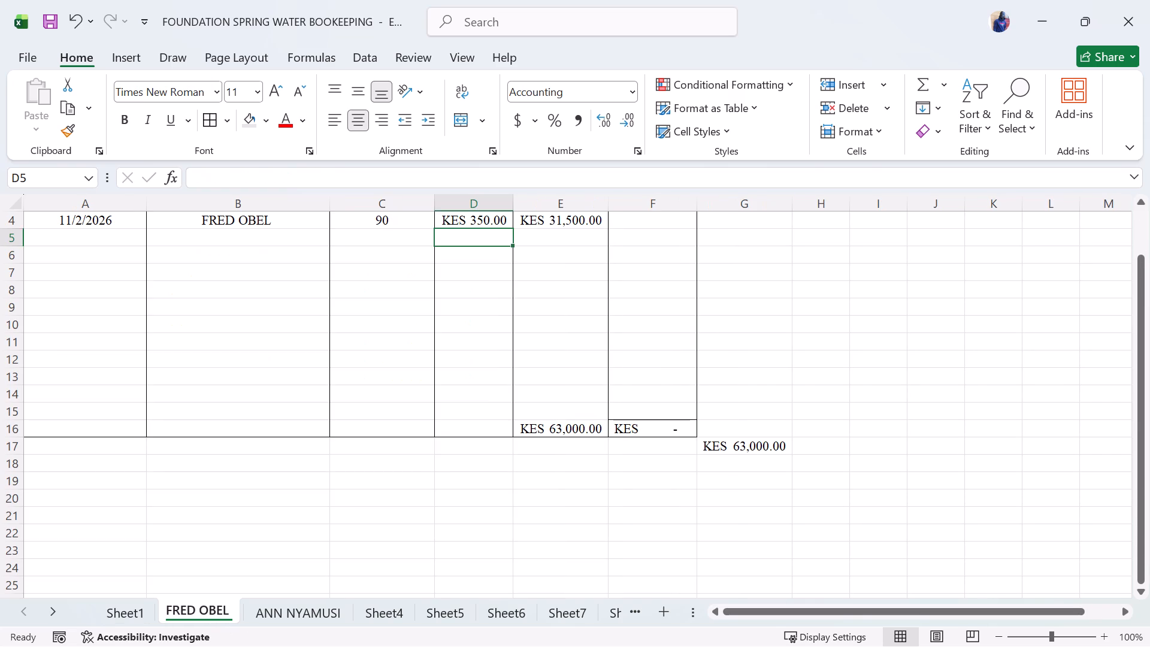
{"action": "scroll", "coordinate": [372, 299], "scroll_direction": "up", "scroll_amount": 1}
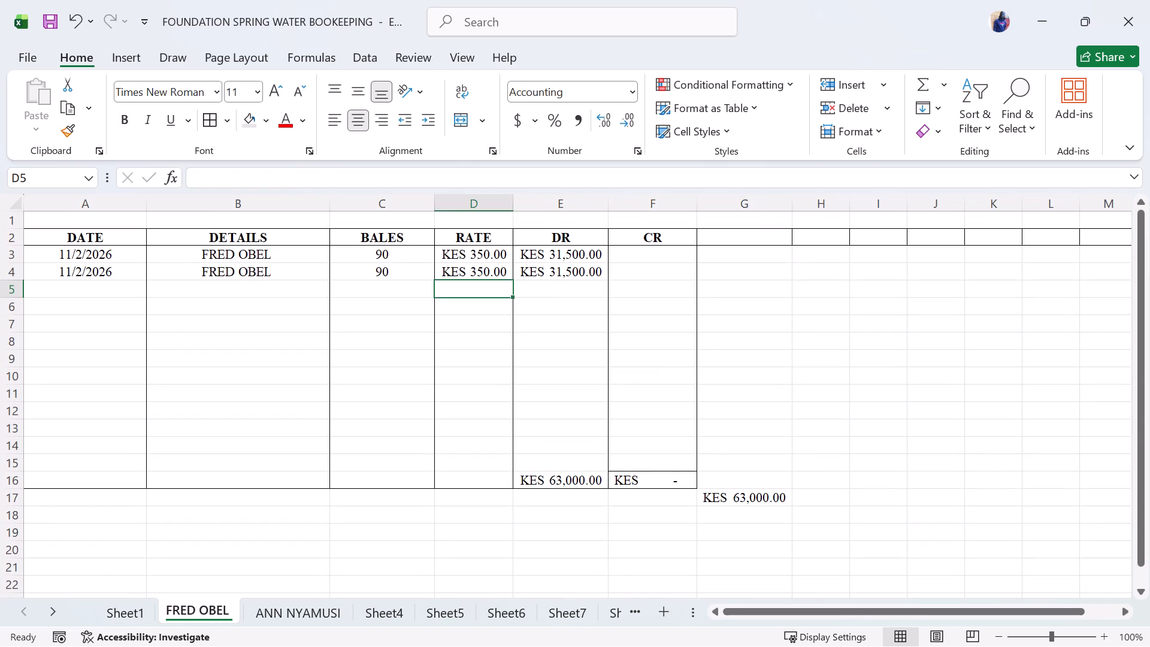
{"action": "left_click", "coordinate": [112, 299]}
{"action": "left_click", "coordinate": [113, 287]}
{"action": "type", "text": "12/4"}
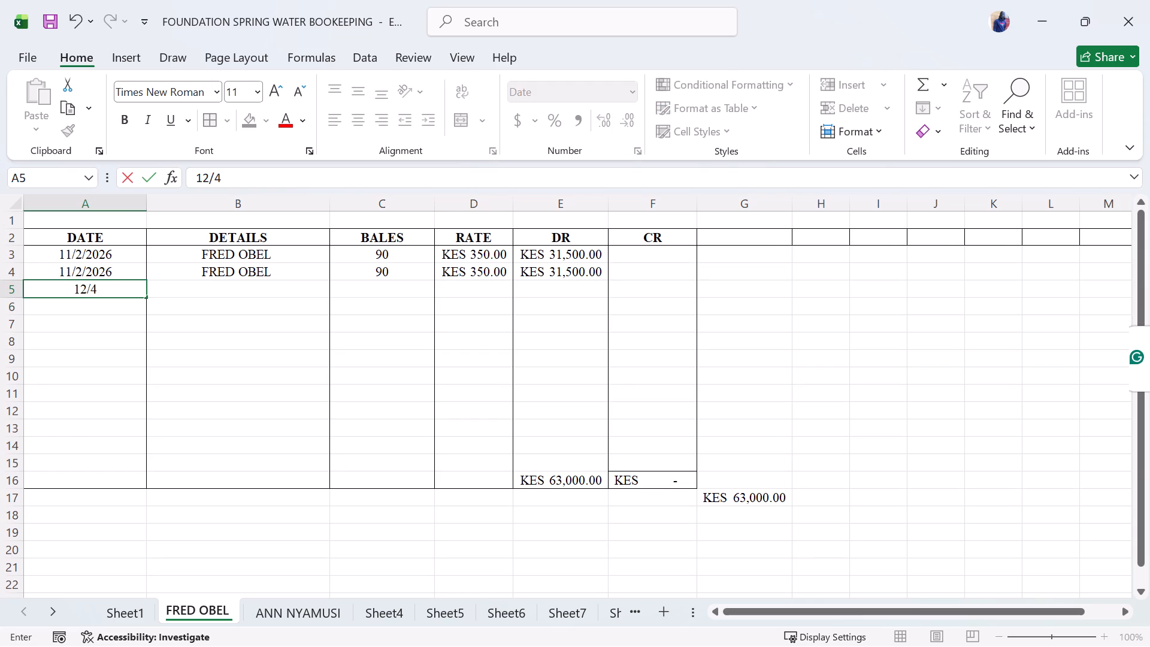
{"action": "type", "text": "/2026"}
{"action": "left_click", "coordinate": [214, 292]}
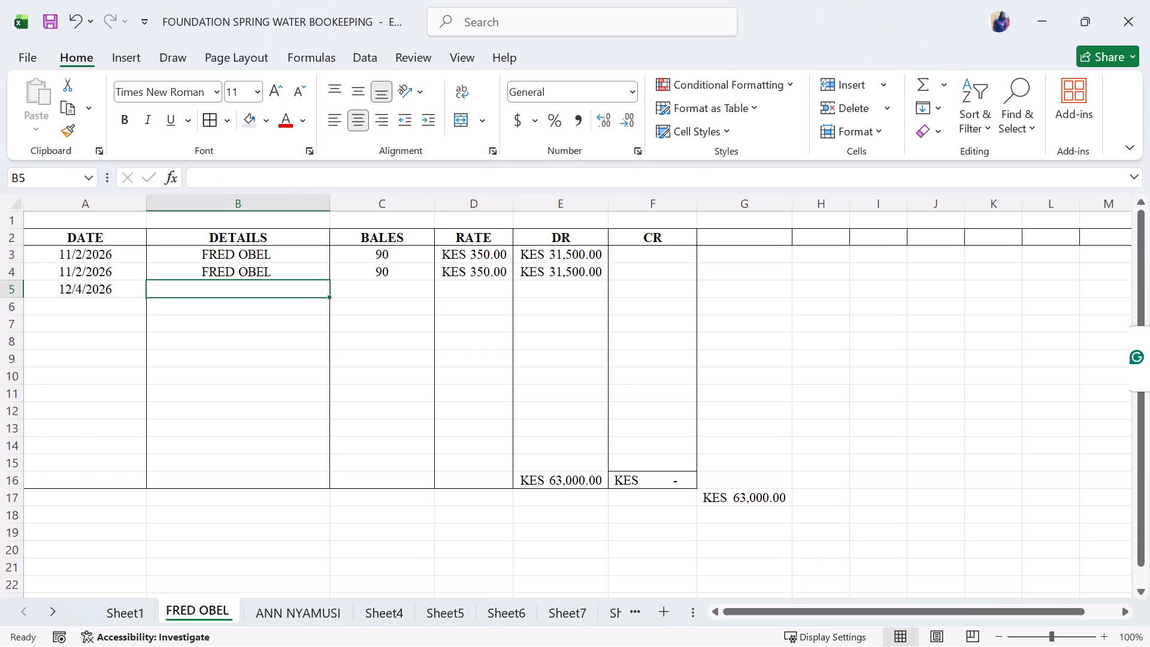
Fill in row 5 of the first debtor's sheet with the details Cash Sales and 20 bales.
{"action": "type", "text": "cash"}
{"action": "key", "text": "space"}
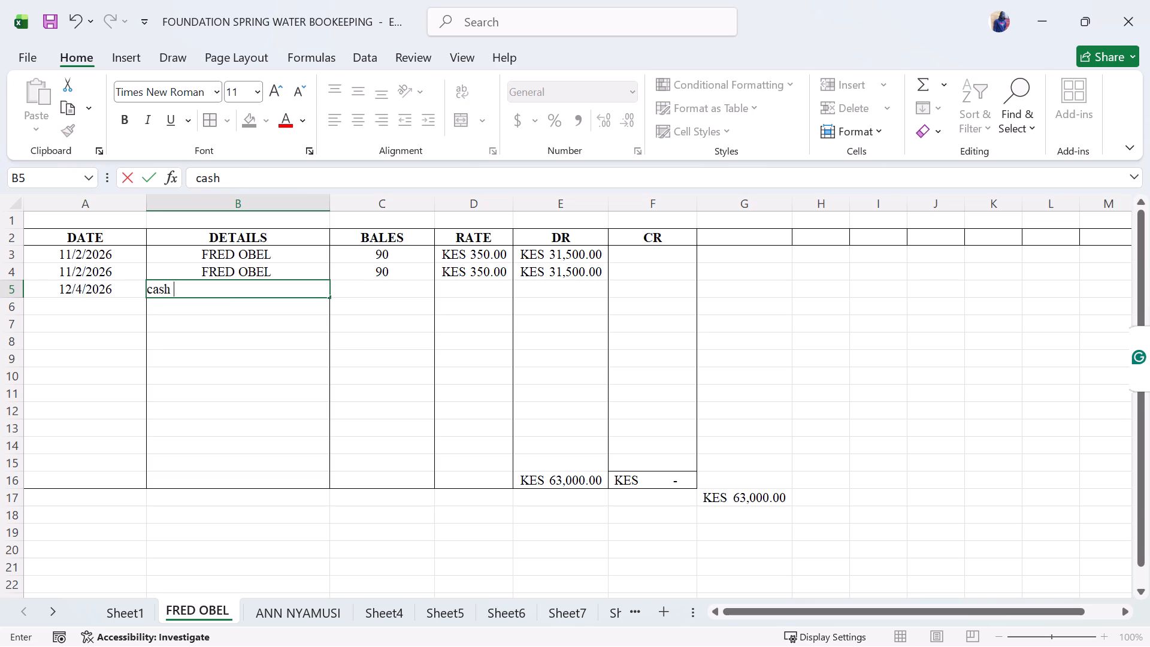
{"action": "key", "text": "BackSpace"}
{"action": "key", "text": "BackSpace"}
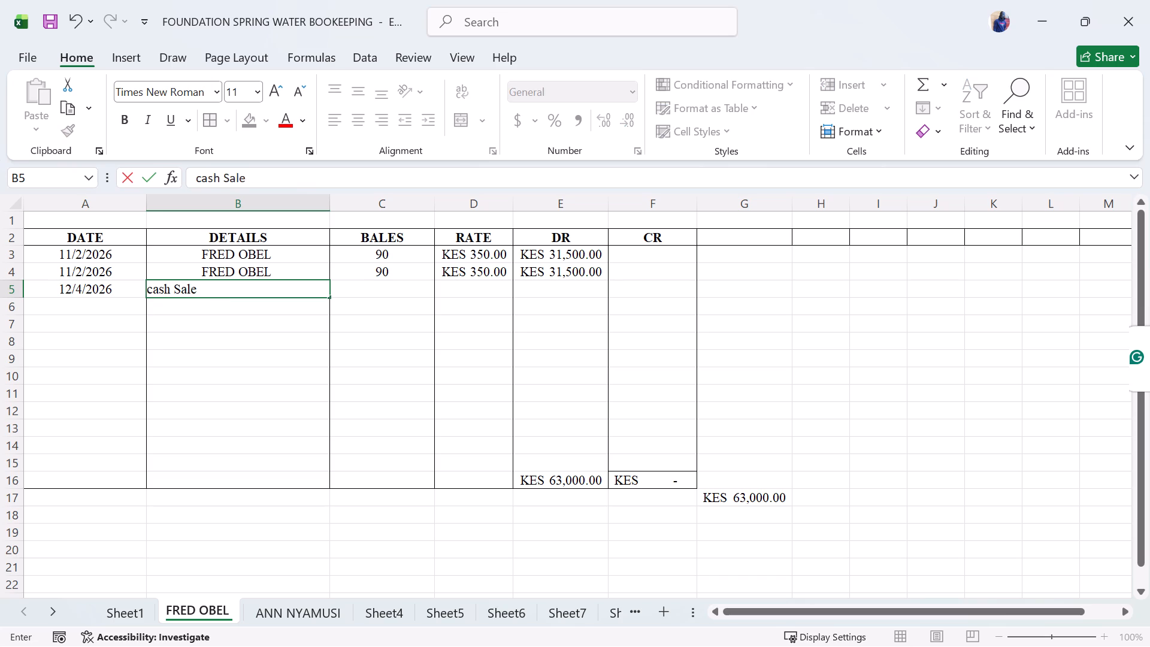
{"action": "key", "text": "BackSpace"}
{"action": "key", "text": "BackSpace"}
{"action": "key", "text": "BackSpace"}
{"action": "key", "text": "BackSpace"}
{"action": "key", "text": "BackSpace"}
{"action": "key", "text": "BackSpace"}
{"action": "key", "text": "BackSpace"}
{"action": "key", "text": "BackSpace"}
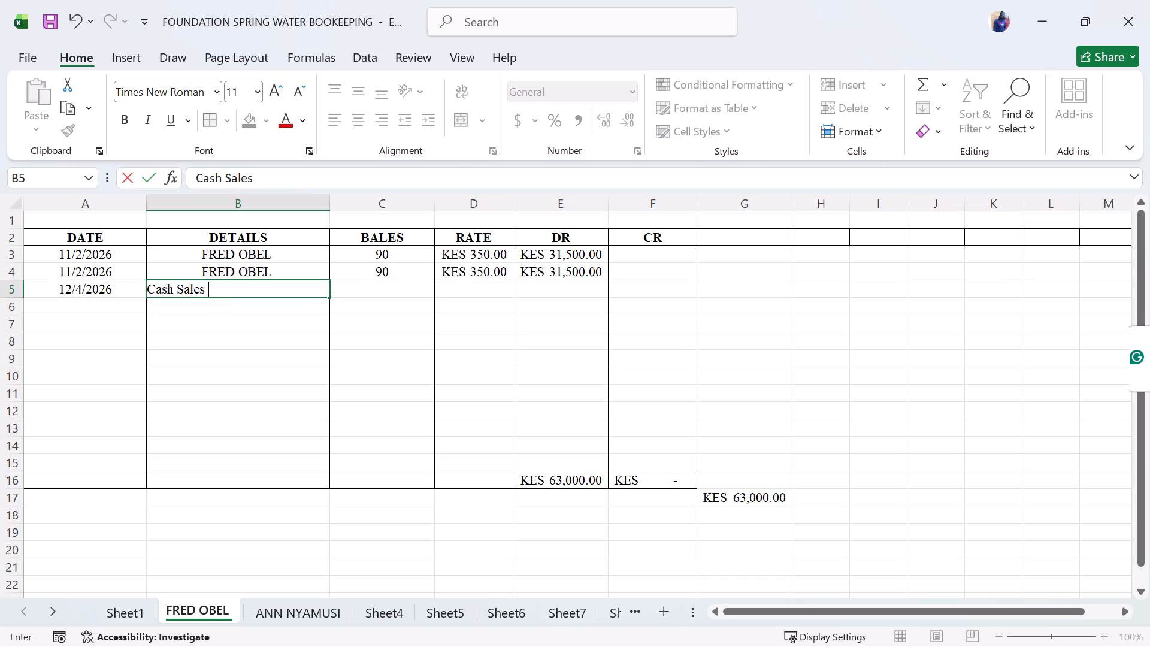
{"action": "left_click", "coordinate": [395, 292]}
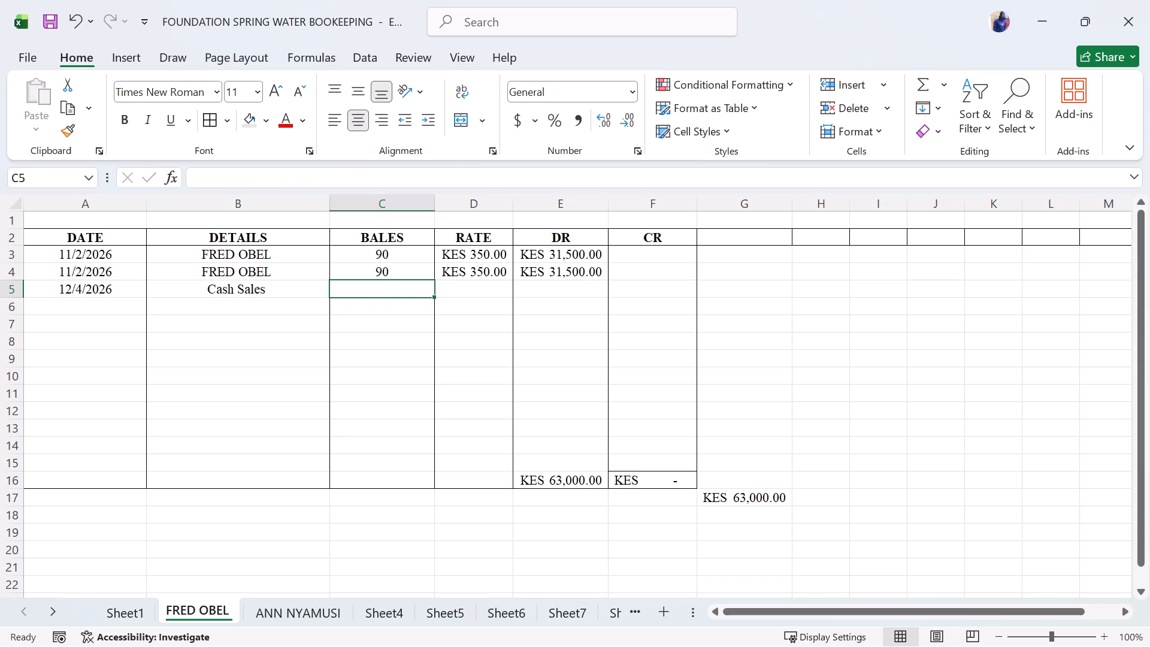
{"action": "type", "text": "20"}
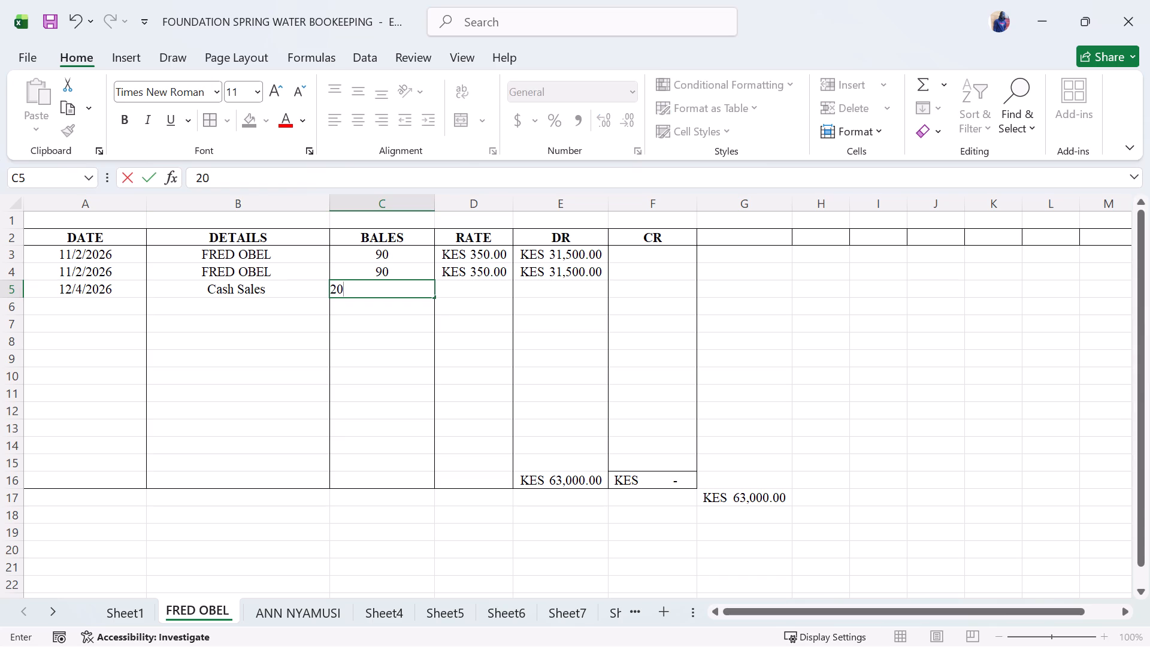
Delete row 4, the repeated 90-bale sale, from the first debtor's sheet.
{"action": "left_click", "coordinate": [17, 273]}
{"action": "key", "text": "Delete"}
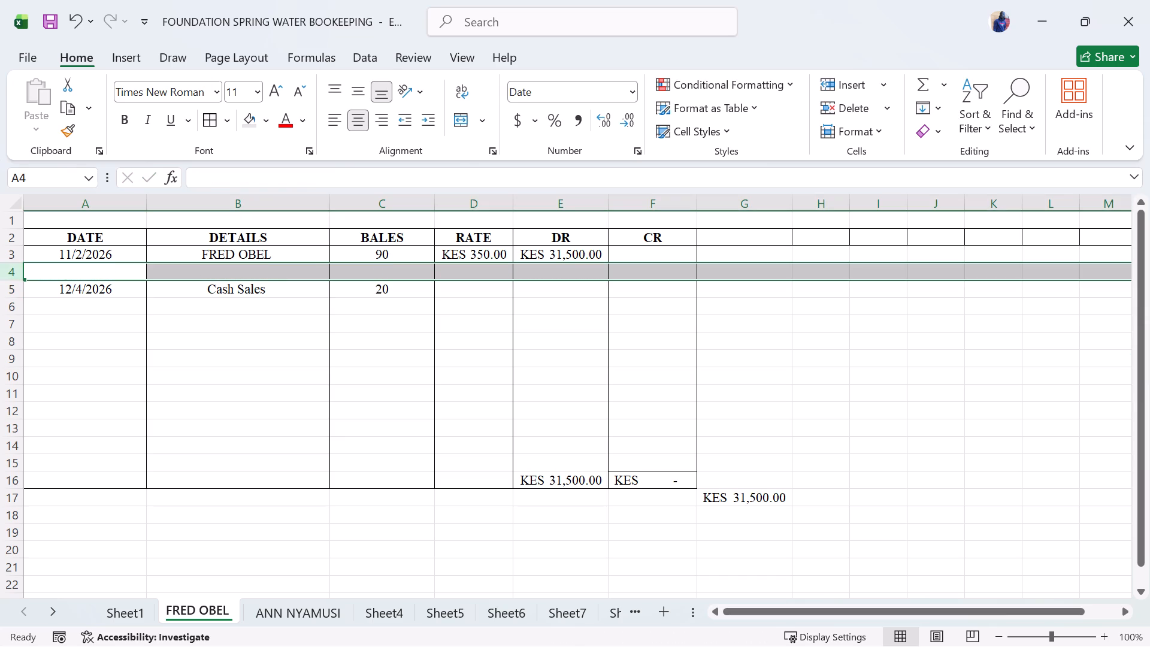
{"action": "left_click", "coordinate": [848, 105]}
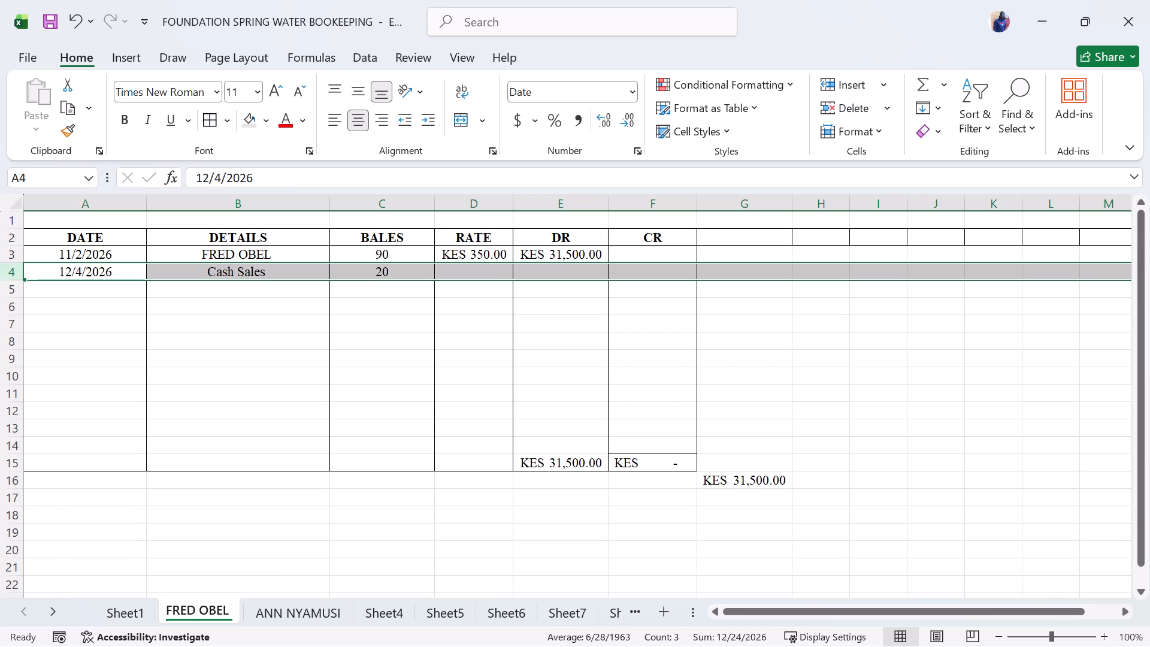
Set the bales of the 11/2/2026 sale in row 3 to 180.
{"action": "left_click", "coordinate": [379, 252]}
{"action": "type", "text": "180"}
{"action": "left_click", "coordinate": [488, 261]}
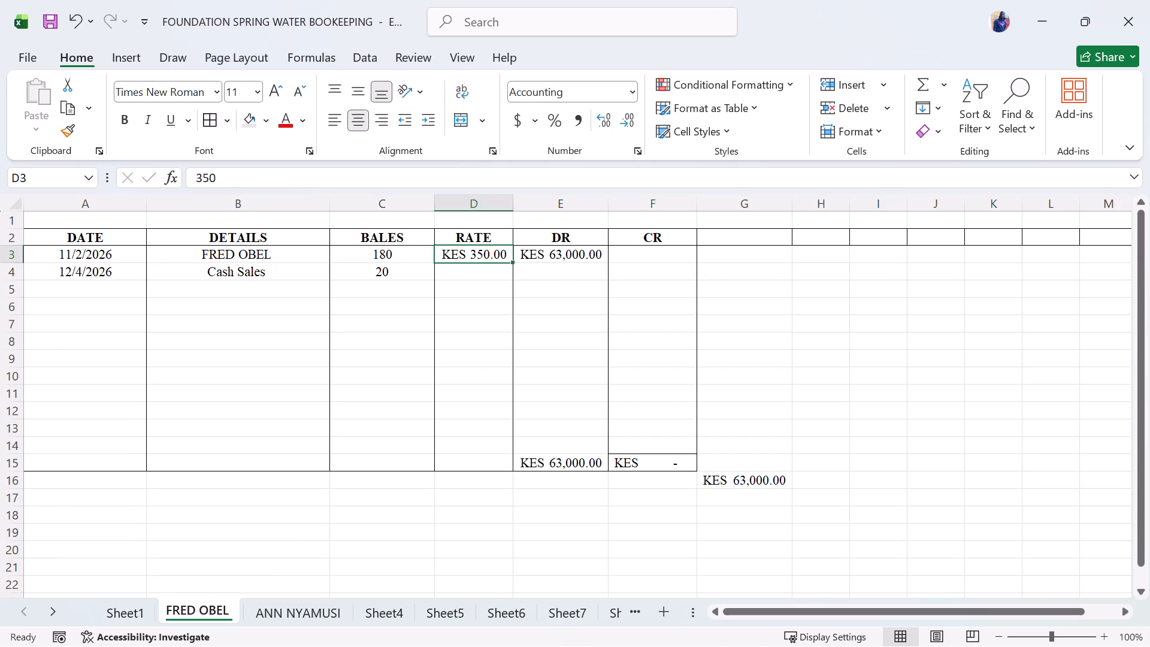
Enter a rate of 30 for the Cash Sales row and calculate its CR amount in F4 with =C4*D4.
{"action": "left_click", "coordinate": [461, 279]}
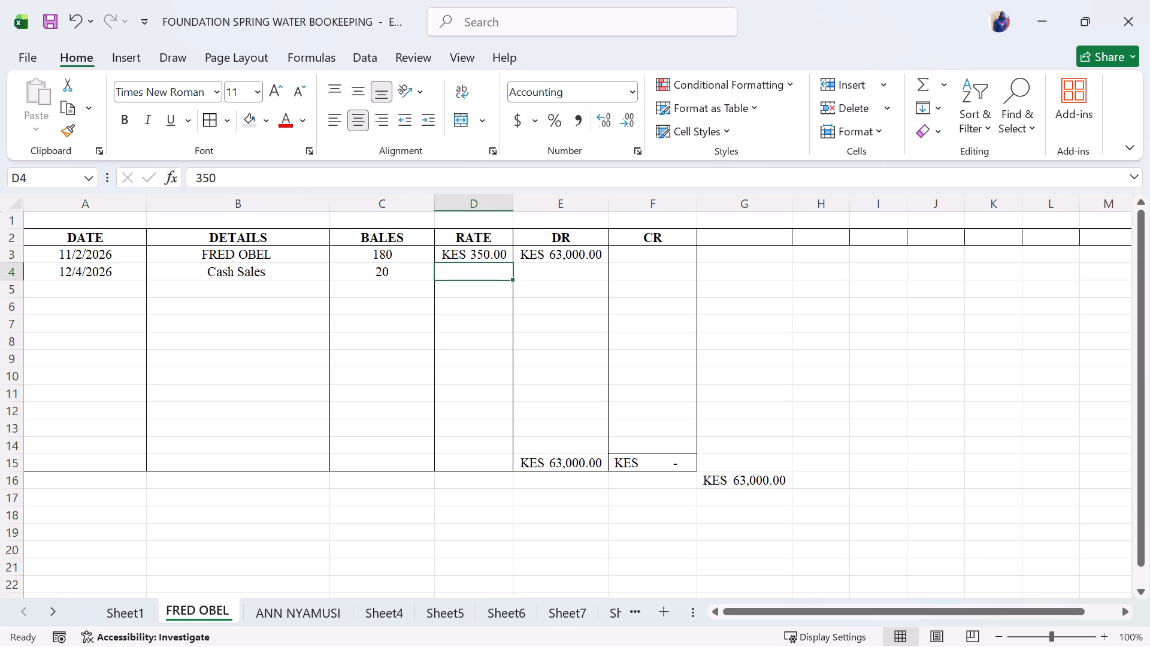
{"action": "left_click", "coordinate": [470, 271]}
{"action": "type", "text": "30"}
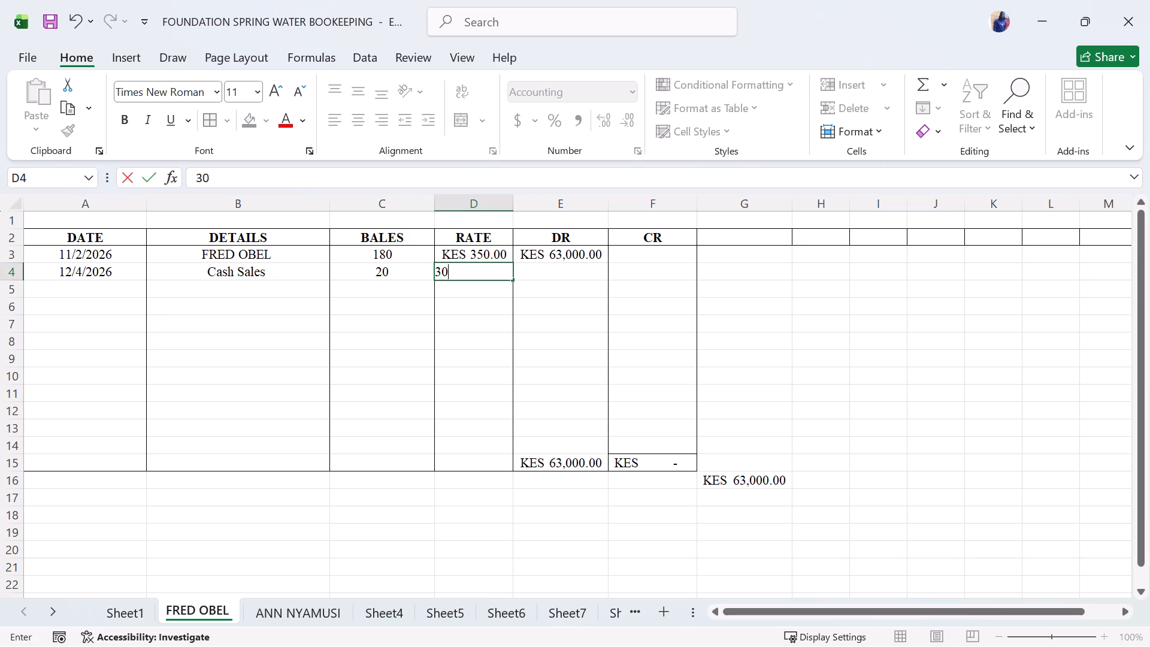
{"action": "left_click", "coordinate": [659, 271]}
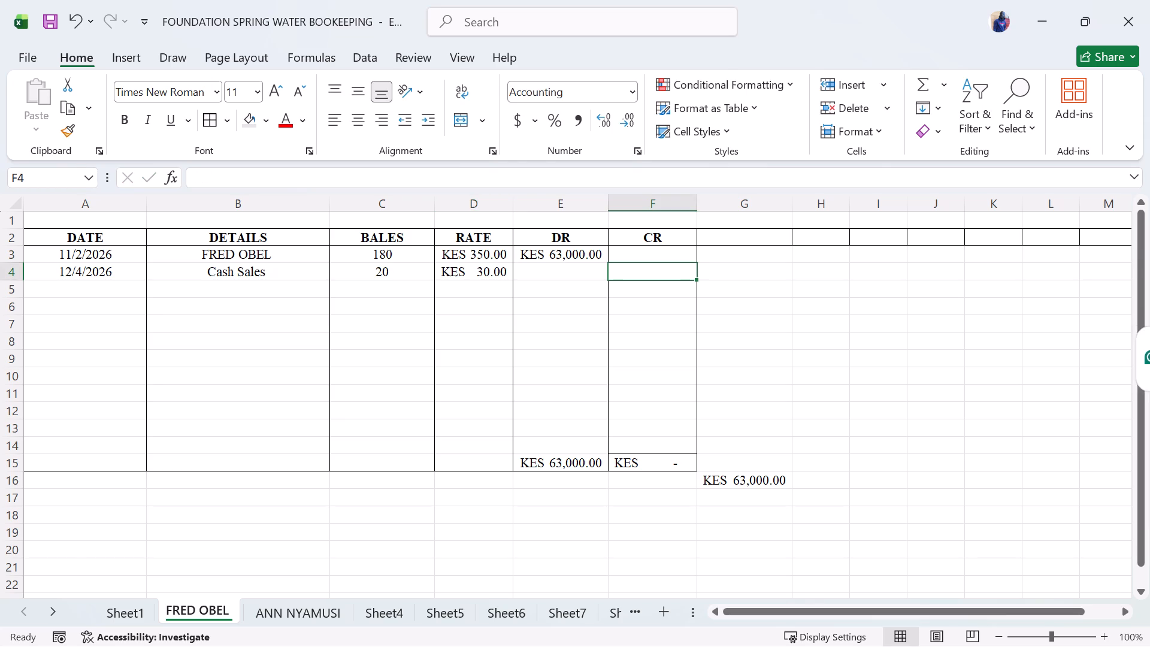
{"action": "key", "text": "equal"}
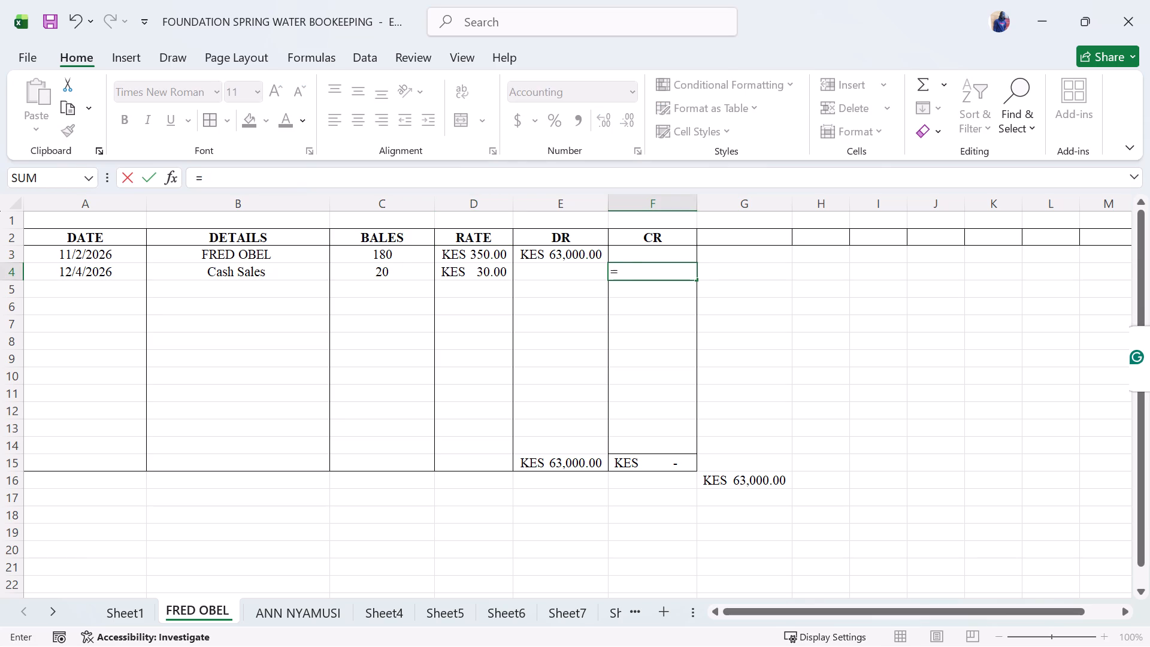
{"action": "left_click", "coordinate": [375, 270]}
{"action": "key", "text": "shift+asterisk"}
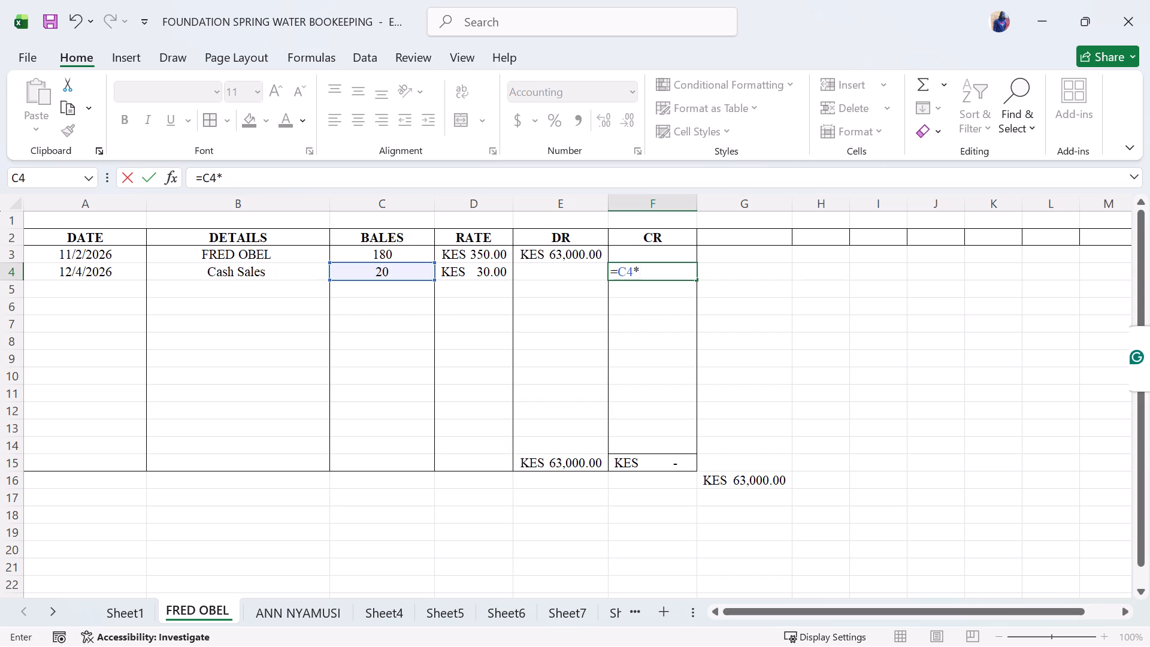
{"action": "left_click", "coordinate": [467, 272]}
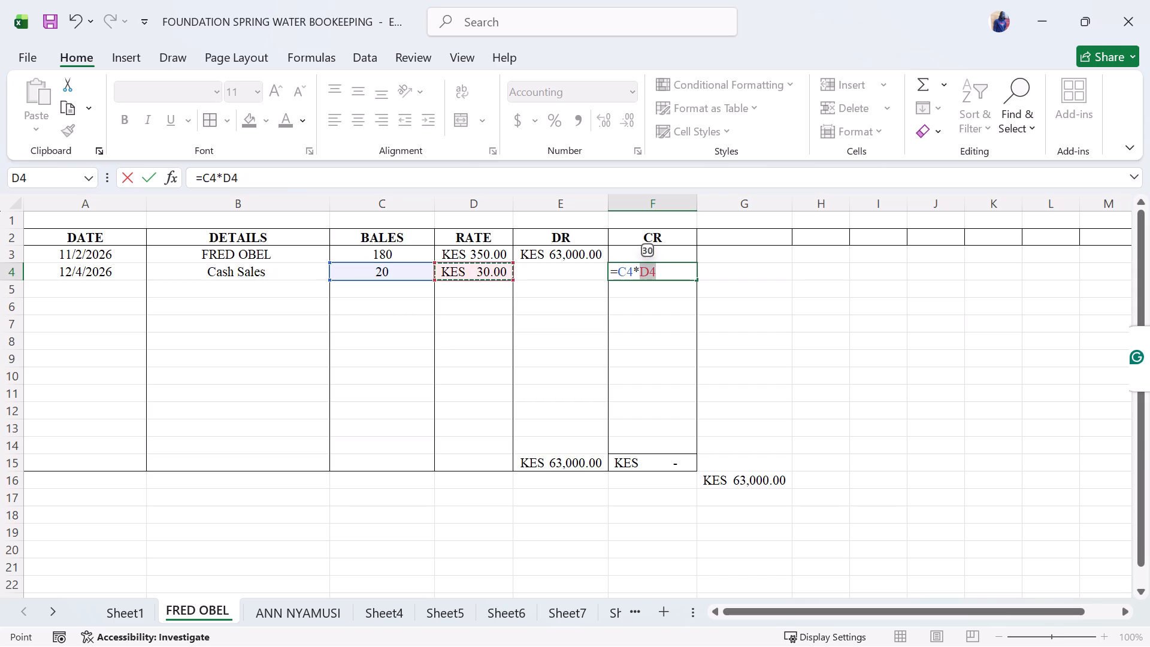
{"action": "key", "text": "Return"}
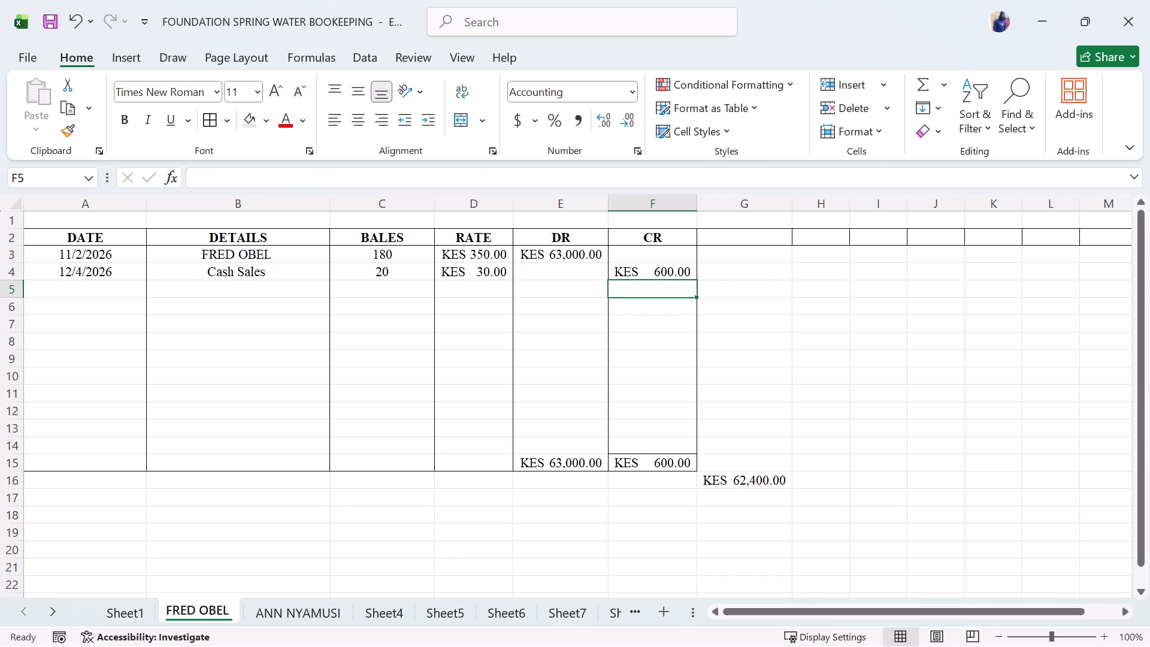
Set the Cash Sales rate in D4 to 350.
{"action": "left_click", "coordinate": [488, 270]}
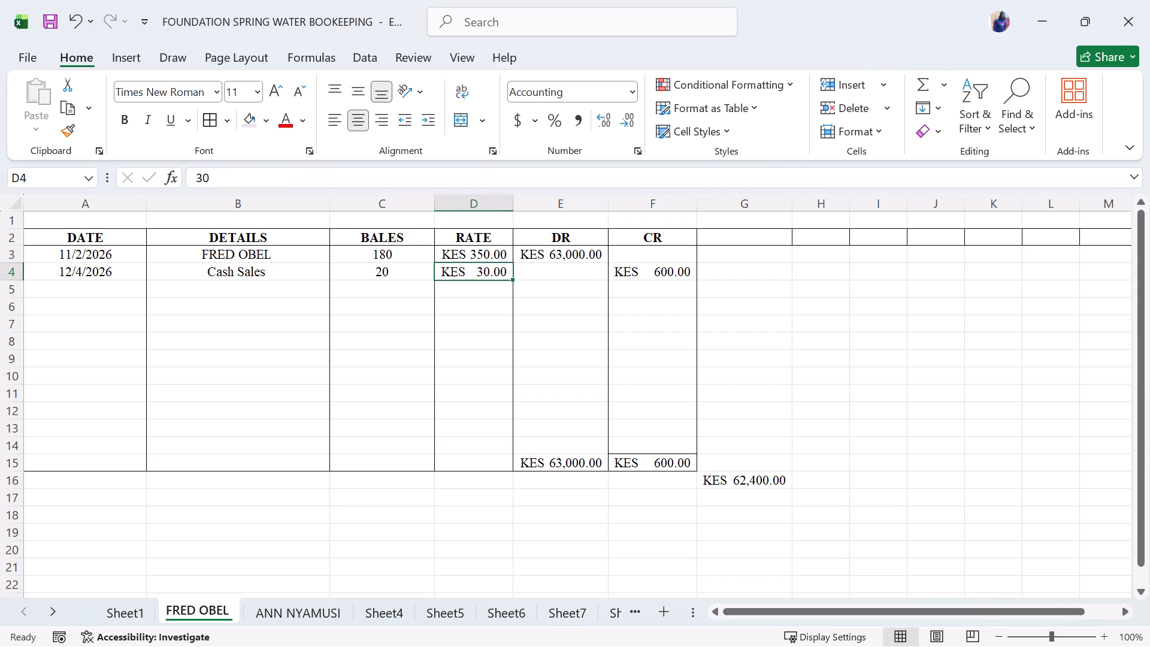
{"action": "type", "text": "350"}
{"action": "key", "text": "Return"}
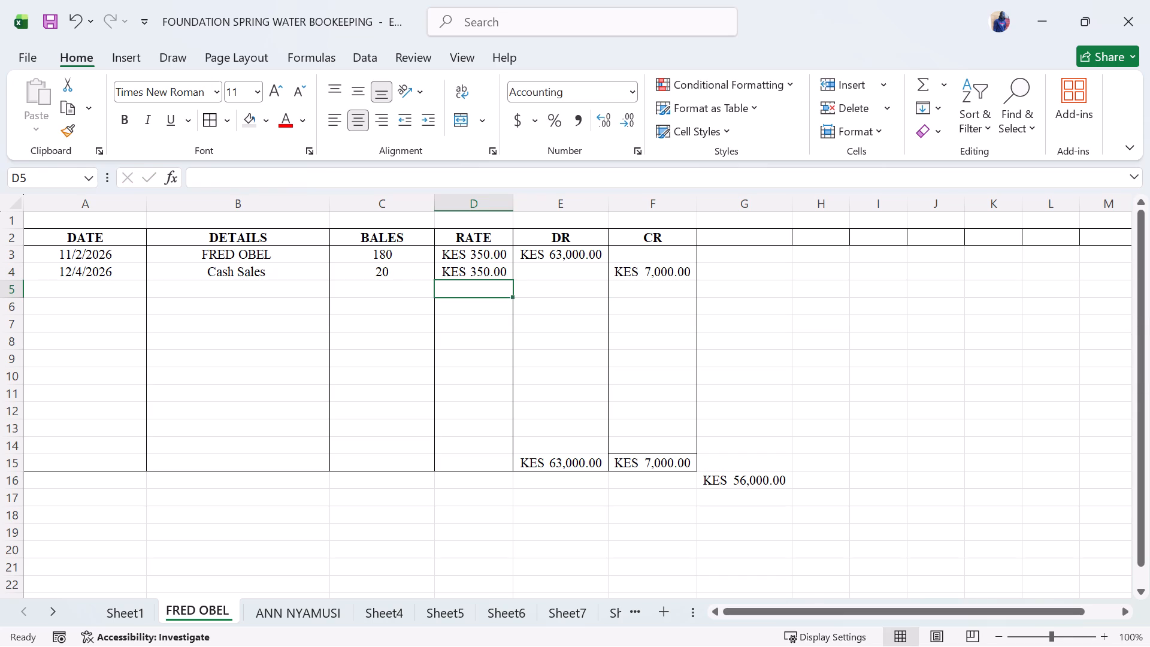
Review the customer balances and the TOTAL row of the debtors' ledger on Sheet1.
{"action": "left_click", "coordinate": [109, 615]}
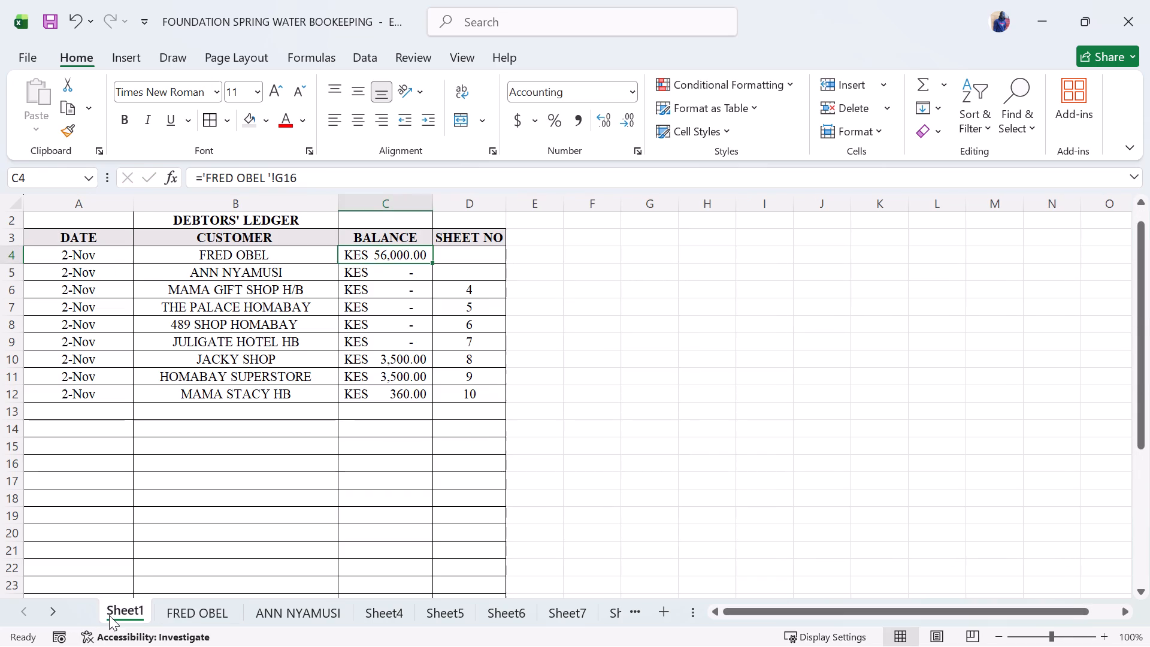
{"action": "left_click_drag", "start_coordinate": [313, 438], "coordinate": [392, 397]}
{"action": "left_click", "coordinate": [422, 390]}
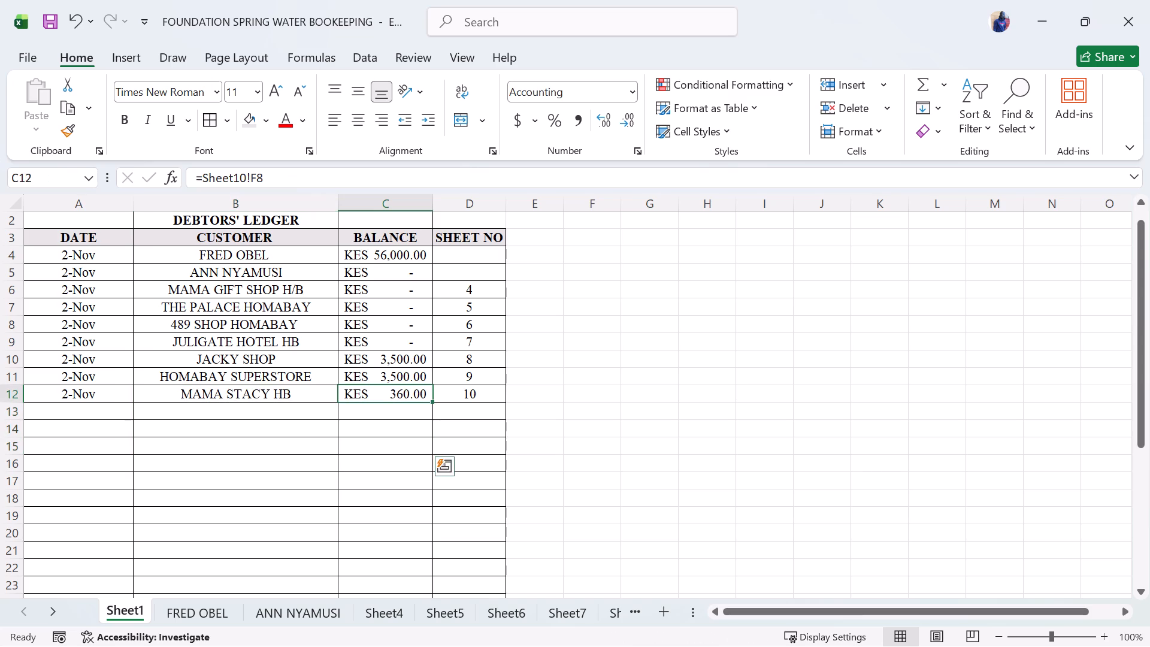
{"action": "scroll", "coordinate": [461, 383], "scroll_direction": "down", "scroll_amount": 4}
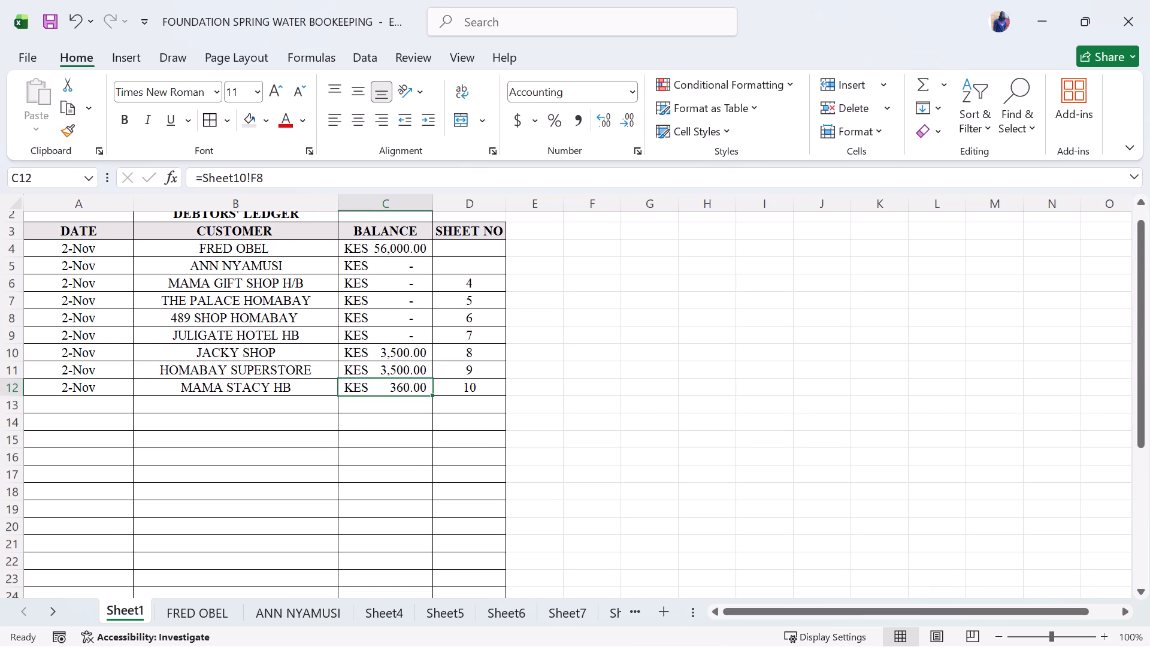
{"action": "scroll", "coordinate": [461, 383], "scroll_direction": "down", "scroll_amount": 4}
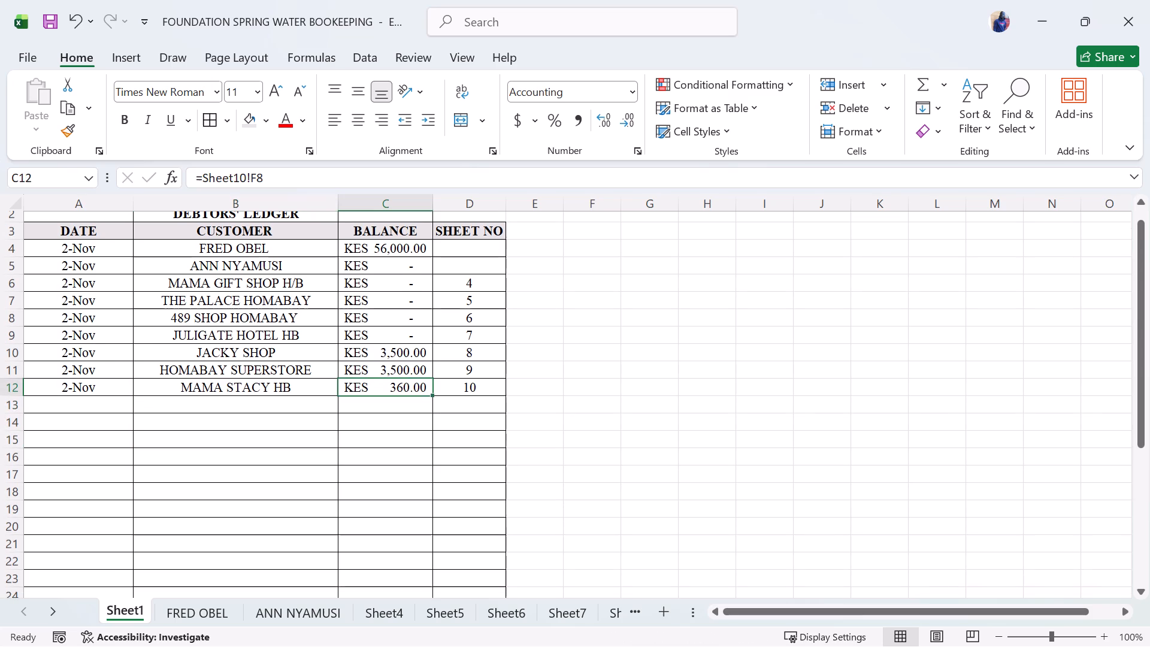
{"action": "scroll", "coordinate": [461, 383], "scroll_direction": "down", "scroll_amount": 1}
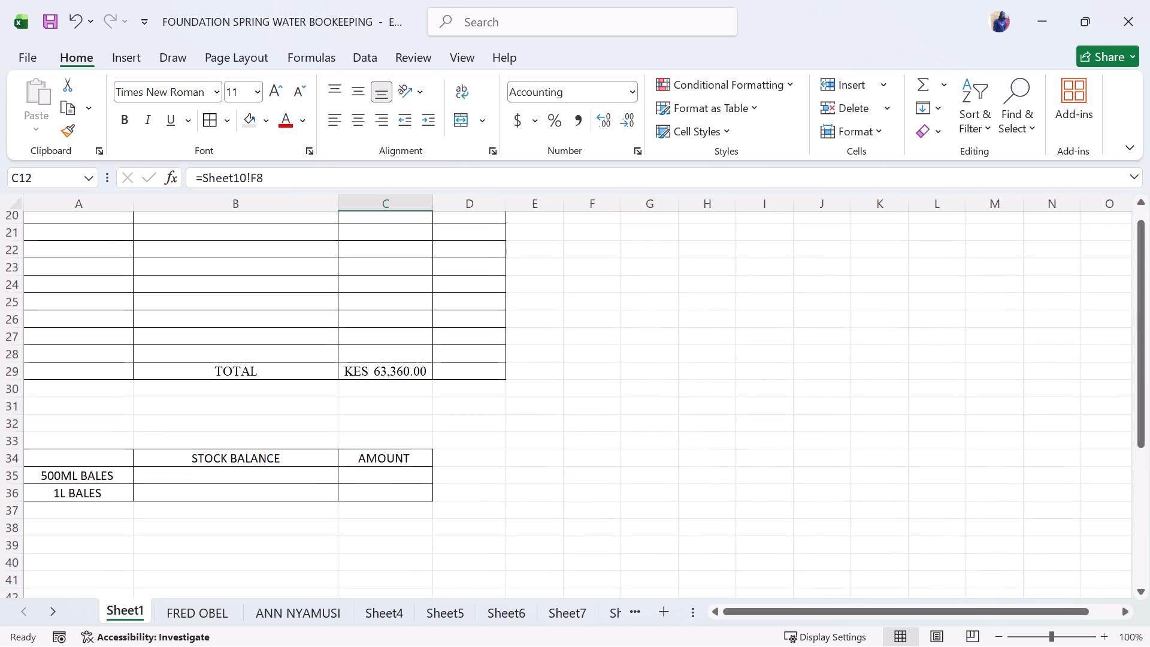
{"action": "scroll", "coordinate": [461, 383], "scroll_direction": "up", "scroll_amount": 3}
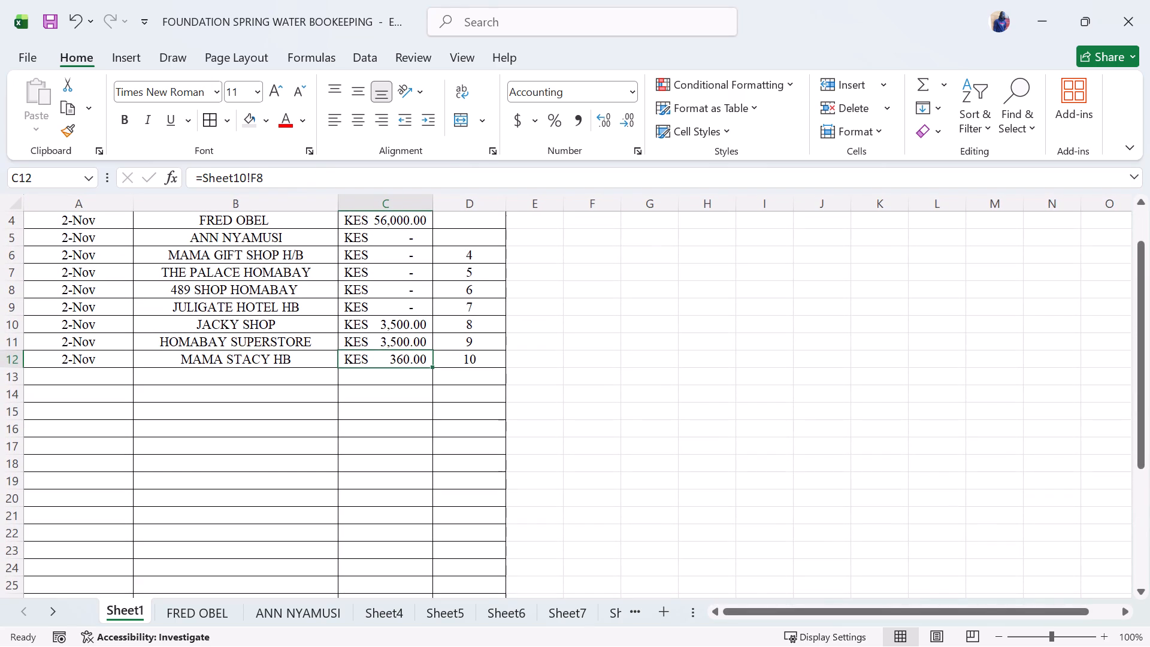
{"action": "scroll", "coordinate": [366, 308], "scroll_direction": "up", "scroll_amount": 1}
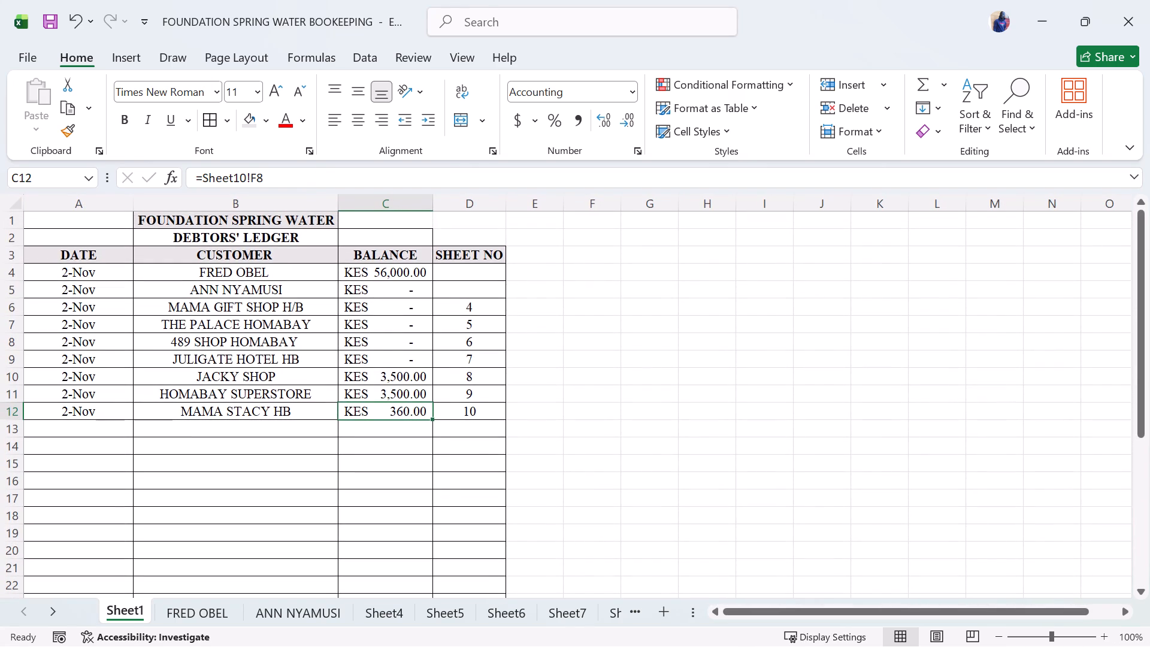
Clear row 4, the first debtor's entry, in the debtors' ledger on Sheet1.
{"action": "left_click", "coordinate": [14, 273]}
{"action": "key", "text": "Delete"}
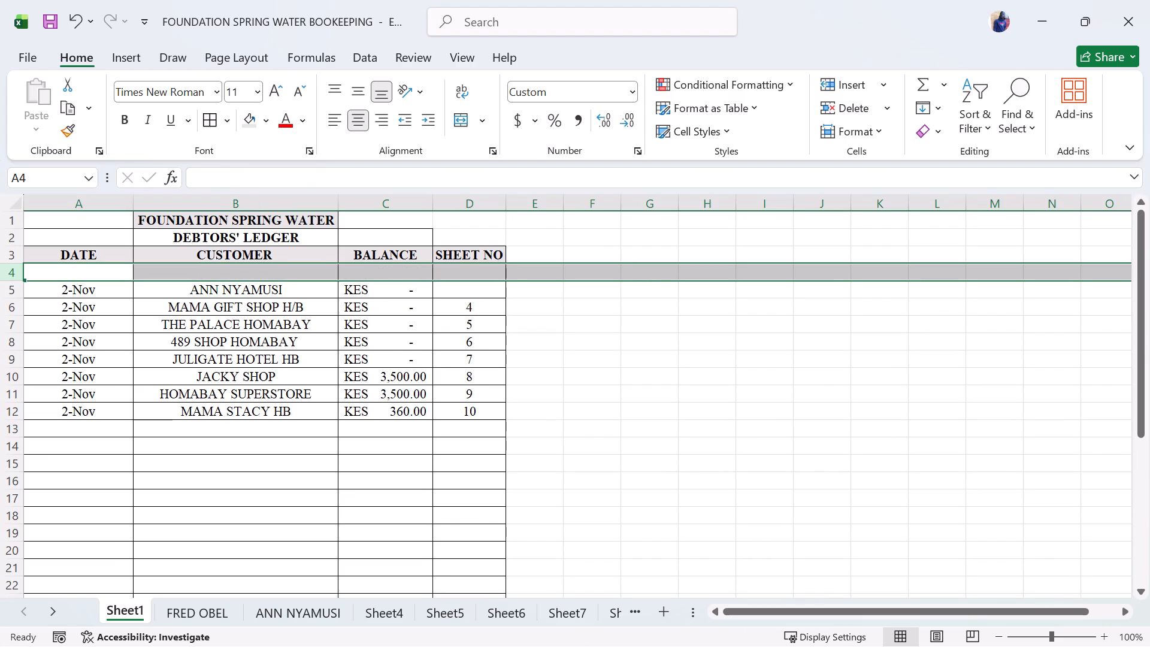
Delete cells A4:D5, the blank row and the row 5 debtor's entry, so the remaining debtors move up.
{"action": "left_click_drag", "start_coordinate": [64, 271], "coordinate": [141, 283]}
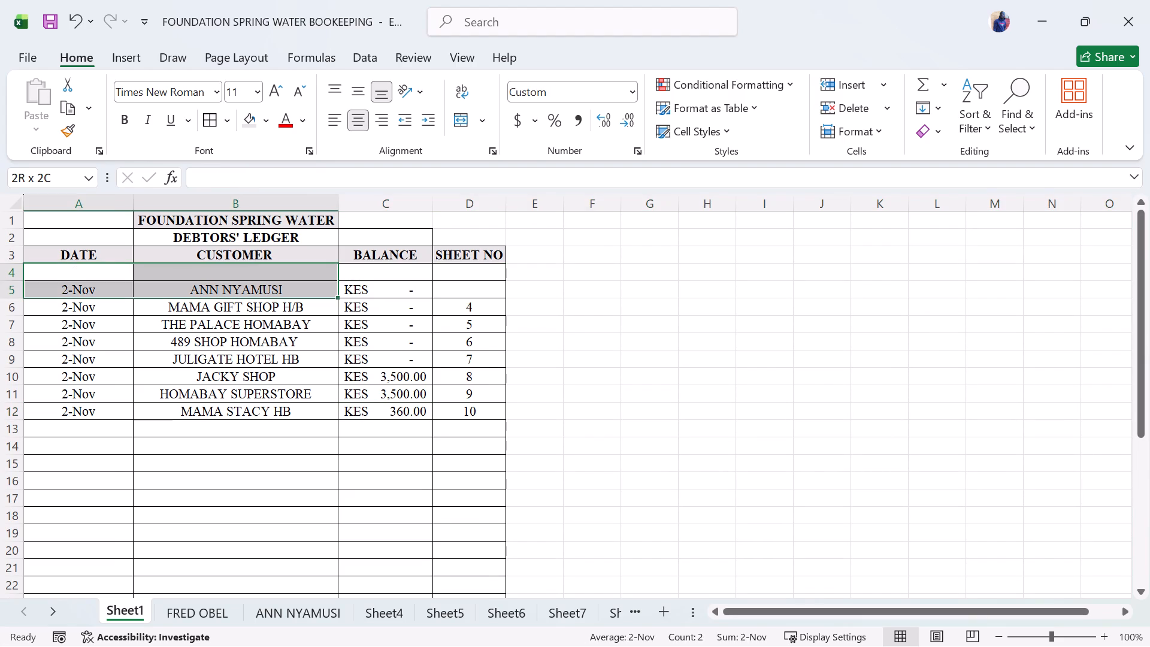
{"action": "left_click_drag", "start_coordinate": [141, 283], "coordinate": [482, 283]}
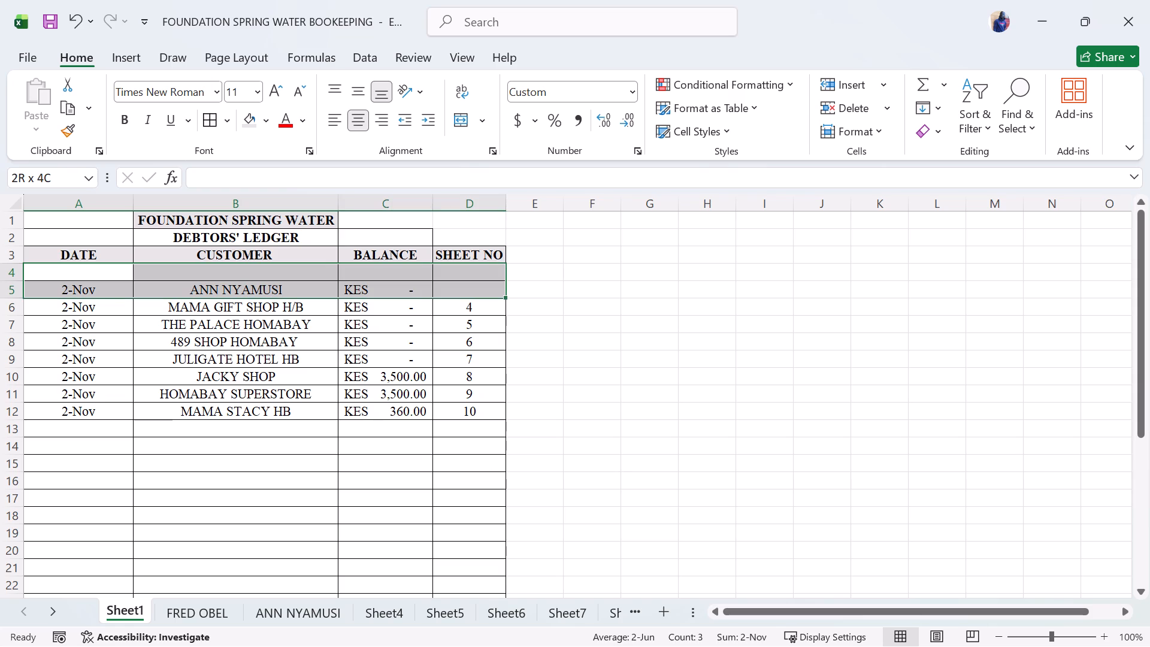
{"action": "left_click_drag", "start_coordinate": [482, 283], "coordinate": [485, 285]}
{"action": "left_click", "coordinate": [851, 105]}
{"action": "left_click", "coordinate": [597, 341]}
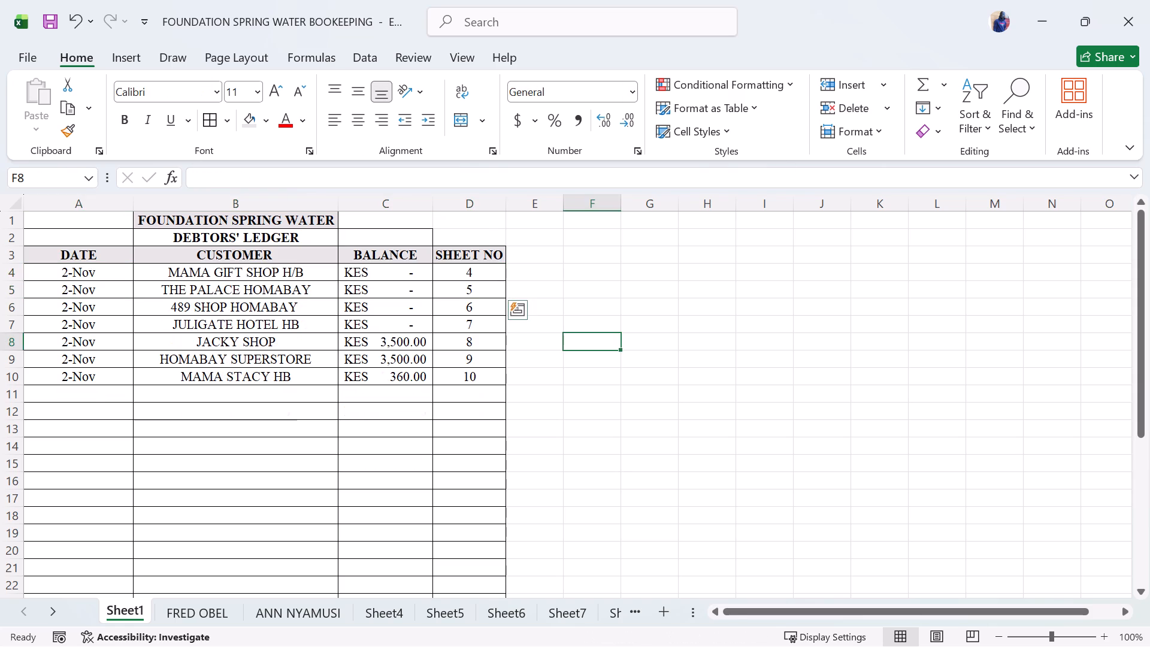
Rebuild the debtors' ledger TOTAL in C27 with the formula =SUM(C4,C5:C26).
{"action": "left_click", "coordinate": [565, 398]}
{"action": "scroll", "coordinate": [565, 398], "scroll_direction": "down", "scroll_amount": 2}
{"action": "scroll", "coordinate": [565, 398], "scroll_direction": "up", "scroll_amount": 2}
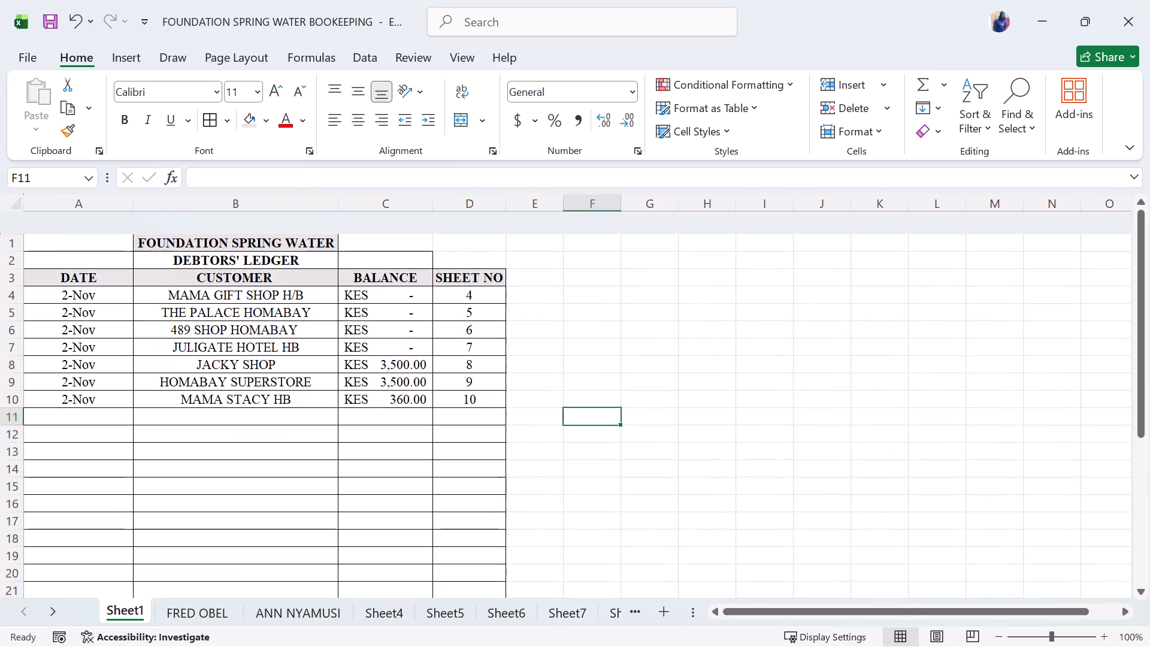
{"action": "scroll", "coordinate": [565, 398], "scroll_direction": "down", "scroll_amount": 1}
{"action": "left_click", "coordinate": [376, 576]}
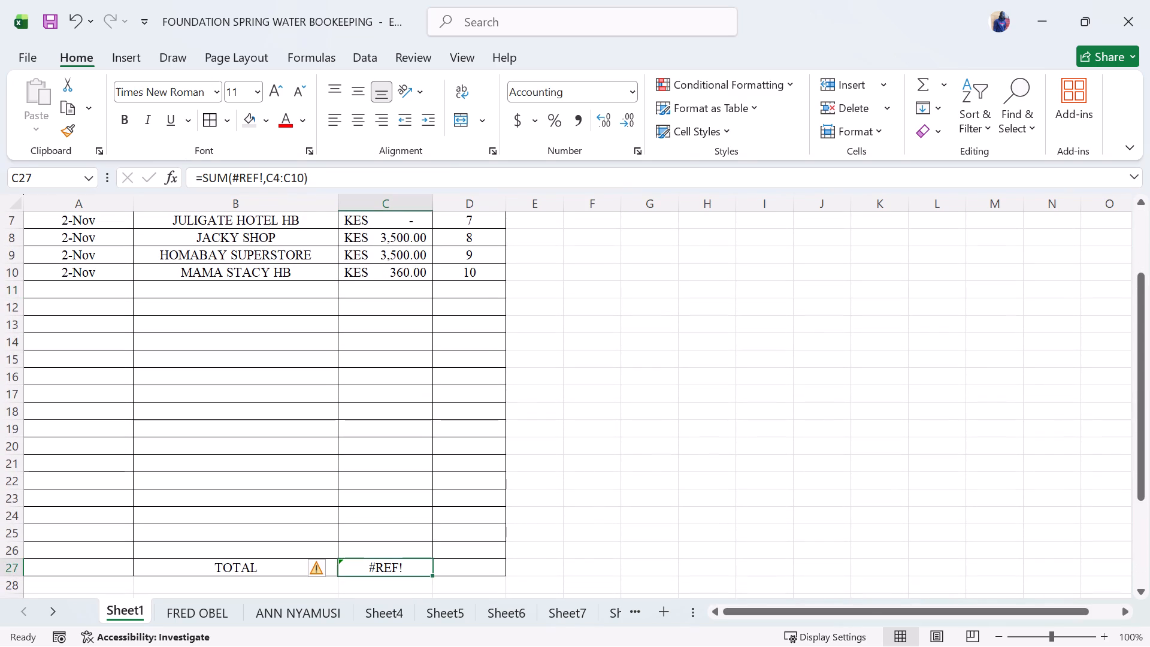
{"action": "left_click", "coordinate": [376, 570]}
{"action": "type", "text": "=sum"}
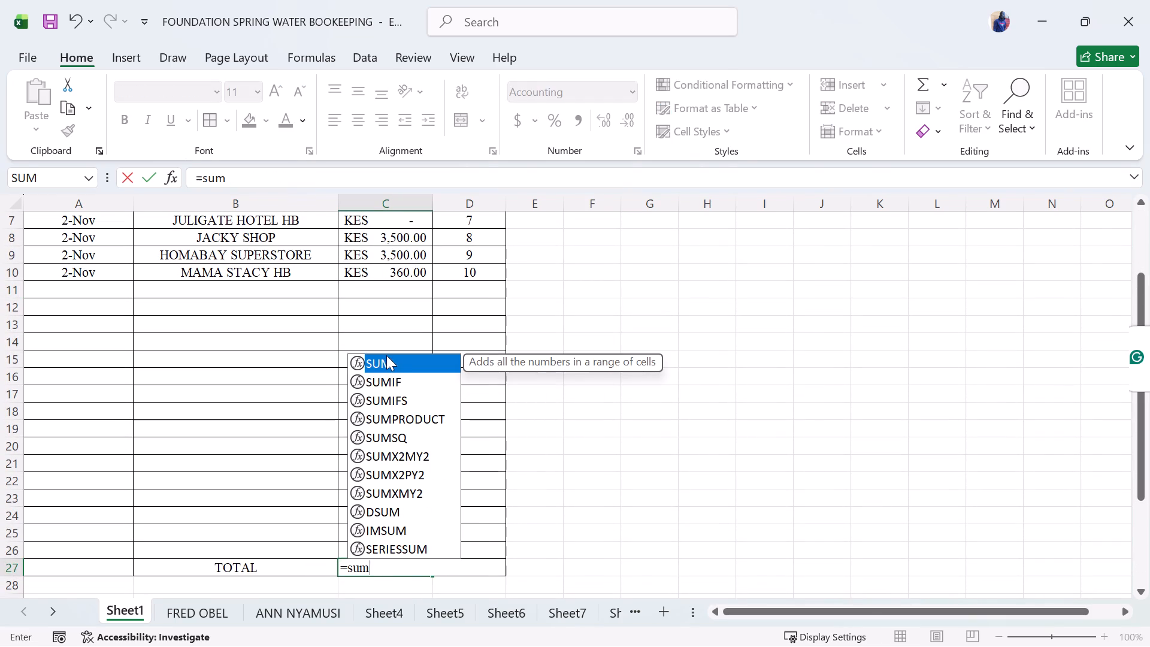
{"action": "double_click", "coordinate": [386, 355]}
{"action": "scroll", "coordinate": [433, 310], "scroll_direction": "up", "scroll_amount": 2}
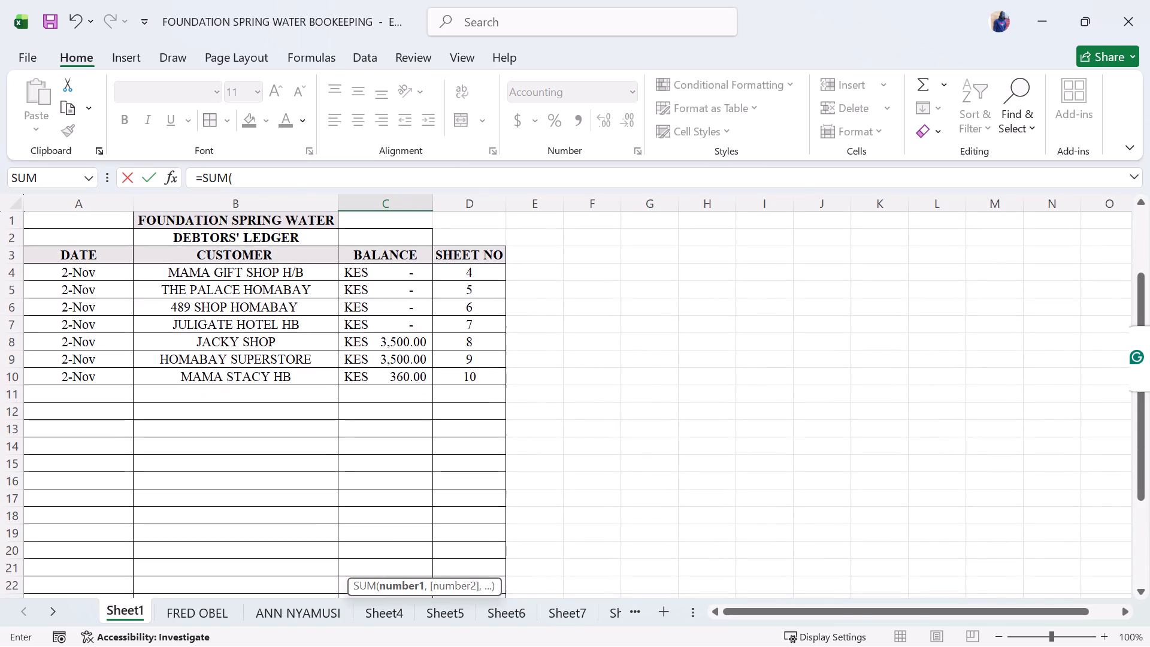
{"action": "left_click", "coordinate": [397, 270]}
{"action": "key", "text": "comma"}
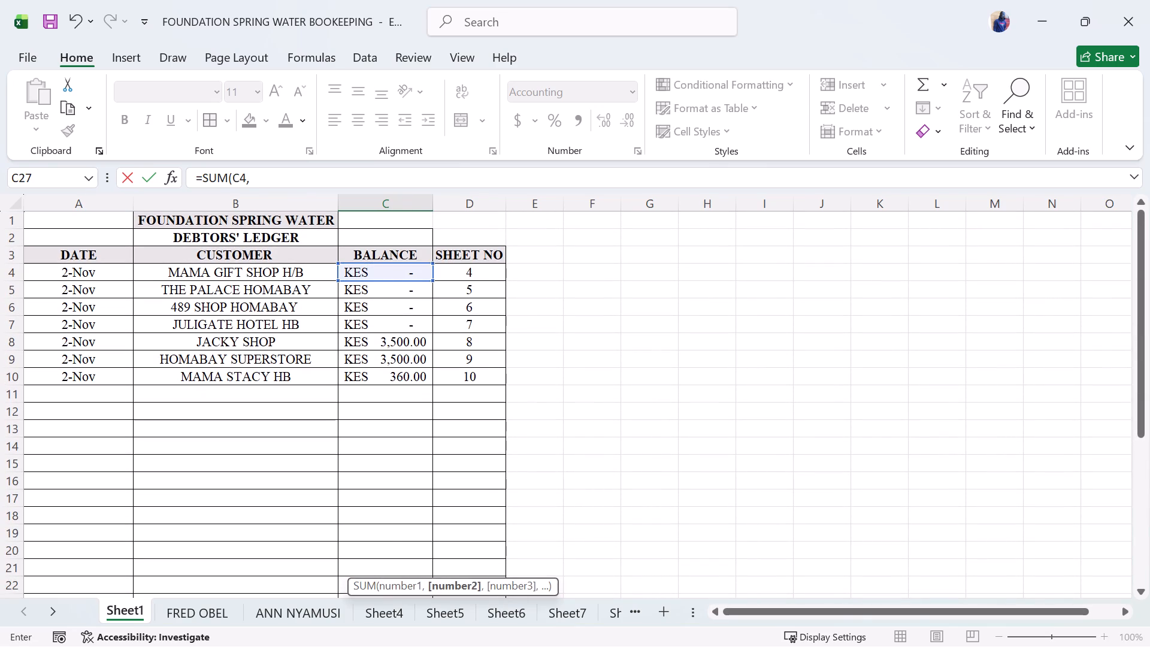
{"action": "left_click_drag", "start_coordinate": [391, 297], "coordinate": [400, 378]}
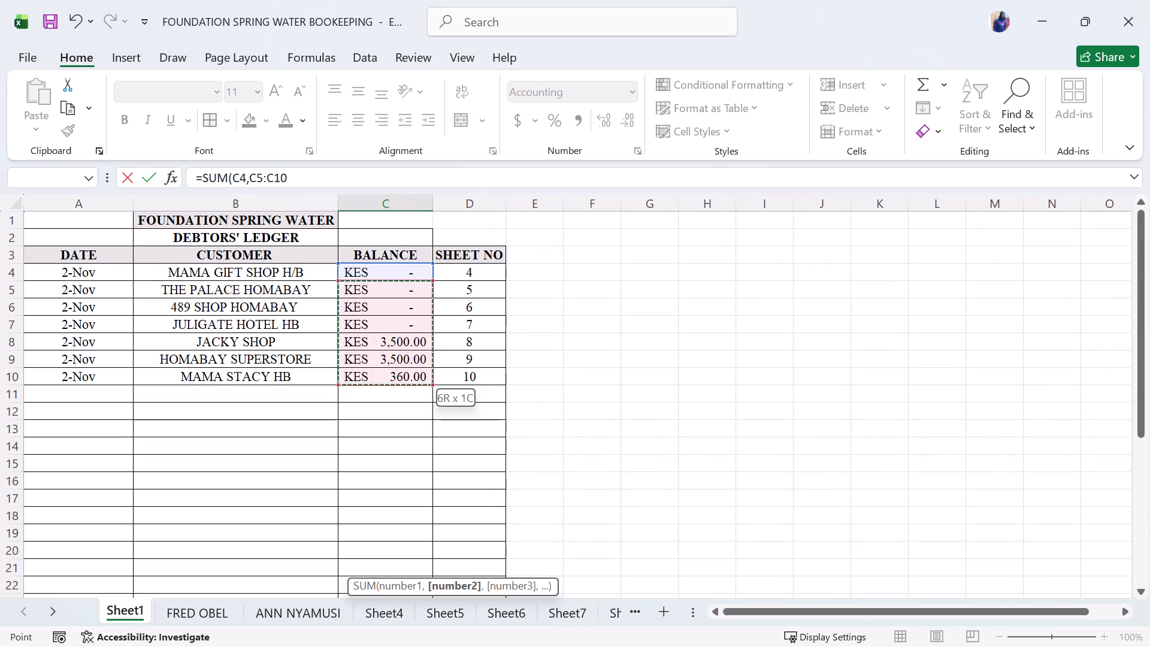
{"action": "left_click_drag", "start_coordinate": [400, 378], "coordinate": [410, 580]}
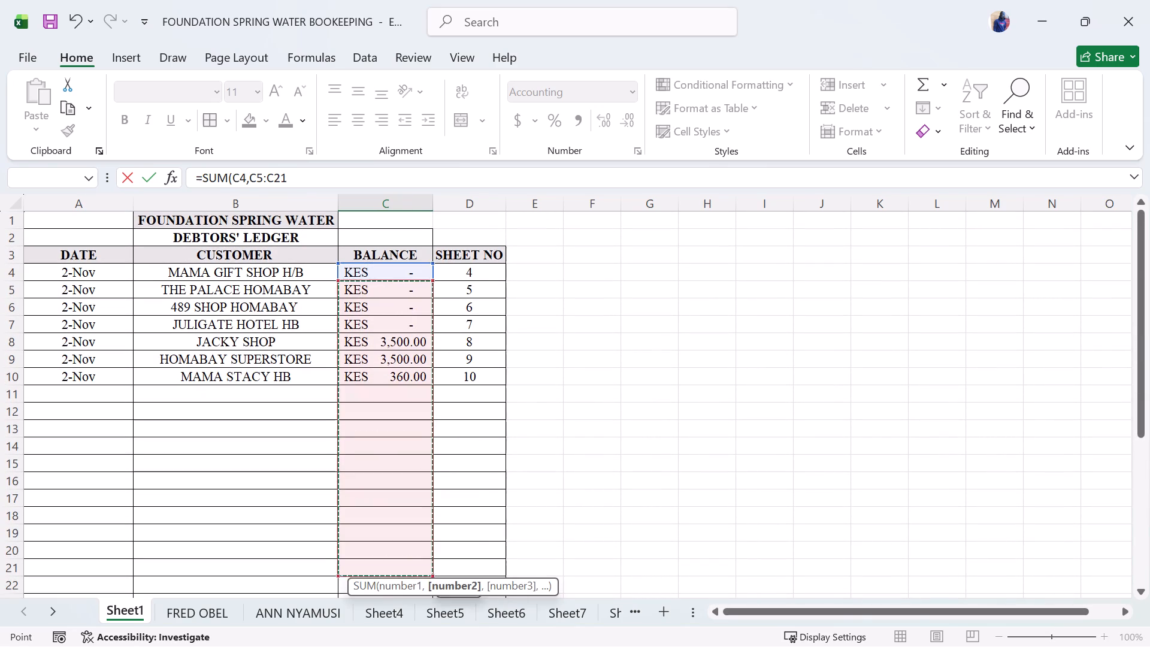
{"action": "left_click_drag", "start_coordinate": [410, 580], "coordinate": [397, 519]}
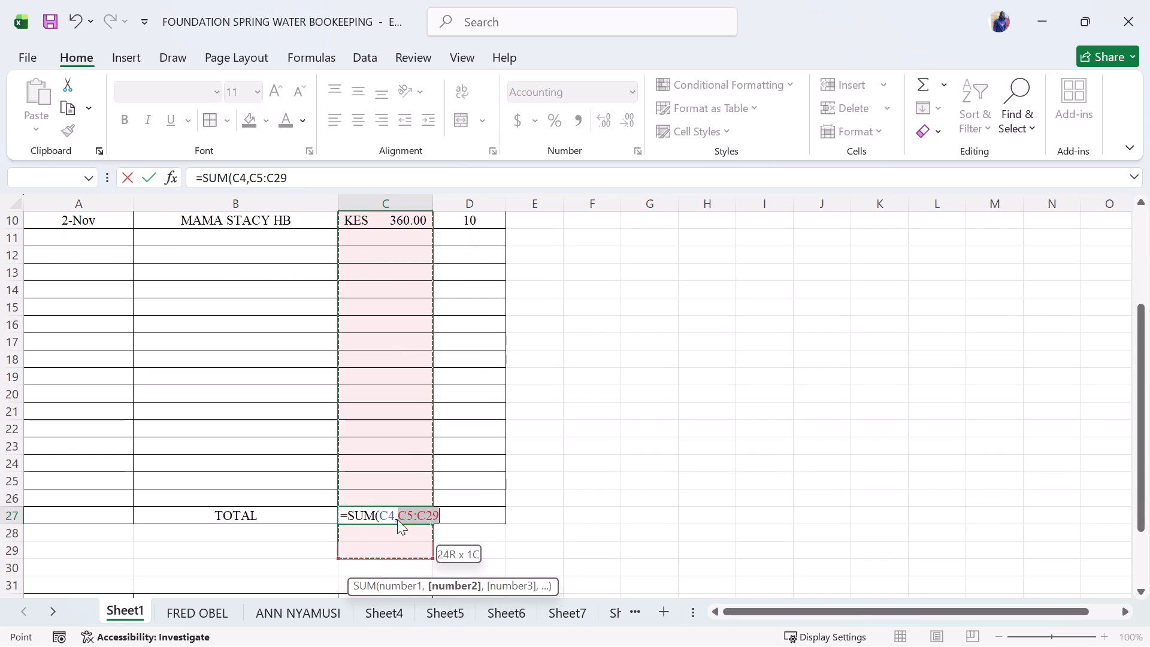
{"action": "left_click_drag", "start_coordinate": [397, 519], "coordinate": [397, 492]}
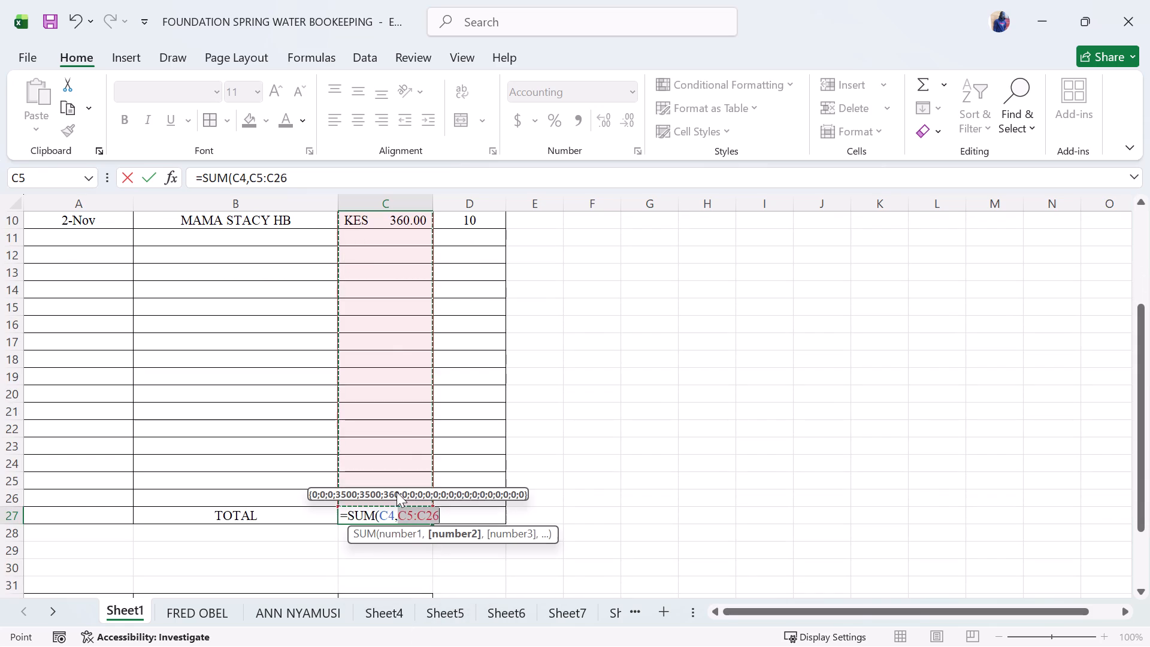
{"action": "key", "text": "Return"}
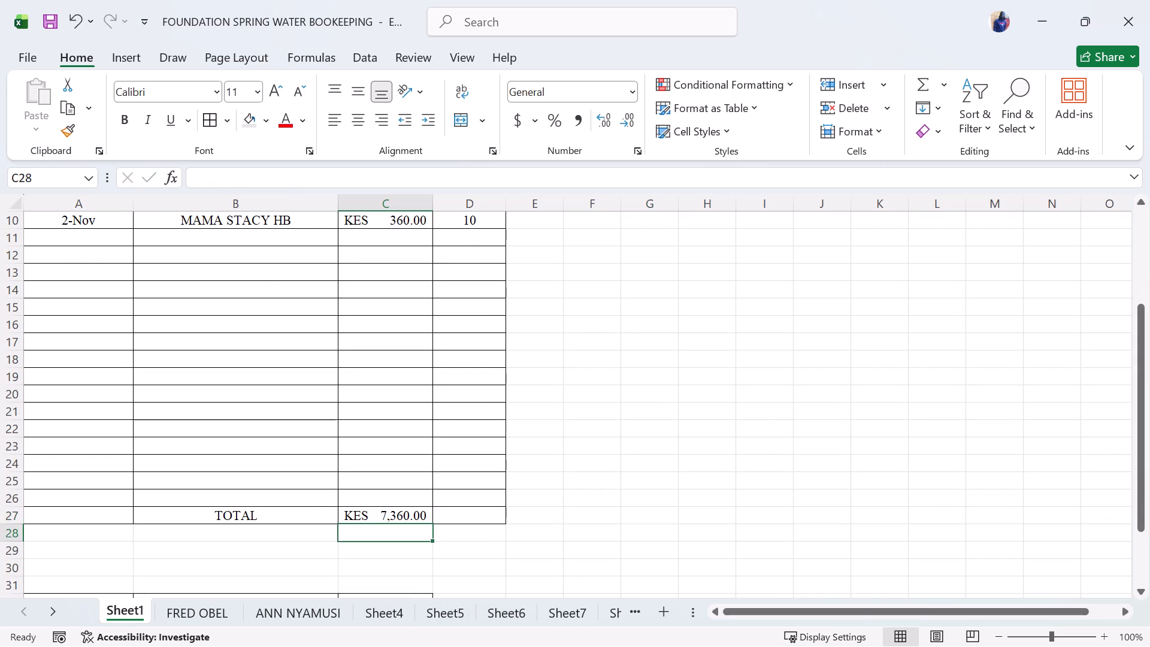
Save the workbook with the updated debtors' ledger.
{"action": "left_click", "coordinate": [458, 520]}
{"action": "scroll", "coordinate": [541, 362], "scroll_direction": "up", "scroll_amount": 1}
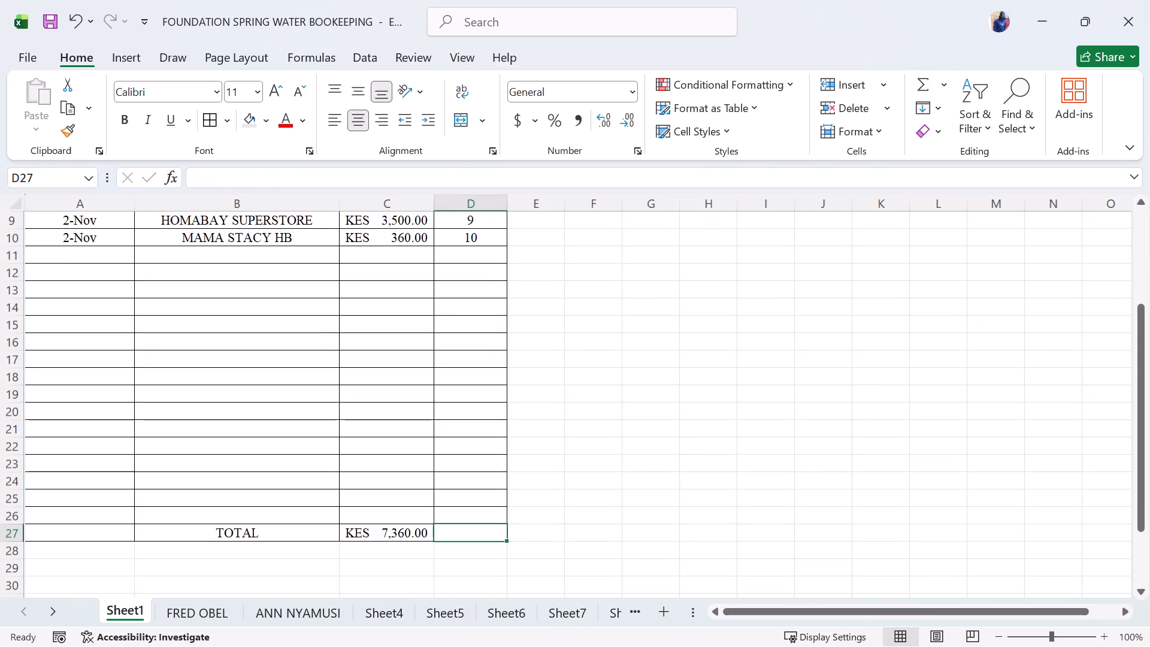
{"action": "scroll", "coordinate": [541, 362], "scroll_direction": "up", "scroll_amount": 2}
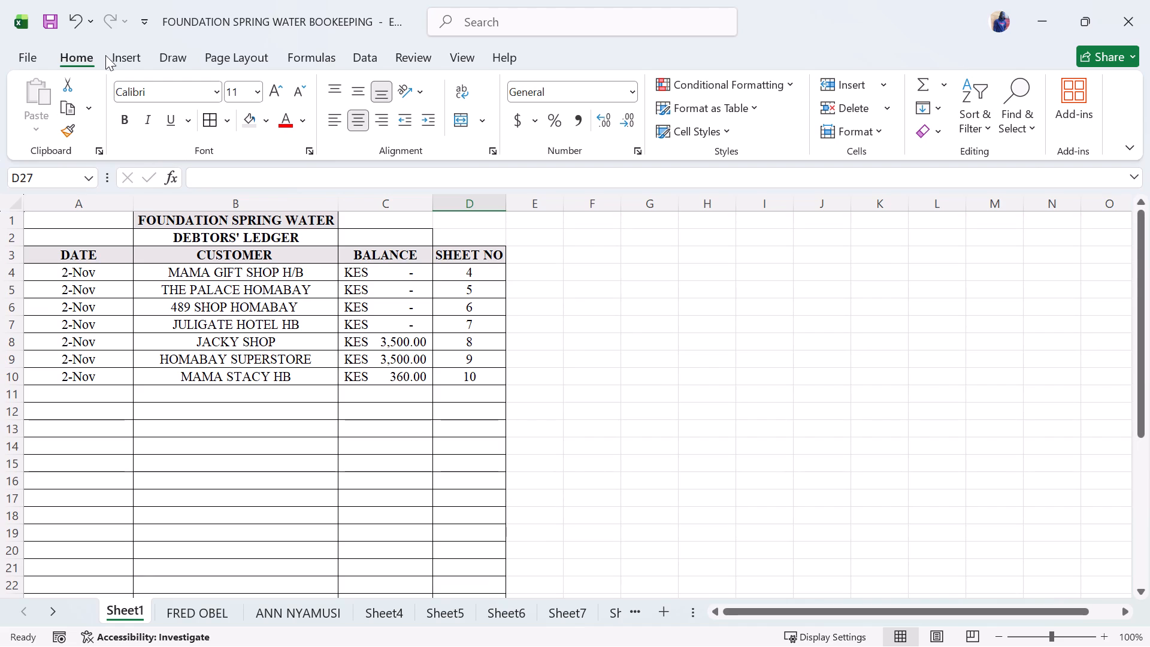
{"action": "left_click", "coordinate": [49, 20]}
Check the bales, DR and CR entries on the customer sheet directly after Sheet1 and save the workbook.
{"action": "left_click", "coordinate": [198, 614]}
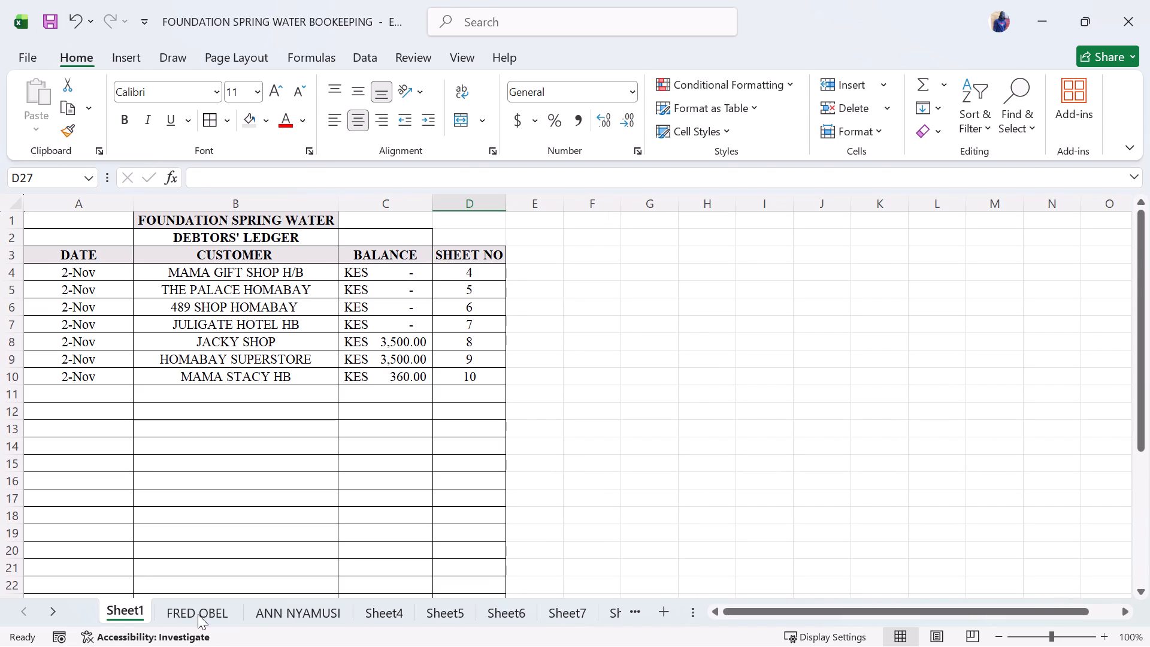
{"action": "left_click", "coordinate": [547, 334]}
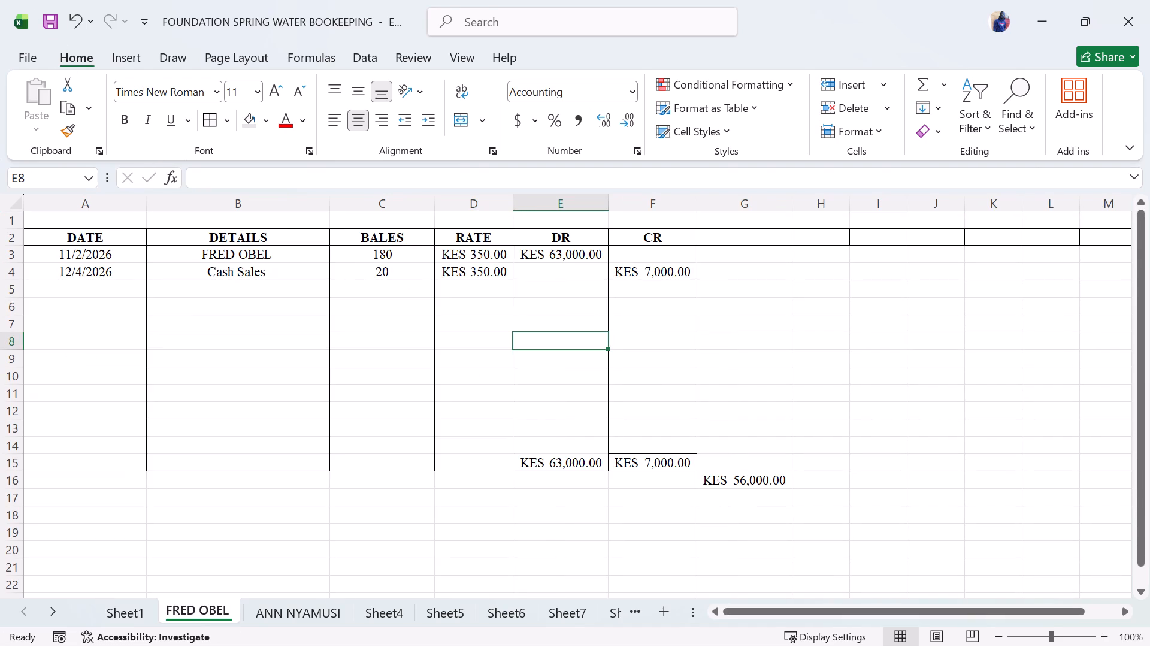
{"action": "left_click", "coordinate": [612, 344]}
{"action": "left_click", "coordinate": [519, 297]}
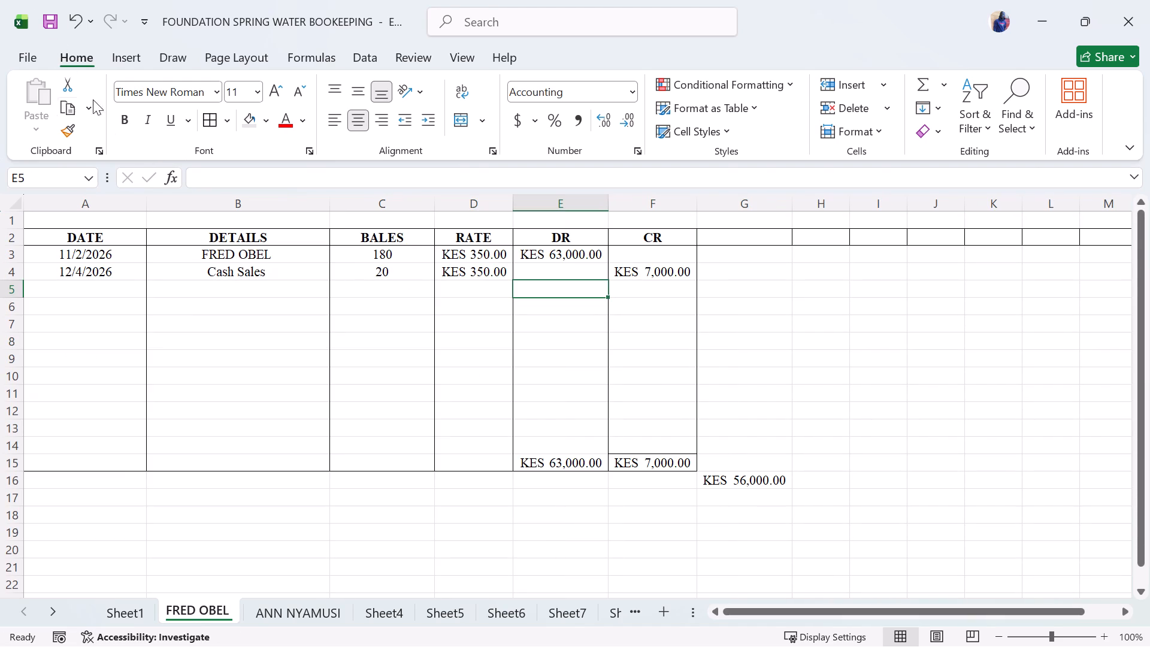
{"action": "left_click", "coordinate": [49, 25]}
{"action": "left_click", "coordinate": [319, 194]}
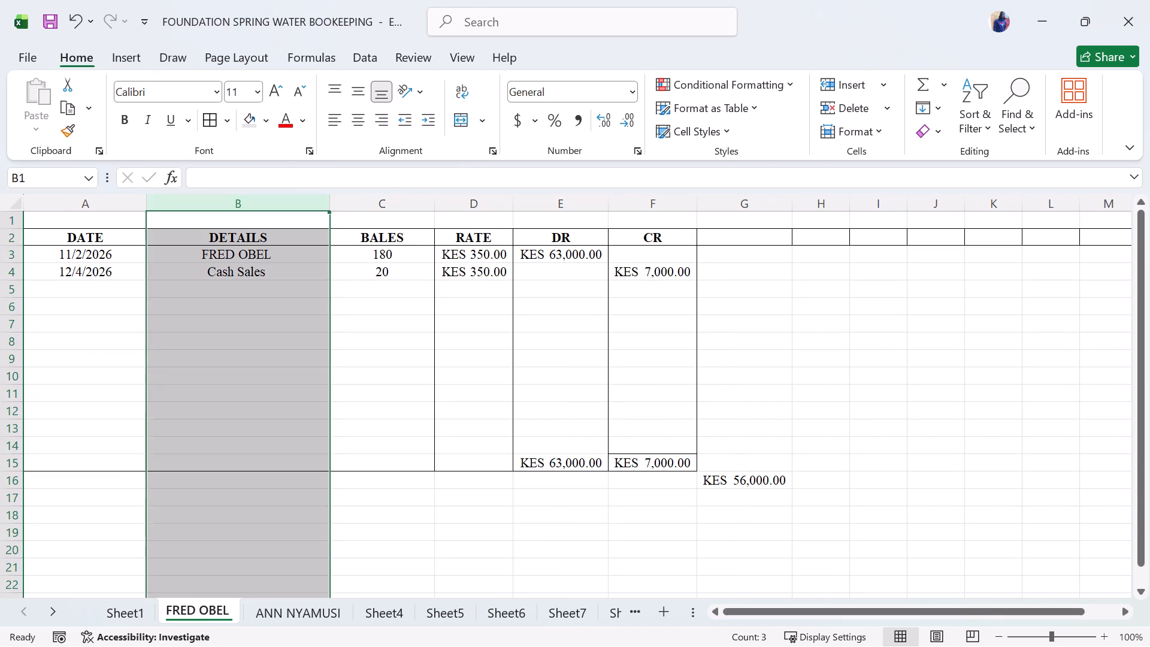
{"action": "left_click", "coordinate": [416, 256]}
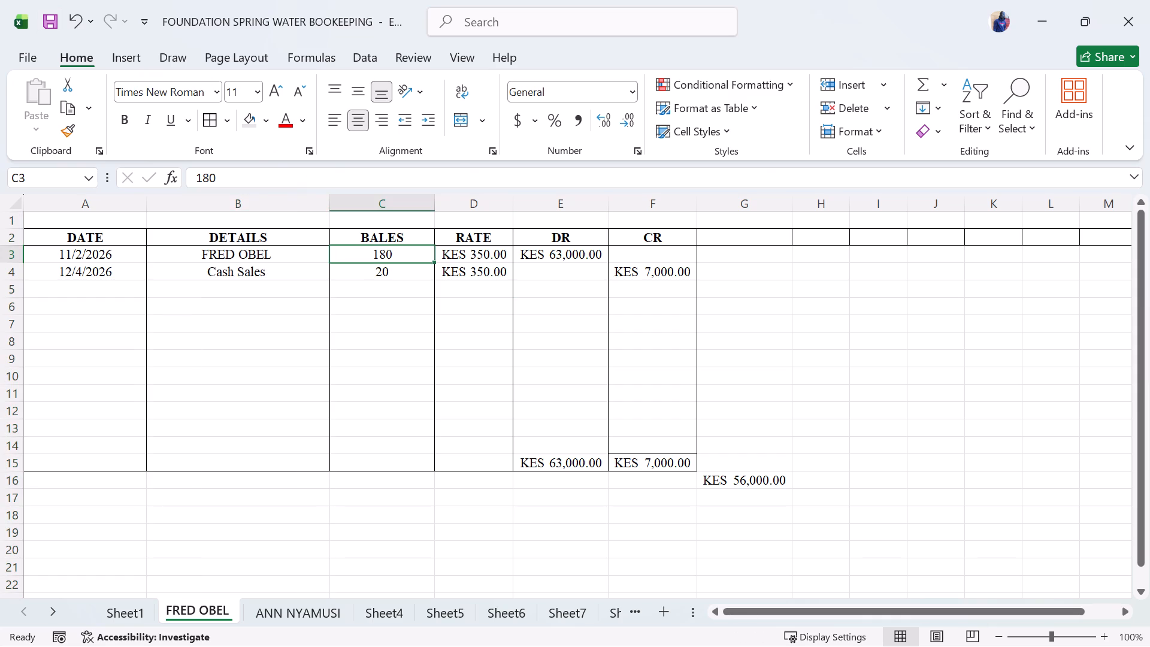
{"action": "left_click", "coordinate": [669, 284]}
{"action": "left_click", "coordinate": [666, 271]}
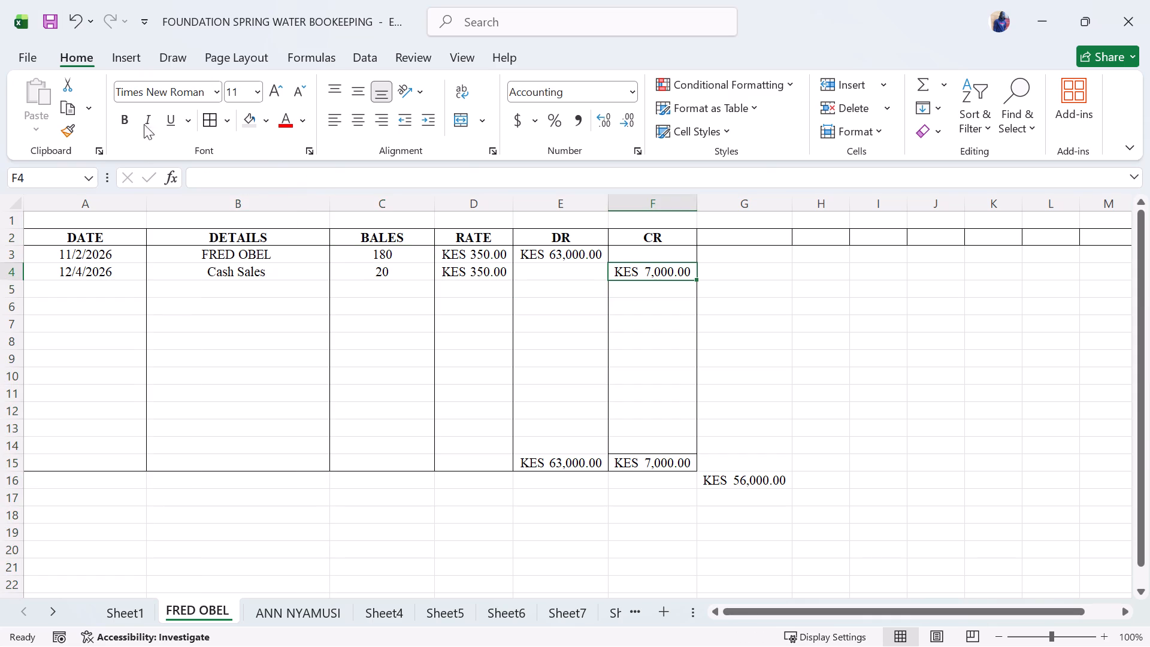
{"action": "left_click", "coordinate": [49, 12]}
Look through the customer ledgers on Sheet4 and Sheet10, and return to the debtors' ledger on Sheet1.
{"action": "left_click", "coordinate": [522, 272]}
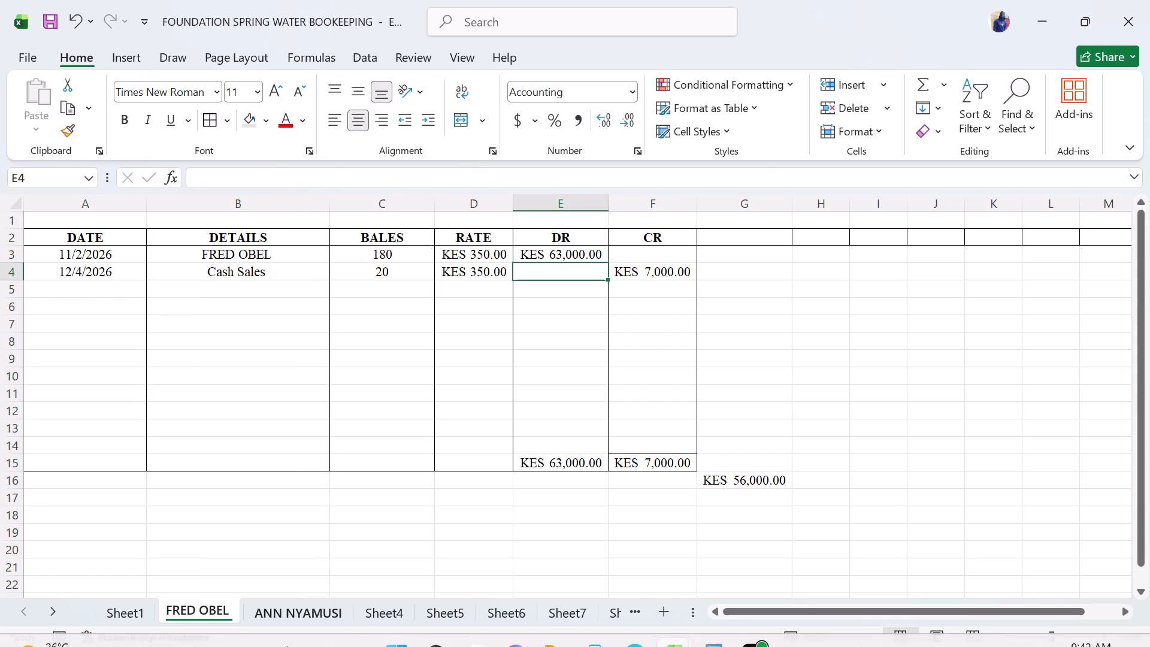
{"action": "left_click", "coordinate": [301, 475]}
{"action": "left_click", "coordinate": [295, 613]}
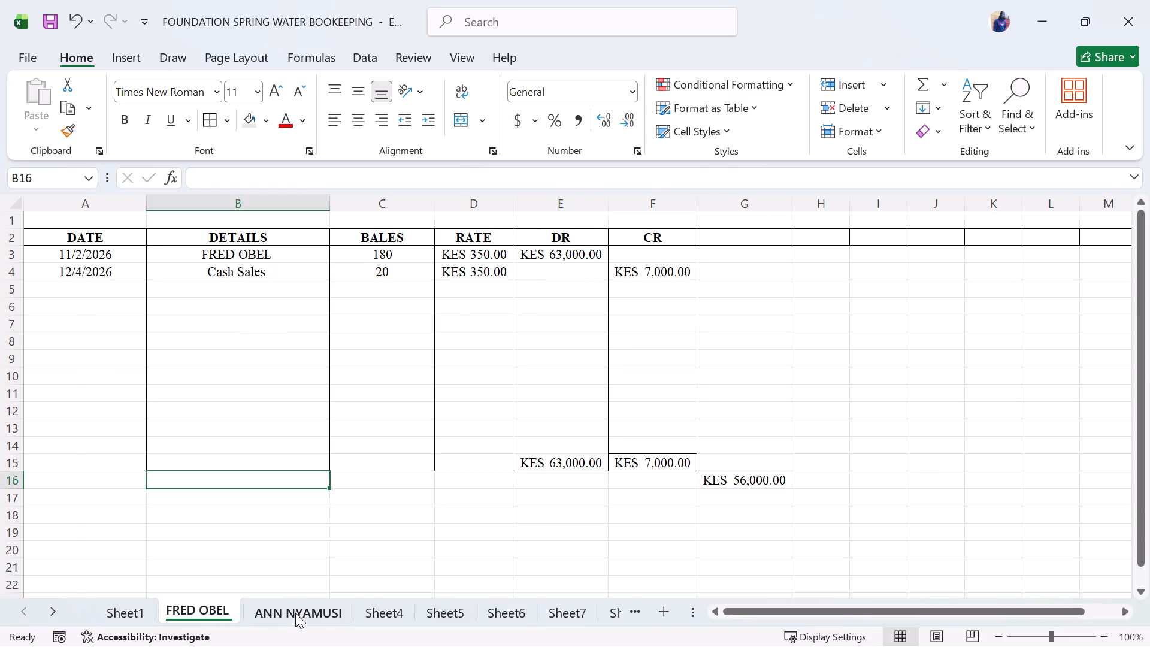
{"action": "left_click", "coordinate": [392, 610]}
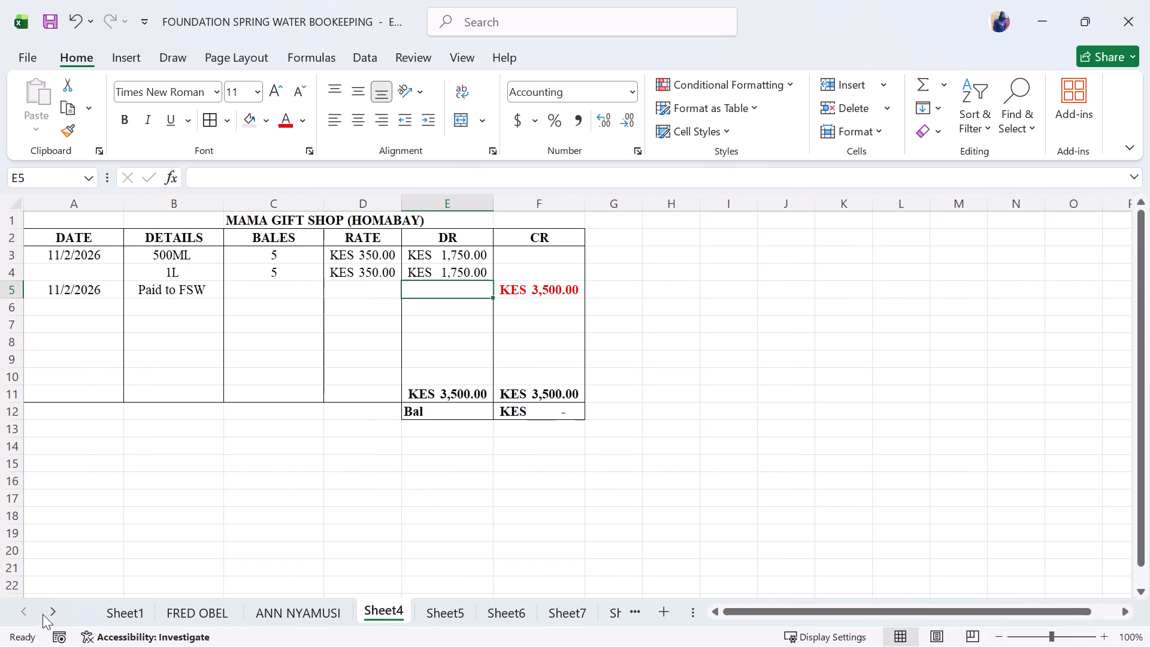
{"action": "triple_click", "coordinate": [49, 612]}
{"action": "triple_click", "coordinate": [49, 612]}
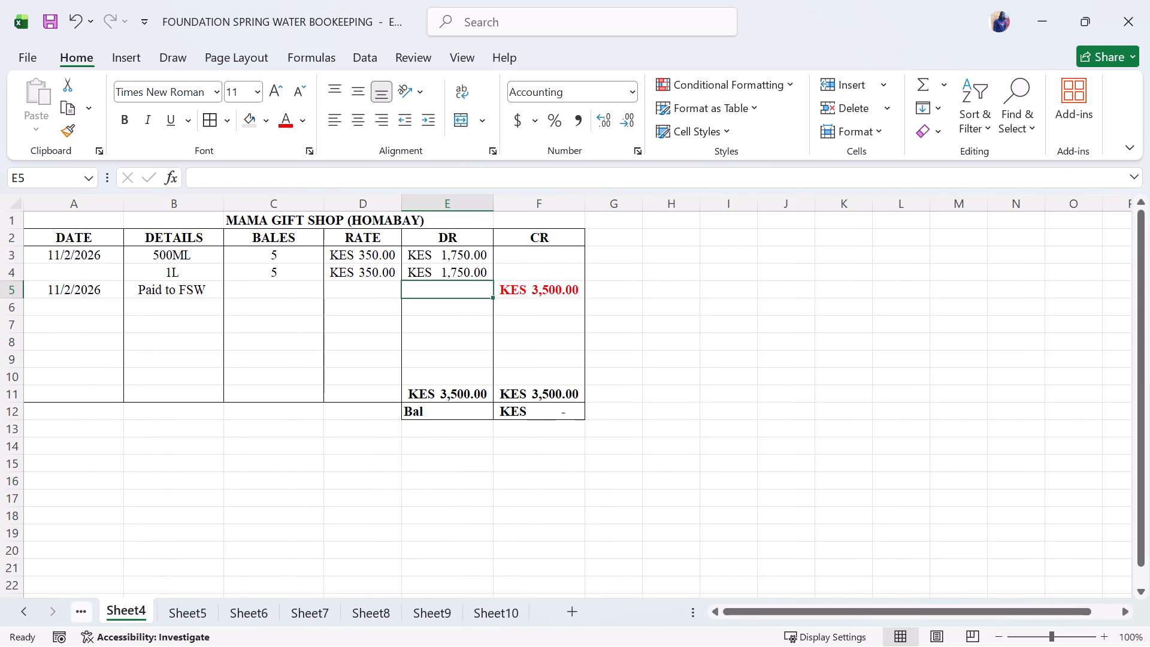
{"action": "left_click", "coordinate": [498, 615]}
{"action": "left_click", "coordinate": [571, 374]}
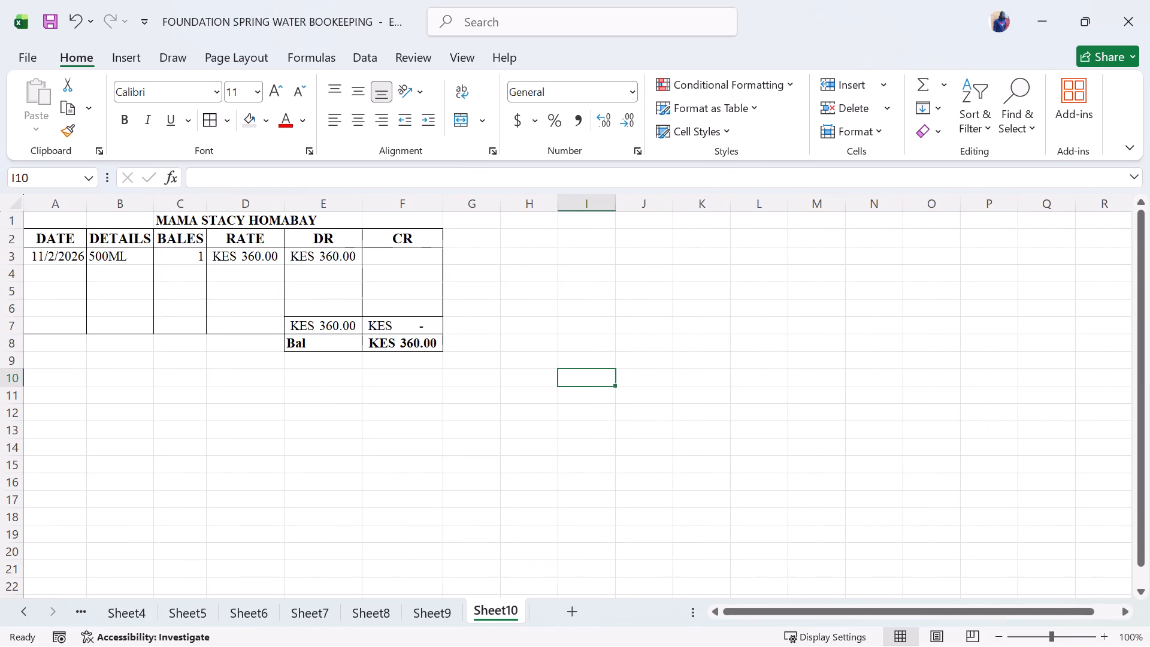
{"action": "scroll", "coordinate": [376, 364], "scroll_direction": "right", "scroll_amount": 1}
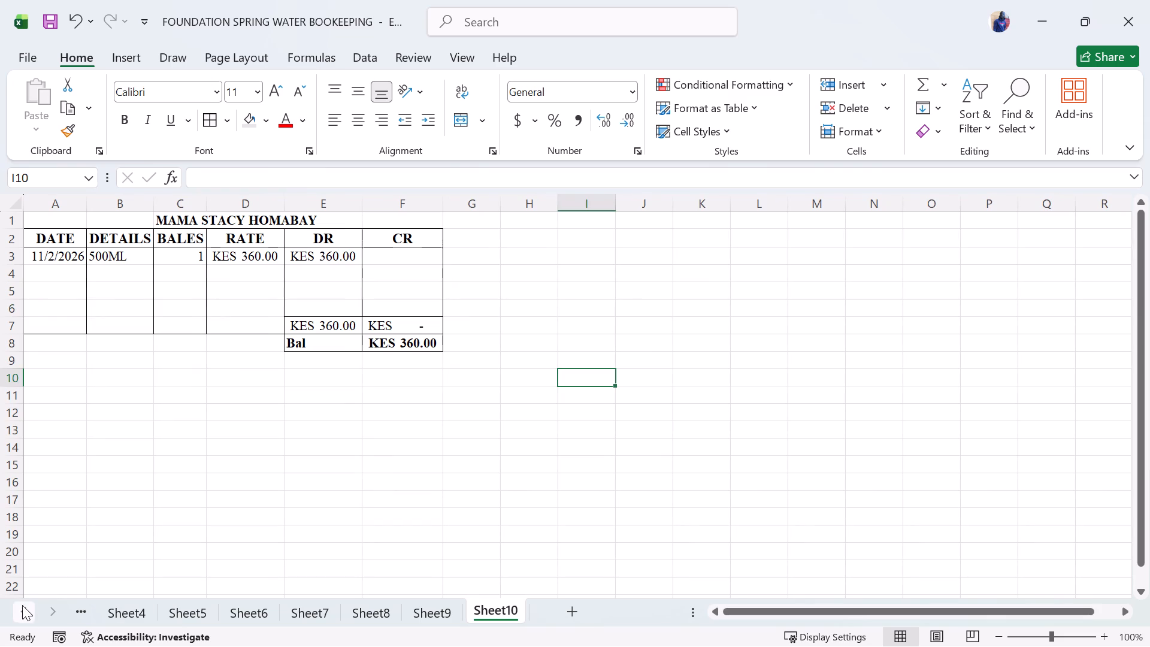
{"action": "triple_click", "coordinate": [25, 615]}
{"action": "triple_click", "coordinate": [25, 615]}
{"action": "left_click", "coordinate": [25, 615]}
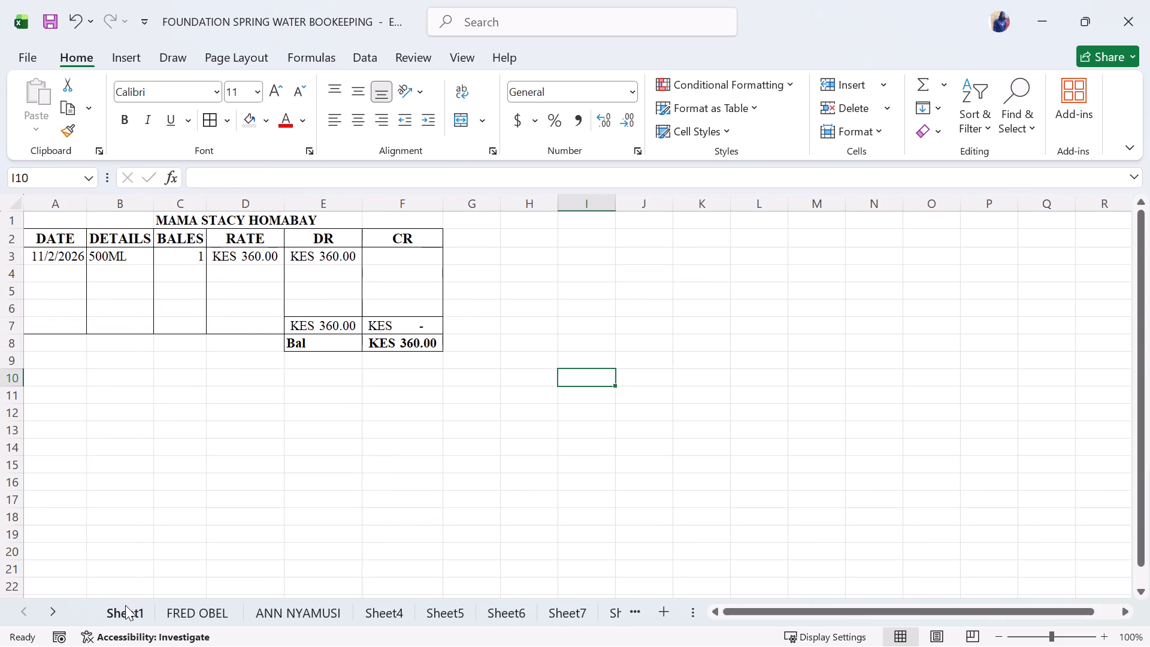
{"action": "left_click", "coordinate": [125, 605]}
{"action": "left_click", "coordinate": [598, 445]}
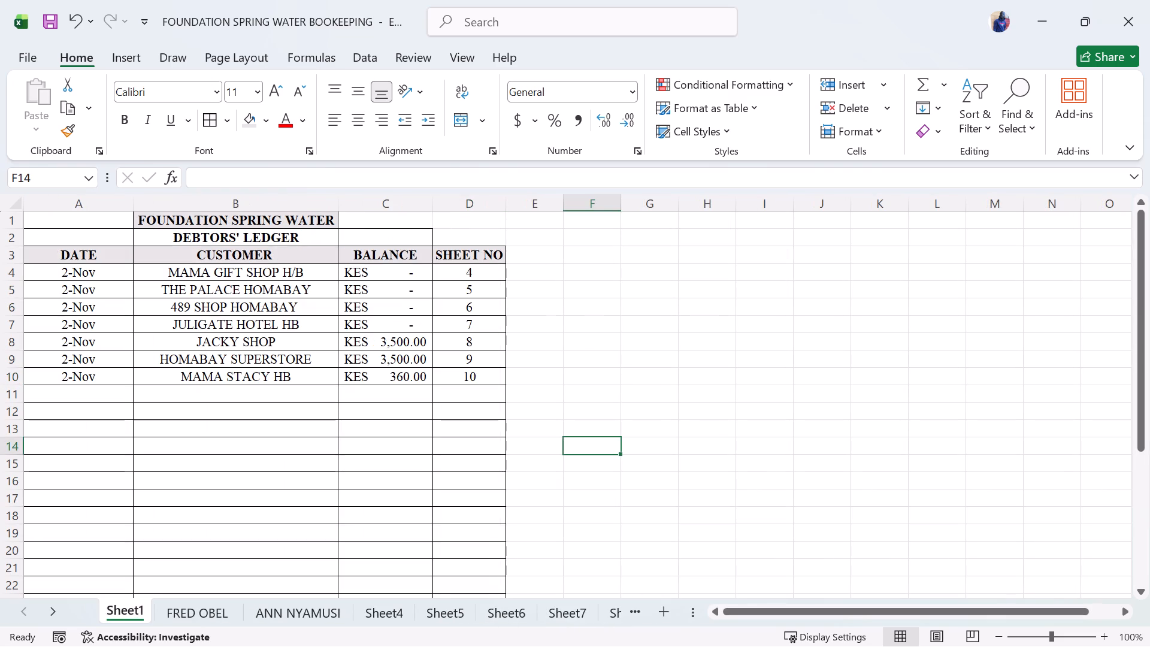
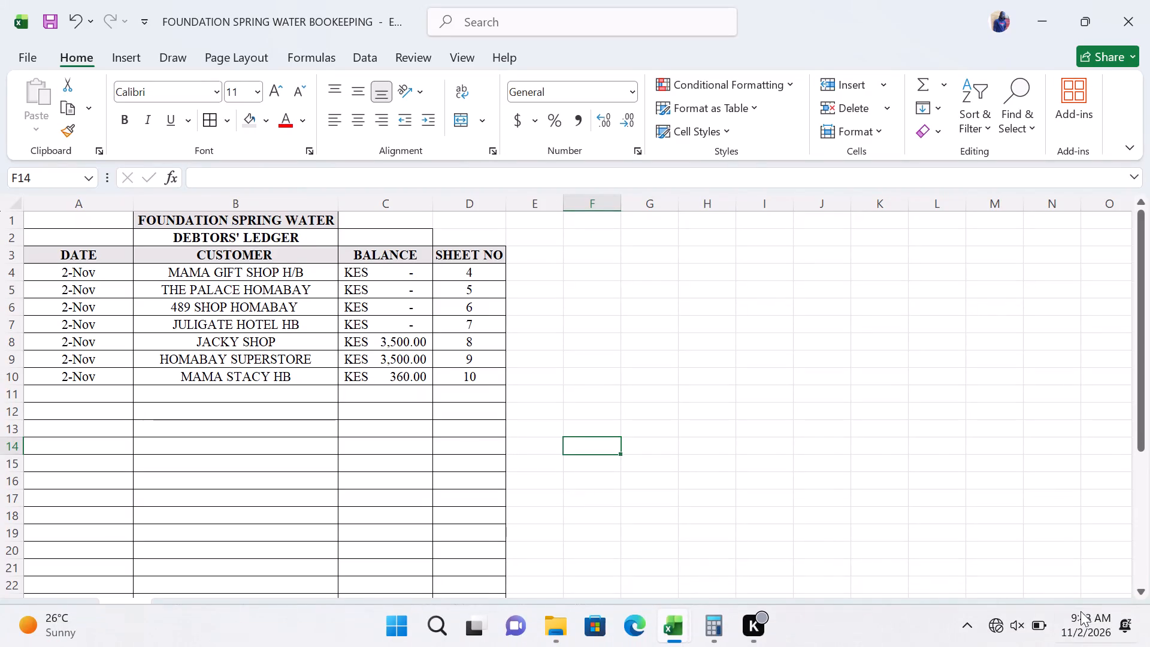
Connect the computer to the Samsung A50 Wi-Fi network and return to the Excel bookkeeping workbook.
{"action": "left_click", "coordinate": [1006, 618]}
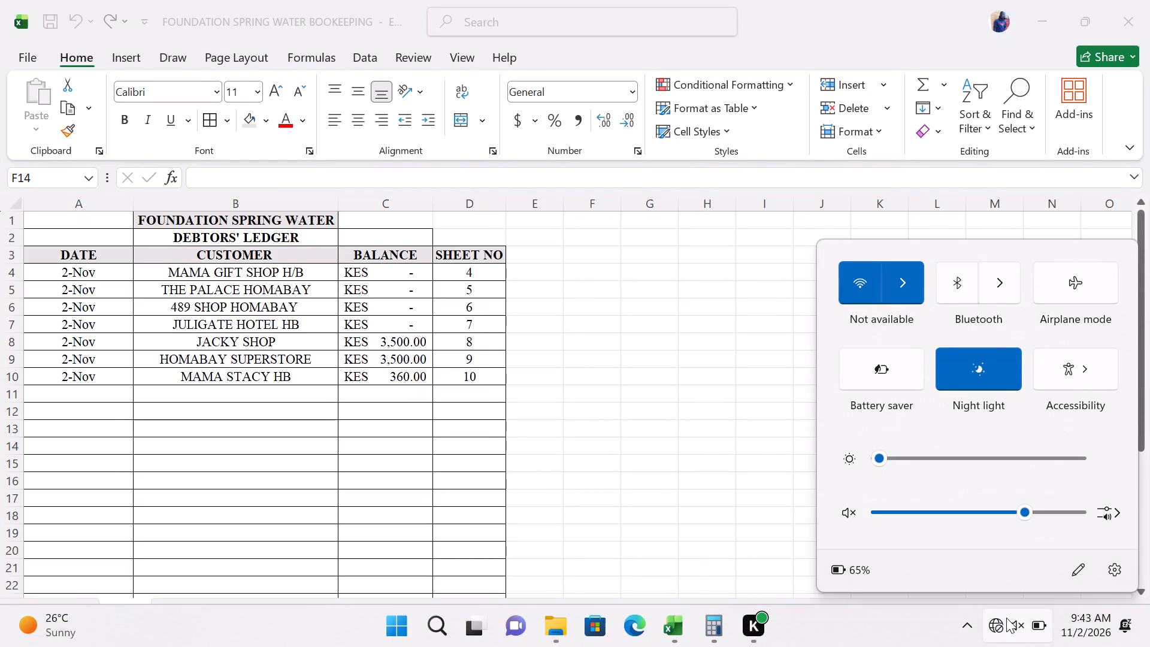
{"action": "left_click", "coordinate": [904, 274]}
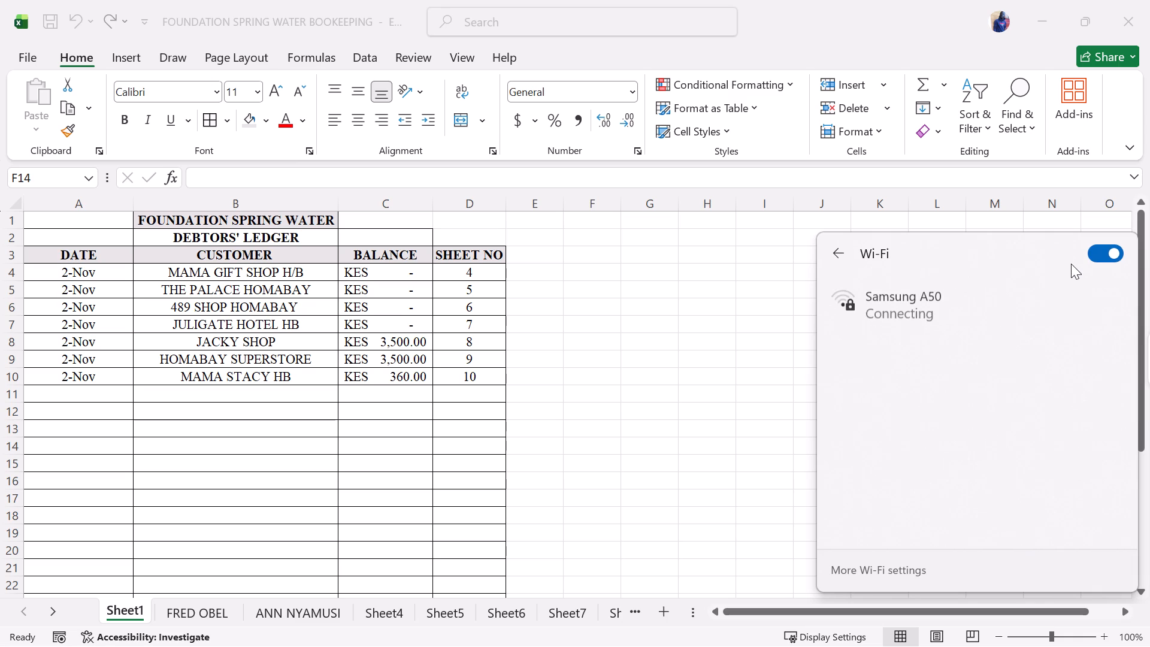
{"action": "left_click", "coordinate": [967, 290]}
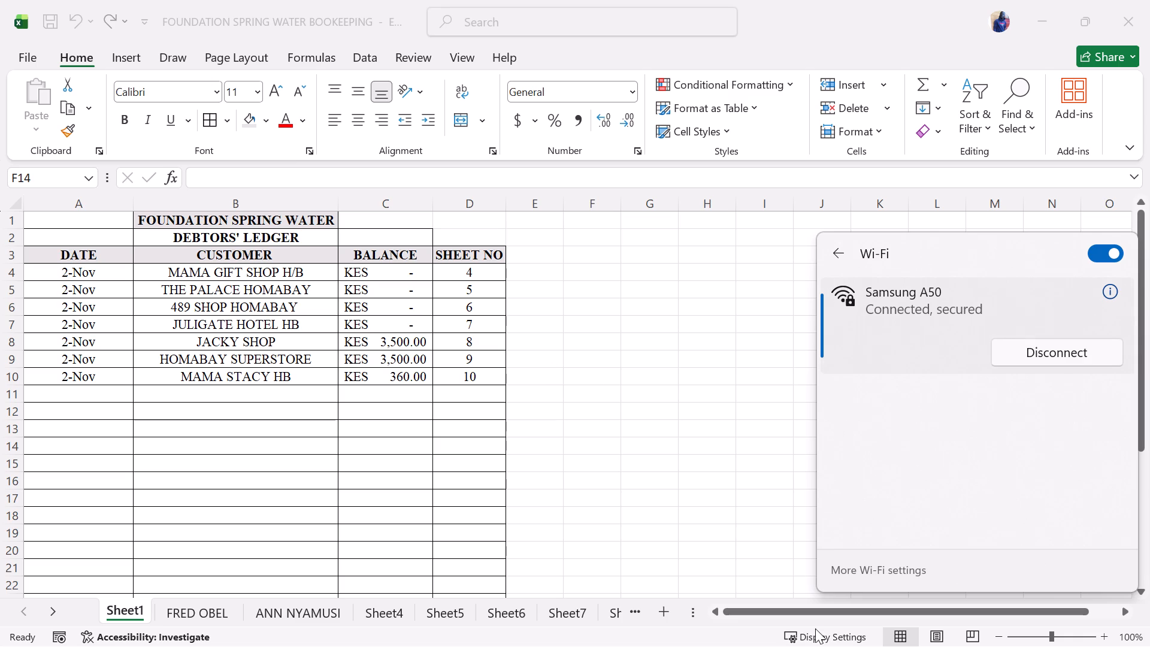
{"action": "left_click", "coordinate": [664, 624]}
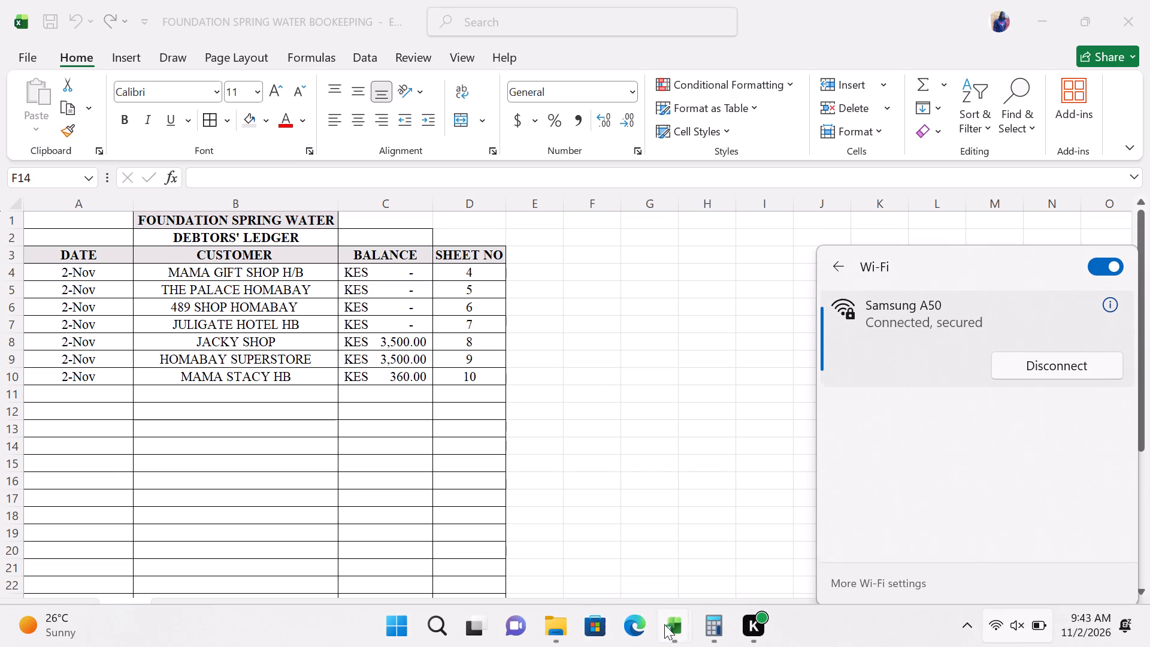
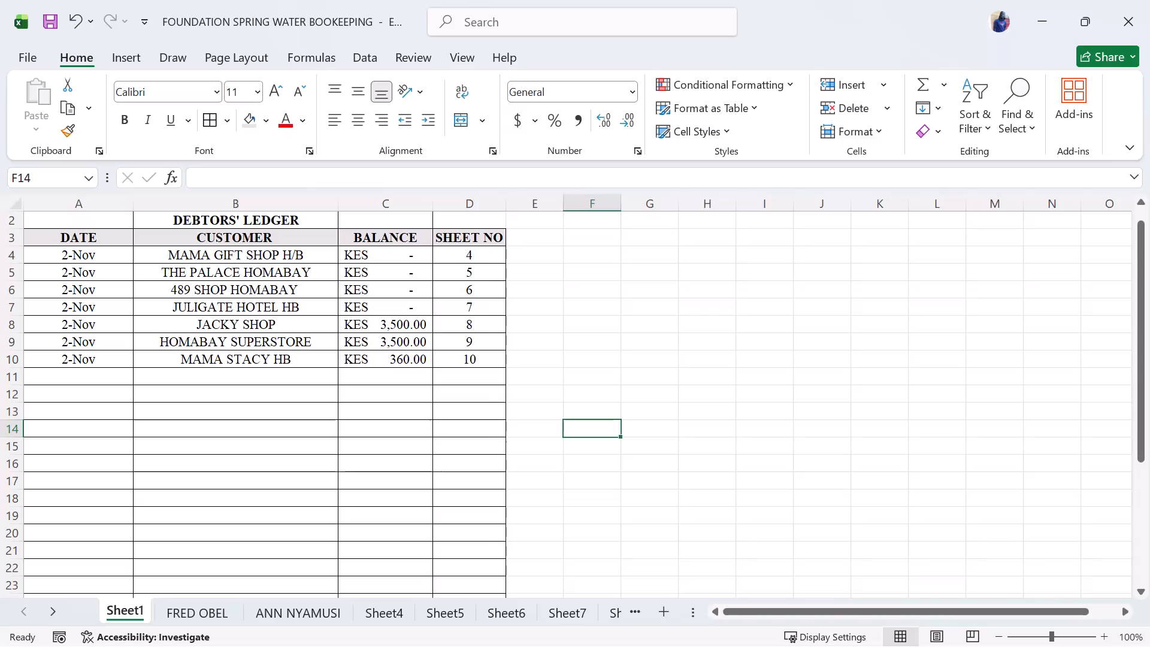
Review the debtors' ledger on Sheet1, and look at the two named customer ledgers between Sheet1 and Sheet4.
{"action": "scroll", "coordinate": [400, 398], "scroll_direction": "up", "scroll_amount": 1}
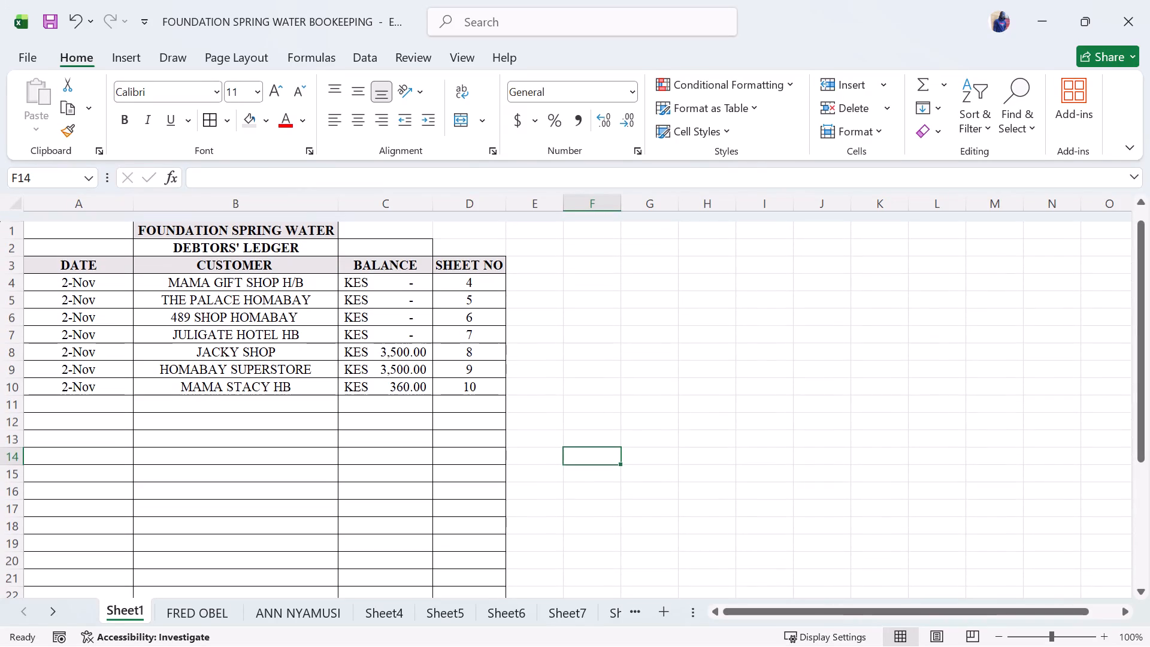
{"action": "scroll", "coordinate": [400, 398], "scroll_direction": "up", "scroll_amount": 1}
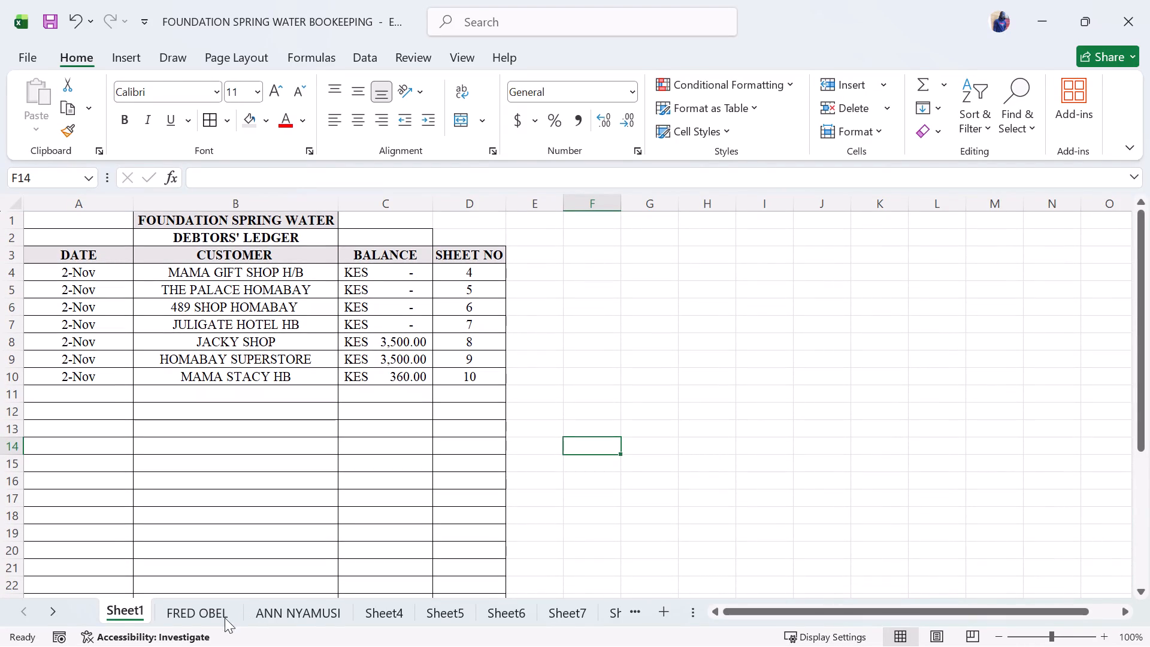
{"action": "left_click", "coordinate": [206, 618]}
{"action": "left_click", "coordinate": [250, 619]}
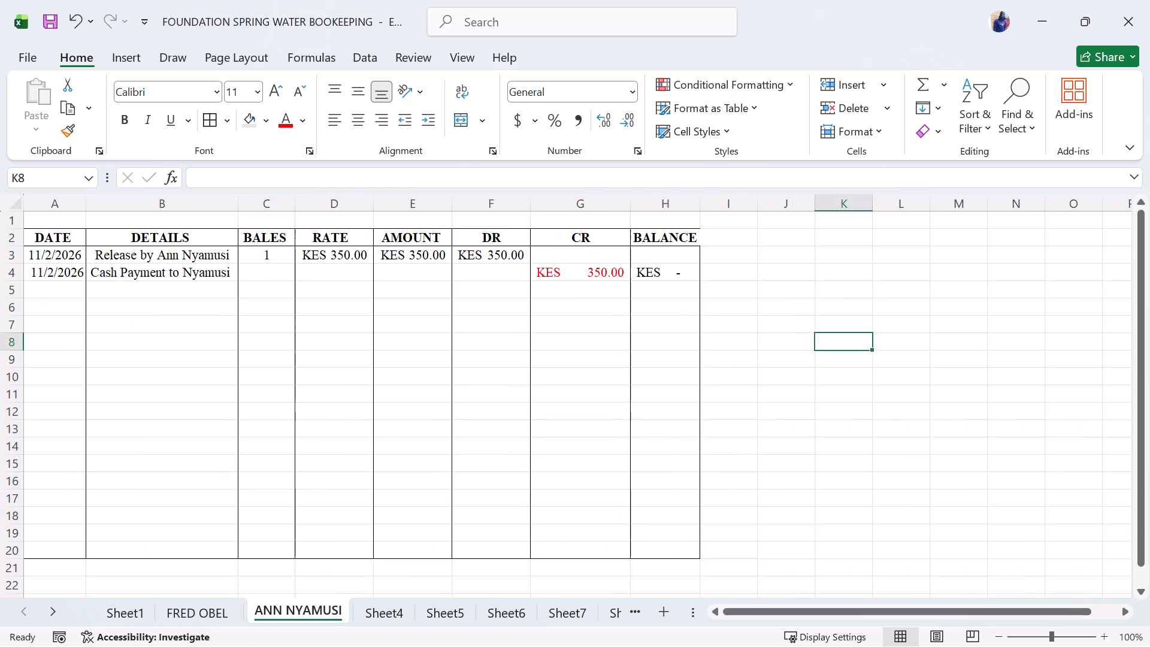
Review the sales, payments and balances in the Mama Gift Shop, The Palace Homabay and 489 Shop Homabay ledgers on Sheet4 to Sheet6.
{"action": "left_click", "coordinate": [380, 610]}
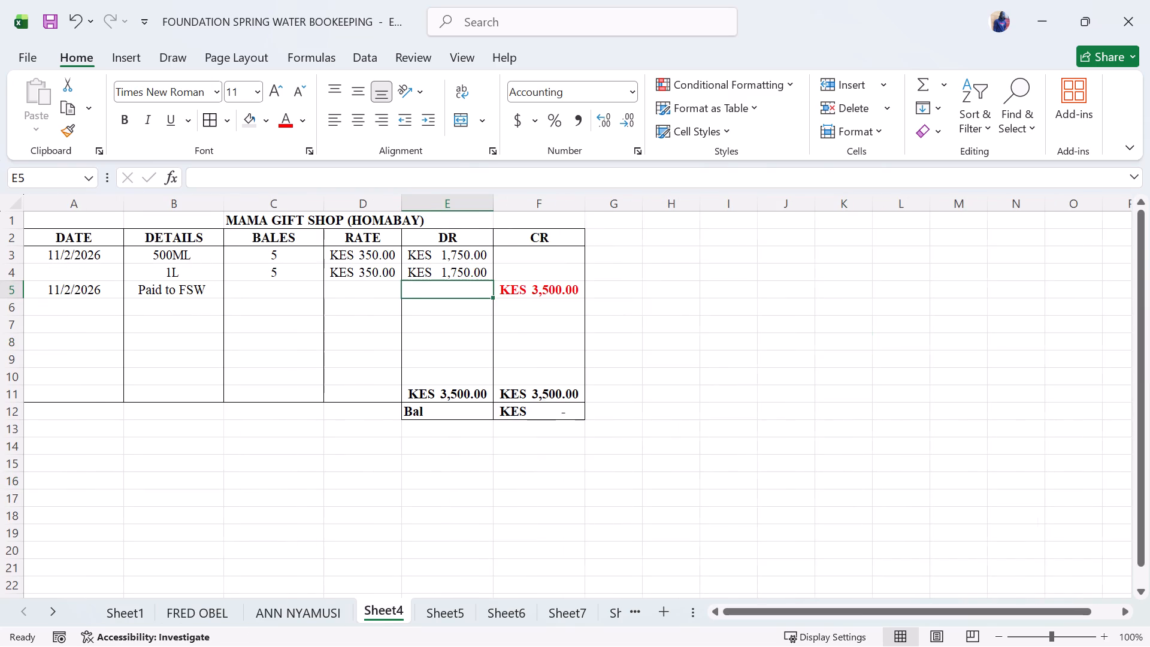
{"action": "scroll", "coordinate": [572, 413], "scroll_direction": "left", "scroll_amount": 1}
{"action": "left_click", "coordinate": [442, 616]}
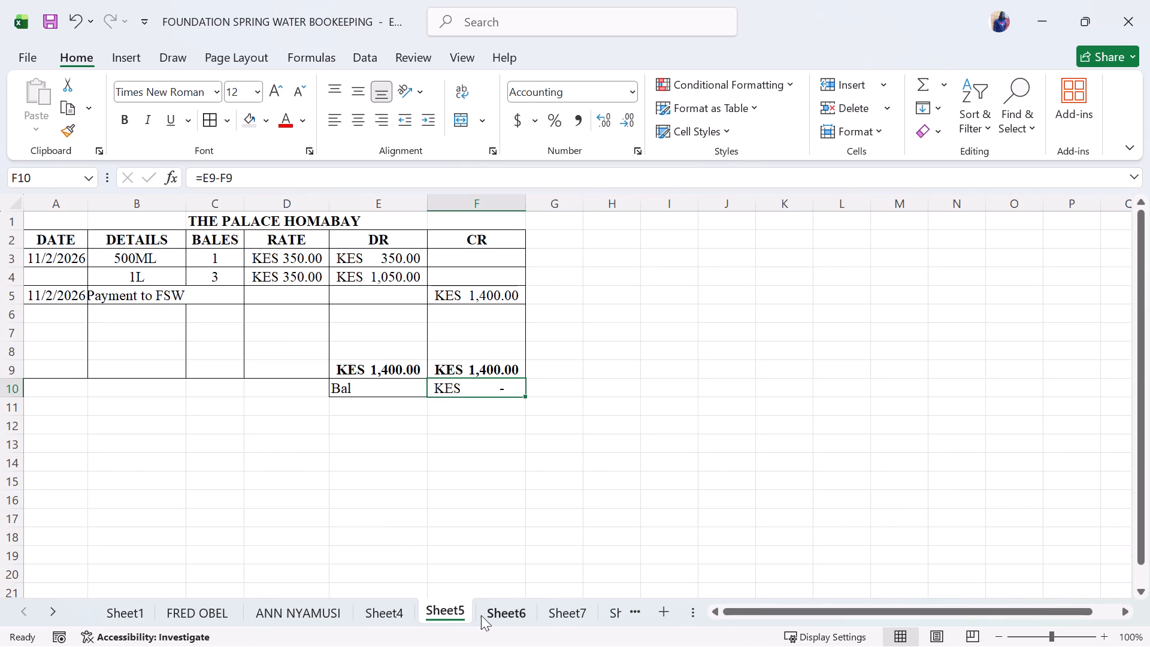
{"action": "left_click", "coordinate": [483, 615]}
{"action": "left_click", "coordinate": [618, 443]}
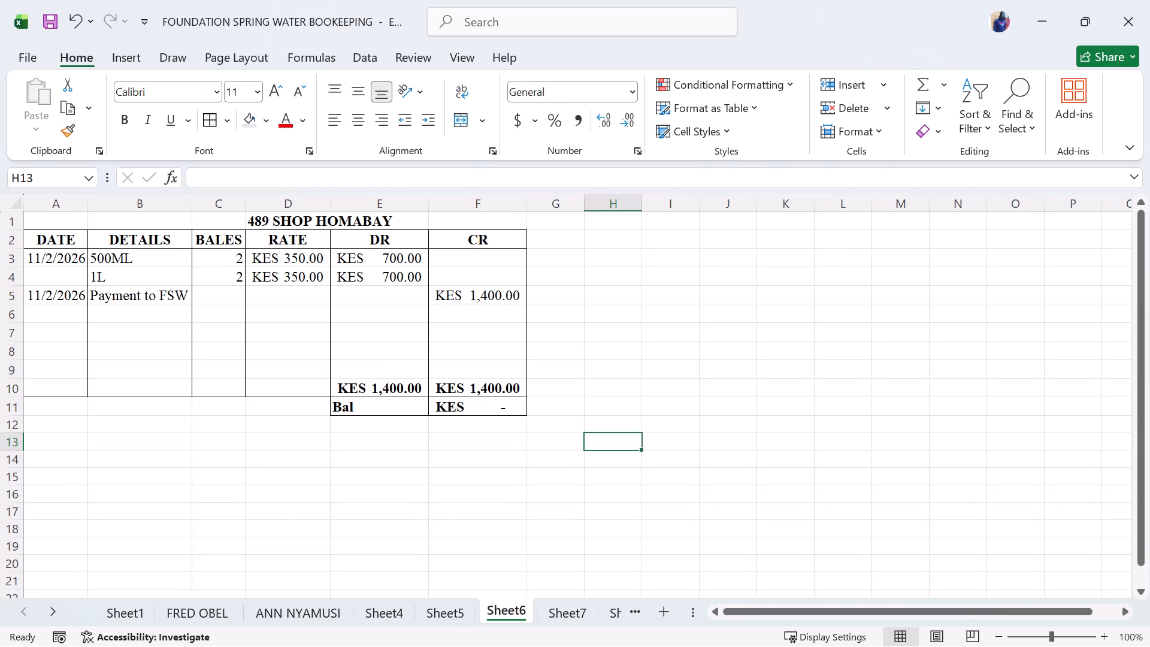
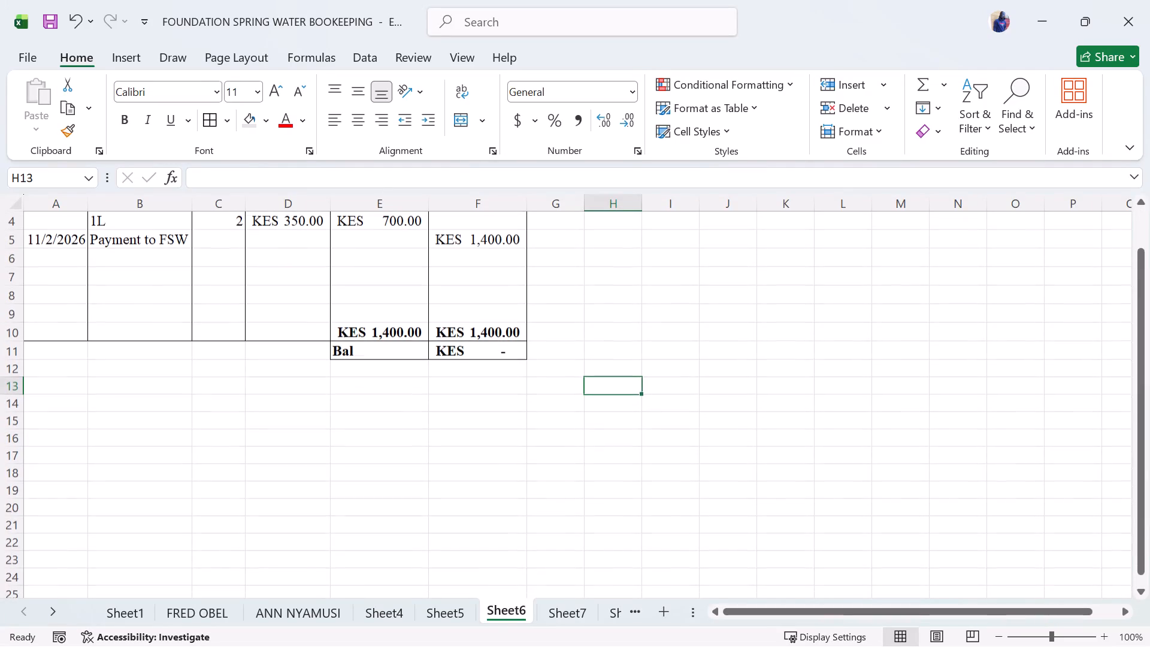
Review the debtors' ledger on Sheet1 and the entries in the two ledger sheets named after individuals.
{"action": "scroll", "coordinate": [542, 335], "scroll_direction": "up", "scroll_amount": 1}
{"action": "left_click", "coordinate": [126, 618]}
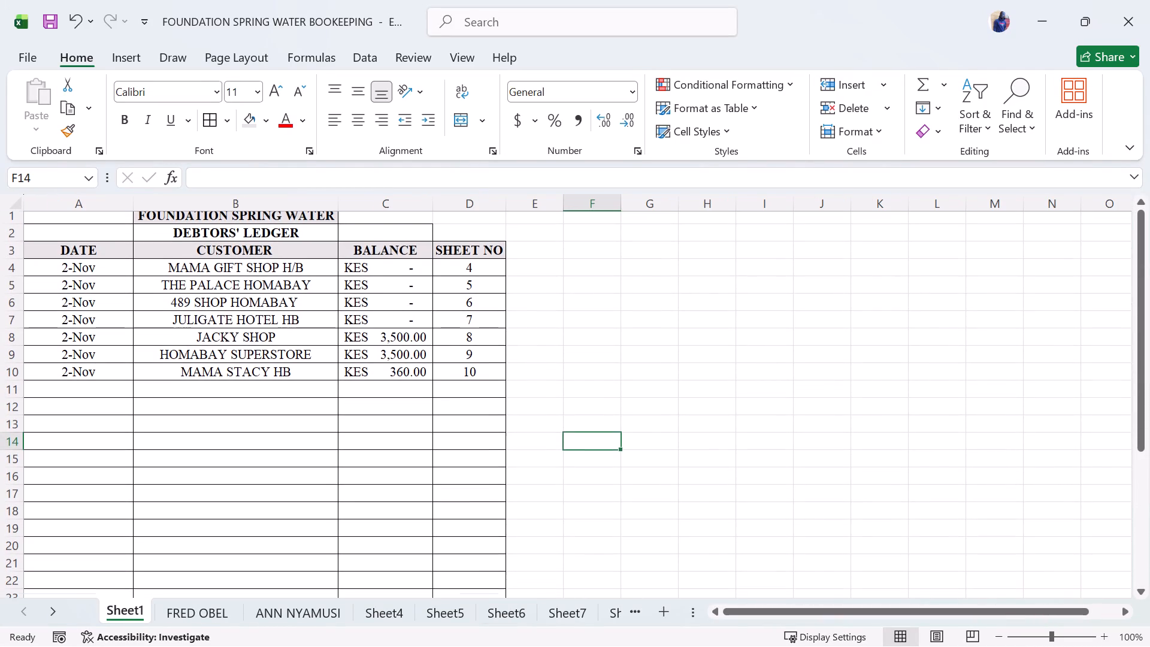
{"action": "left_click", "coordinate": [196, 608]}
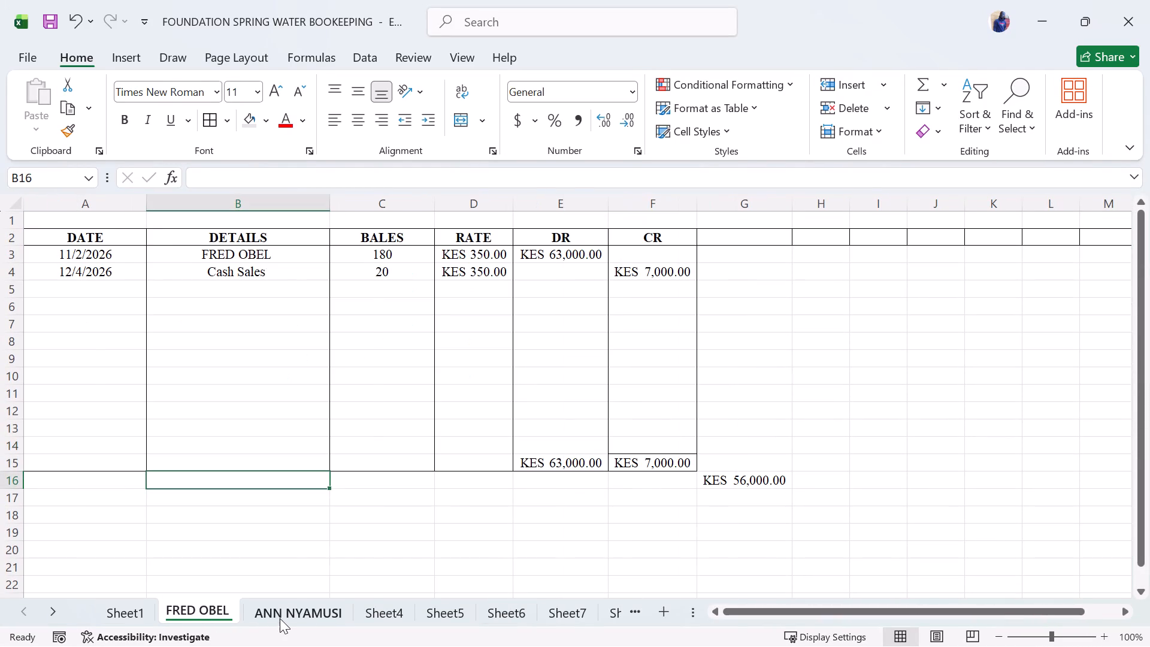
{"action": "left_click", "coordinate": [279, 619]}
{"action": "left_click", "coordinate": [222, 614]}
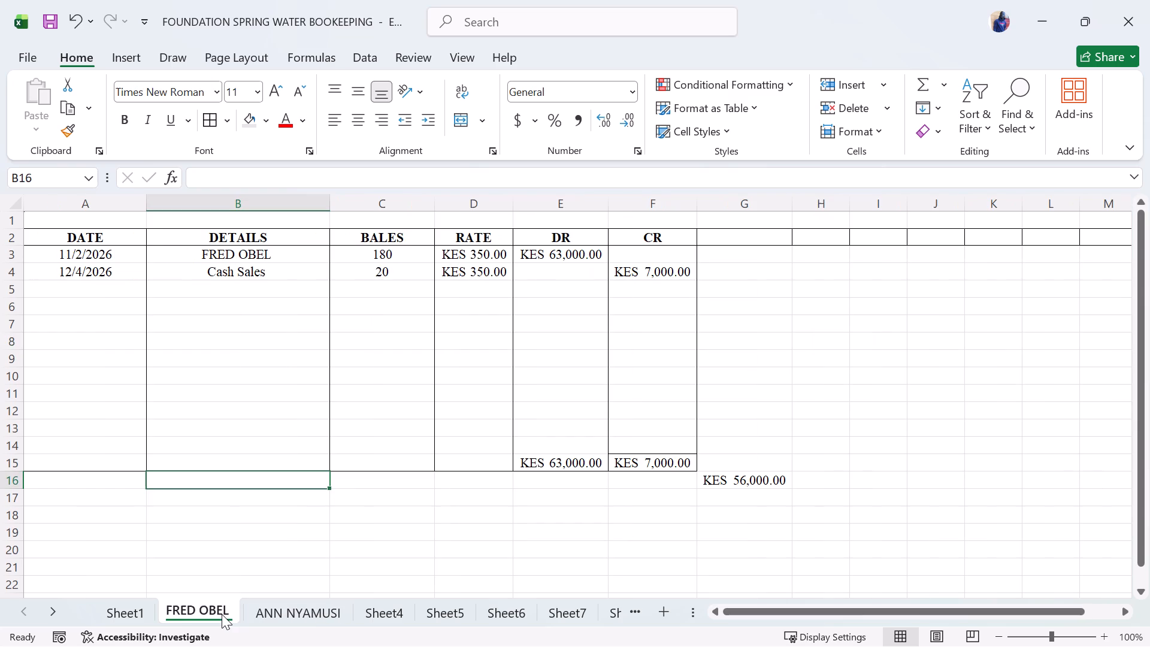
{"action": "left_click", "coordinate": [280, 616]}
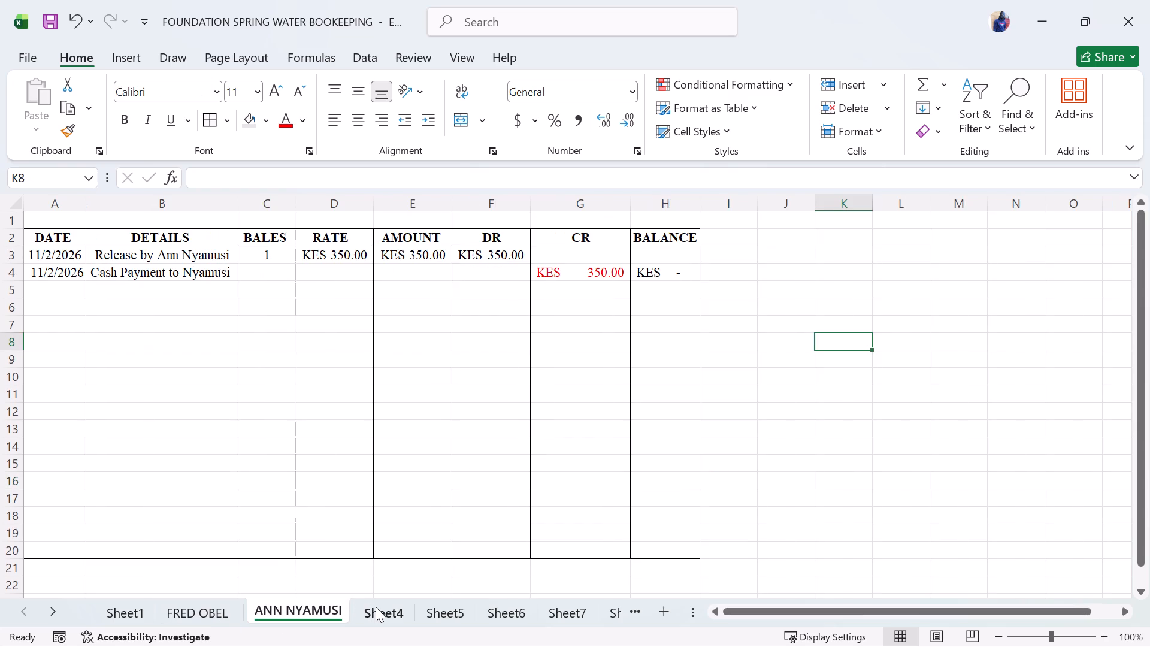
{"action": "left_click", "coordinate": [130, 611]}
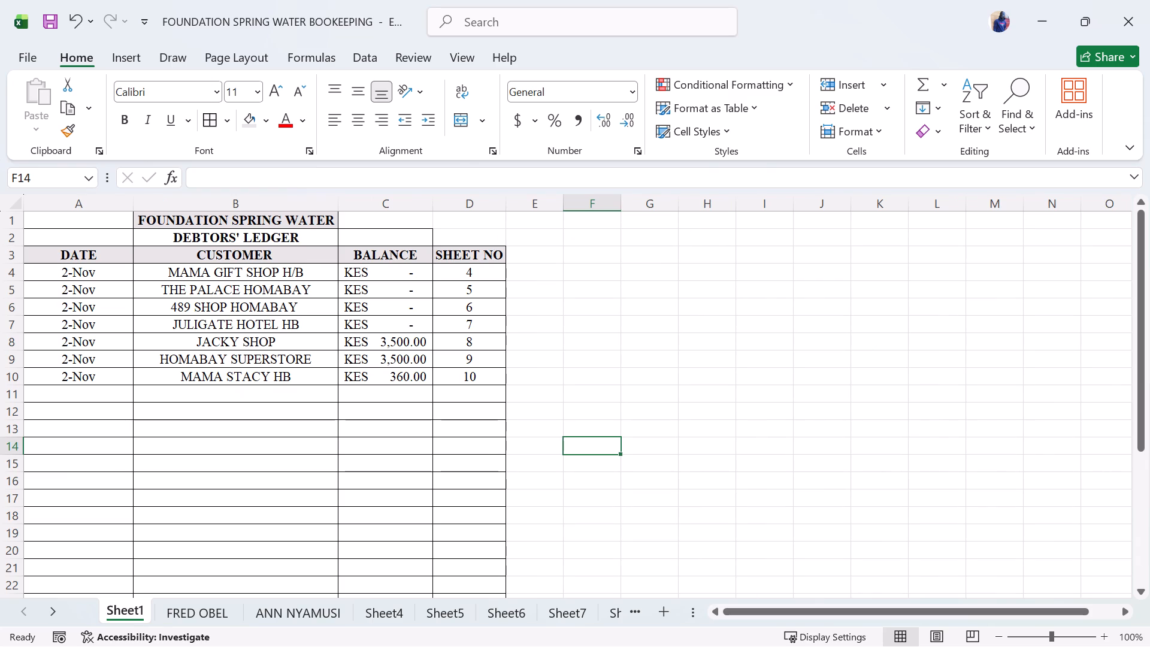
{"action": "left_click", "coordinate": [296, 610]}
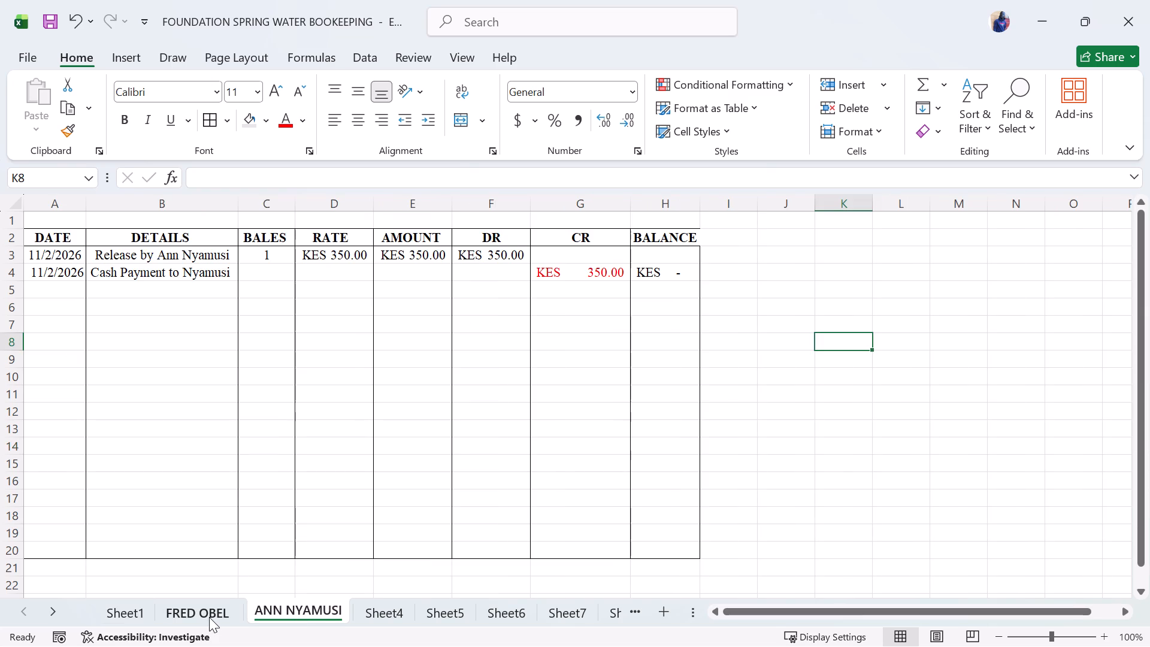
{"action": "left_click", "coordinate": [209, 617]}
{"action": "scroll", "coordinate": [478, 362], "scroll_direction": "up", "scroll_amount": 1}
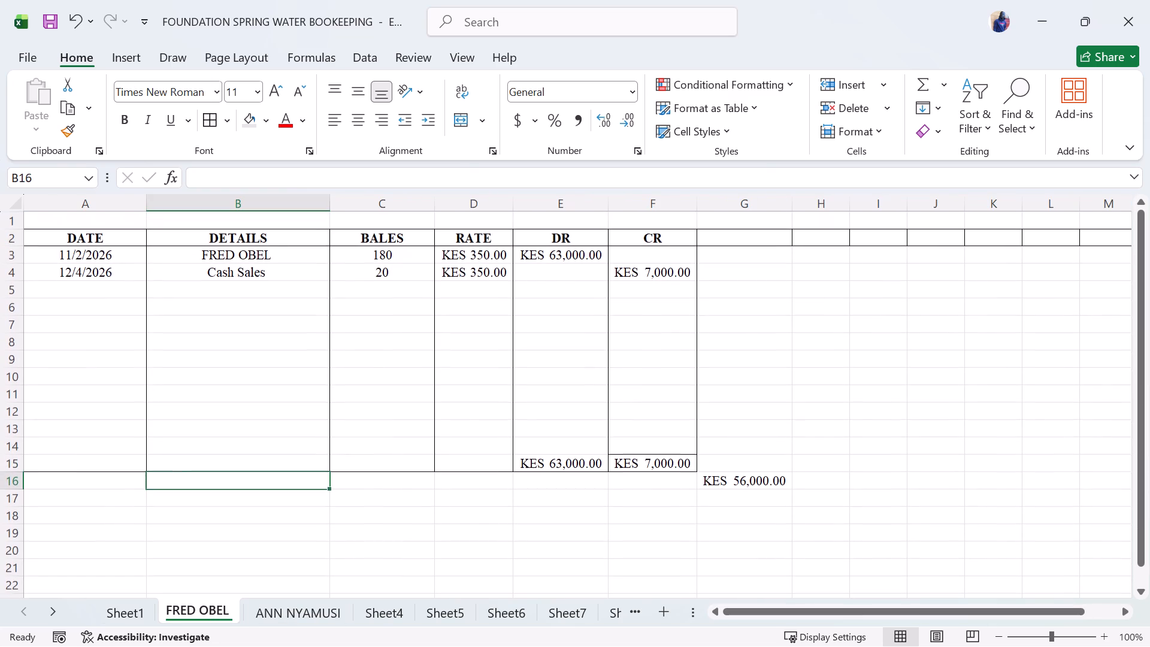
Check the sales, payments and balances in the Mama Gift Shop, The Palace Homabay, 489 Shop and Juligate Hotel ledgers on Sheet4 to Sheet7.
{"action": "left_click", "coordinate": [375, 609]}
{"action": "left_click", "coordinate": [456, 612]}
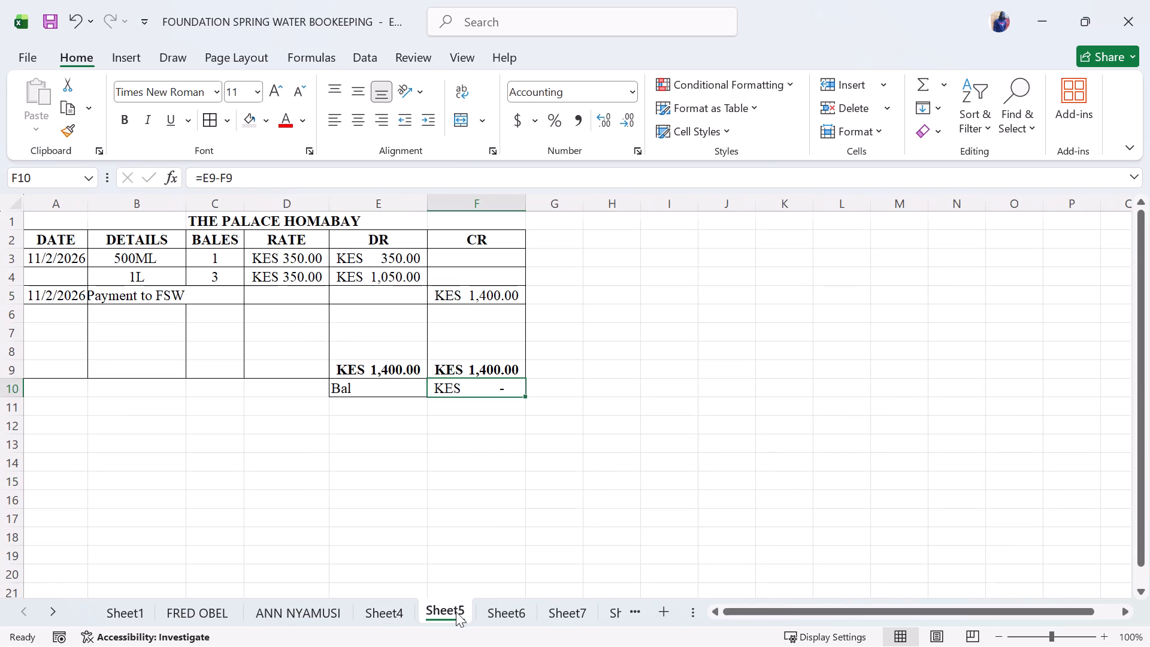
{"action": "left_click", "coordinate": [395, 611]}
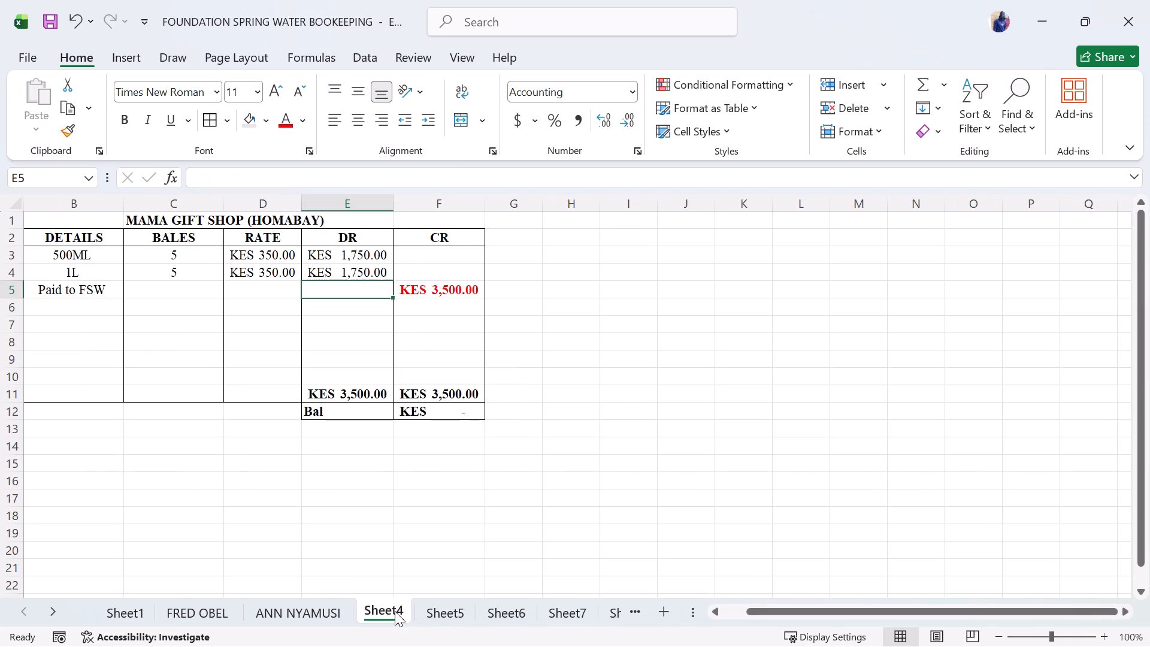
{"action": "left_click", "coordinate": [431, 614]}
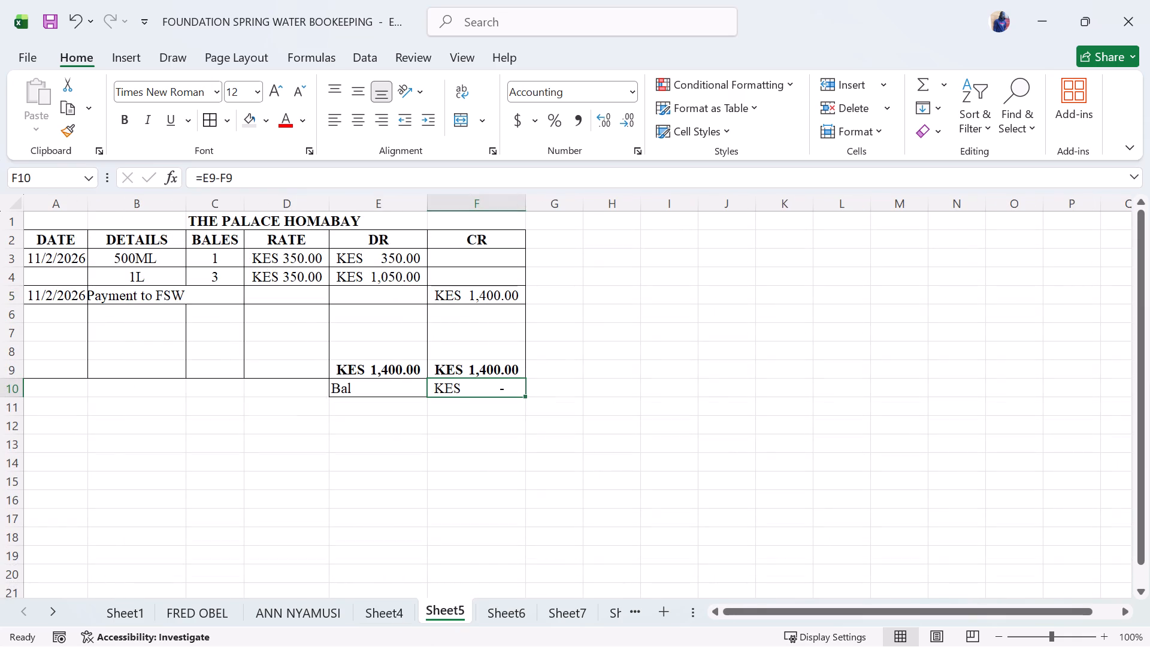
{"action": "left_click", "coordinate": [308, 223]}
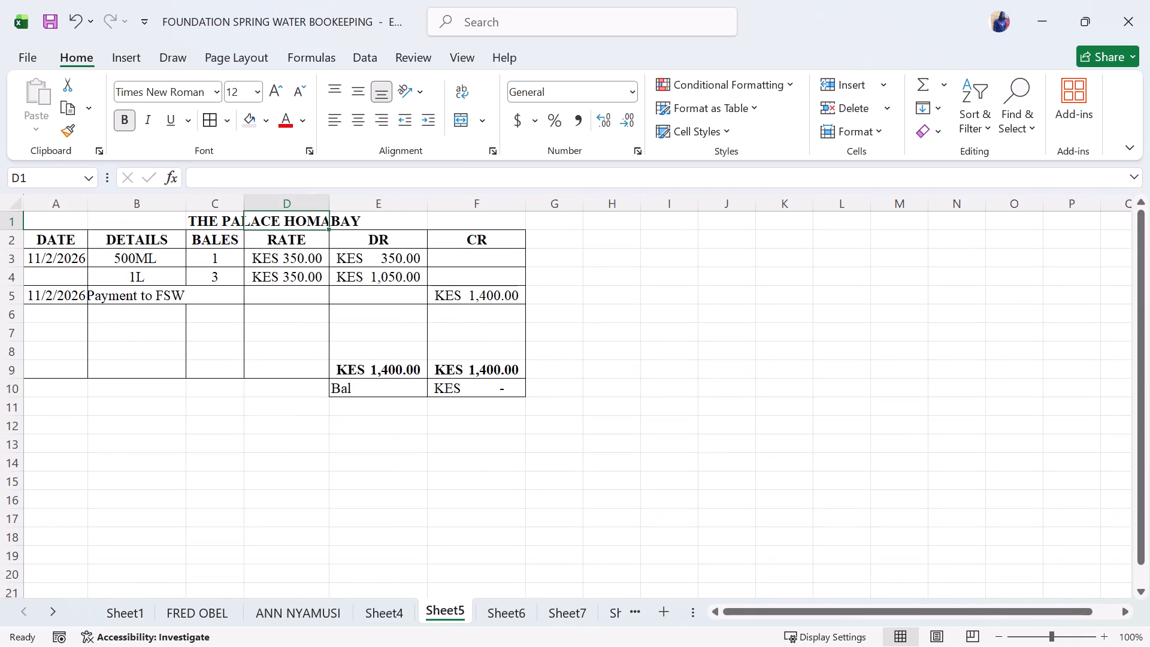
{"action": "left_click", "coordinate": [214, 224]}
{"action": "double_click", "coordinate": [729, 396]}
{"action": "left_click", "coordinate": [597, 439]}
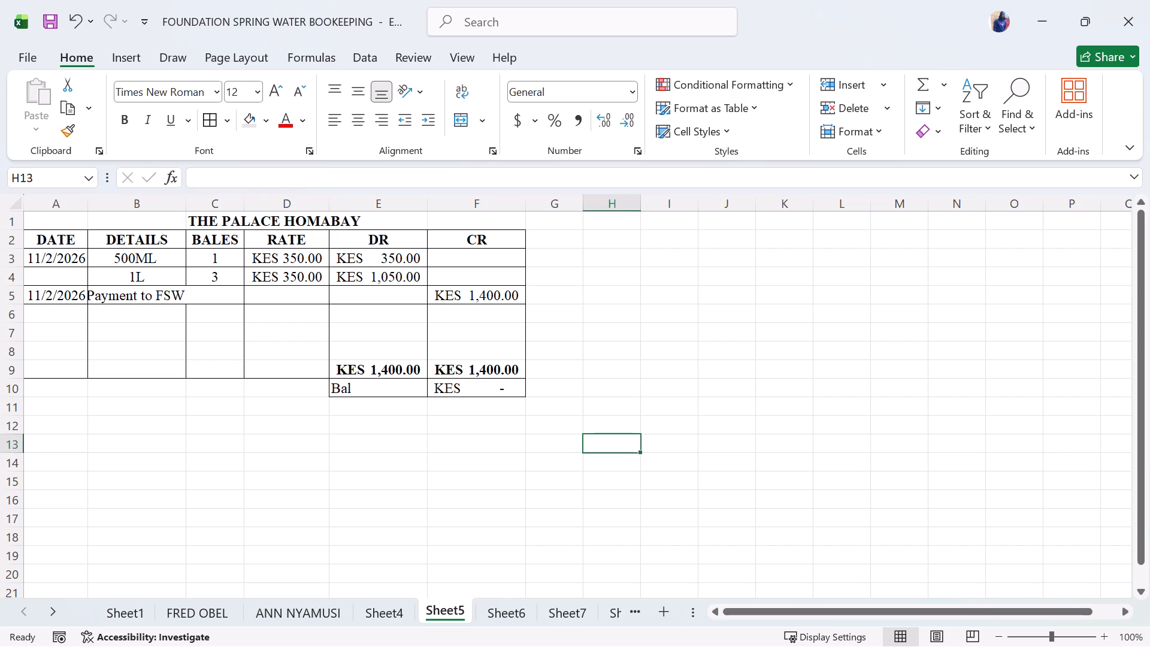
{"action": "left_click", "coordinate": [520, 612]}
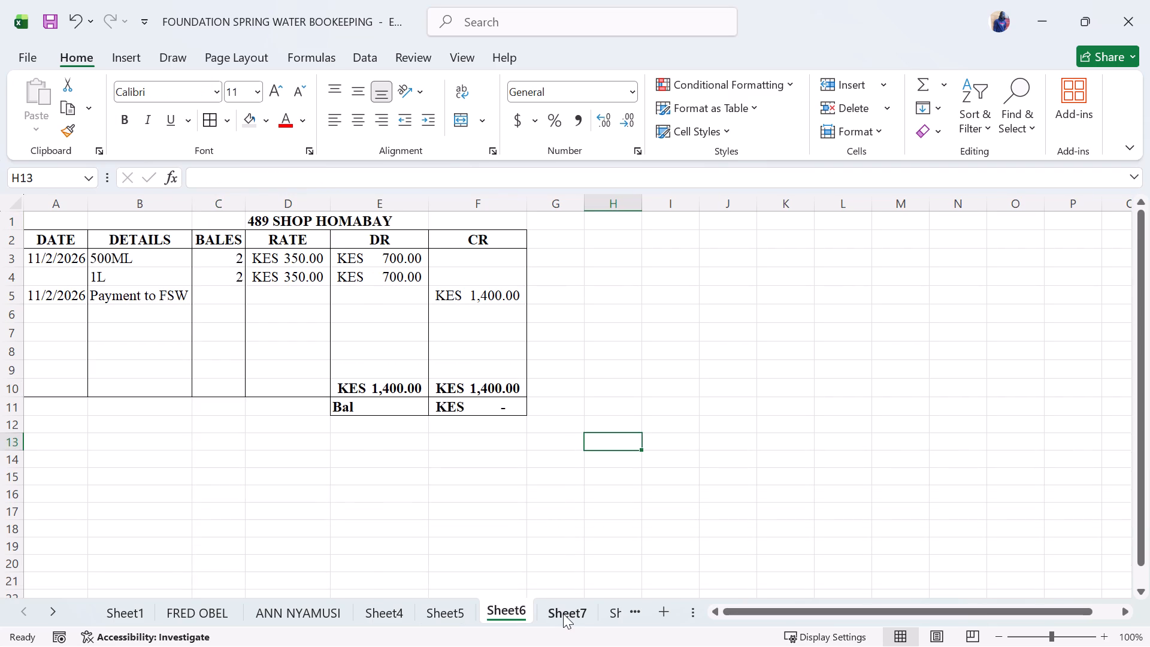
{"action": "left_click", "coordinate": [563, 613]}
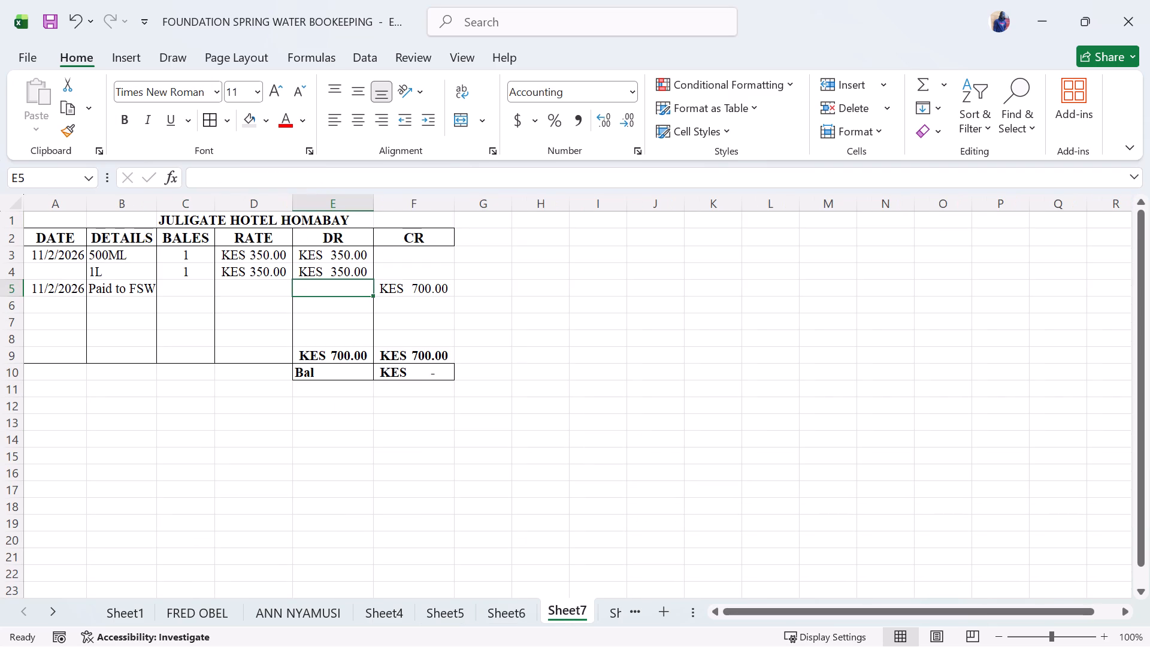
Add a border line along the right edge of the CR column, F2:F10, in the Juligate Hotel Homabay ledger.
{"action": "left_click_drag", "start_coordinate": [431, 235], "coordinate": [446, 368]}
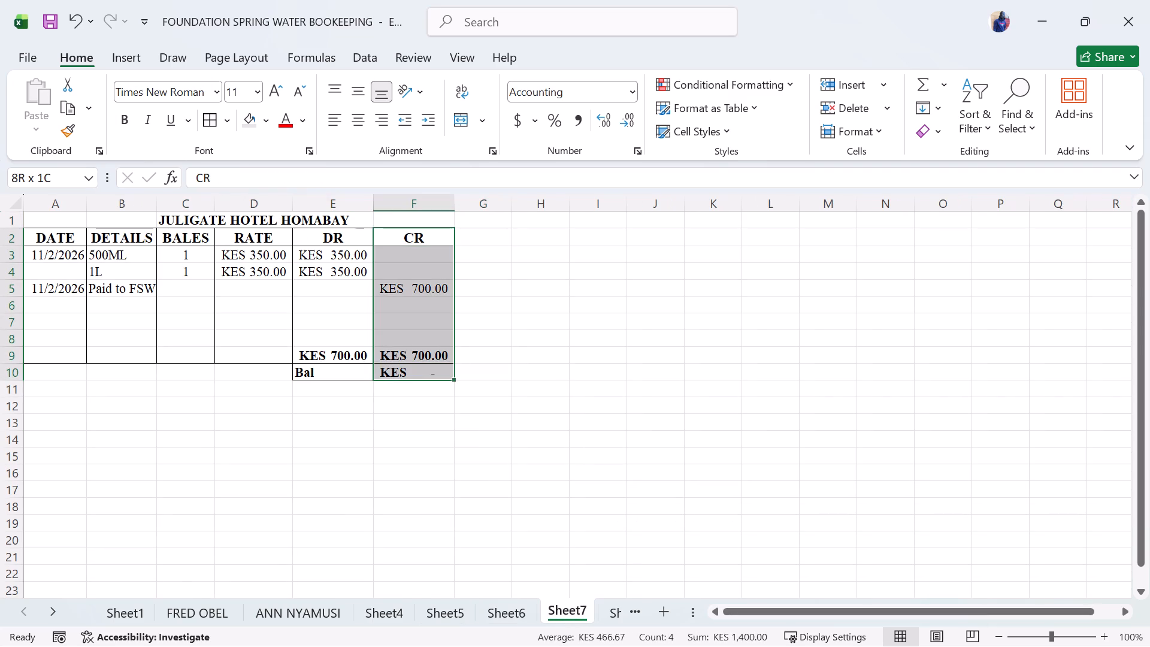
{"action": "left_click_drag", "start_coordinate": [446, 368], "coordinate": [445, 368]}
{"action": "left_click", "coordinate": [225, 120]}
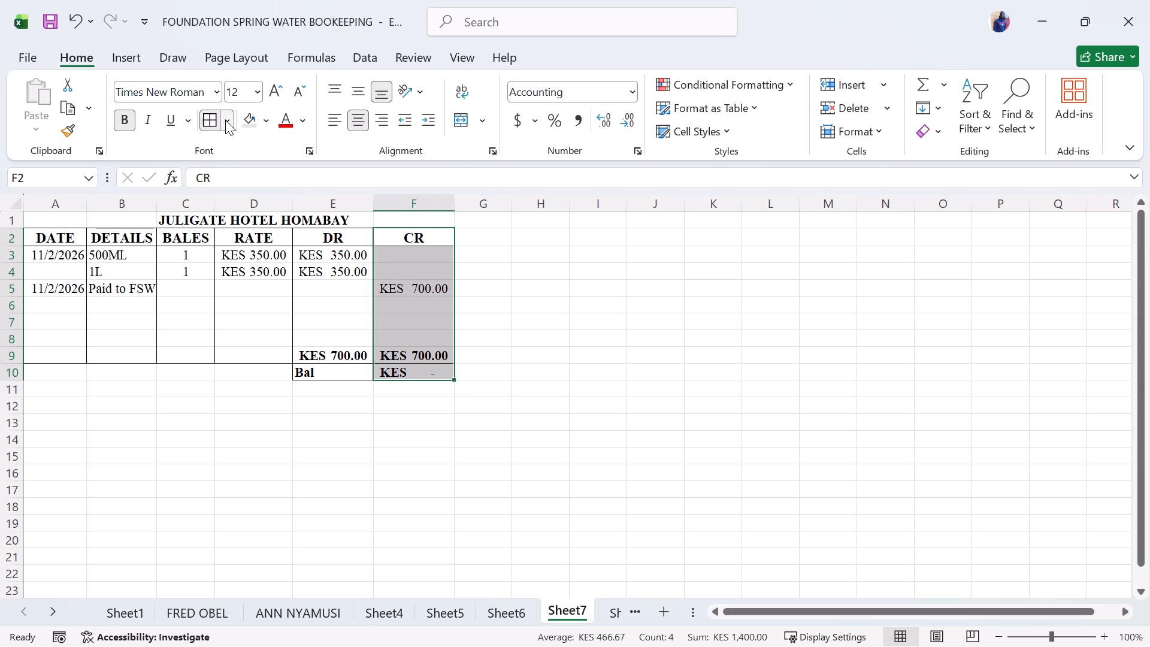
{"action": "left_click", "coordinate": [250, 244]}
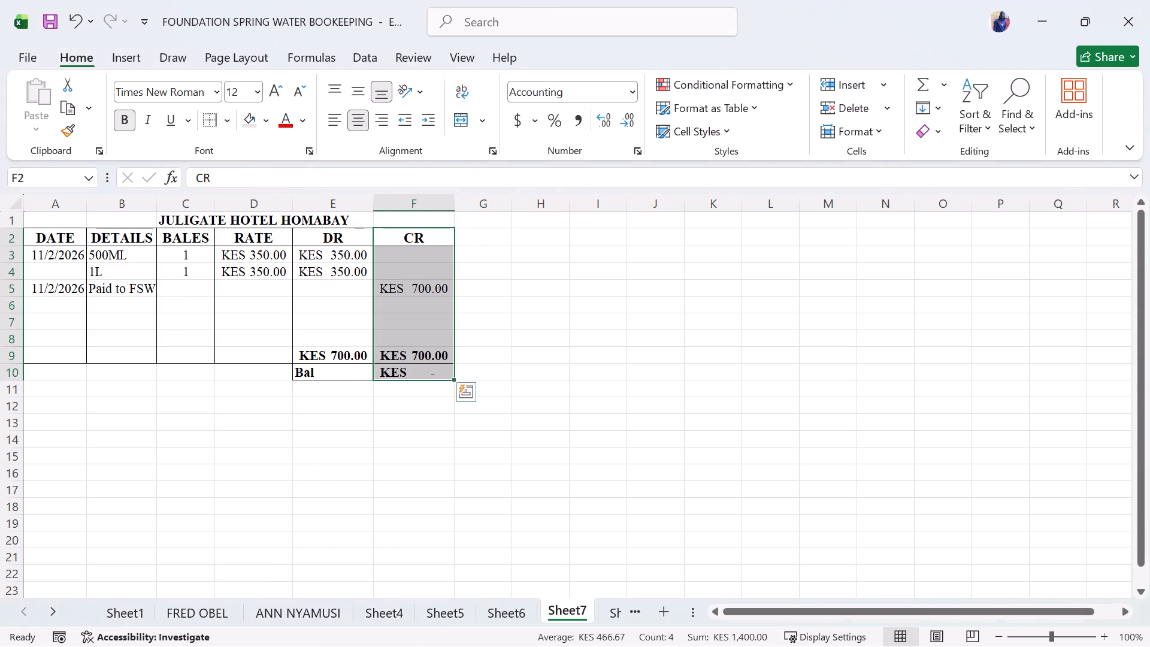
{"action": "left_click", "coordinate": [524, 298]}
{"action": "left_click", "coordinate": [513, 391]}
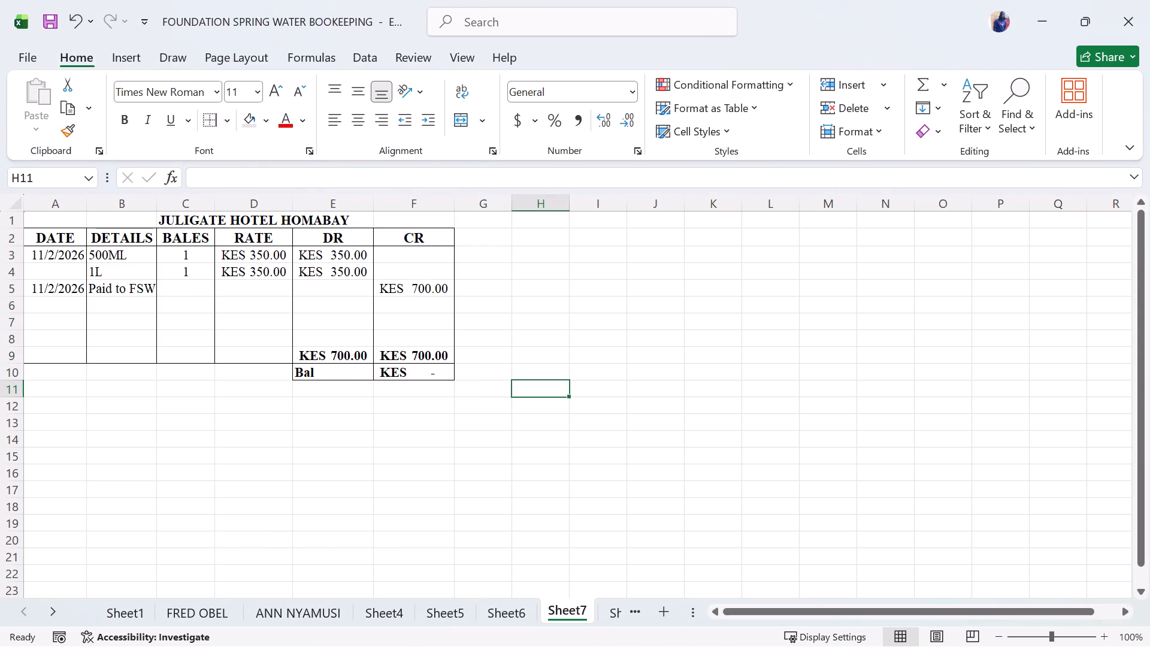
{"action": "left_click", "coordinate": [527, 307]}
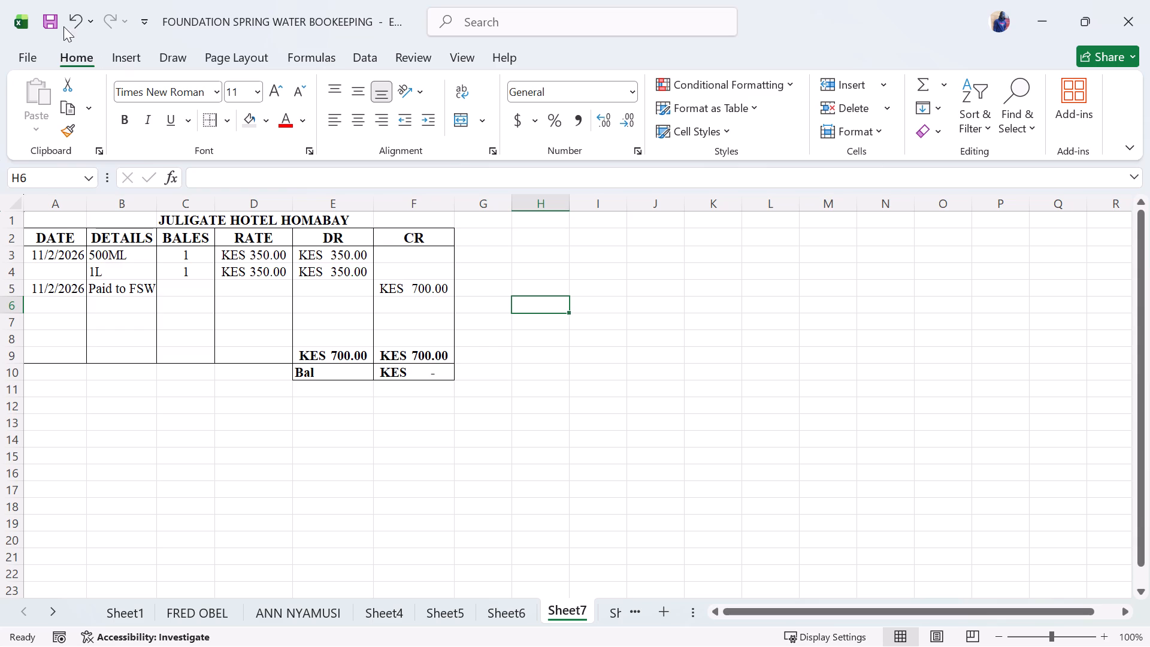
Save the Foundation Spring Water bookkeeping workbook.
{"action": "left_click", "coordinate": [52, 20]}
{"action": "left_click", "coordinate": [600, 356]}
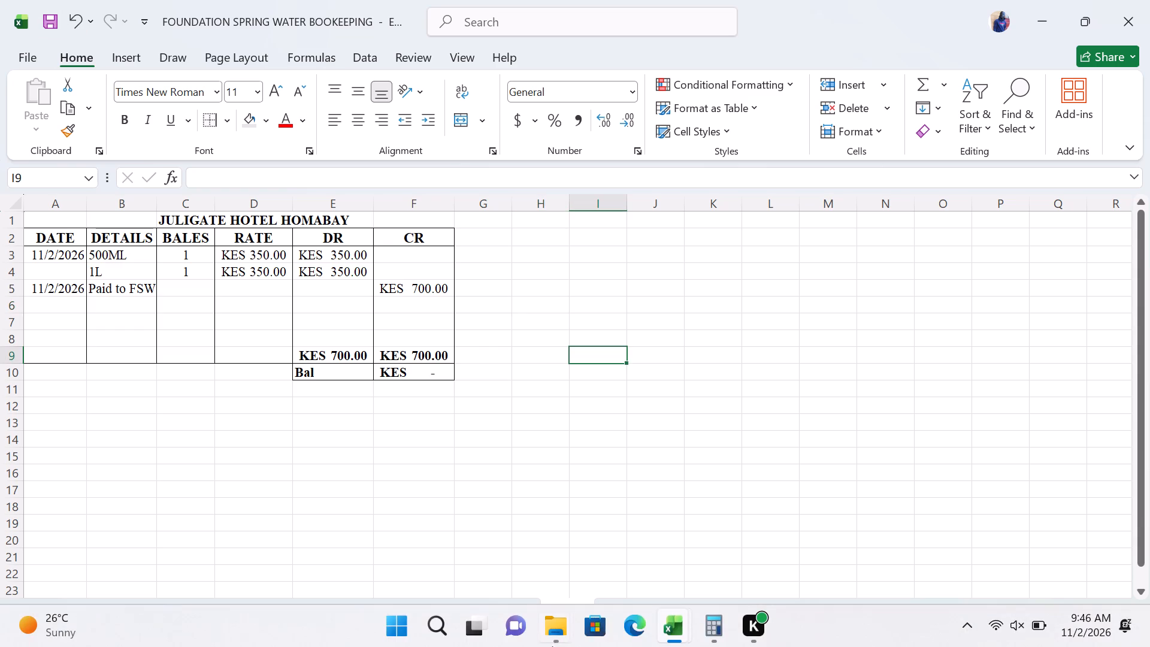
Switch to the Foundation Spring Inventory and Expenses workbook and review its INVENTORY quantities and EXPENSES entries.
{"action": "left_click", "coordinate": [668, 631]}
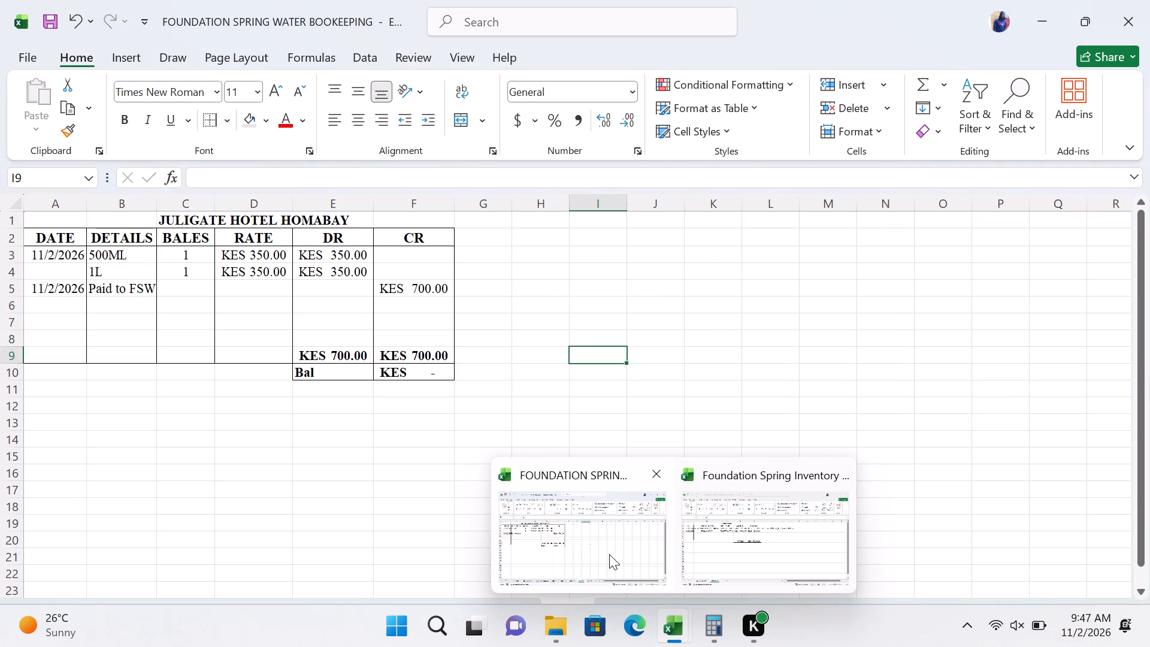
{"action": "left_click", "coordinate": [727, 555]}
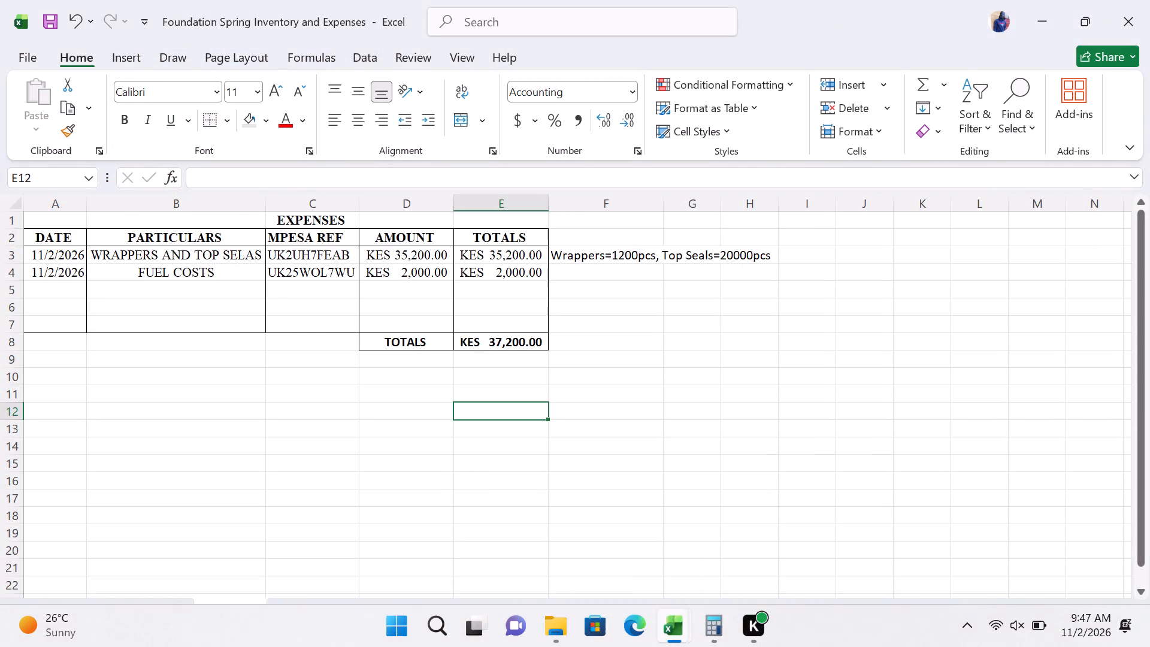
{"action": "left_click", "coordinate": [149, 609]}
{"action": "left_click", "coordinate": [381, 418]}
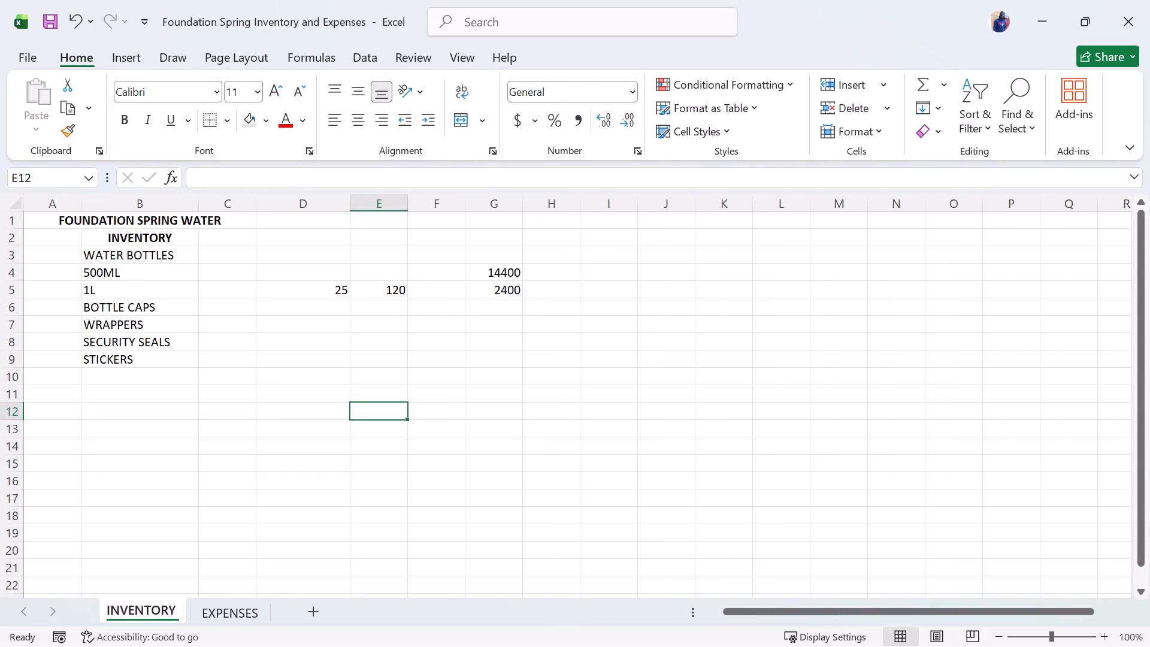
{"action": "left_click", "coordinate": [491, 274]}
{"action": "left_click", "coordinate": [494, 284]}
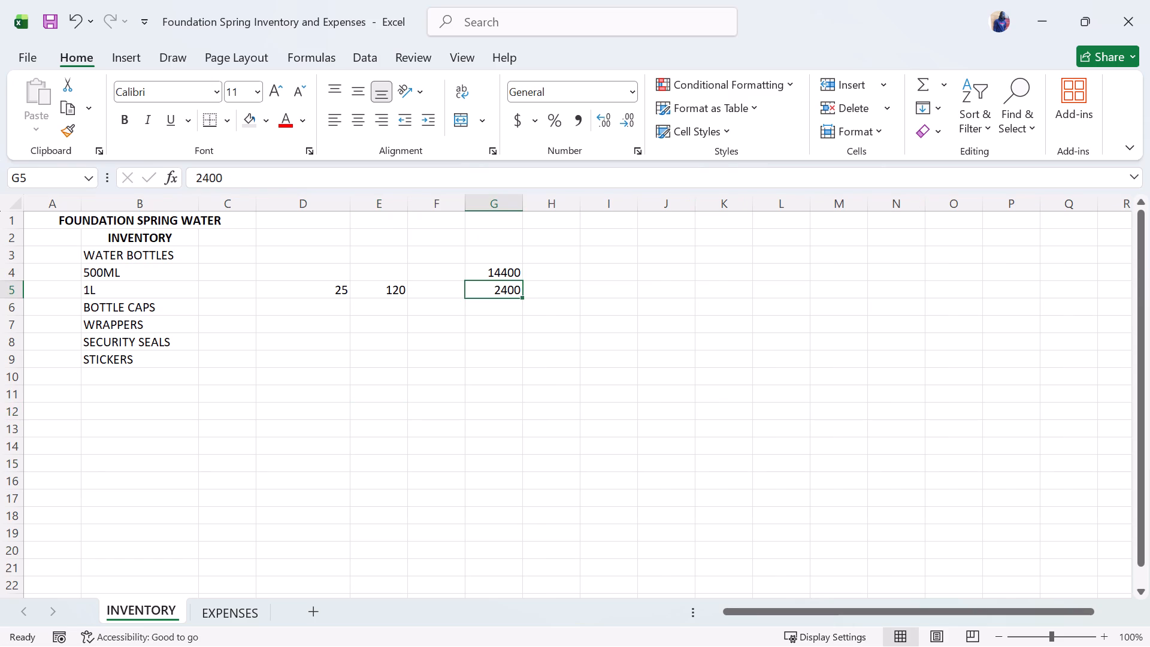
{"action": "left_click", "coordinate": [226, 612]}
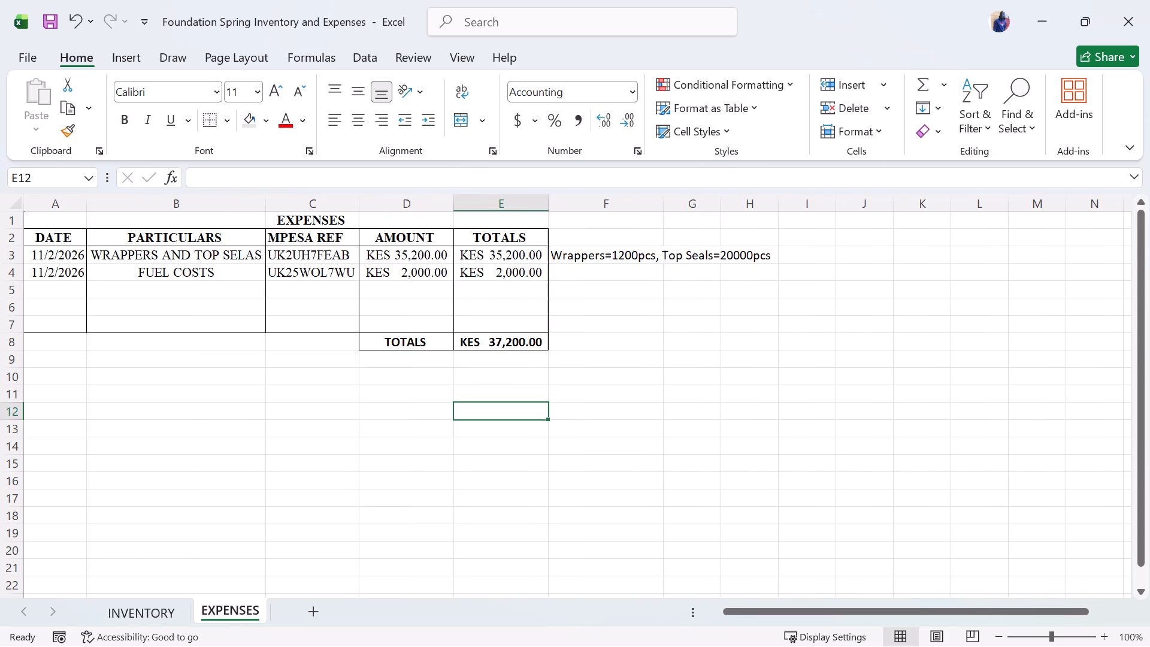
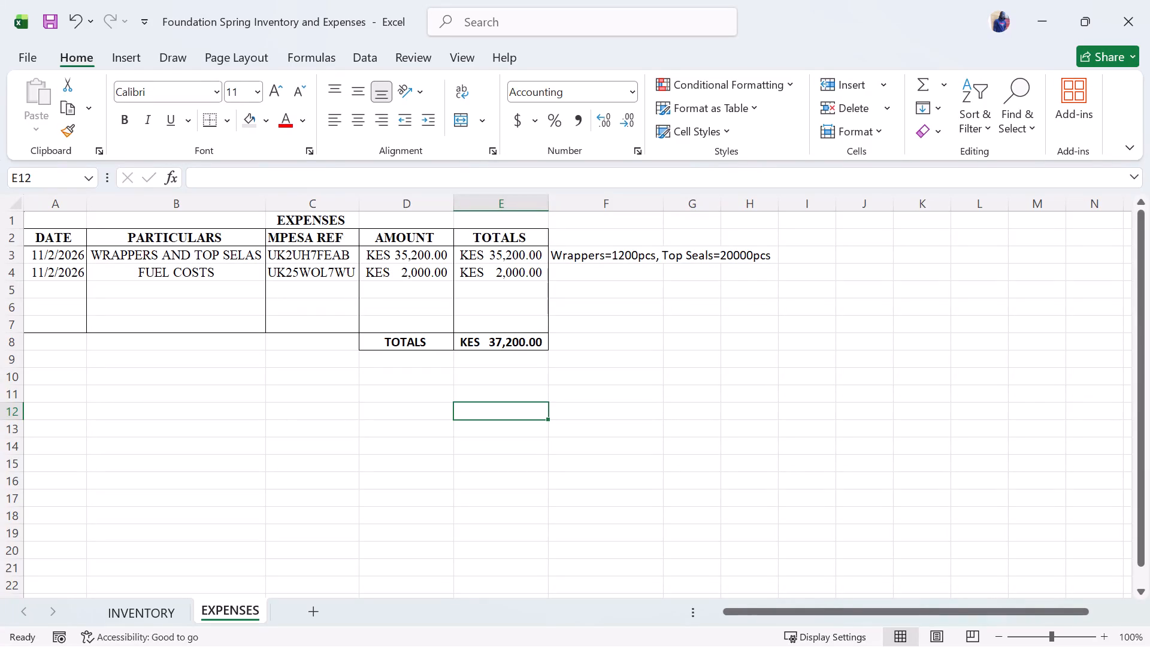
Change the EXPENSES sheet's title in C1 to EXPENDITURE.
{"action": "left_click", "coordinate": [333, 219]}
{"action": "type", "text": "expe"}
{"action": "key", "text": "BackSpace"}
{"action": "key", "text": "BackSpace"}
{"action": "key", "text": "BackSpace"}
{"action": "key", "text": "BackSpace"}
{"action": "key", "text": "BackSpace"}
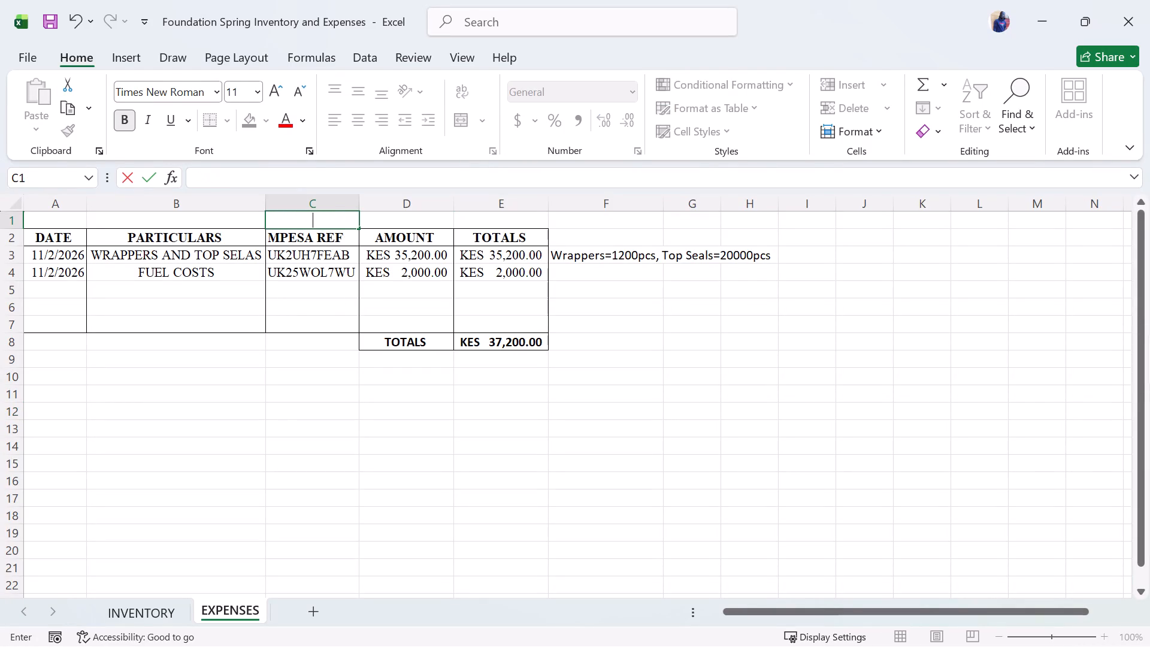
{"action": "type", "text": "EXPENDITURE"}
{"action": "key", "text": "space"}
{"action": "key", "text": "BackSpace"}
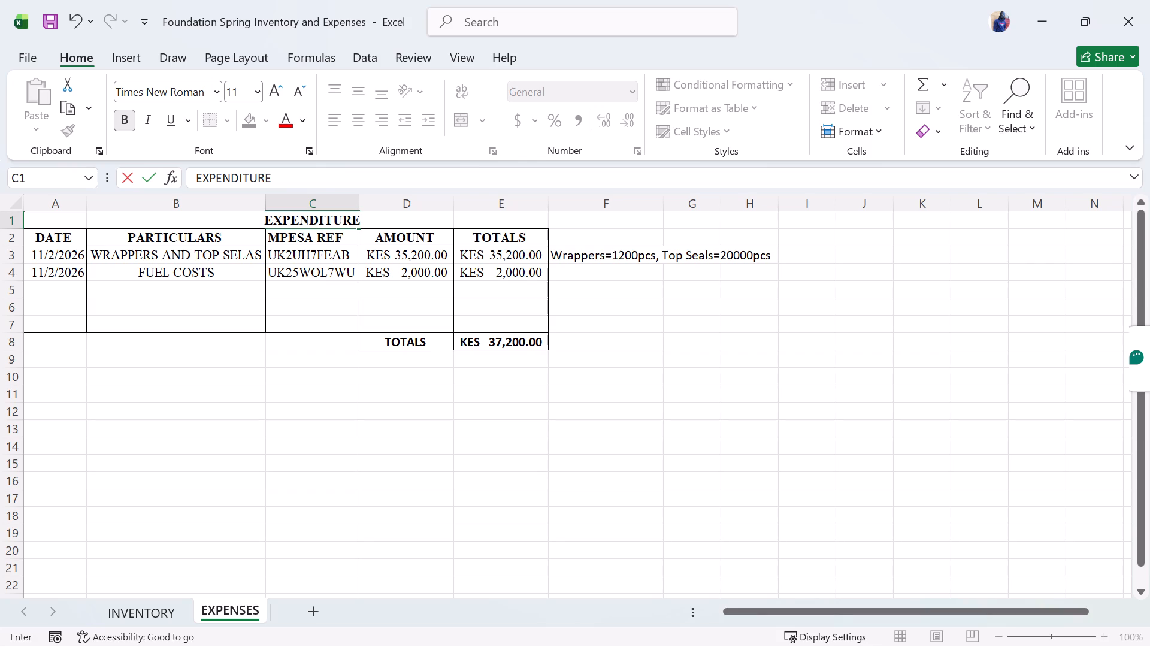
{"action": "left_click", "coordinate": [444, 273]}
{"action": "left_click", "coordinate": [559, 295]}
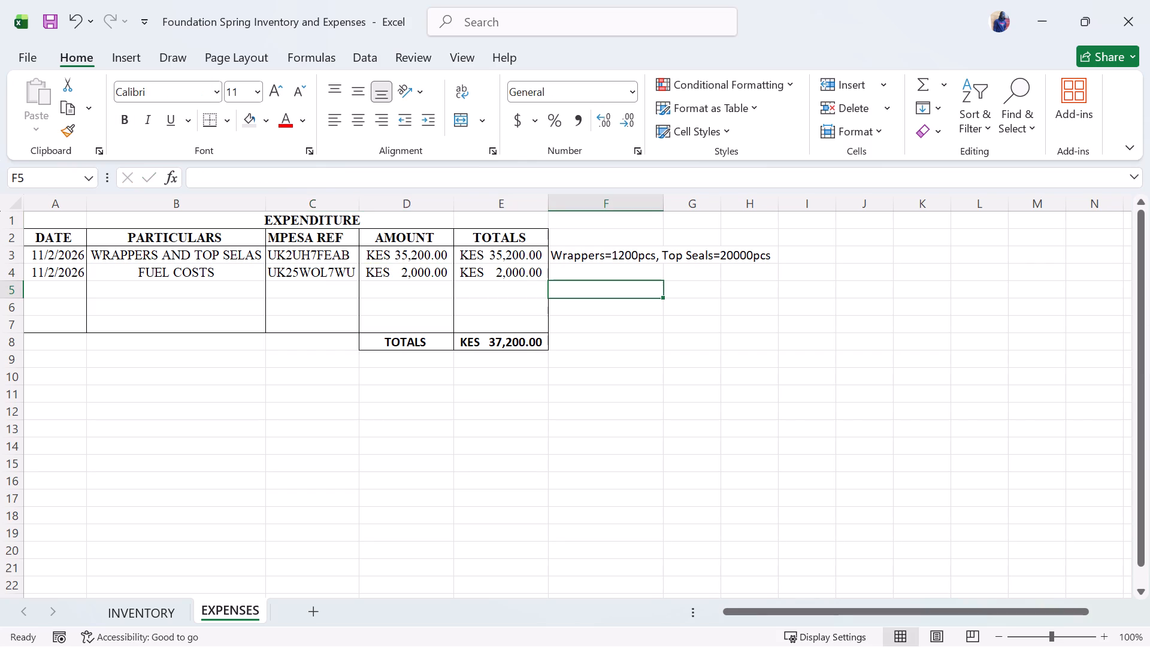
AutoFit the width of column C, MPESA REF, on the EXPENSES sheet.
{"action": "double_click", "coordinate": [361, 202]}
{"action": "left_click", "coordinate": [460, 473]}
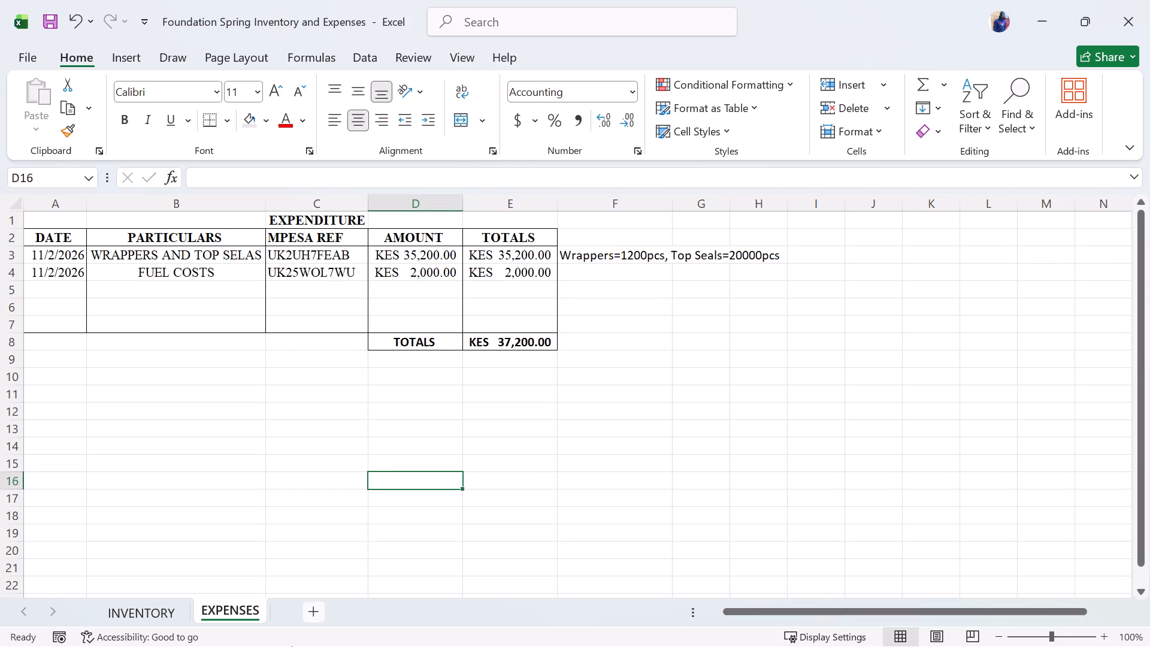
Review the INVENTORY sheet's item list and the quantities entered for the 500ML and 1L water bottles.
{"action": "left_click", "coordinate": [164, 573]}
{"action": "left_click", "coordinate": [150, 619]}
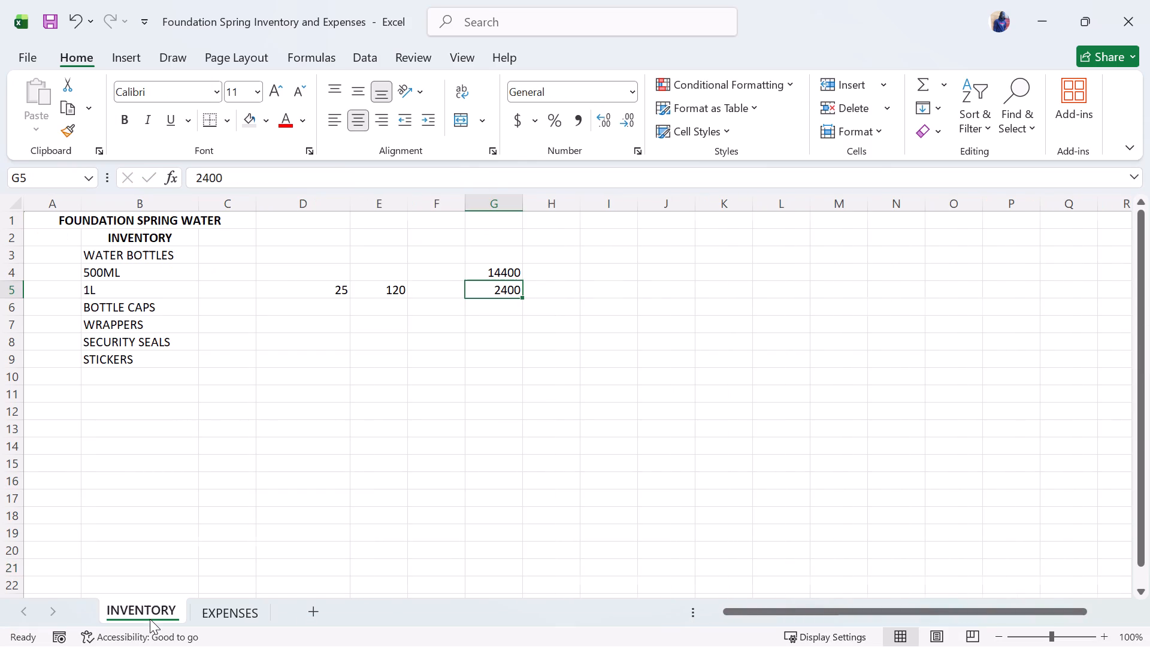
{"action": "left_click", "coordinate": [367, 365]}
{"action": "scroll", "coordinate": [367, 365], "scroll_direction": "up", "scroll_amount": 1}
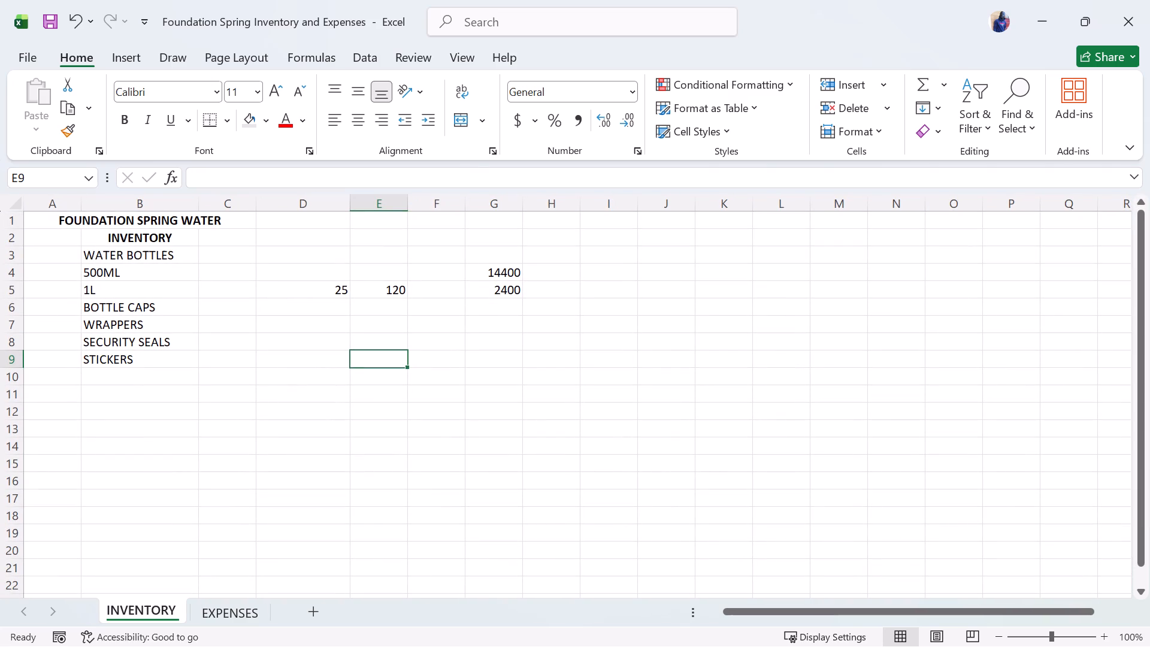
{"action": "left_click", "coordinate": [423, 263]}
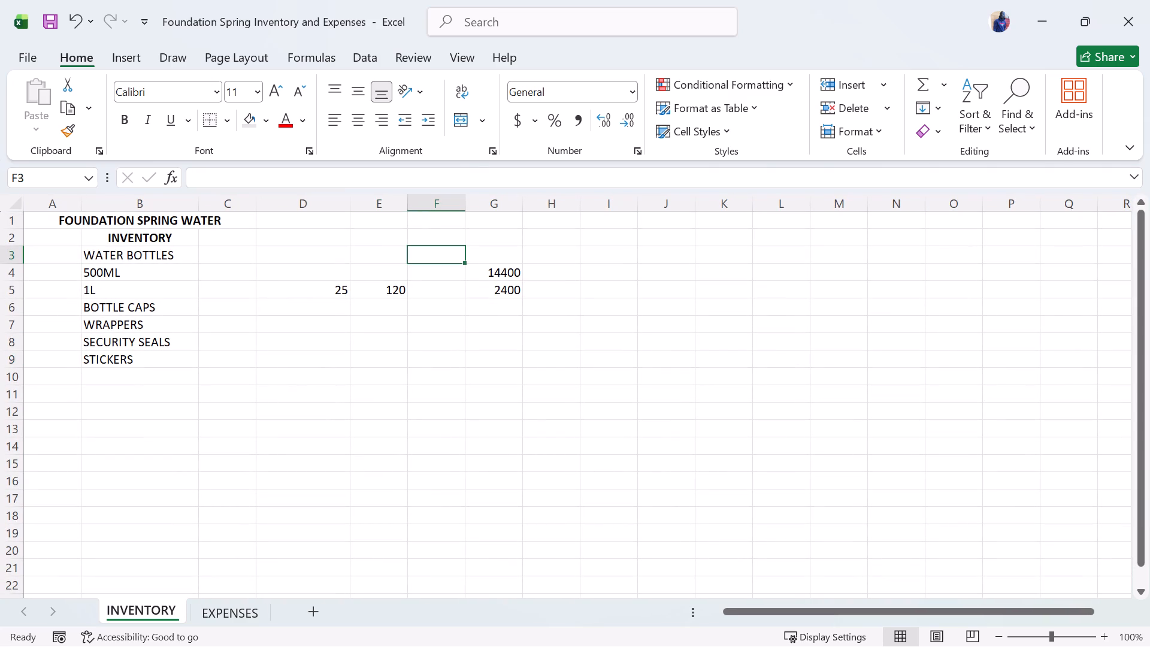
{"action": "left_click", "coordinate": [494, 253]}
{"action": "left_click", "coordinate": [400, 294]}
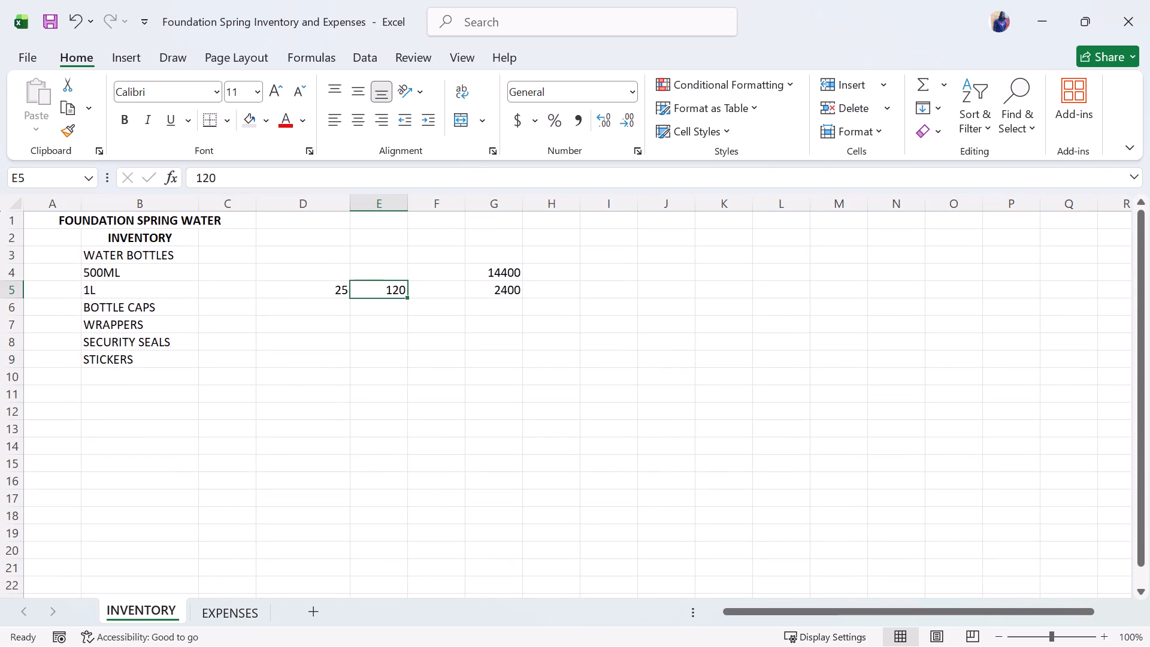
{"action": "left_click", "coordinate": [496, 291]}
{"action": "left_click", "coordinate": [377, 294]}
{"action": "left_click", "coordinate": [325, 293]}
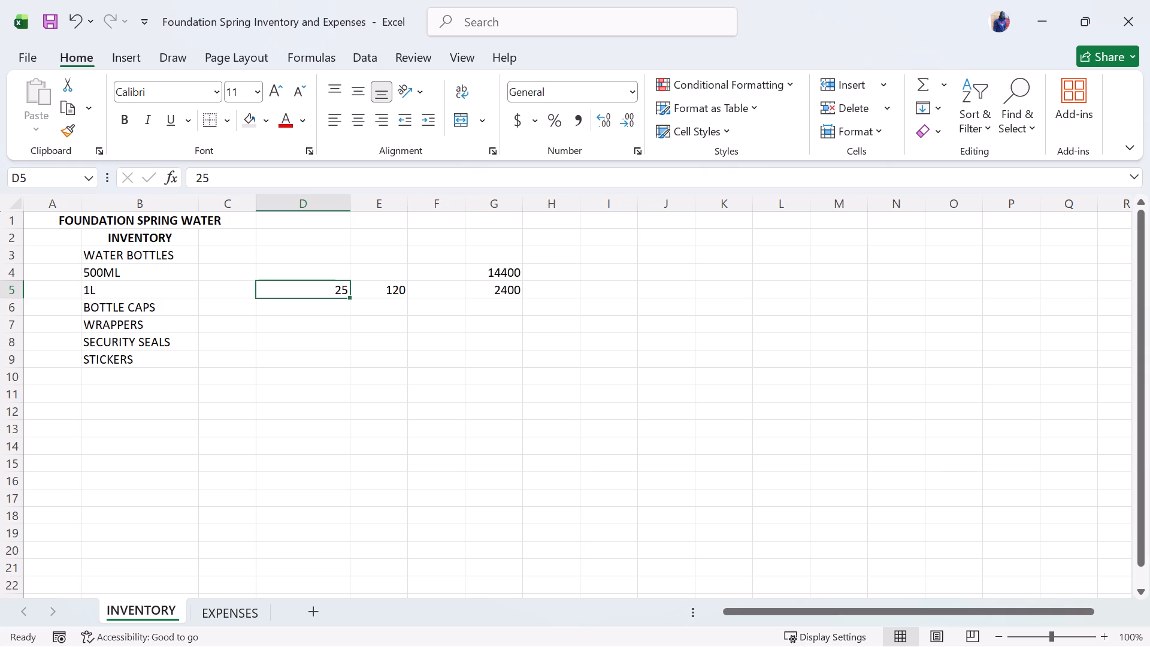
{"action": "left_click", "coordinate": [170, 312]}
{"action": "left_click", "coordinate": [234, 312]}
{"action": "left_click", "coordinate": [166, 331]}
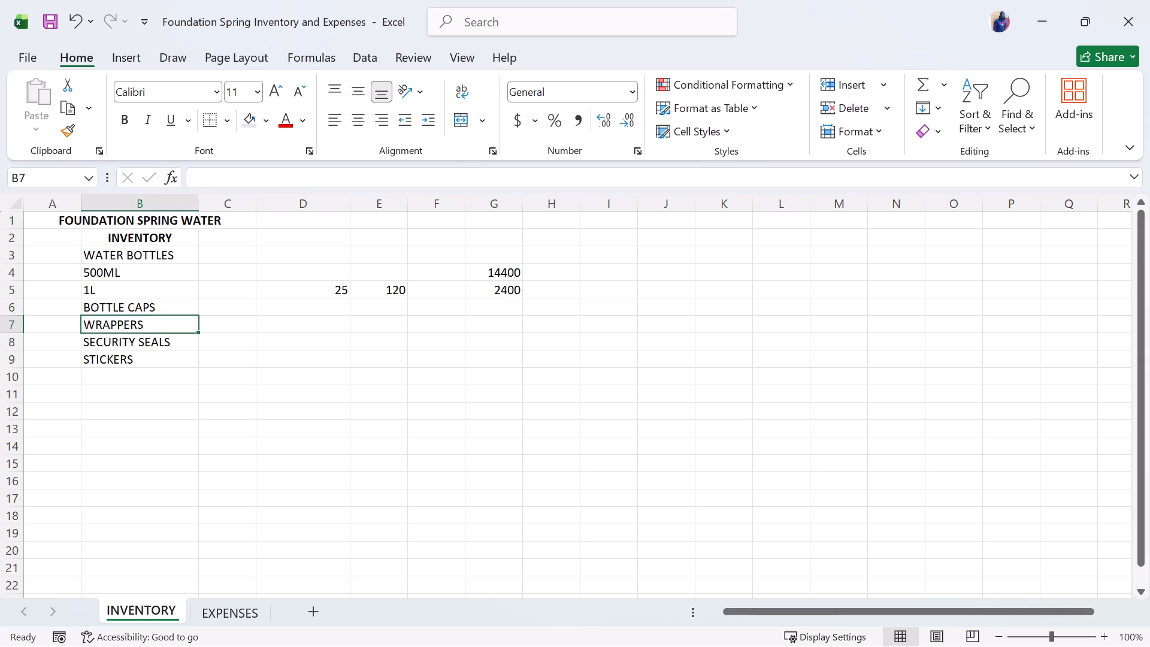
{"action": "left_click", "coordinate": [168, 343]}
{"action": "left_click", "coordinate": [156, 361]}
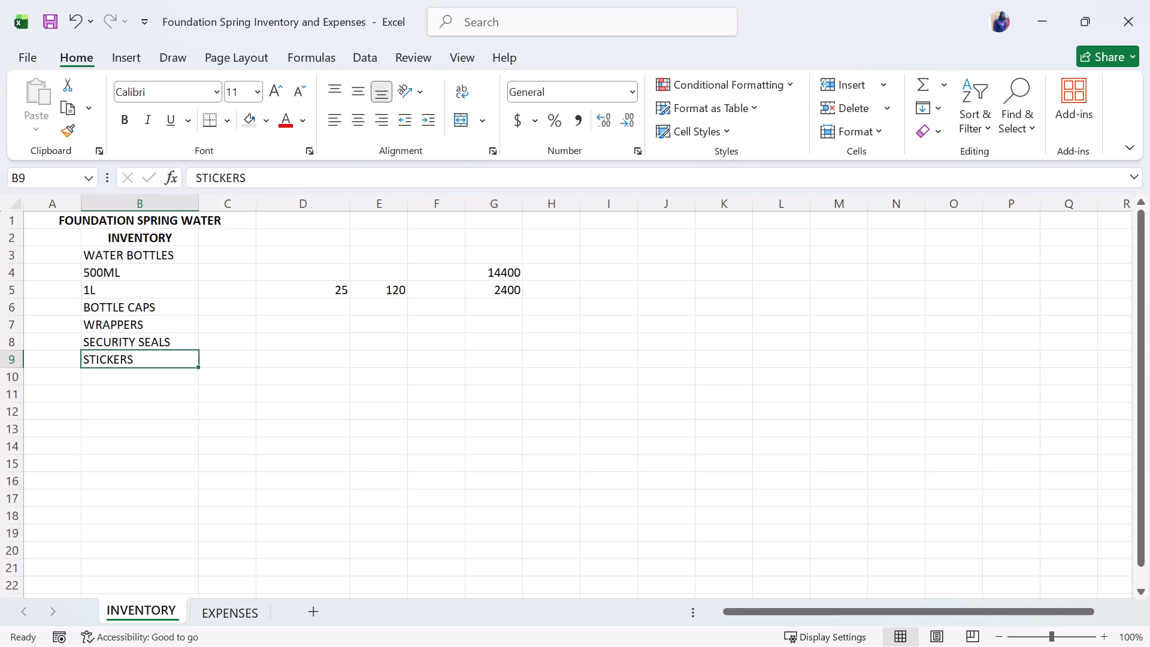
{"action": "left_click", "coordinate": [368, 294]}
{"action": "left_click", "coordinate": [347, 288]}
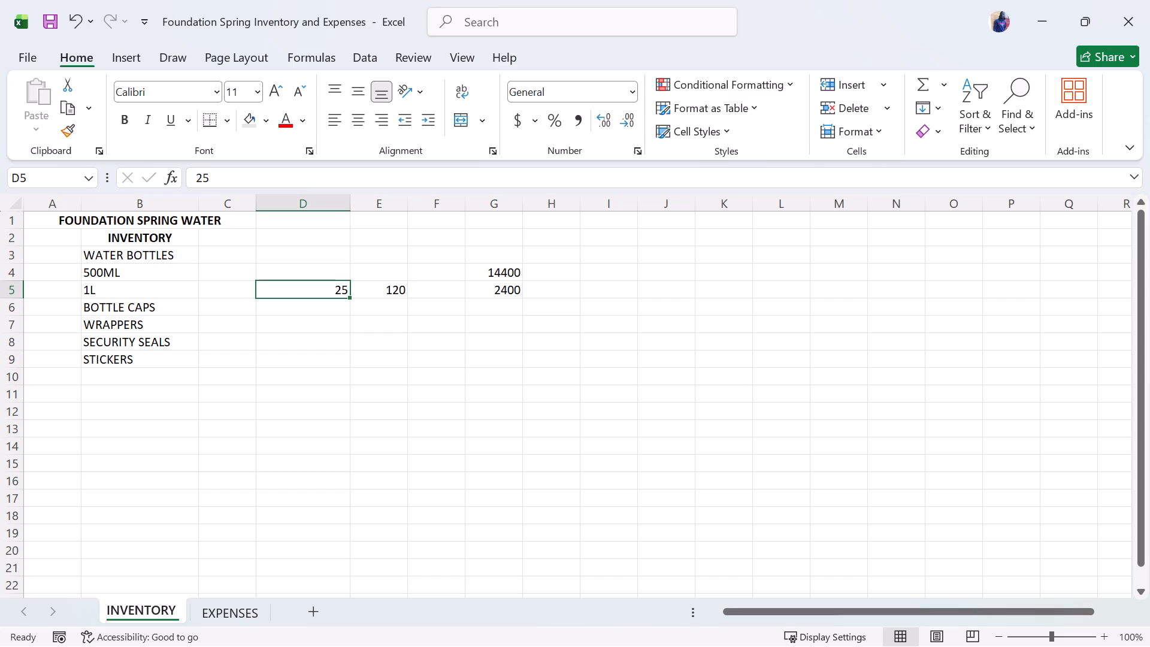
{"action": "left_click", "coordinate": [125, 374]}
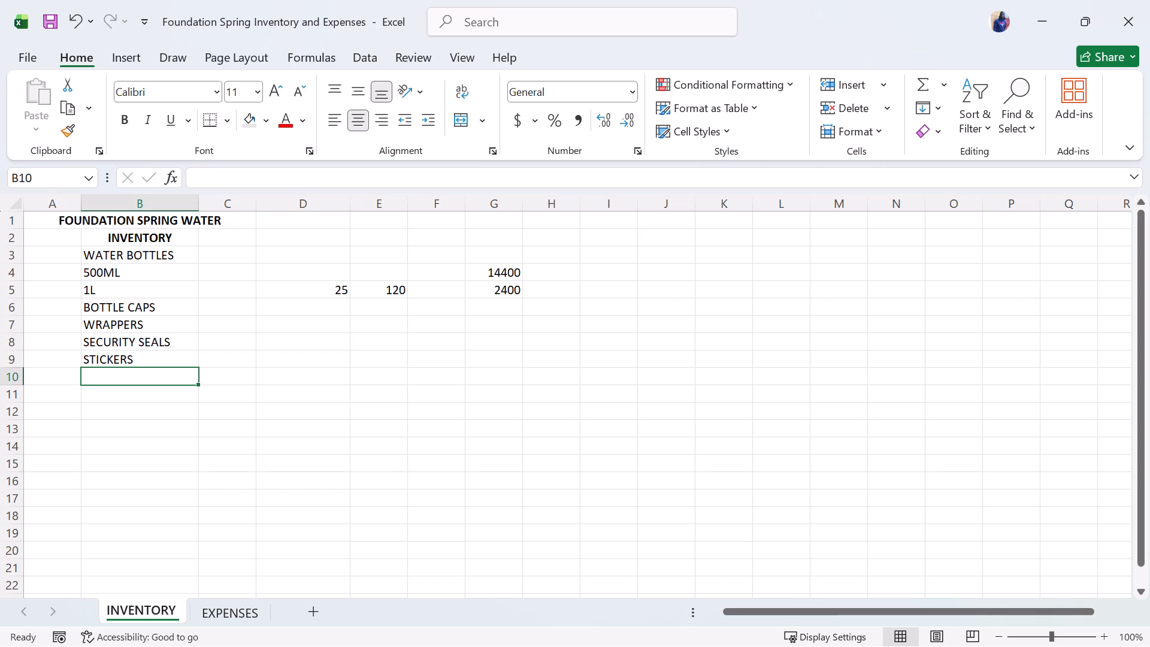
{"action": "left_click", "coordinate": [2, 286]}
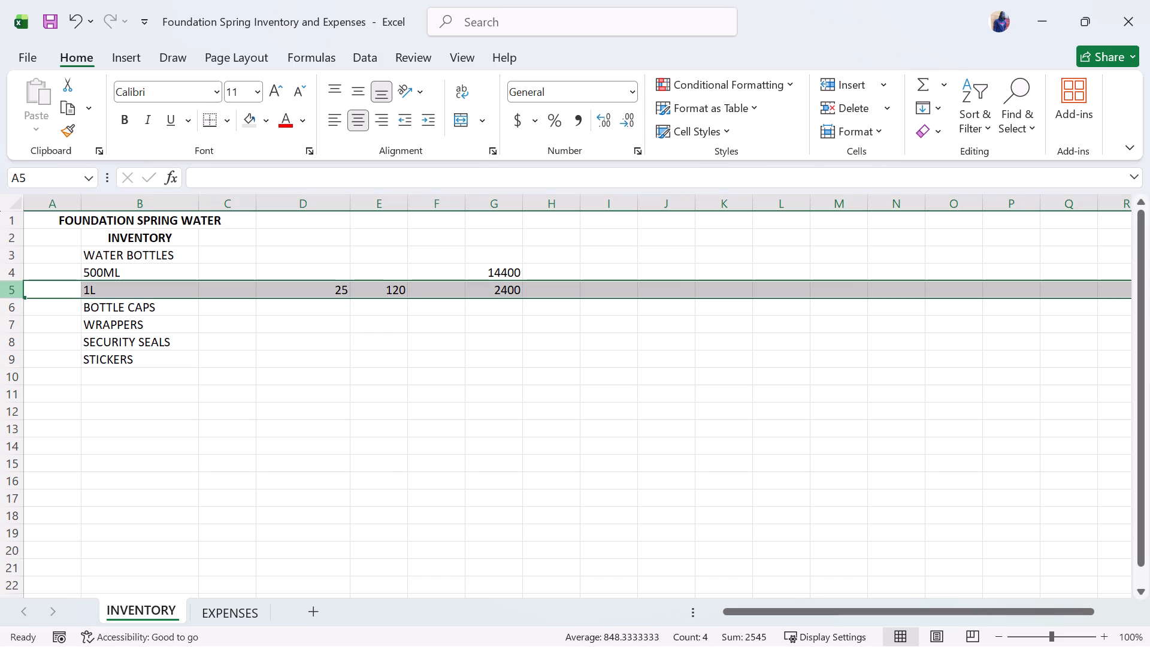
{"action": "left_click", "coordinate": [224, 331]}
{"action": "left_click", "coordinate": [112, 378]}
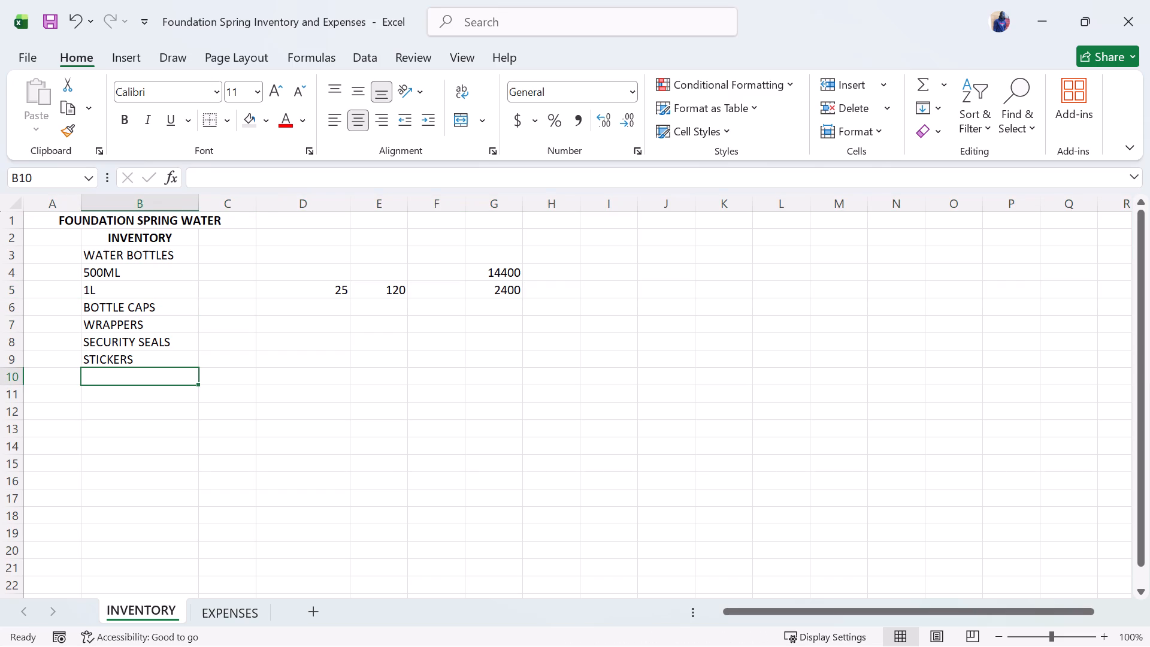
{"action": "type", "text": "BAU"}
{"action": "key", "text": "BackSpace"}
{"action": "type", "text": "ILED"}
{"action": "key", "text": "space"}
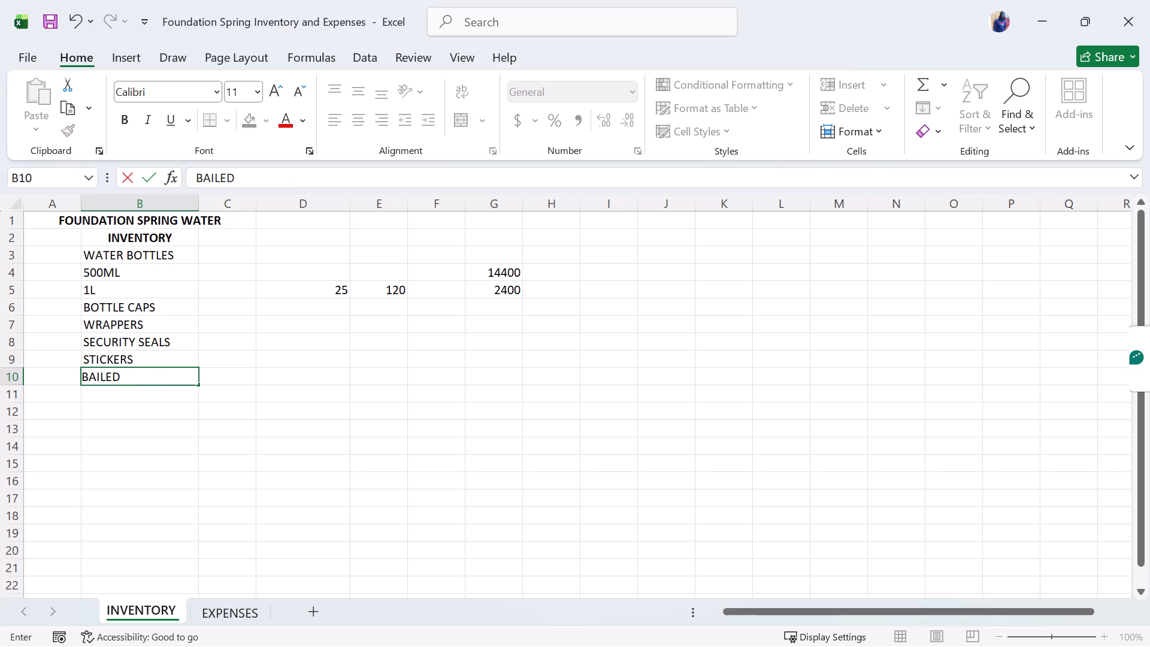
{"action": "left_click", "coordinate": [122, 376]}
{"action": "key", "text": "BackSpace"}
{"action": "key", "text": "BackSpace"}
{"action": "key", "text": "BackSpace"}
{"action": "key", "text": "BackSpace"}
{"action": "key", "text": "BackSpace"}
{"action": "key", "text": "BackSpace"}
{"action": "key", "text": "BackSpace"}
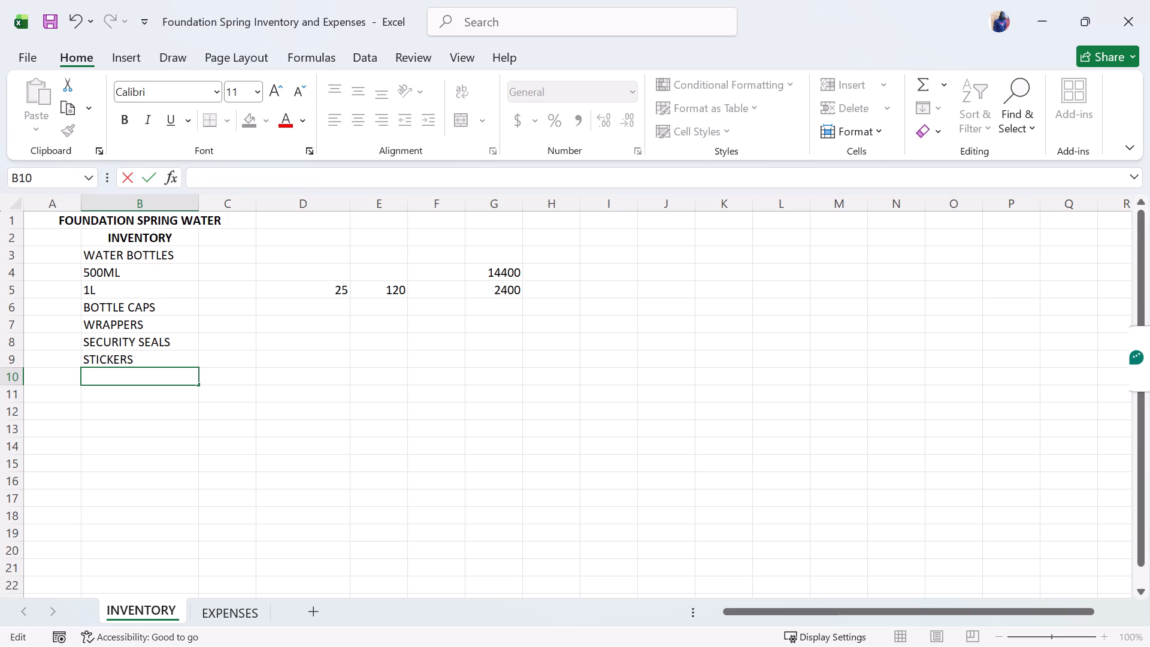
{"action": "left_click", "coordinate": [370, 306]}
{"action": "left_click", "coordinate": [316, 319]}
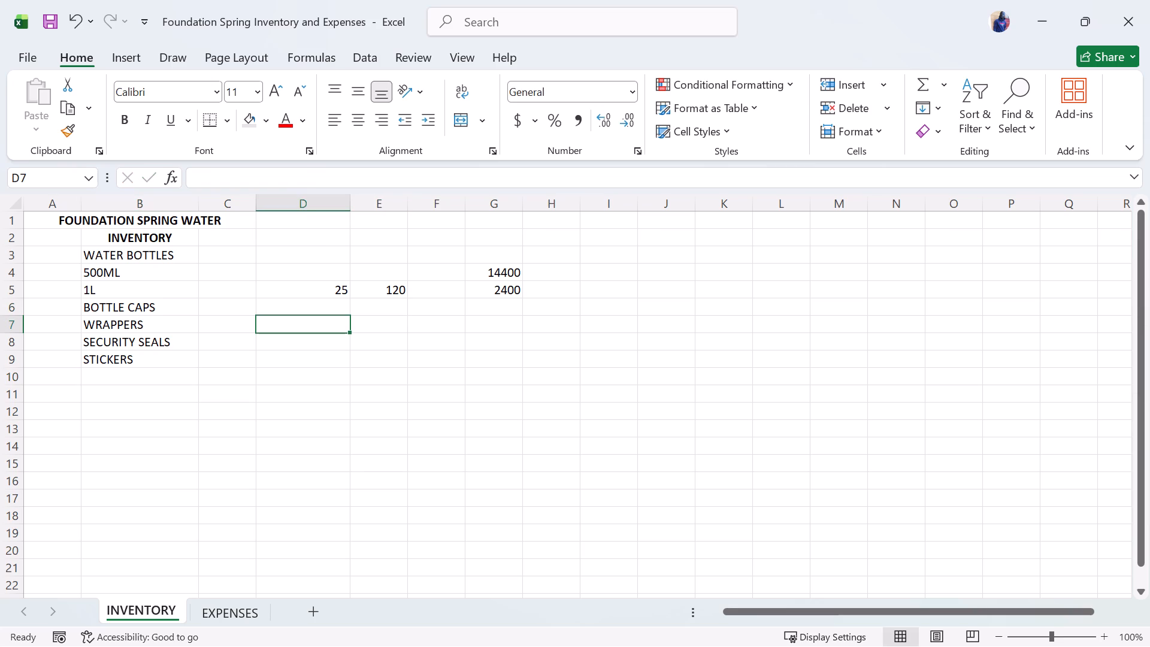
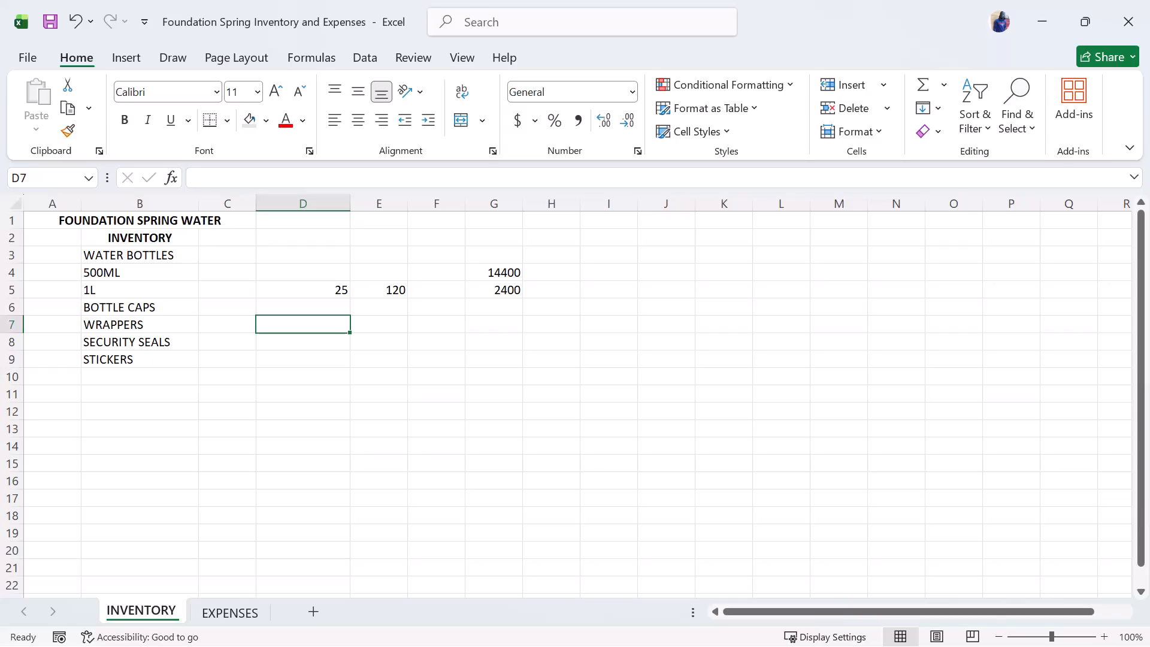
Review the expenditure table on the EXPENSES sheet and return to the INVENTORY sheet.
{"action": "left_click", "coordinate": [235, 622]}
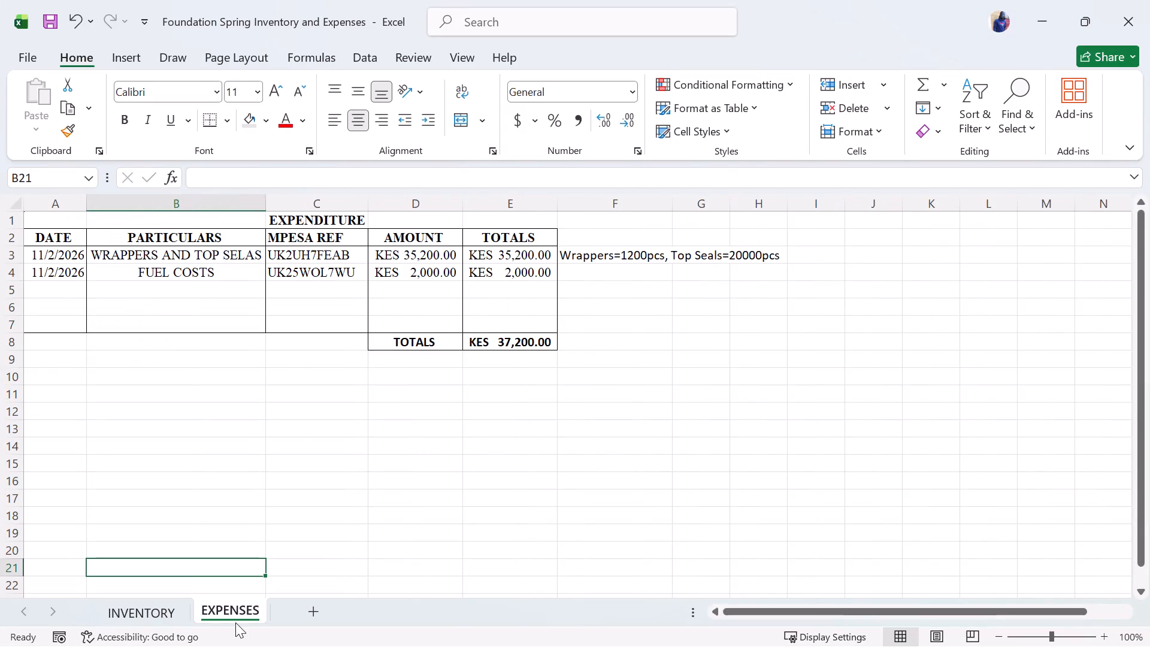
{"action": "scroll", "coordinate": [440, 397], "scroll_direction": "up", "scroll_amount": 1}
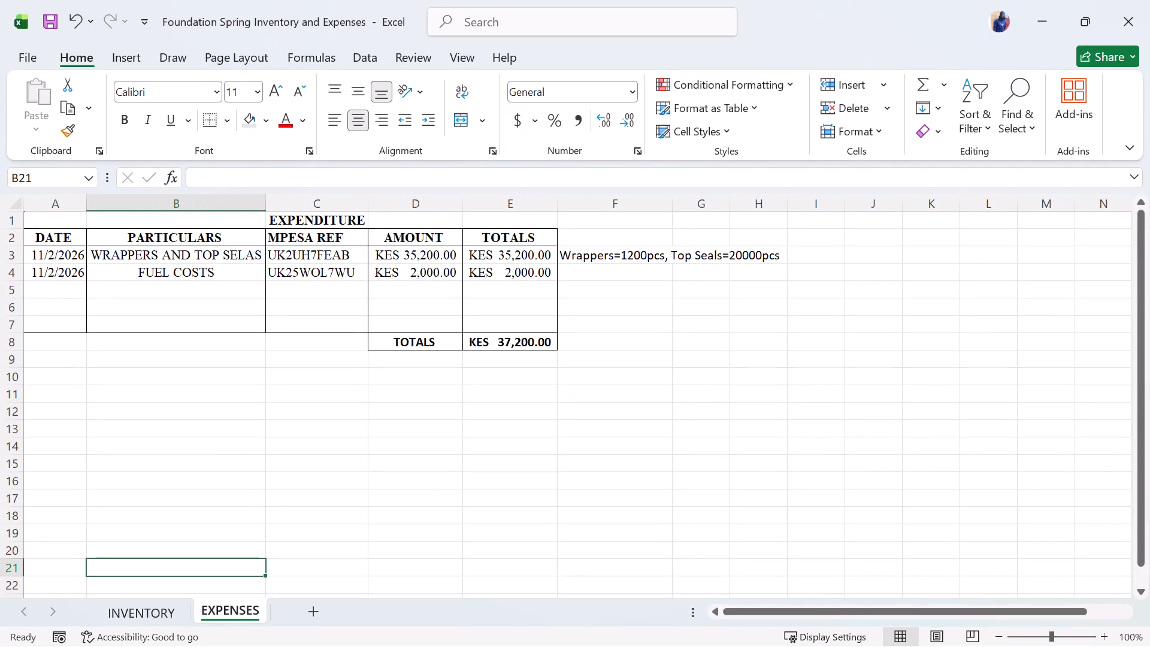
{"action": "left_click", "coordinate": [140, 606]}
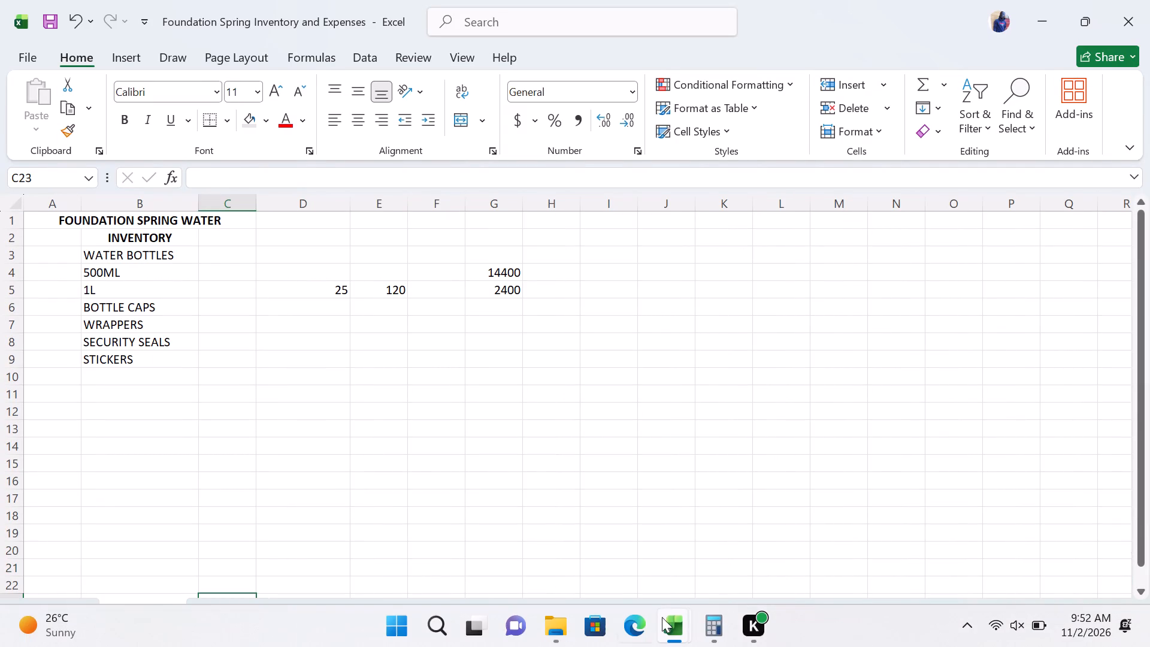
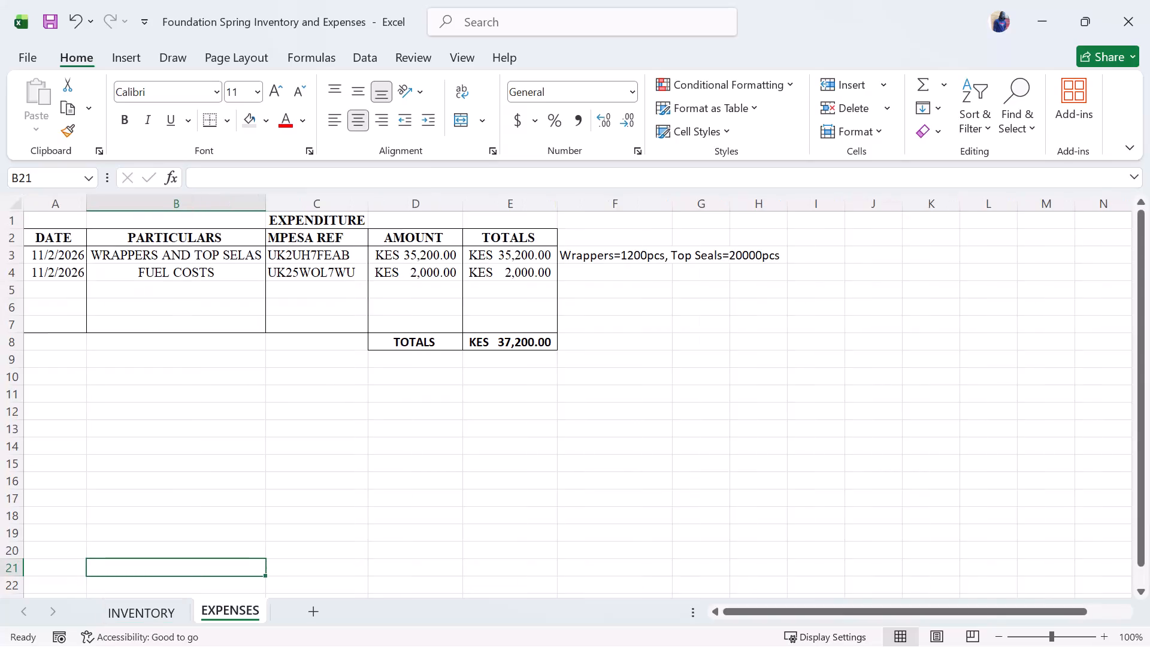
Switch to the FOUNDATION SPRING WATER BOOKEEPING workbook and examine the debtors' ledger and stock balance table on Sheet1.
{"action": "scroll", "coordinate": [380, 454], "scroll_direction": "up", "scroll_amount": 1}
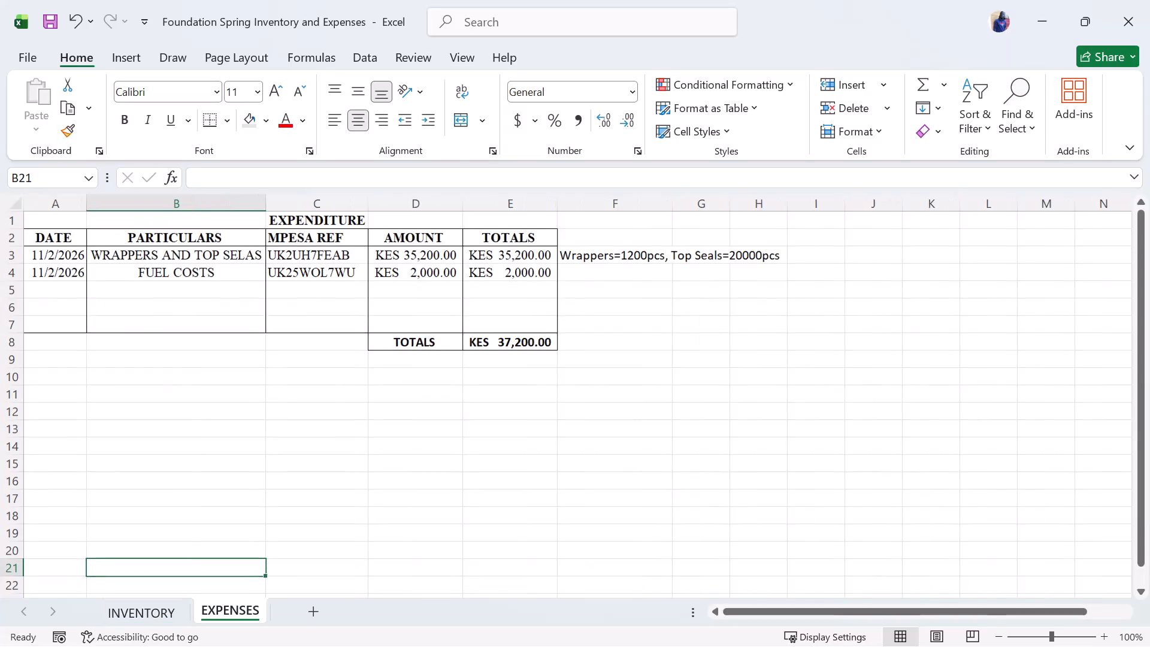
{"action": "scroll", "coordinate": [380, 454], "scroll_direction": "up", "scroll_amount": 1}
{"action": "left_click", "coordinate": [674, 637]}
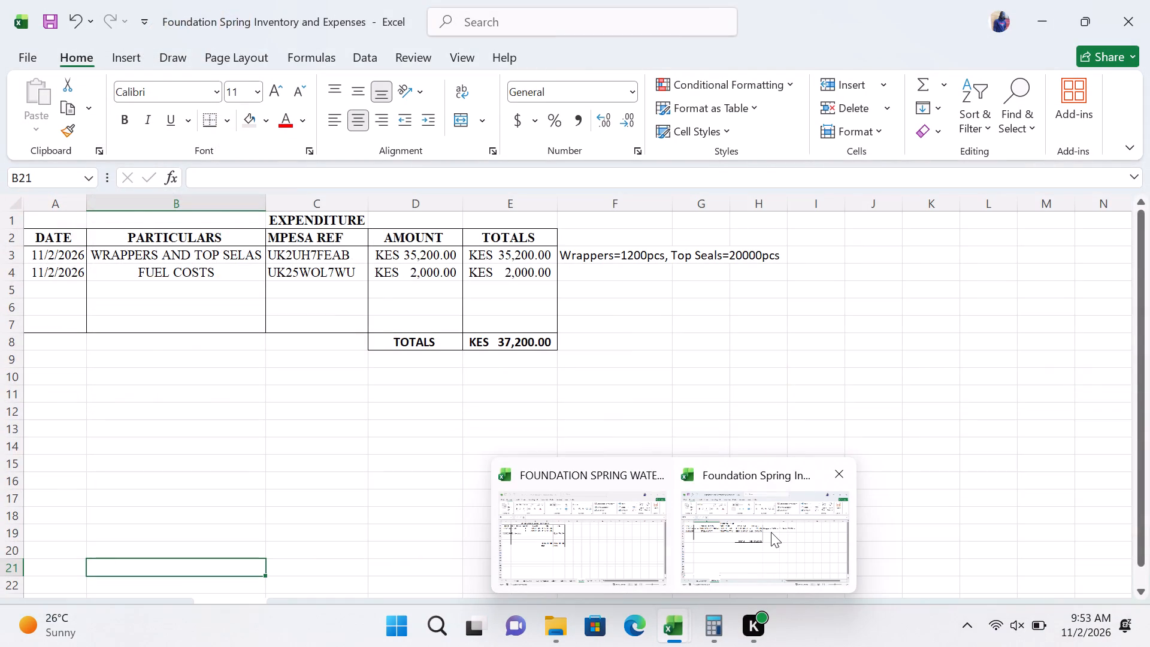
{"action": "left_click", "coordinate": [592, 521]}
{"action": "scroll", "coordinate": [426, 436], "scroll_direction": "right", "scroll_amount": 3}
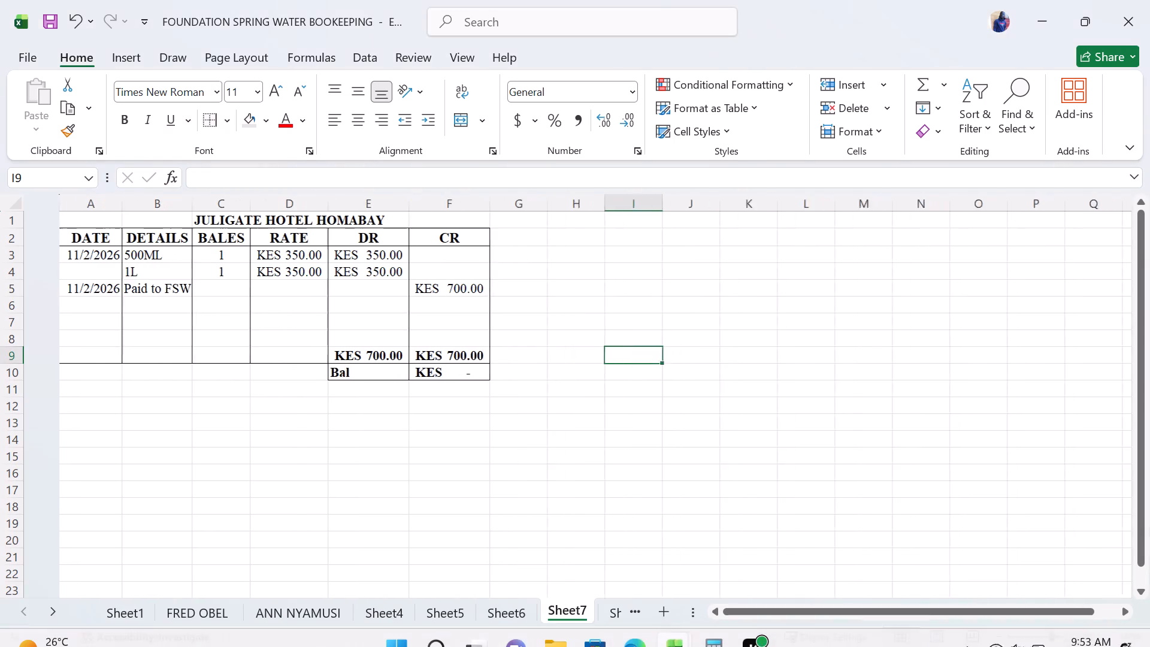
{"action": "right_click", "coordinate": [426, 436]}
{"action": "left_click", "coordinate": [119, 606]}
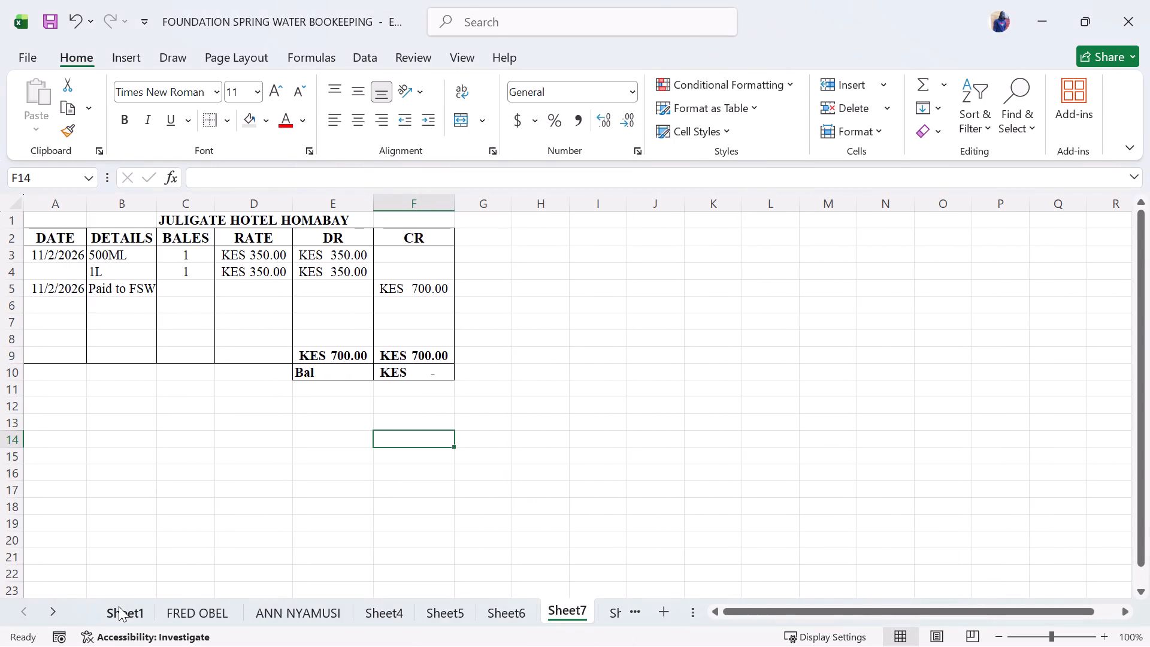
{"action": "left_click", "coordinate": [119, 606]}
{"action": "scroll", "coordinate": [280, 515], "scroll_direction": "down", "scroll_amount": 1}
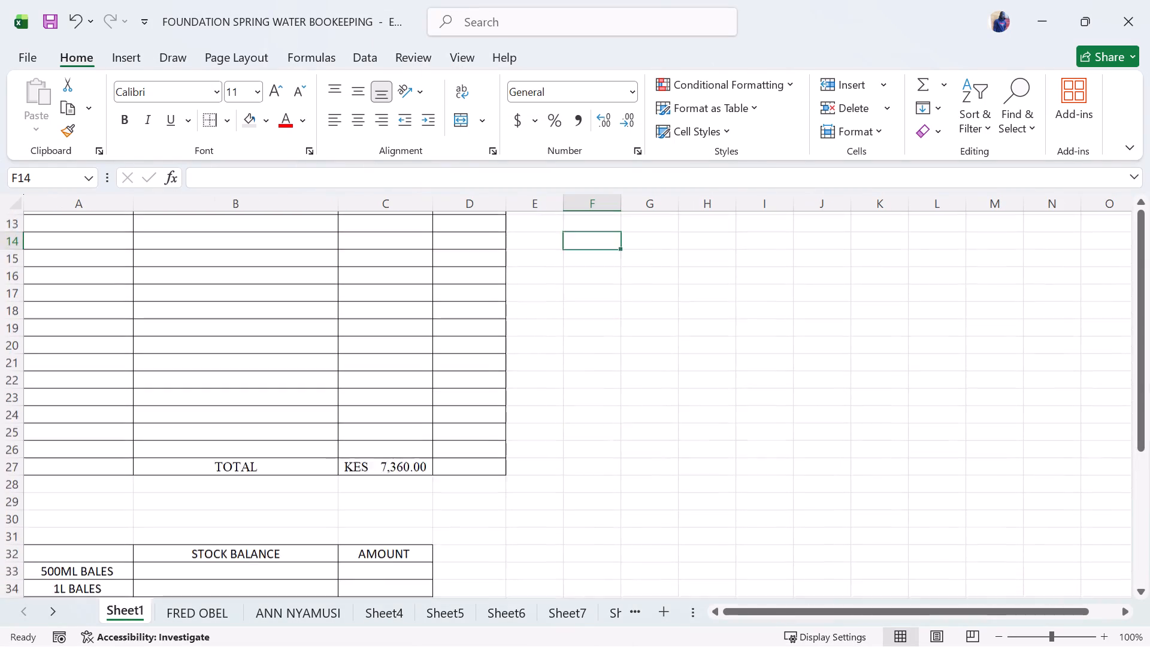
{"action": "scroll", "coordinate": [280, 515], "scroll_direction": "up", "scroll_amount": 1}
Review the two individuals' ledgers, including the row 15 DR and CR totals, plus Sheet4 and Sheet5, and return to the debtors' ledger on Sheet1.
{"action": "left_click", "coordinate": [205, 609]}
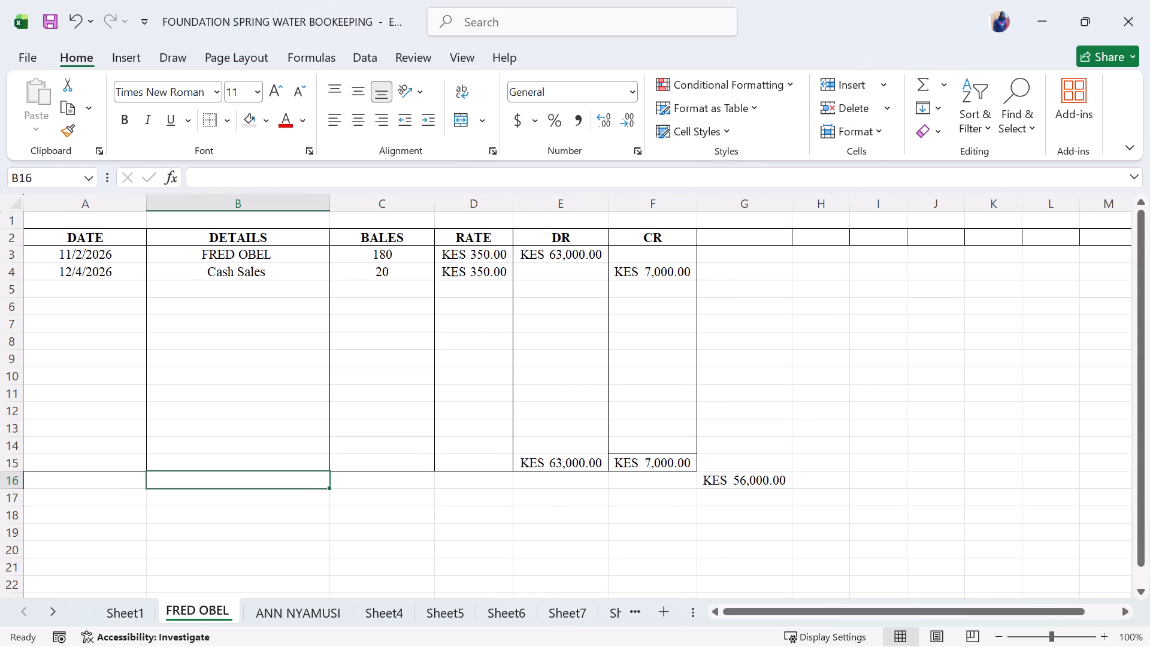
{"action": "left_click", "coordinate": [625, 474]}
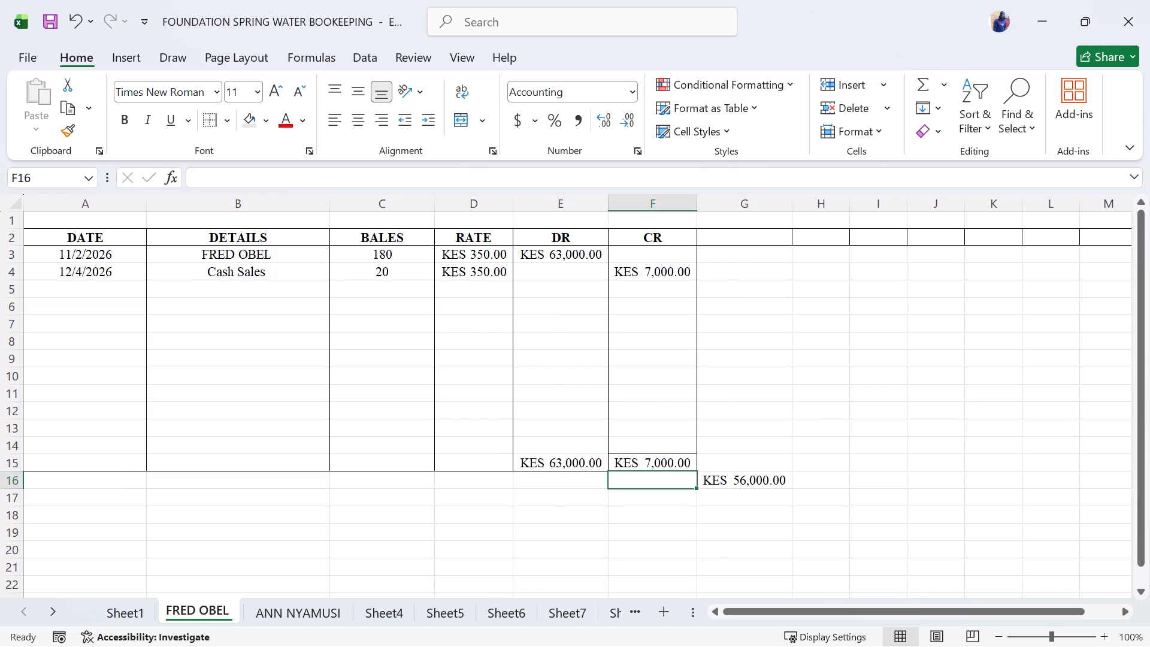
{"action": "left_click", "coordinate": [627, 463]}
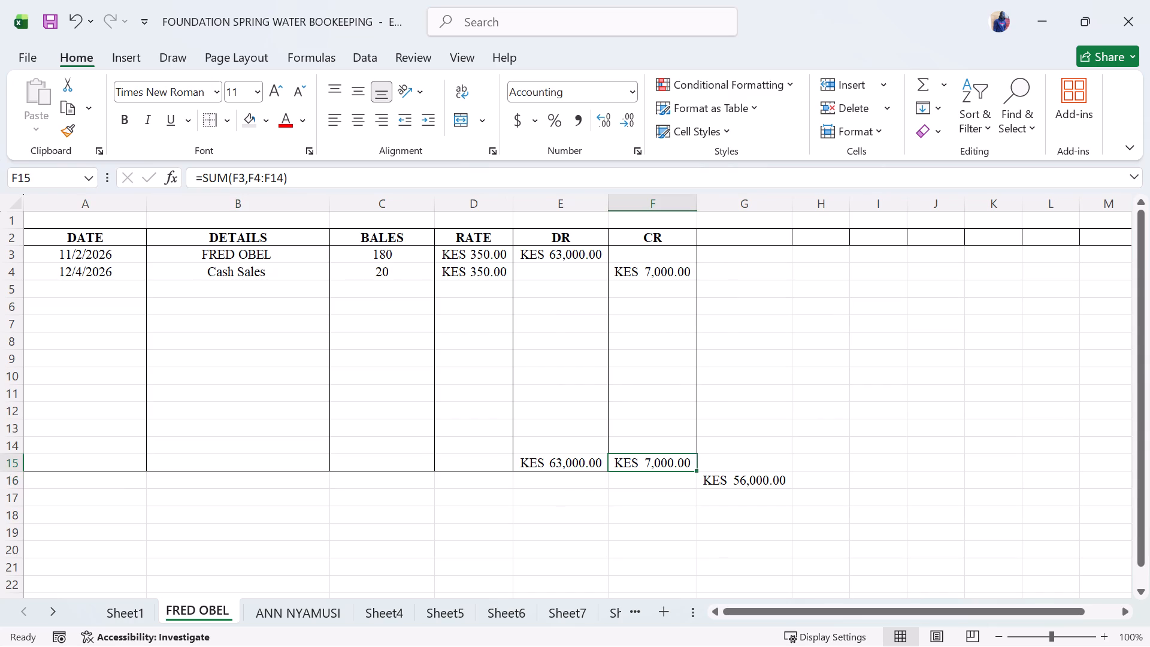
{"action": "left_click", "coordinate": [579, 466]}
{"action": "left_click", "coordinate": [292, 613]}
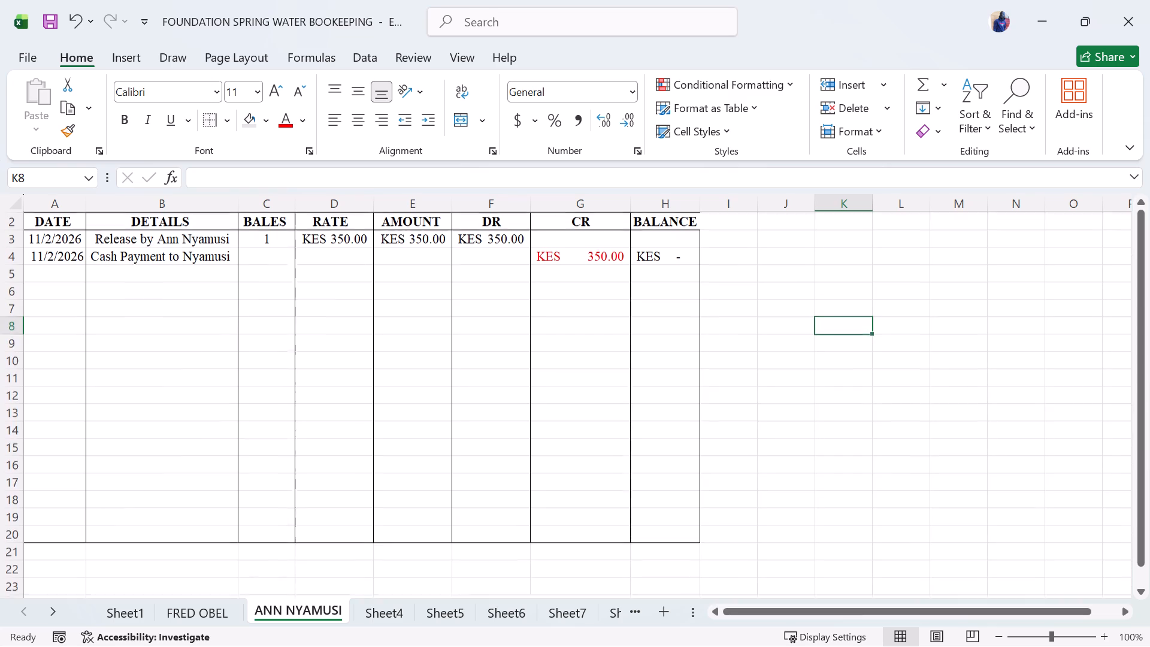
{"action": "left_click", "coordinate": [378, 610]}
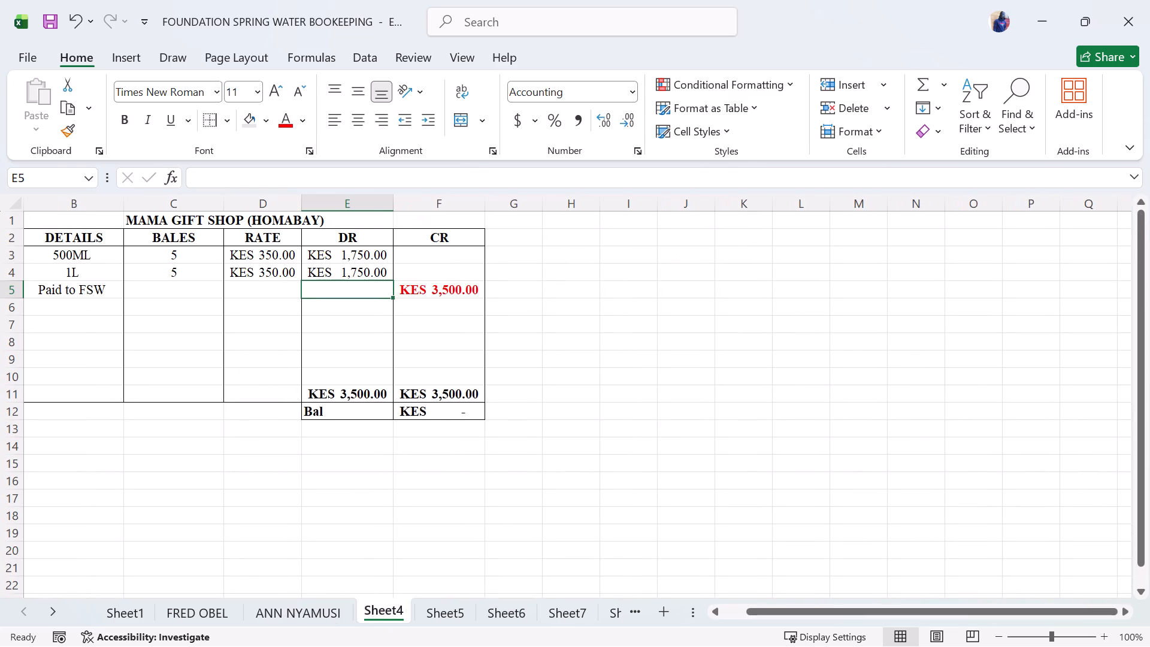
{"action": "left_click", "coordinate": [446, 602]}
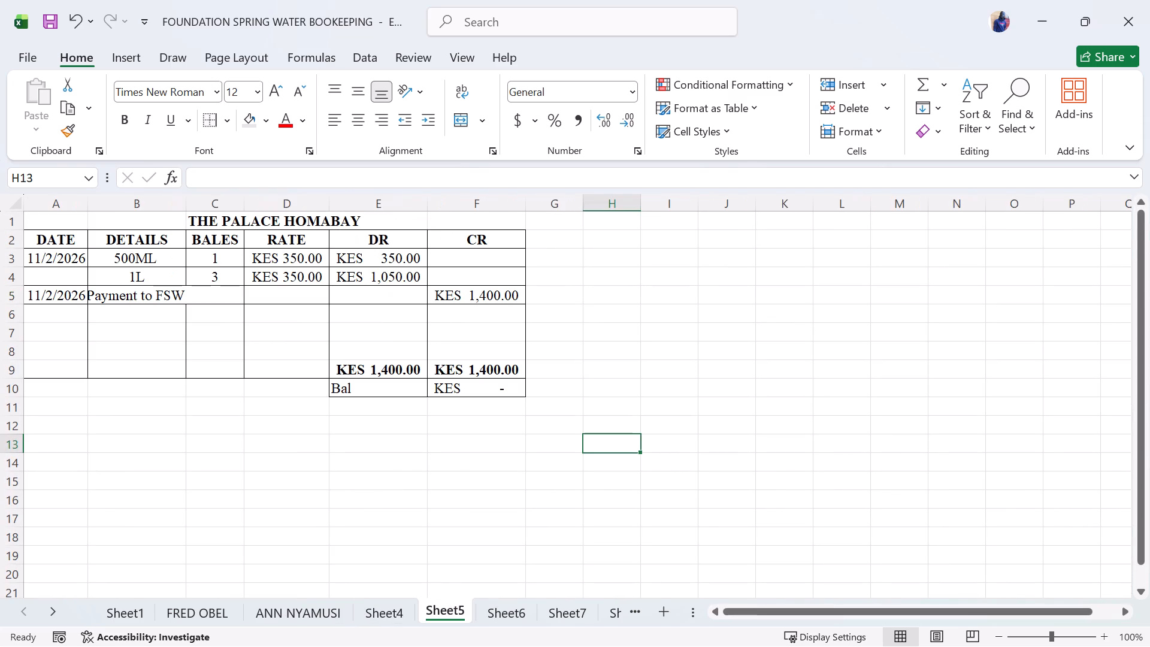
{"action": "left_click", "coordinate": [299, 603]}
{"action": "left_click", "coordinate": [299, 603]}
{"action": "left_click", "coordinate": [326, 602]}
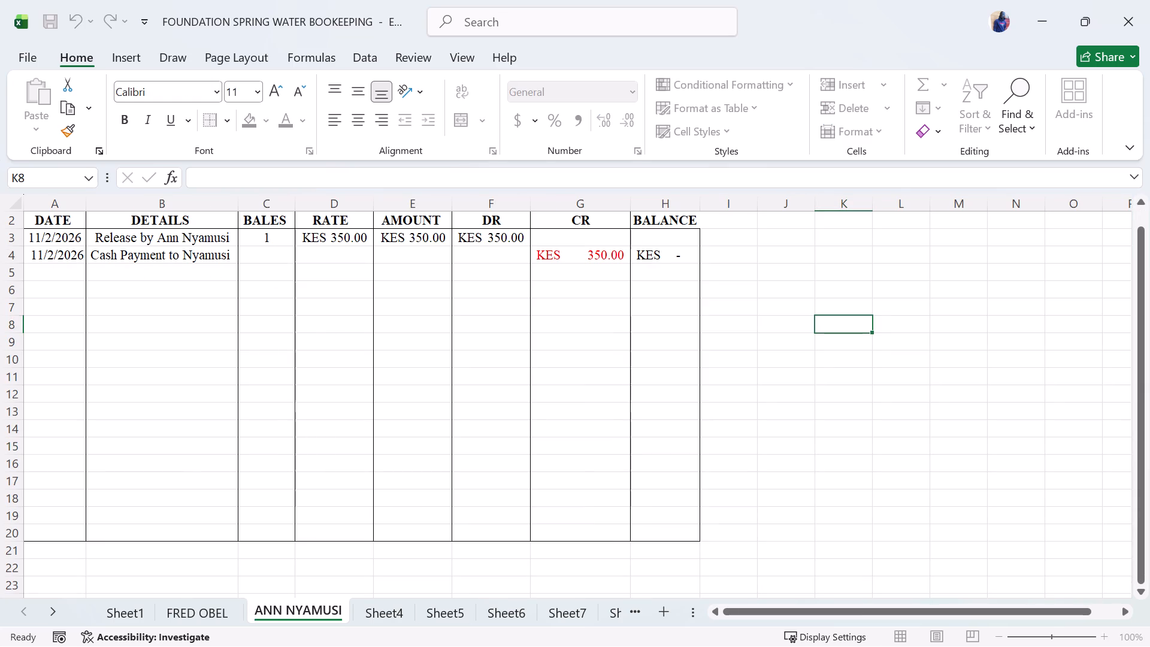
{"action": "left_click", "coordinate": [400, 582]}
{"action": "left_click", "coordinate": [190, 615]}
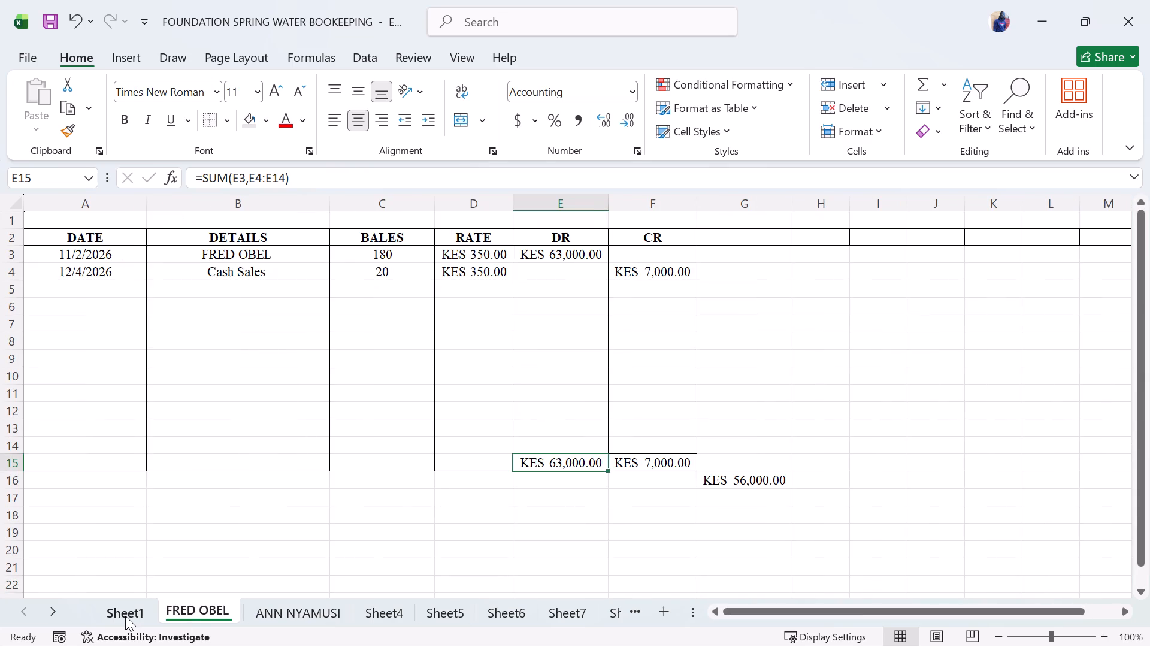
{"action": "left_click", "coordinate": [125, 616]}
{"action": "scroll", "coordinate": [428, 475], "scroll_direction": "up", "scroll_amount": 2}
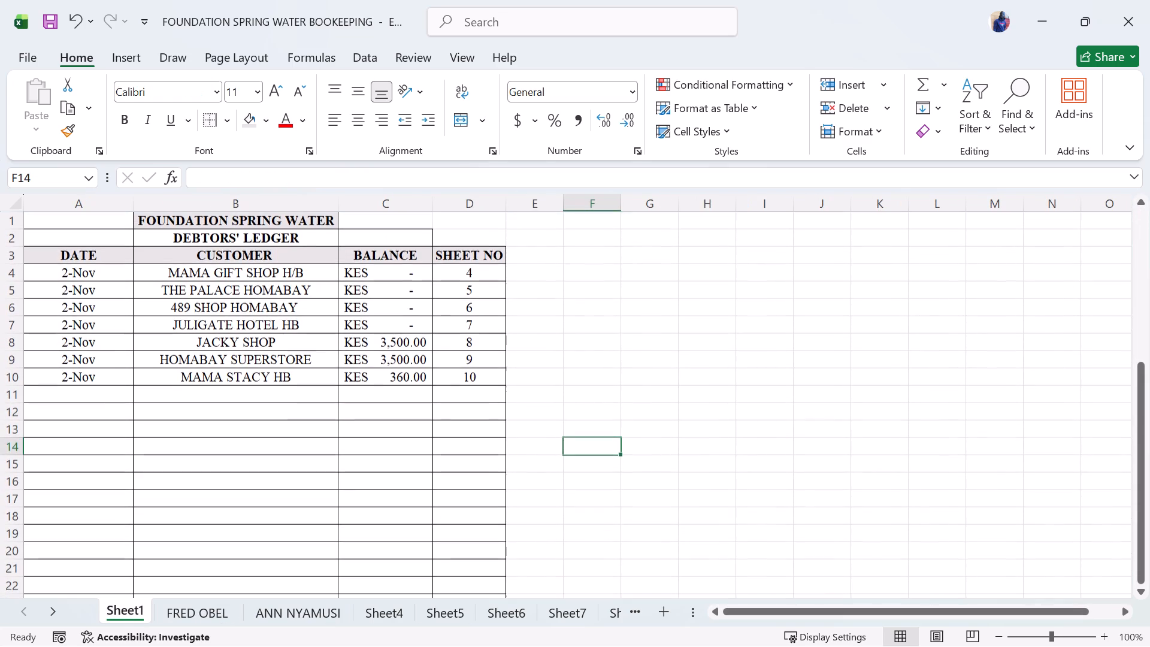